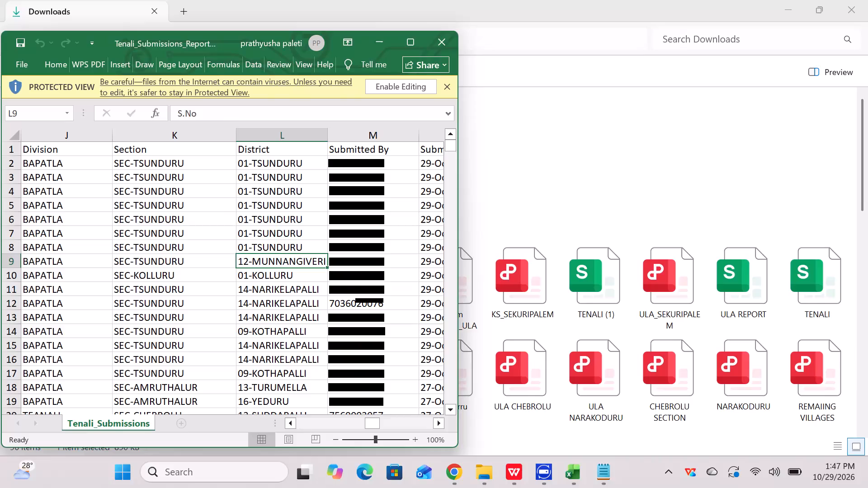
Try to save the protected Tenali submissions report in a maximized window, enabling saving and opening the locked file as read-only.
key("ctrl+s")
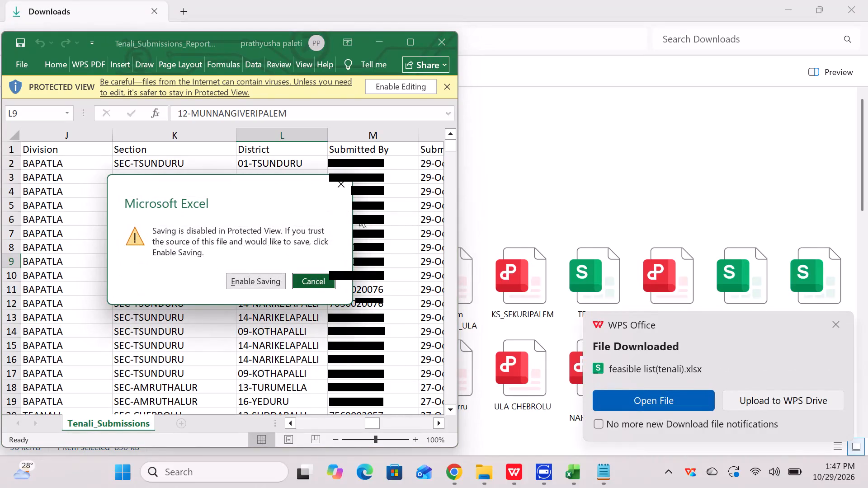
left_click(341, 185)
left_click(418, 44)
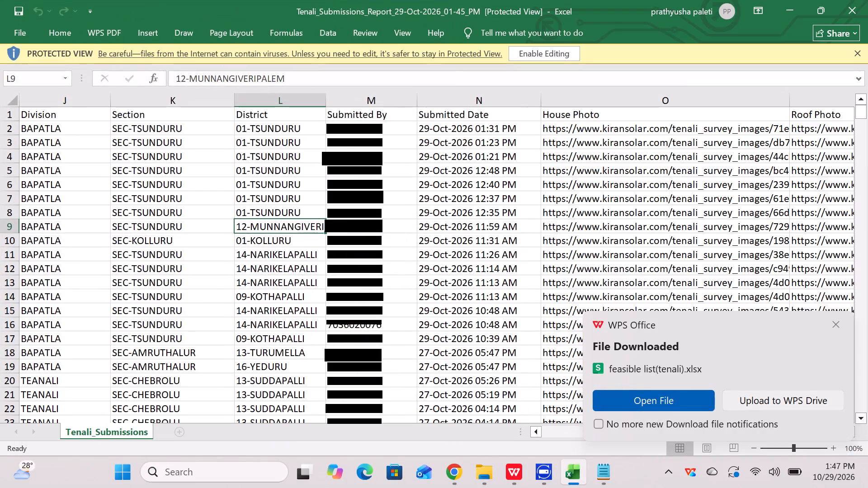
left_click(304, 191)
key("ctrl+s")
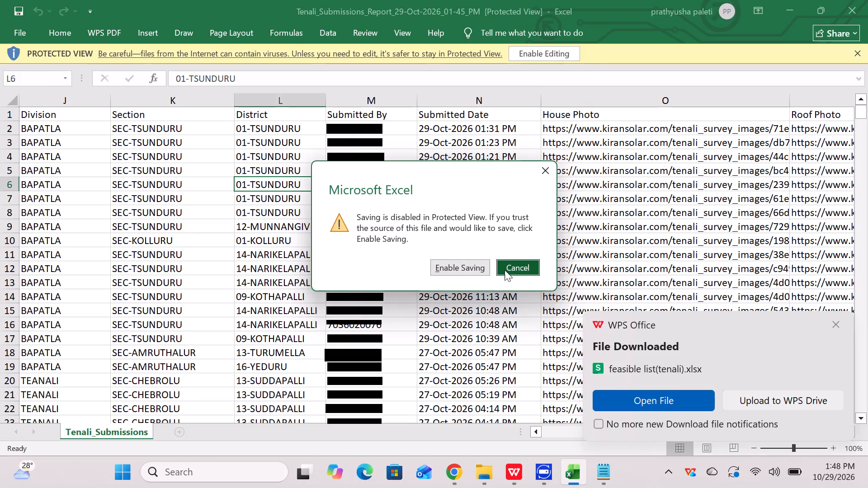
left_click(469, 272)
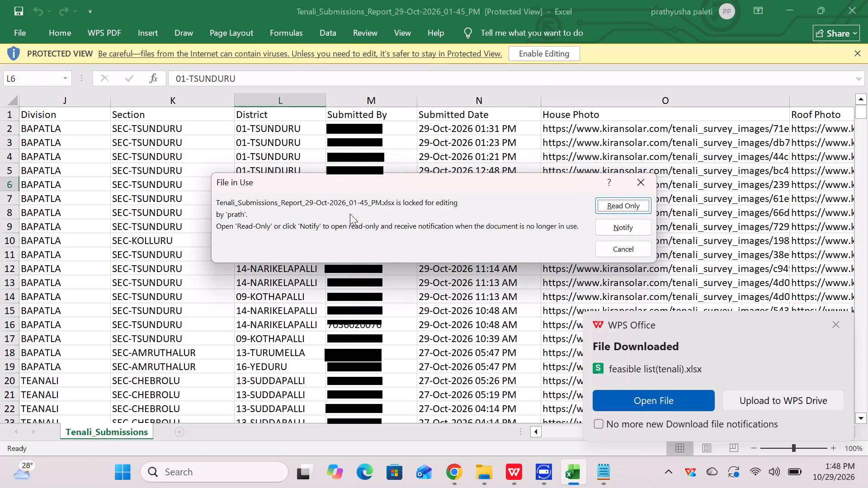
left_click(631, 192)
left_click(630, 204)
left_click(548, 59)
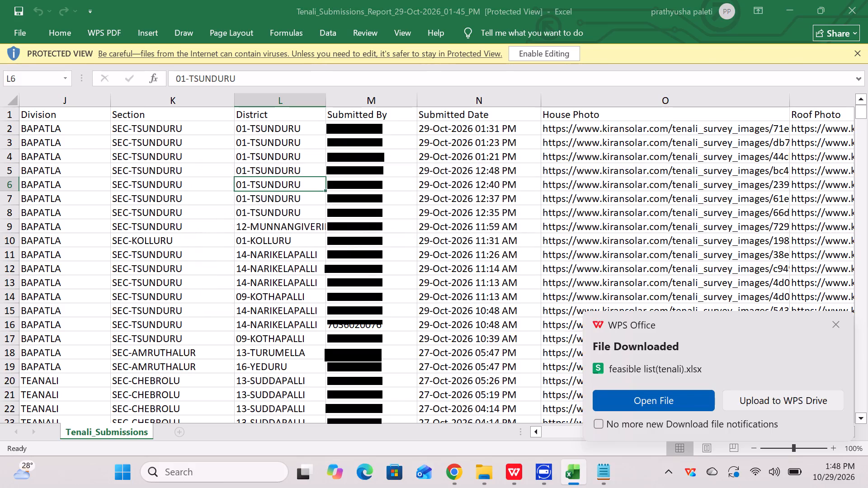
left_click(363, 236)
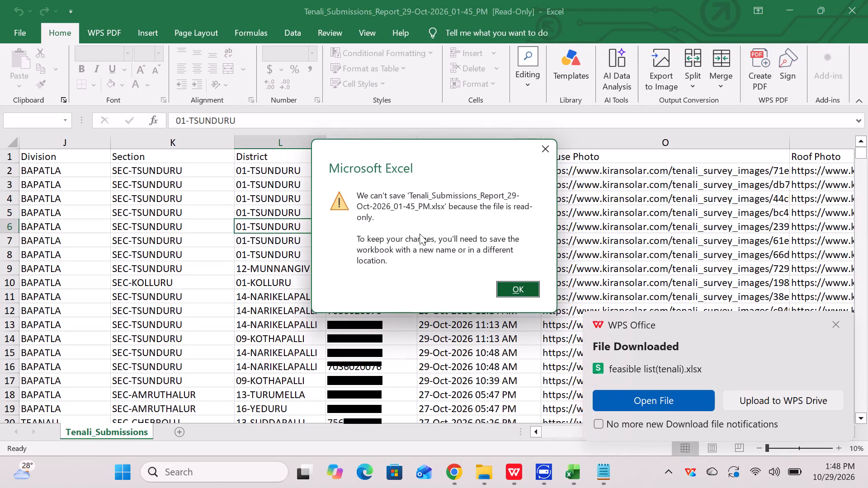
left_click(538, 149)
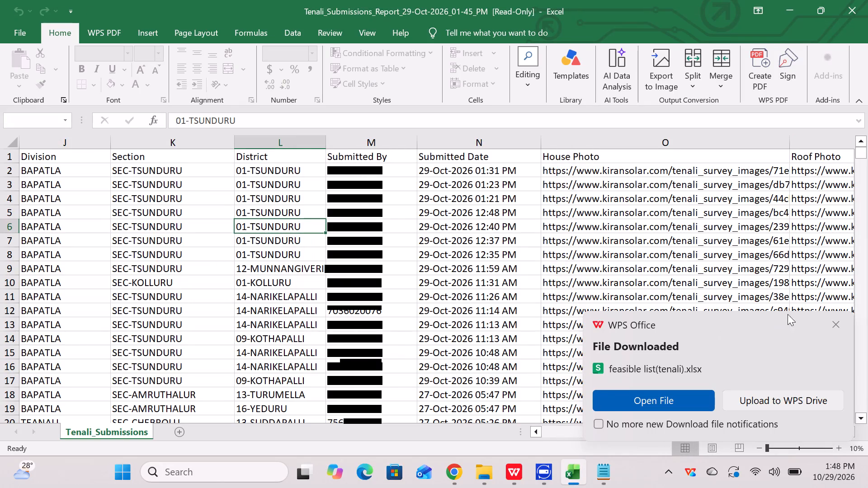
Dismiss the WPS Office download notification for feasible list(tenali).xlsx.
left_click(835, 324)
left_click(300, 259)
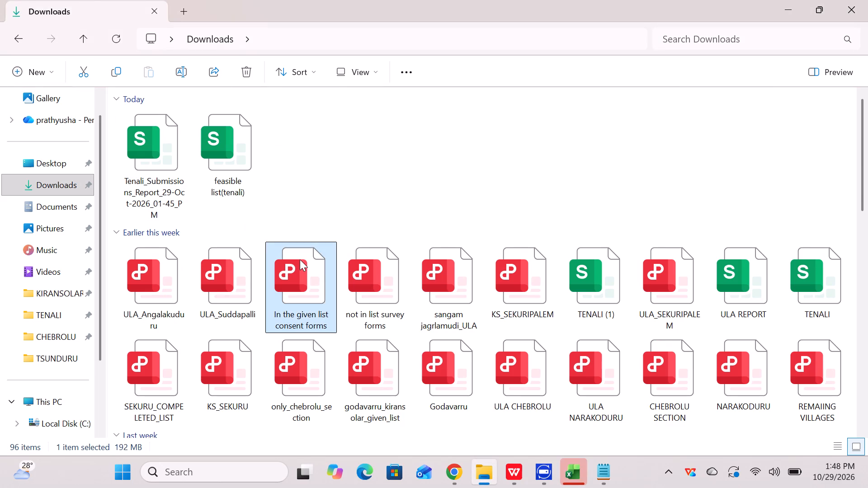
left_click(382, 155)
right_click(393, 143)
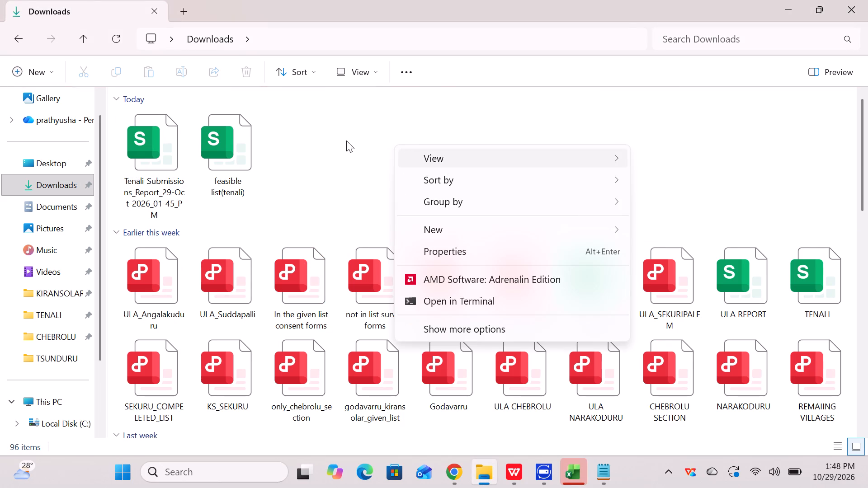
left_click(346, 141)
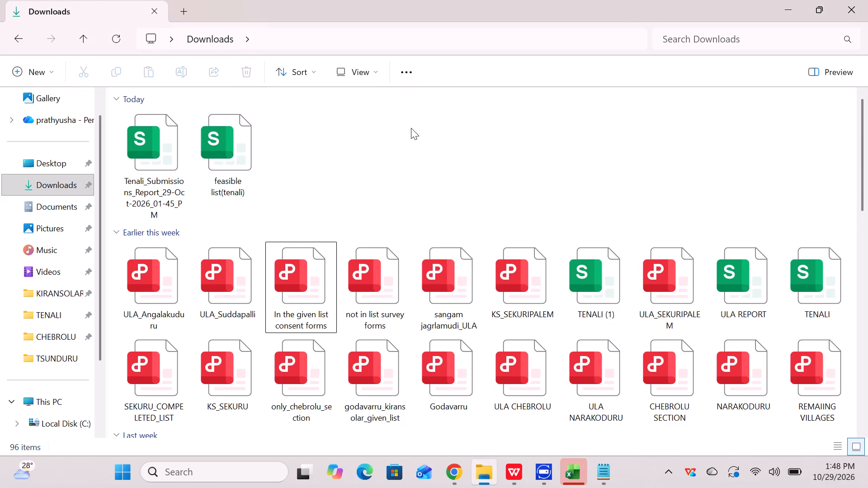
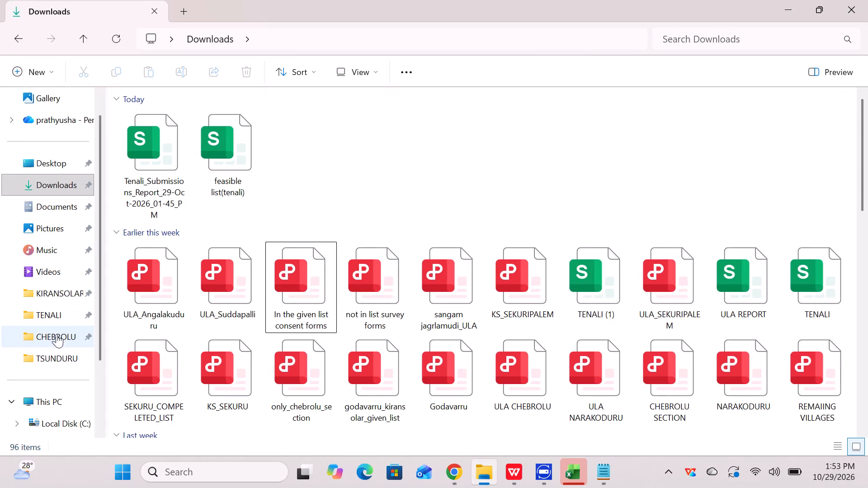
Open the TSUNDURU section folder from the Downloads window and check its contents.
left_click(63, 366)
left_click_drag(210, 192, 179, 111)
left_click(214, 187)
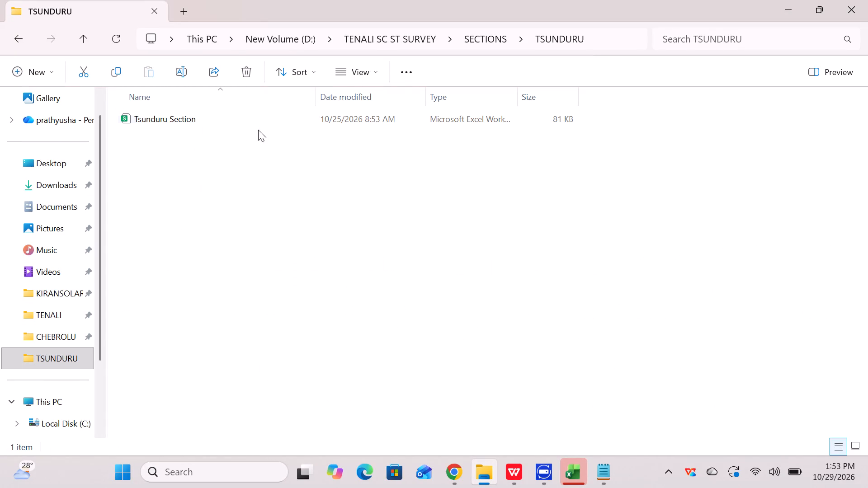
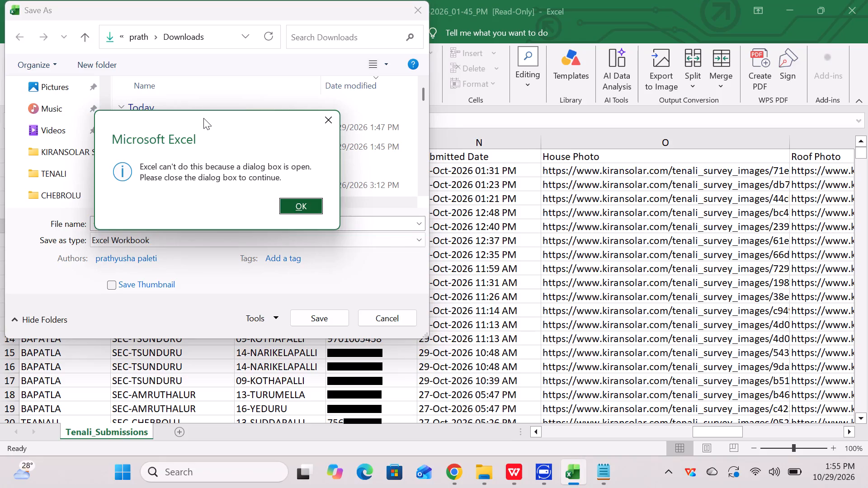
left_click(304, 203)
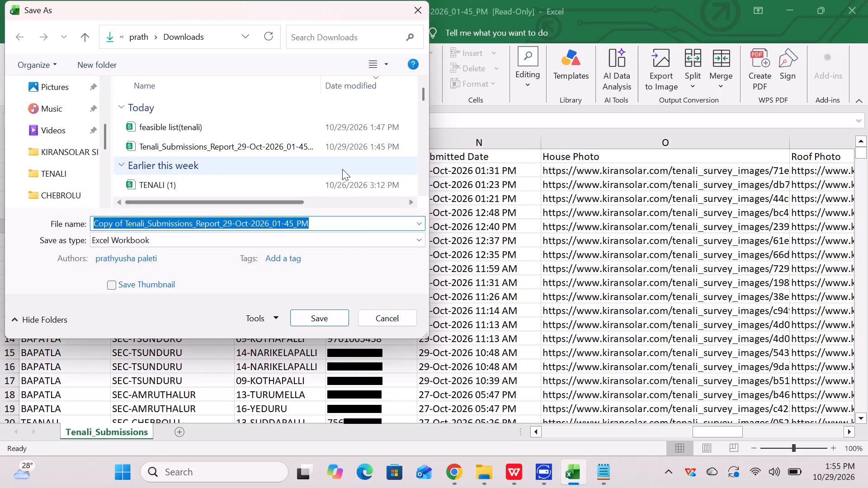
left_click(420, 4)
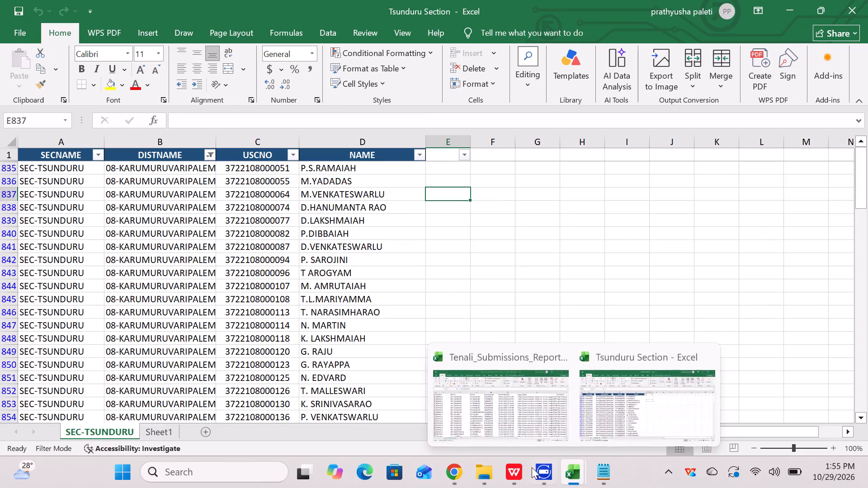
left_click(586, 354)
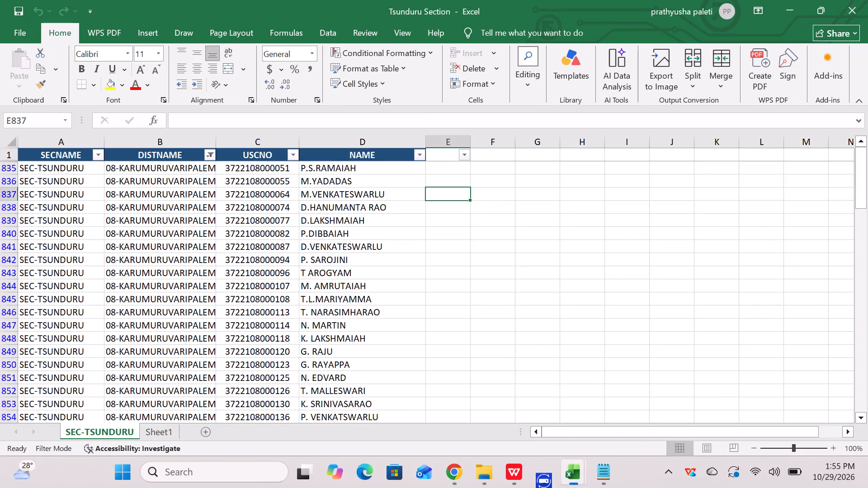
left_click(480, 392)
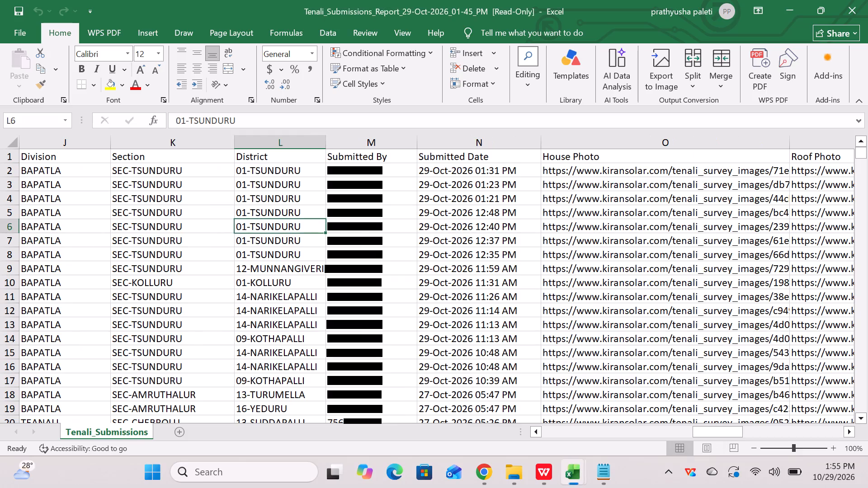
Save the read-only Tenali submissions report to Downloads as an Excel Workbook named "Copy of Tenali_Submissions_Report_29-Oct-2026_01-45_PM".
left_click(344, 301)
key("ctrl+s")
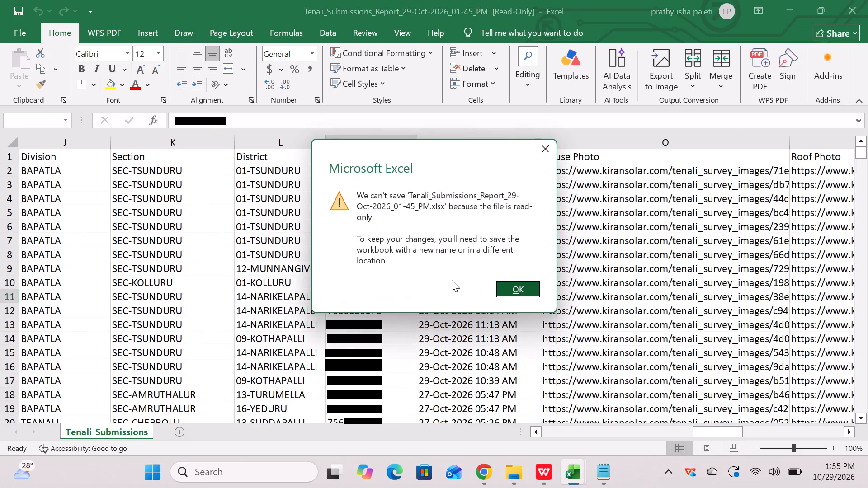
left_click(519, 288)
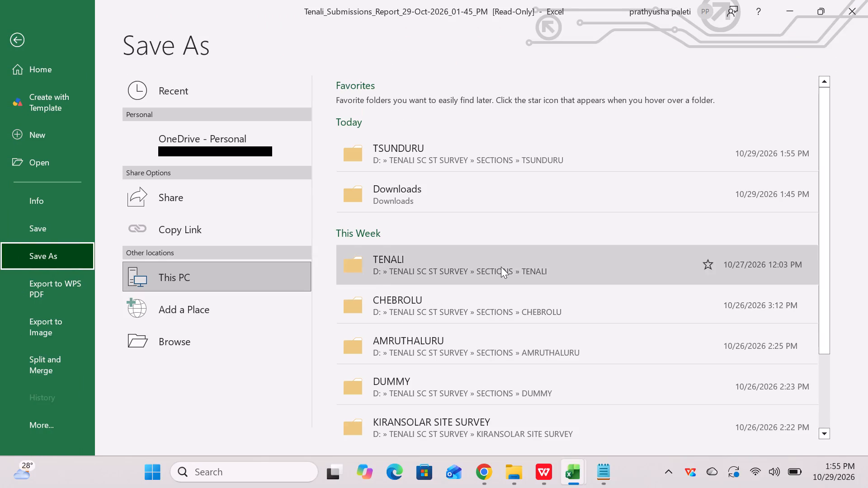
left_click(454, 203)
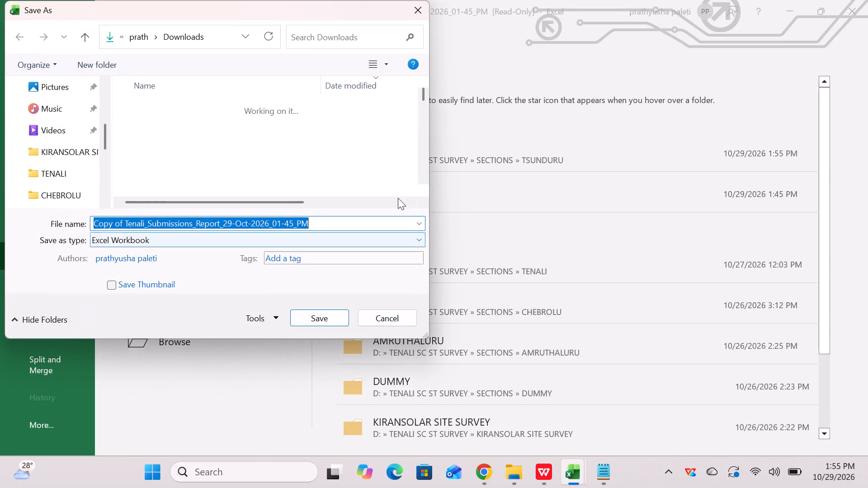
scroll(58, 177, "up", 3)
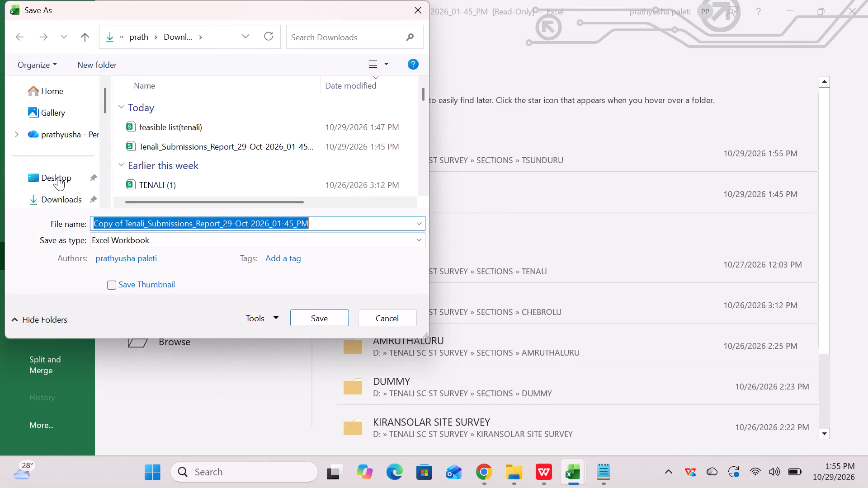
left_click(61, 200)
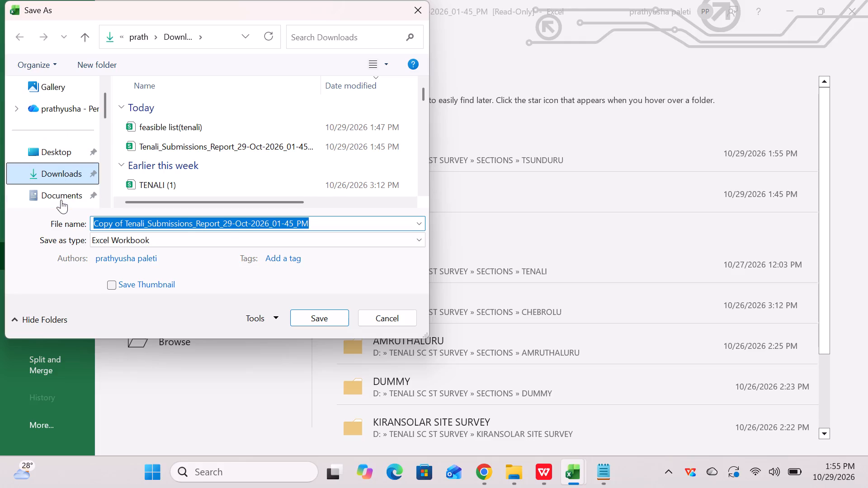
left_click(322, 316)
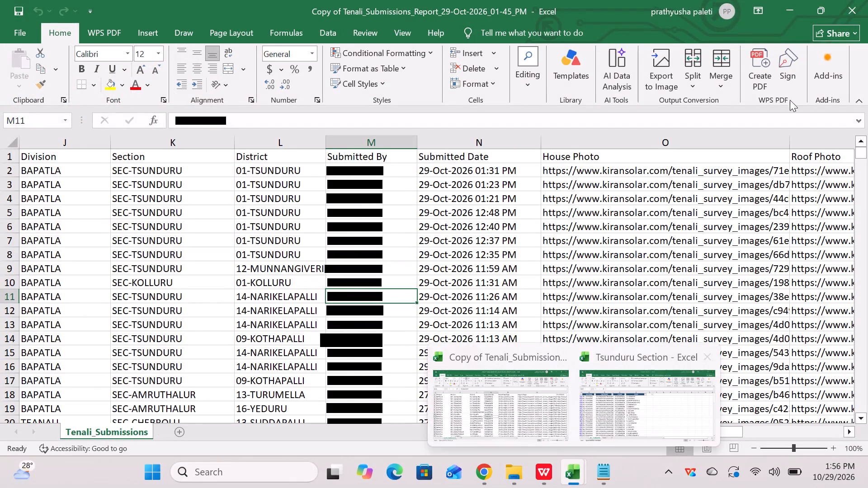
Minimize the open workbooks, open "feasible list(tenali)" from the Downloads folder and save it.
left_click(797, 9)
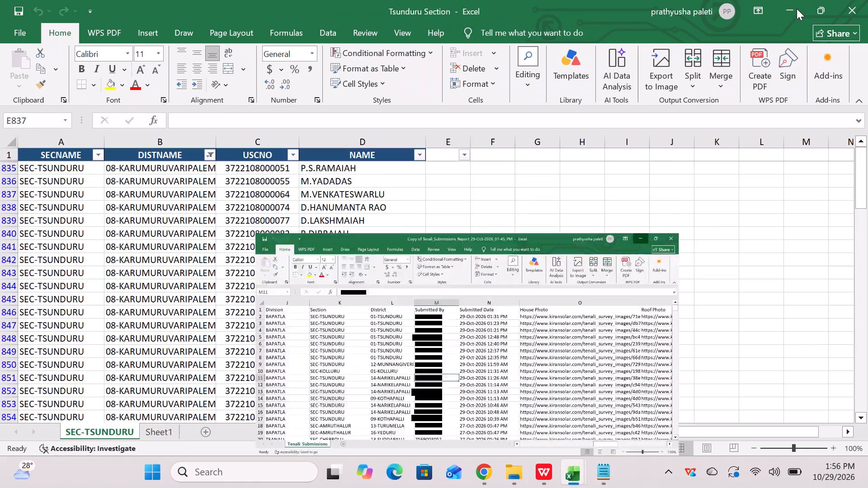
left_click(797, 9)
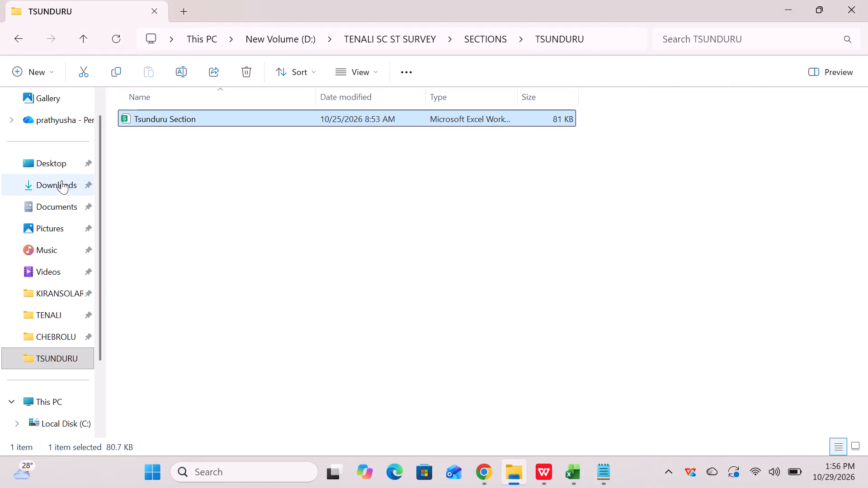
left_click(58, 198)
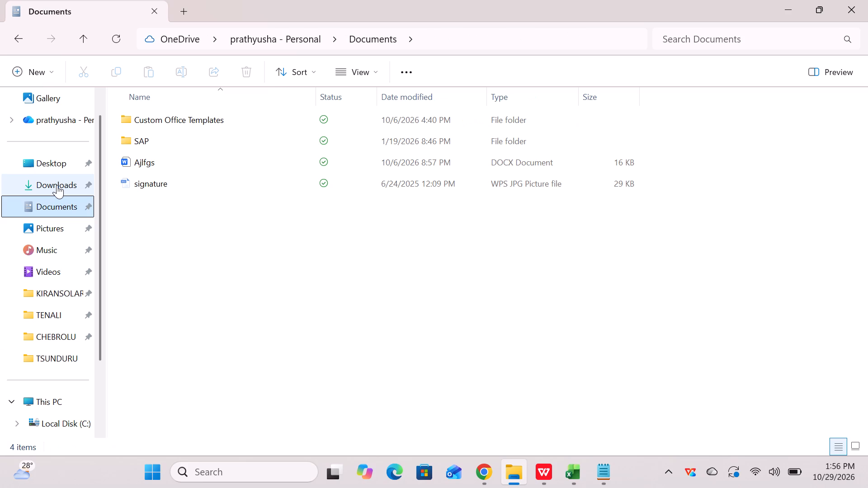
left_click(57, 185)
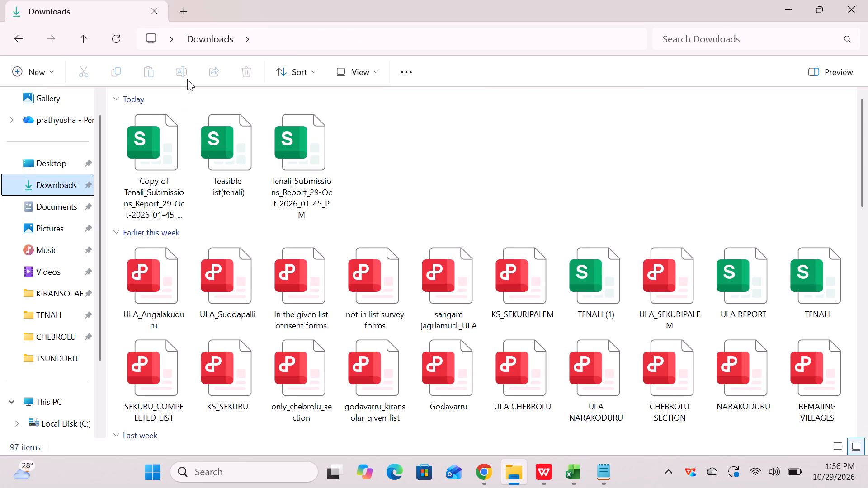
double_click(237, 158)
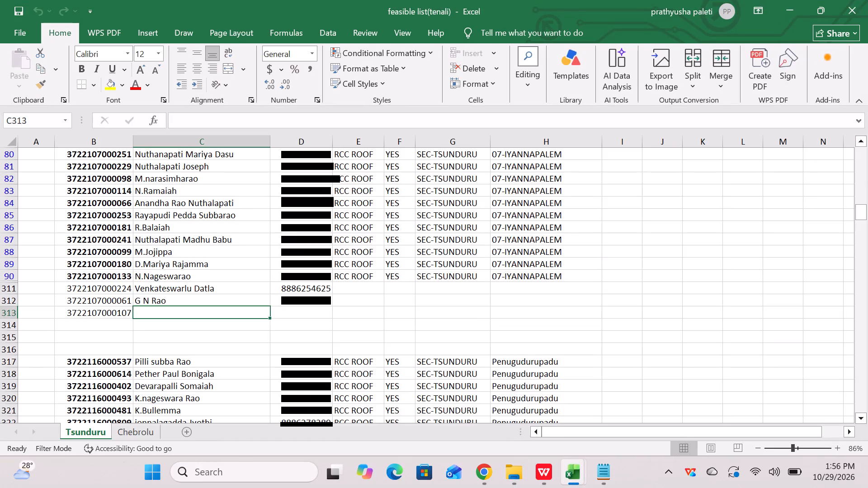
key("ctrl+s")
Set the District filter on the Tsunduru sheet to show all districts.
scroll(367, 157, "up", 6)
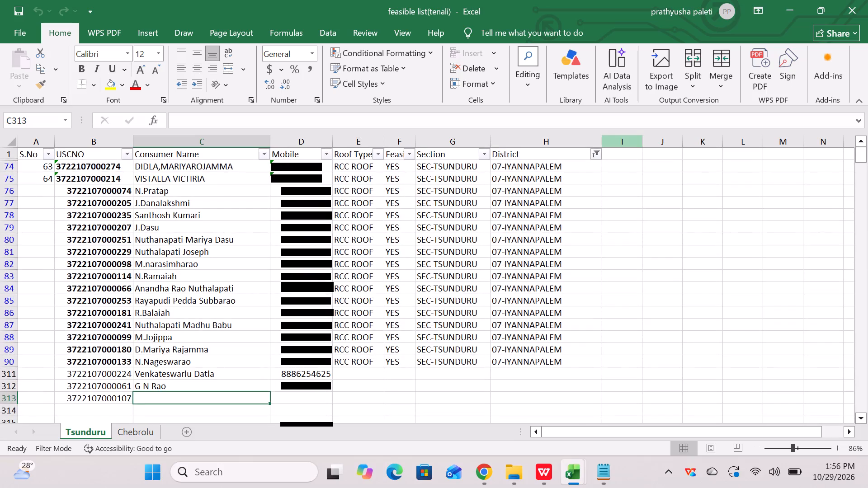
left_click(595, 156)
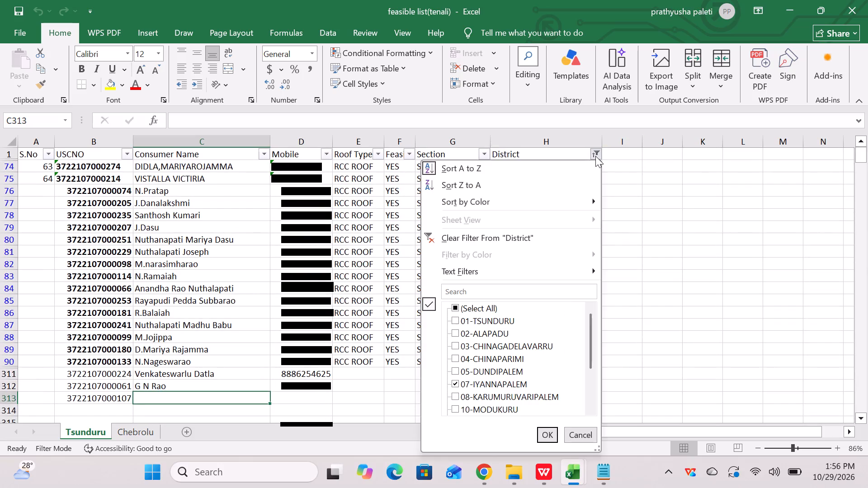
left_click(455, 308)
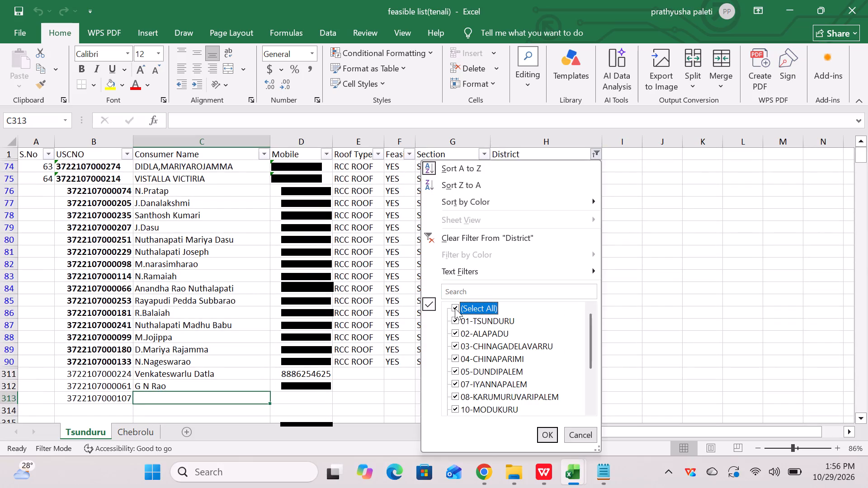
left_click(541, 433)
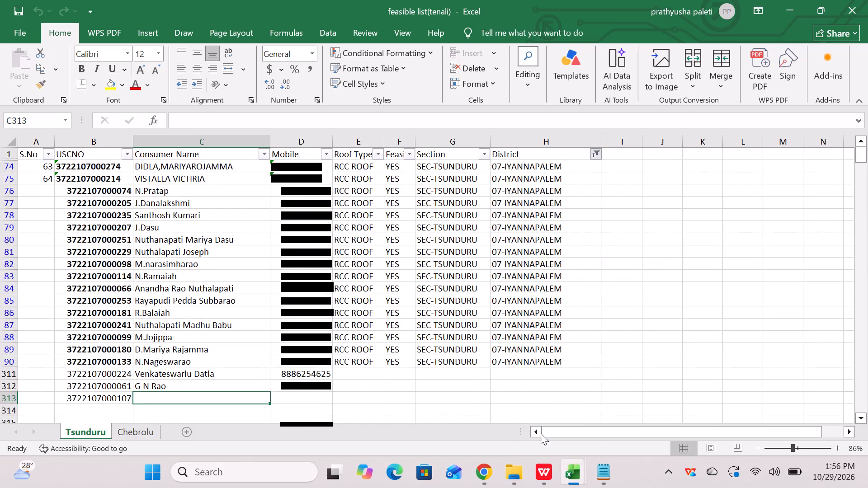
Look through the full Tsunduru list, including the entries added near its end, to check how the districts are grouped.
scroll(464, 335, "up", 7)
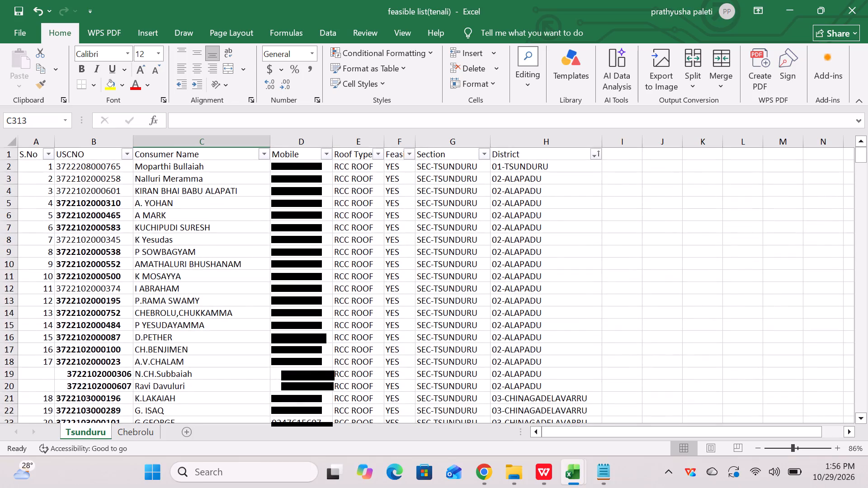
scroll(464, 335, "down", 6)
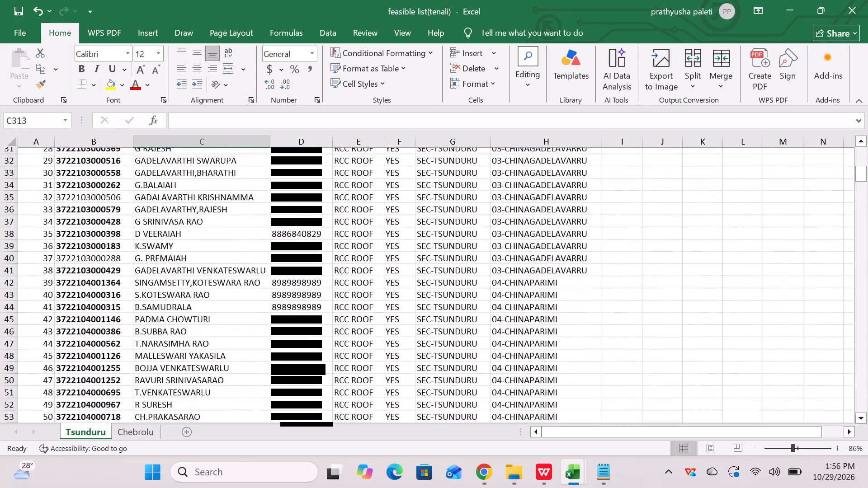
scroll(464, 335, "down", 13)
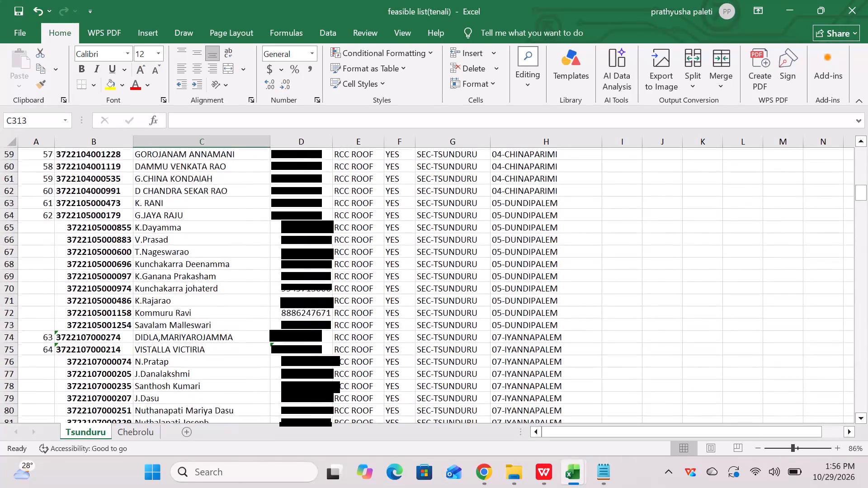
scroll(464, 335, "down", 13)
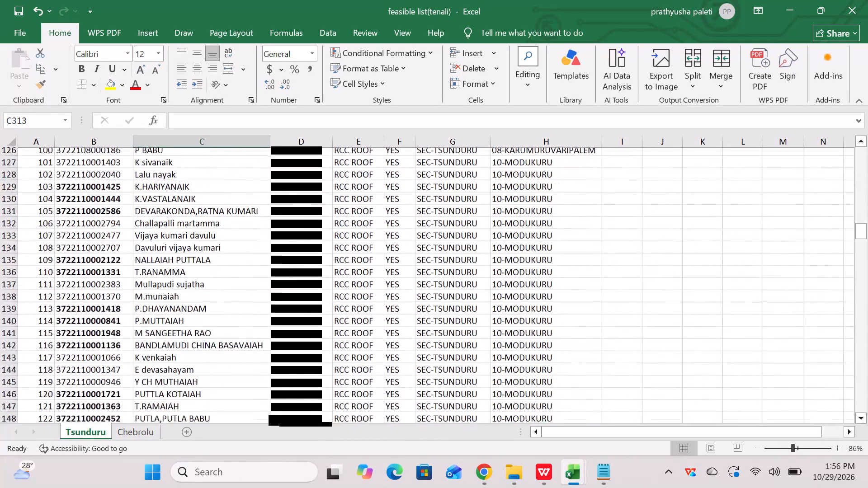
scroll(464, 335, "down", 16)
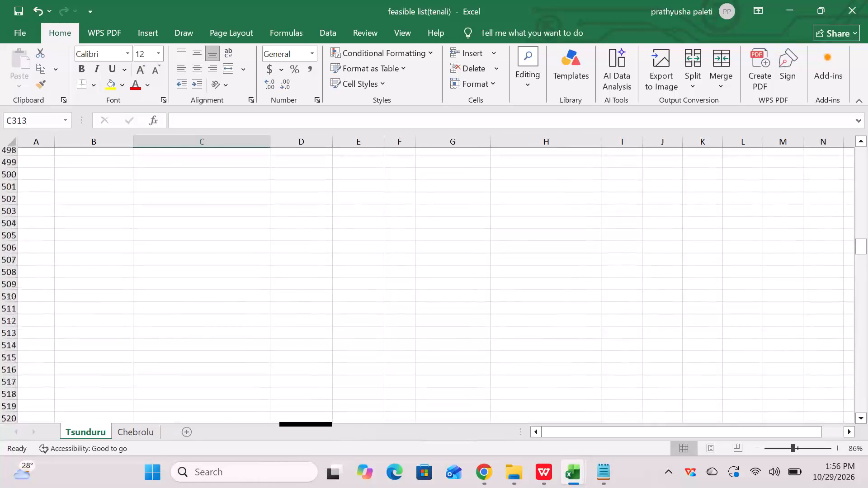
scroll(464, 335, "up", 14)
scroll(464, 335, "up", 7)
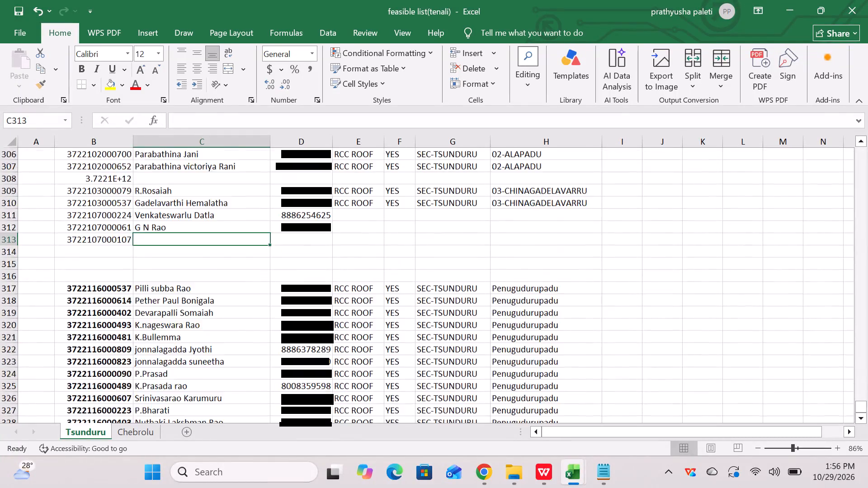
scroll(464, 335, "up", 12)
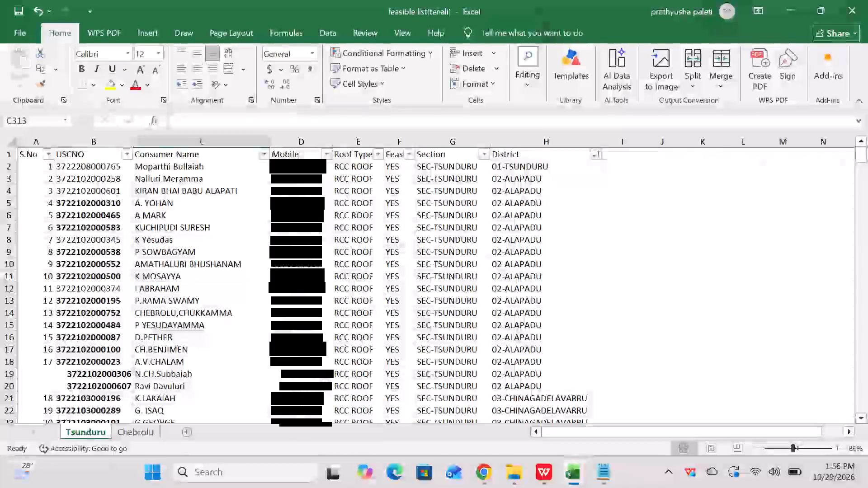
Insert a blank row at row 21 of the Tsunduru sheet, between the 02-ALAPADU and 03-CHINAGADELAVARRU entries.
scroll(247, 251, "down", 2)
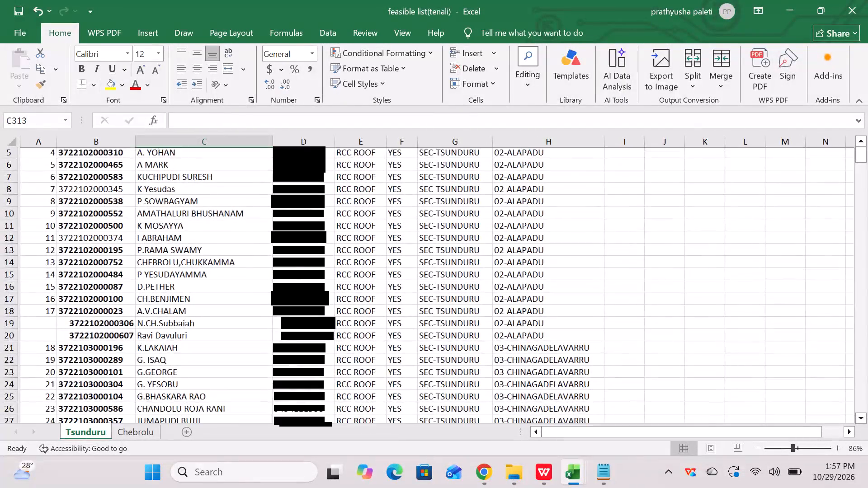
scroll(247, 251, "down", 1)
scroll(247, 251, "up", 1)
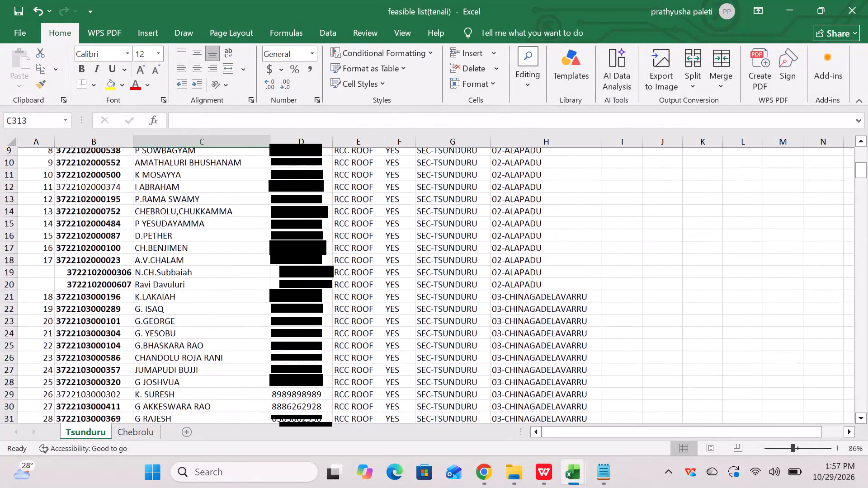
scroll(247, 251, "up", 1)
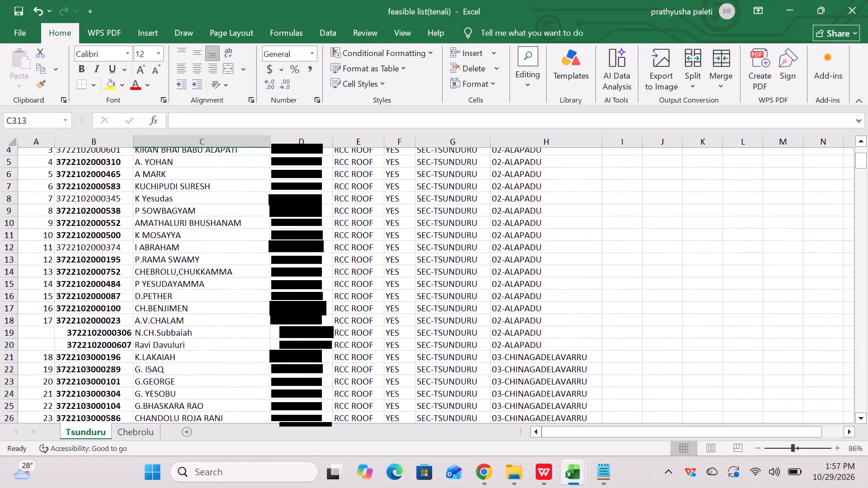
scroll(247, 251, "up", 1)
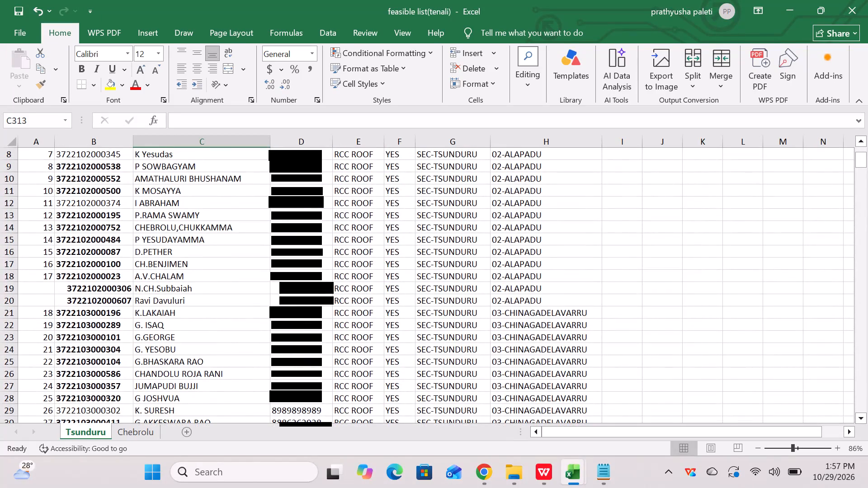
left_click(7, 313)
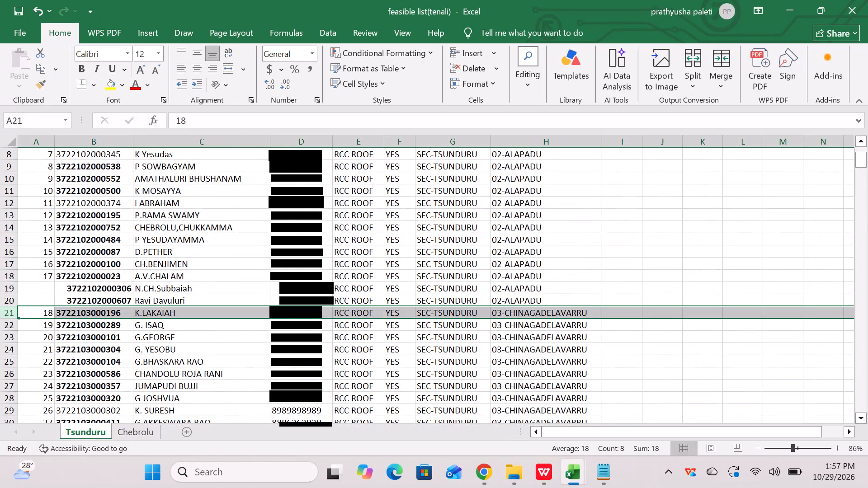
right_click(33, 312)
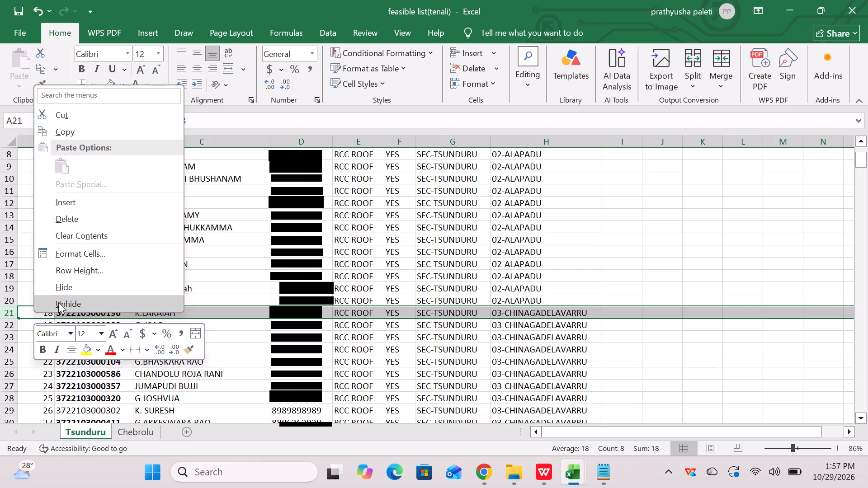
left_click(28, 314)
right_click(28, 314)
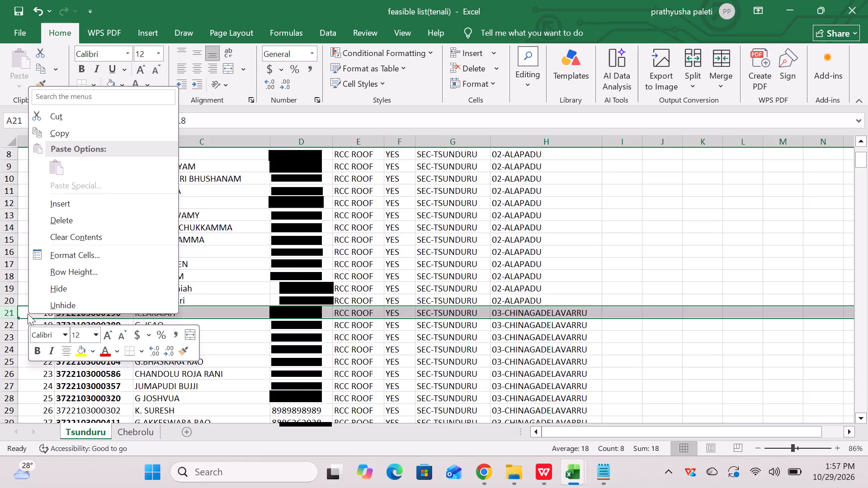
left_click(60, 198)
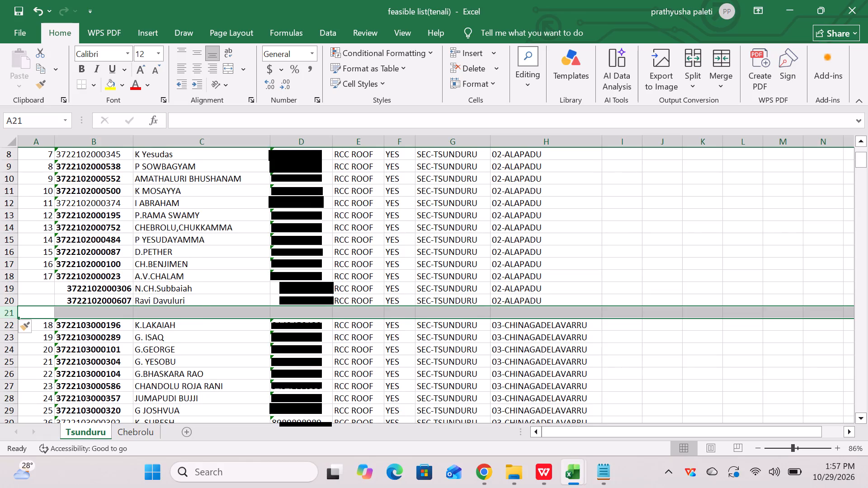
Insert a blank row at row 43 of the Tsunduru sheet, between the 03-CHINAGADELAVARRU and 04-CHINAPARIMI entries.
scroll(117, 293, "down", 5)
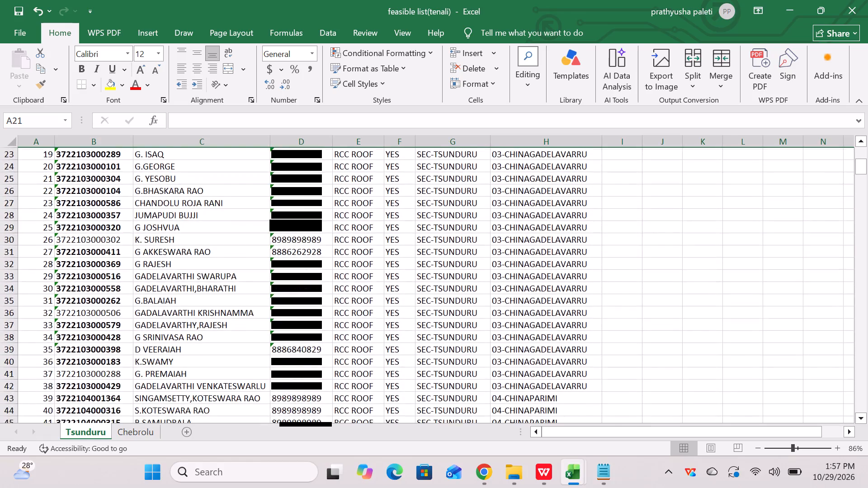
scroll(117, 293, "down", 3)
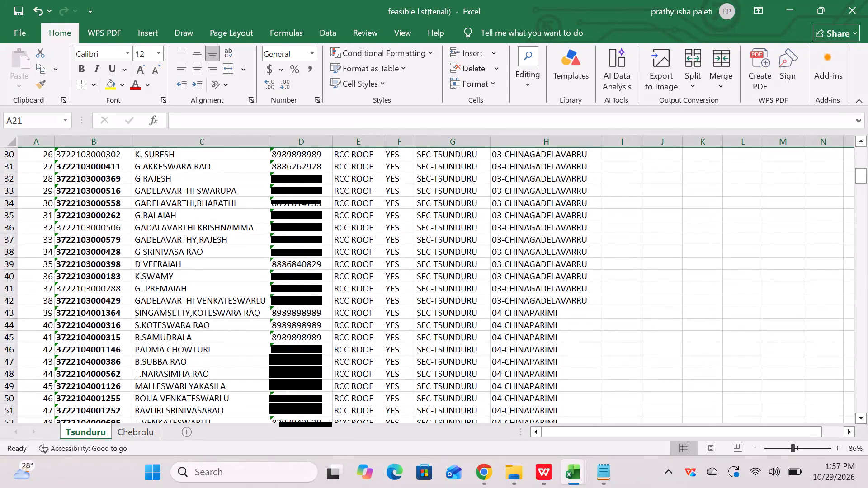
left_click(33, 312)
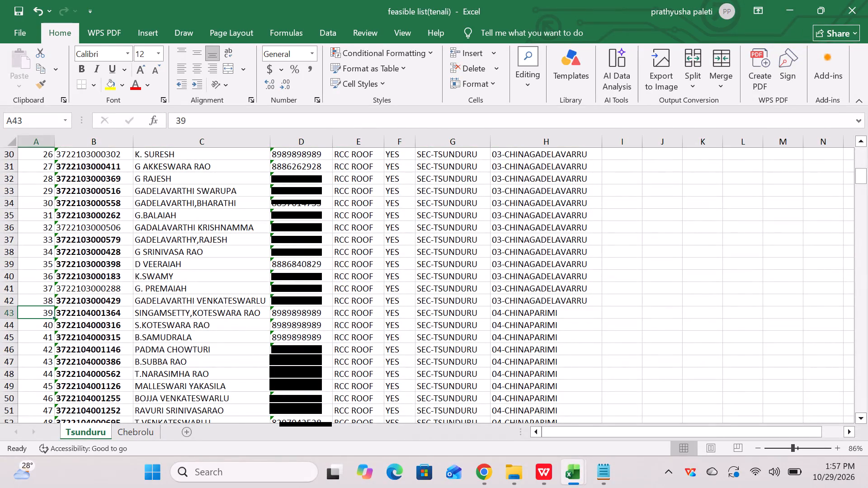
left_click(13, 312)
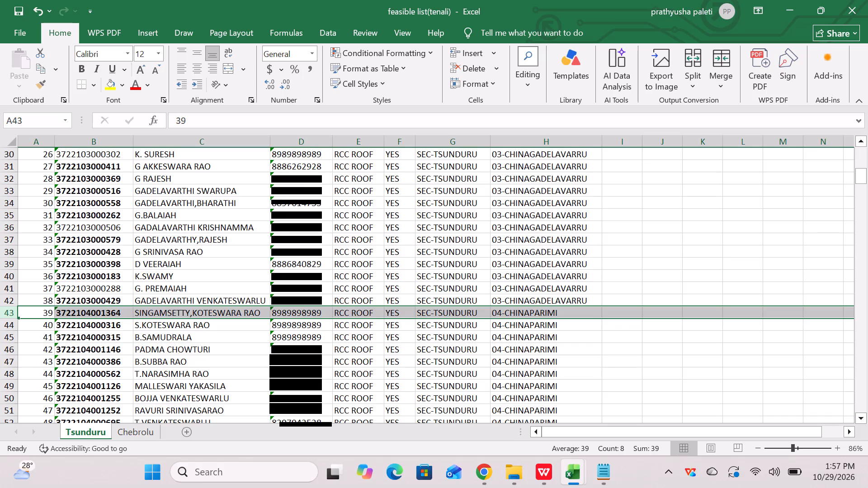
left_click(30, 314)
right_click(30, 314)
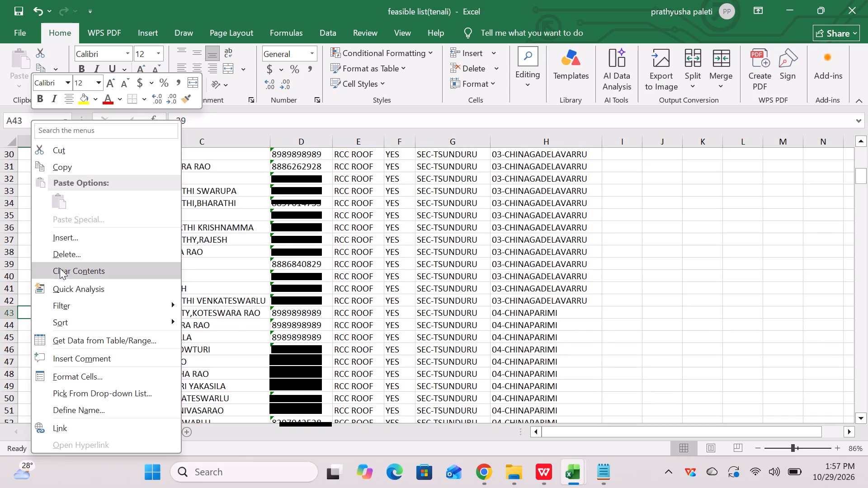
left_click(66, 243)
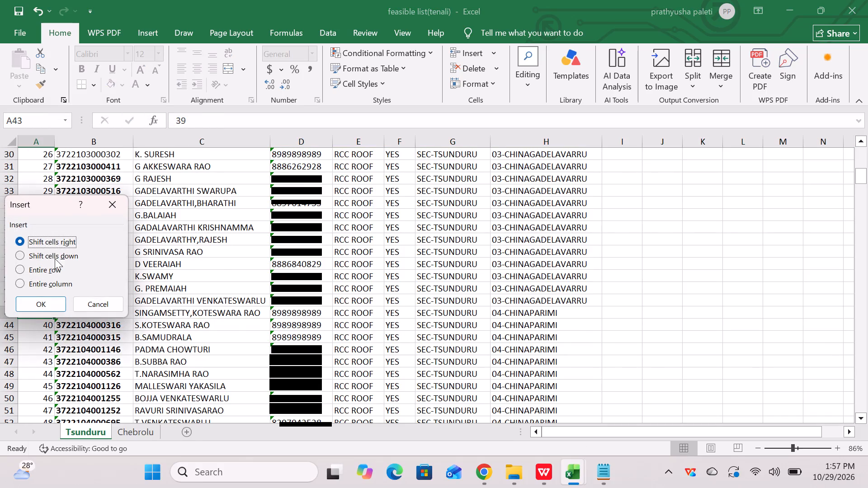
left_click(47, 267)
left_click(28, 303)
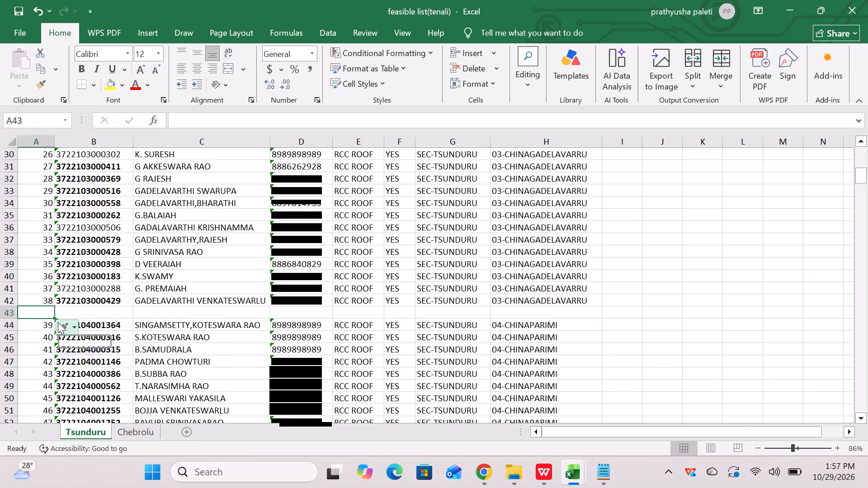
Insert a blank row at row 65, between the 04-CHINAPARIMI and 05-DUNDIPALEM entries.
scroll(58, 322, "down", 5)
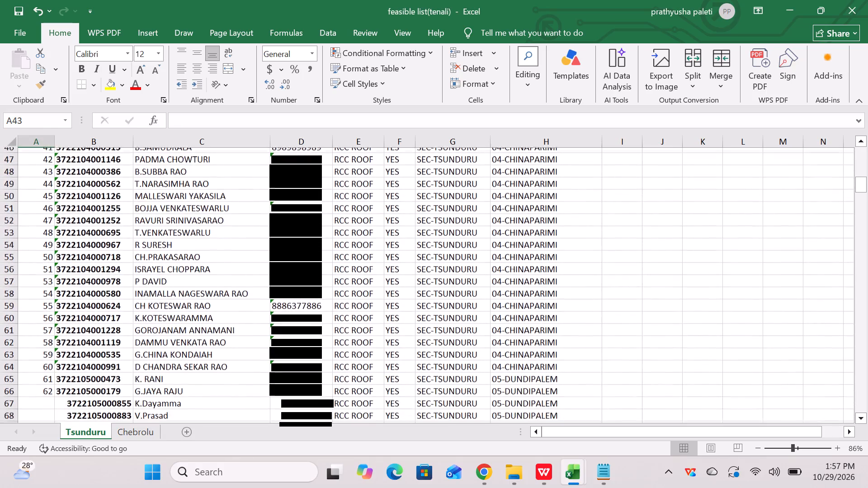
scroll(58, 322, "down", 1)
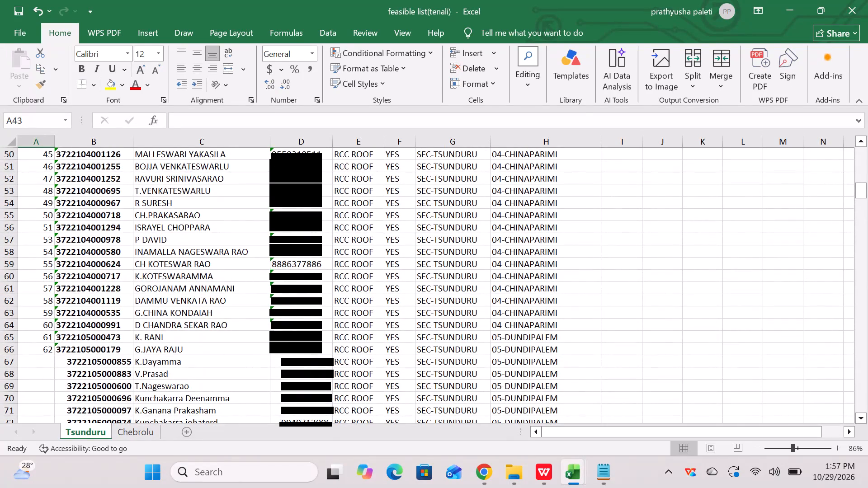
left_click(27, 337)
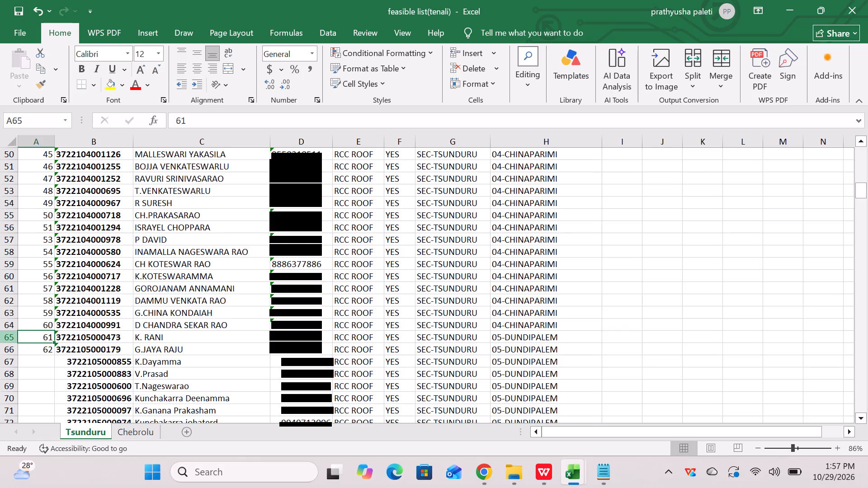
left_click(5, 337)
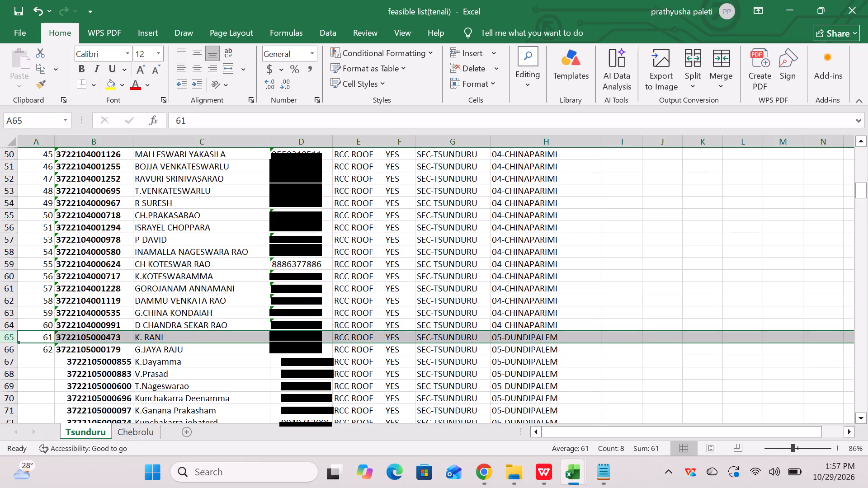
right_click(35, 338)
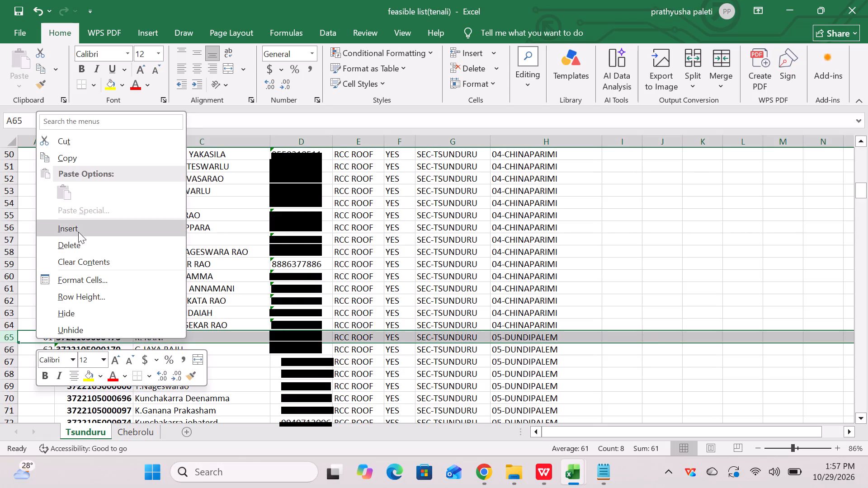
left_click(78, 232)
Insert a blank row at row 77, between the 05-DUNDIPALEM and 07-IYANNAPALEM entries.
scroll(47, 374, "down", 1)
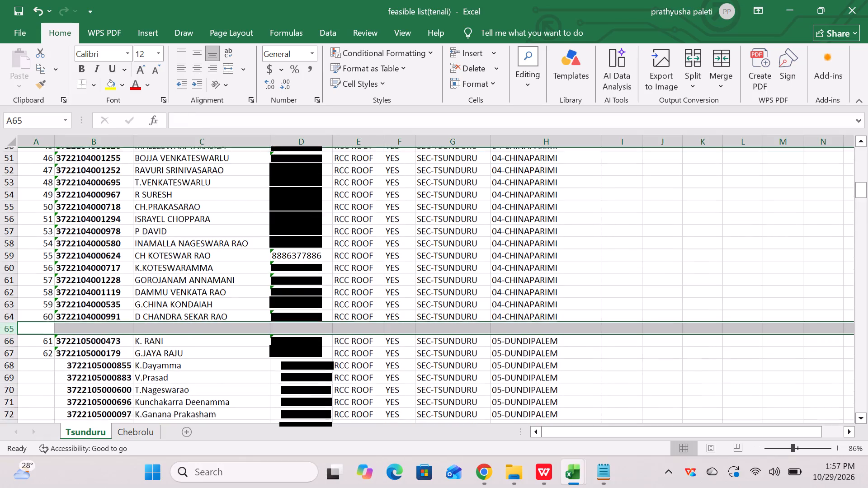
scroll(47, 374, "down", 3)
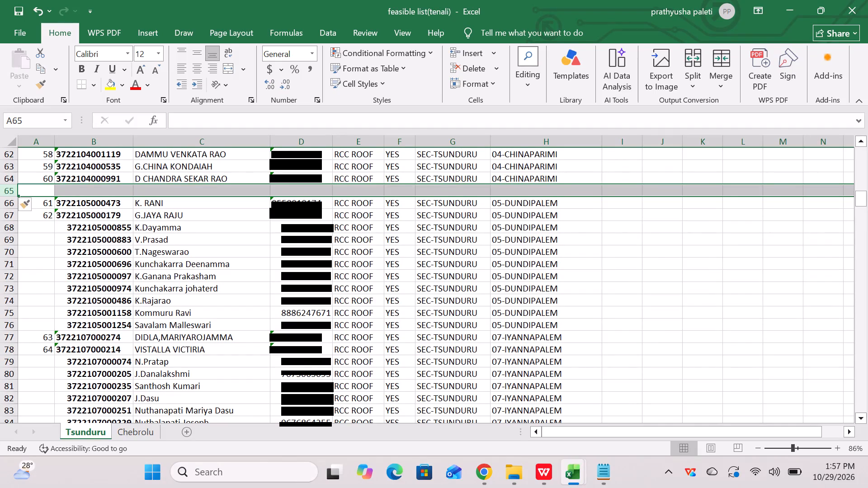
left_click(12, 337)
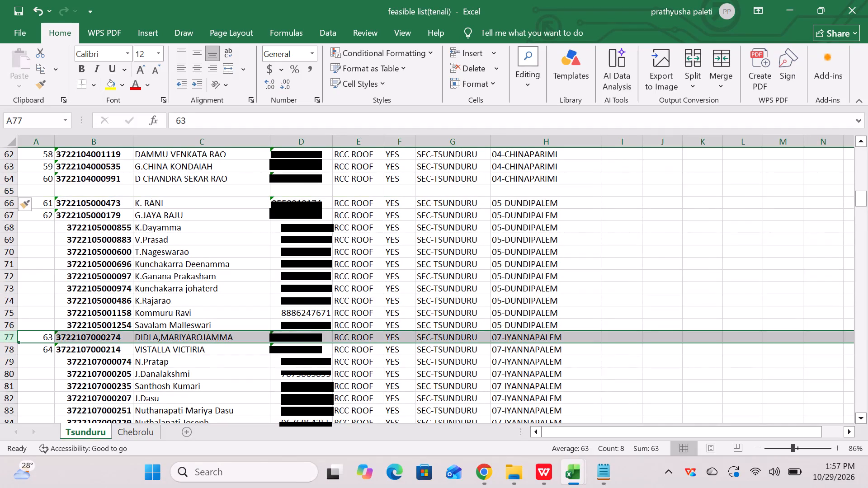
right_click(38, 336)
left_click(70, 230)
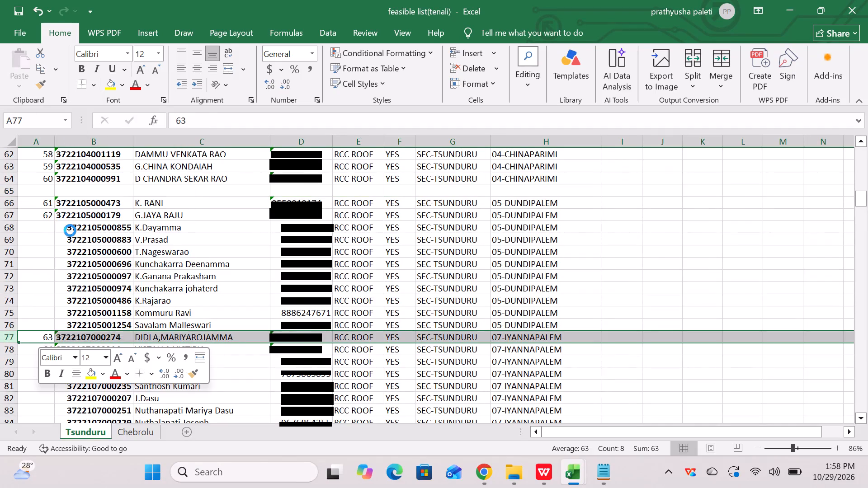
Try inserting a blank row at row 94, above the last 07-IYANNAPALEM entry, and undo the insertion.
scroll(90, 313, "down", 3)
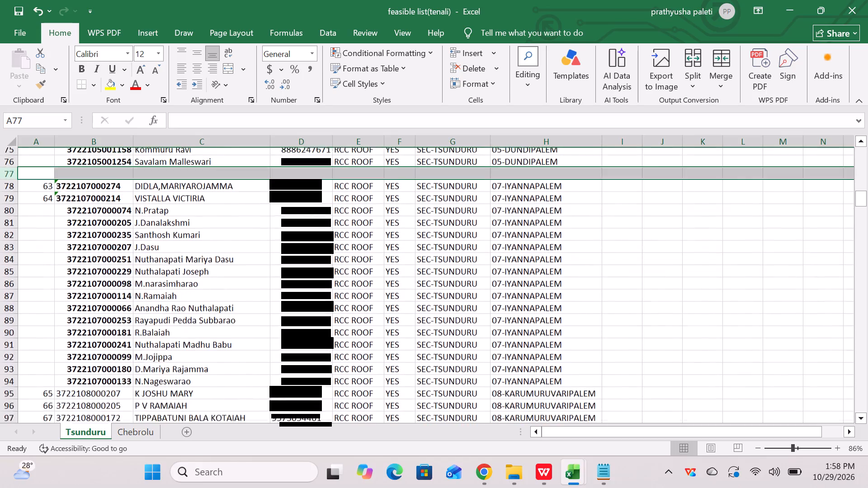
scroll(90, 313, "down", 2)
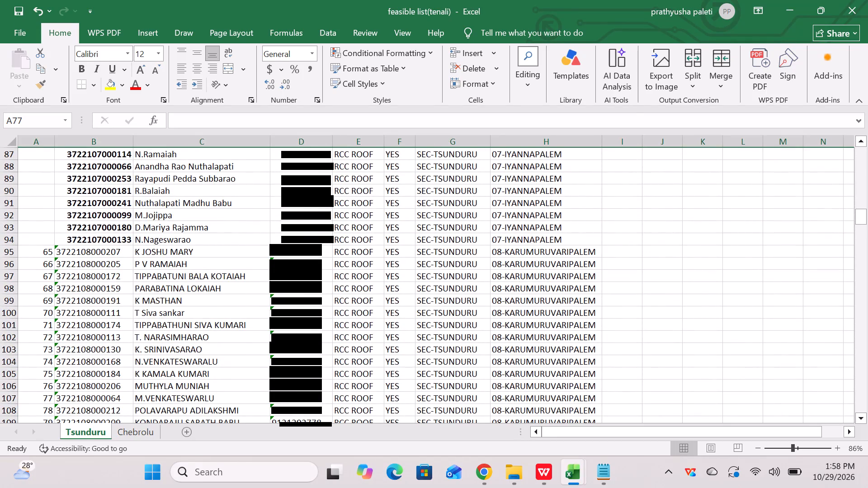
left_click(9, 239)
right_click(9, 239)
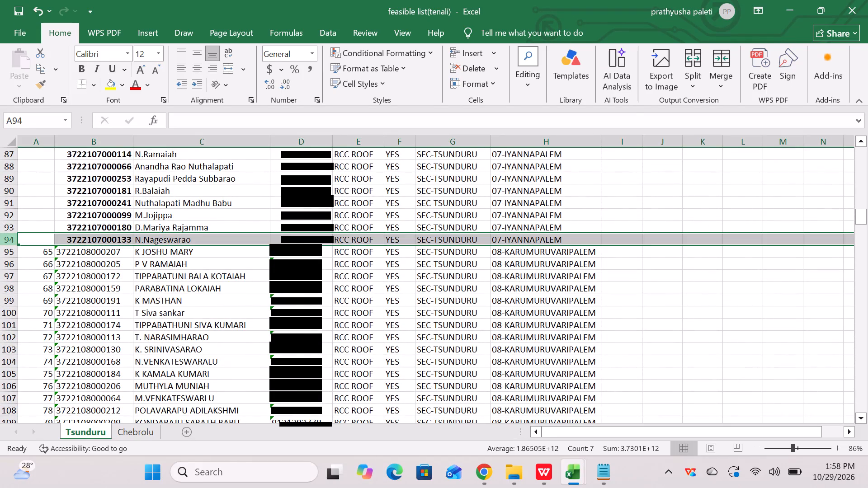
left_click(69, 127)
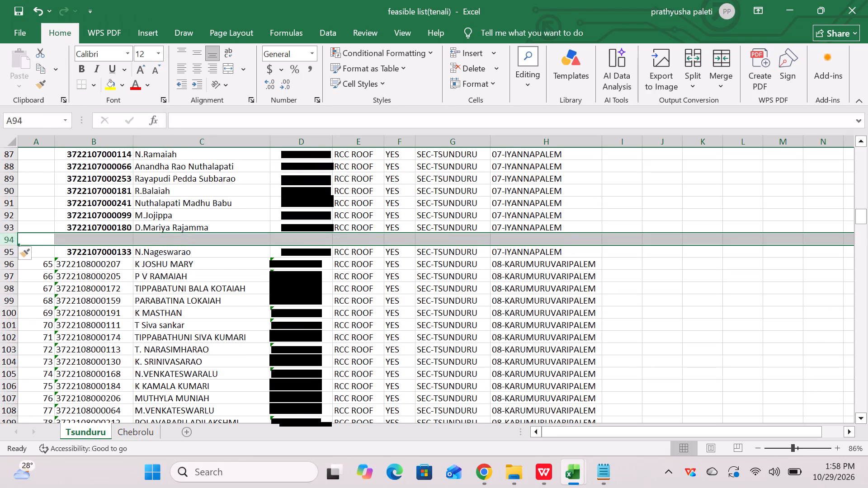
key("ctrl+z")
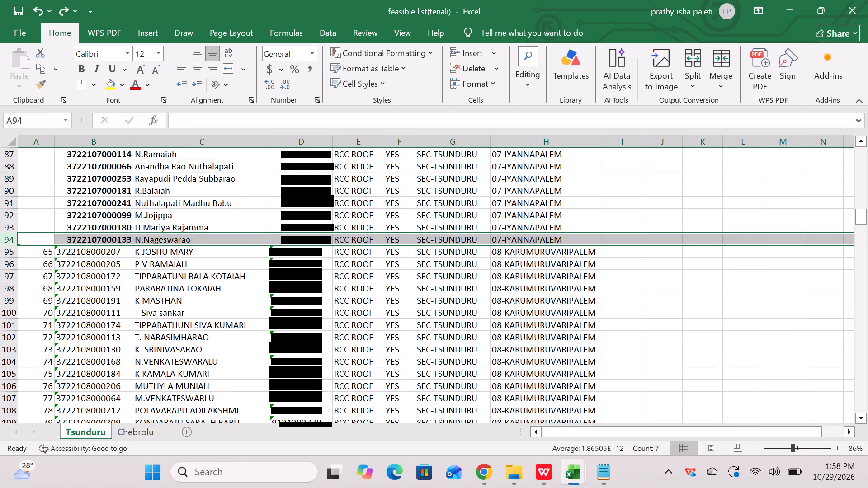
Insert a blank row at row 95, between the 07-IYANNAPALEM and 08-KARUMURUVARIPALEM entries.
left_click(3, 254)
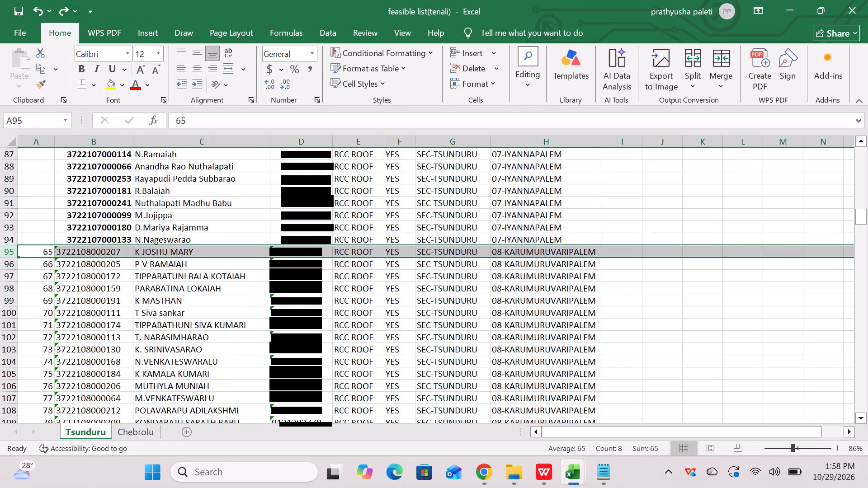
right_click(27, 248)
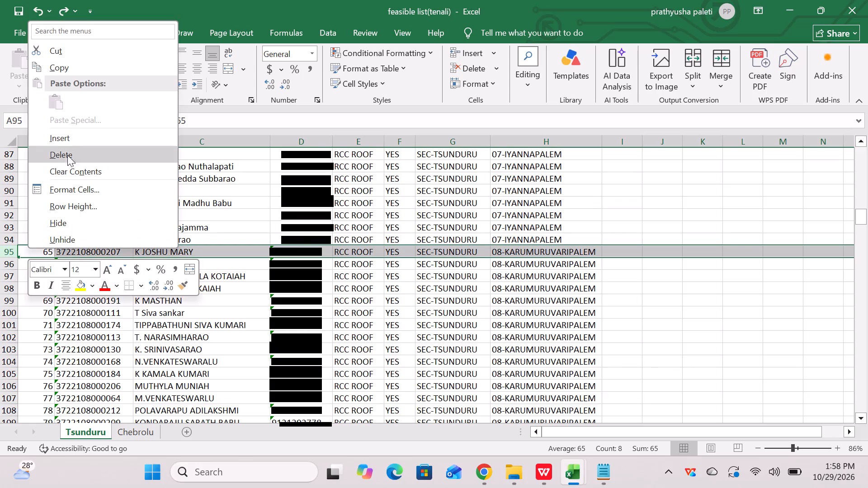
left_click(68, 139)
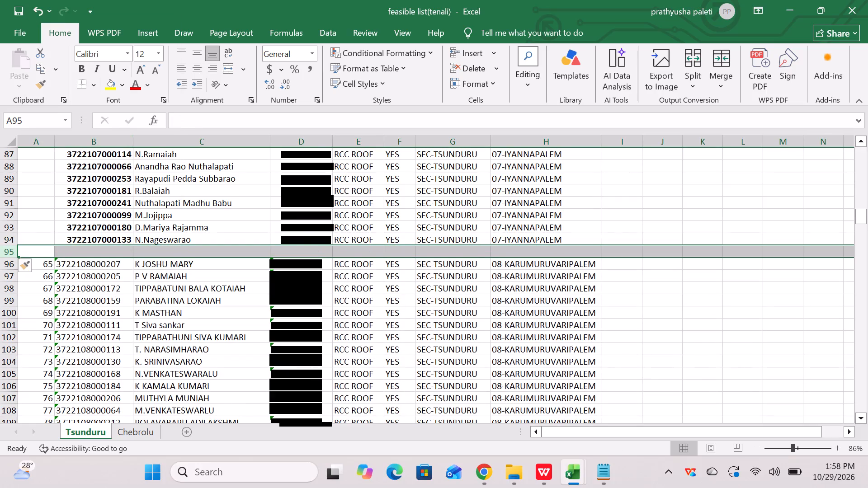
left_click(75, 280)
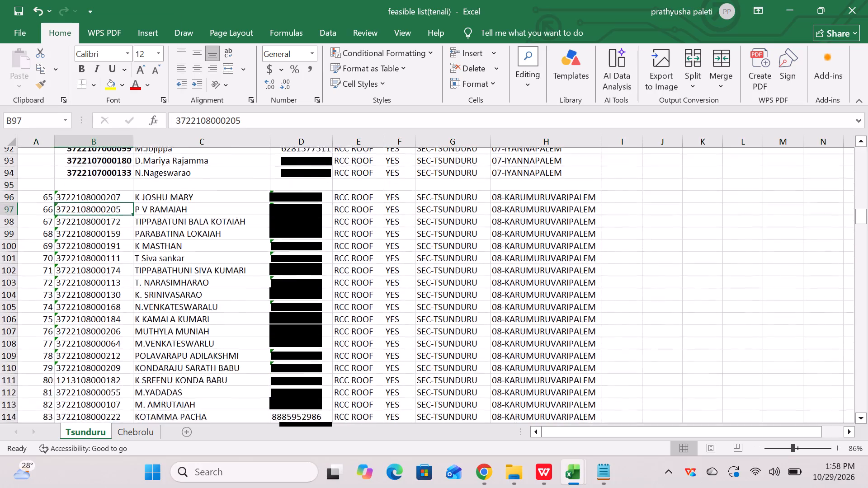
Insert a blank row at row 132, between the 08-KARUMURUVARIPALEM and 10-MODUKURU entries.
scroll(75, 280, "down", 4)
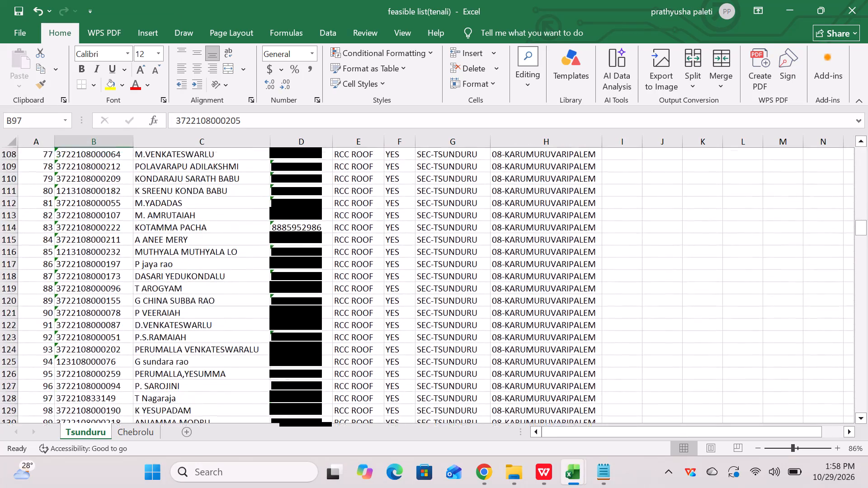
scroll(75, 280, "down", 5)
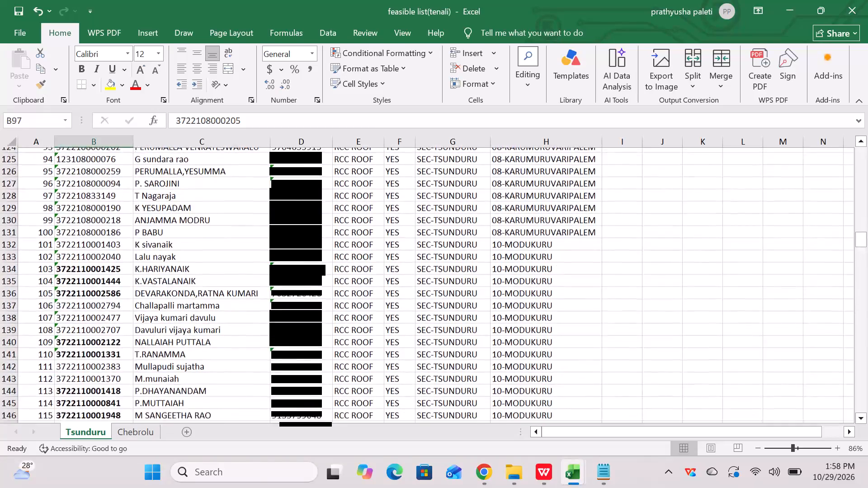
scroll(75, 280, "down", 2)
scroll(75, 280, "up", 5)
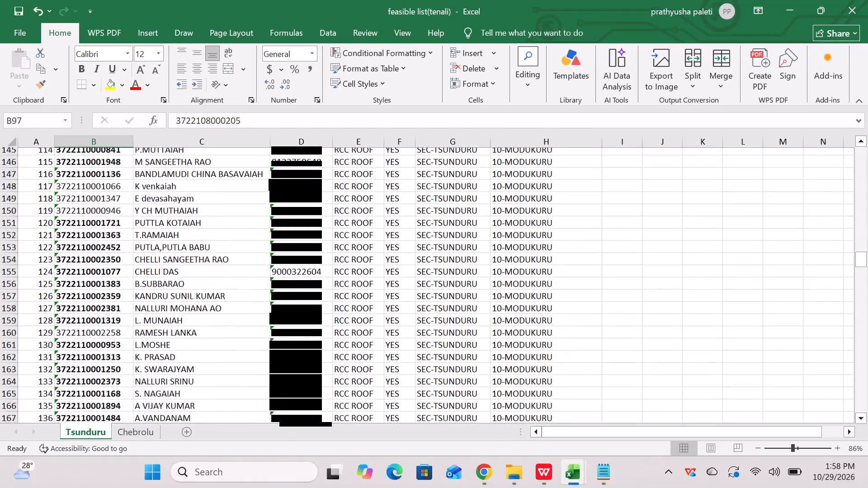
scroll(75, 280, "up", 6)
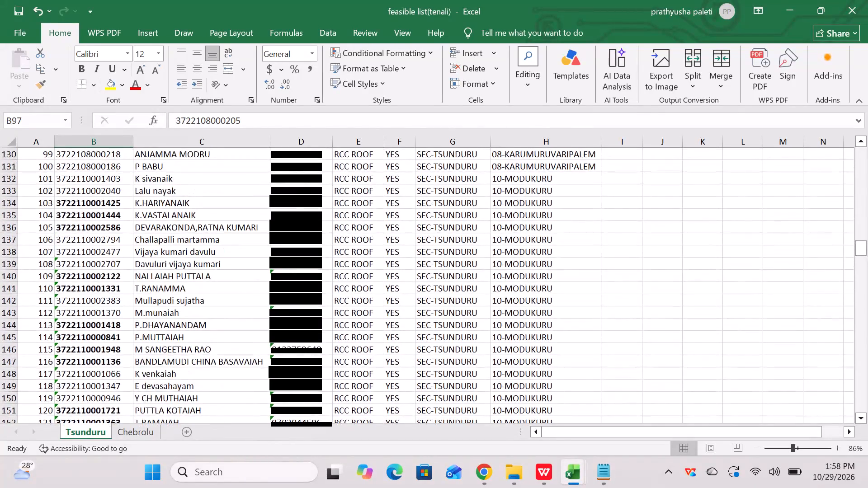
scroll(75, 280, "up", 1)
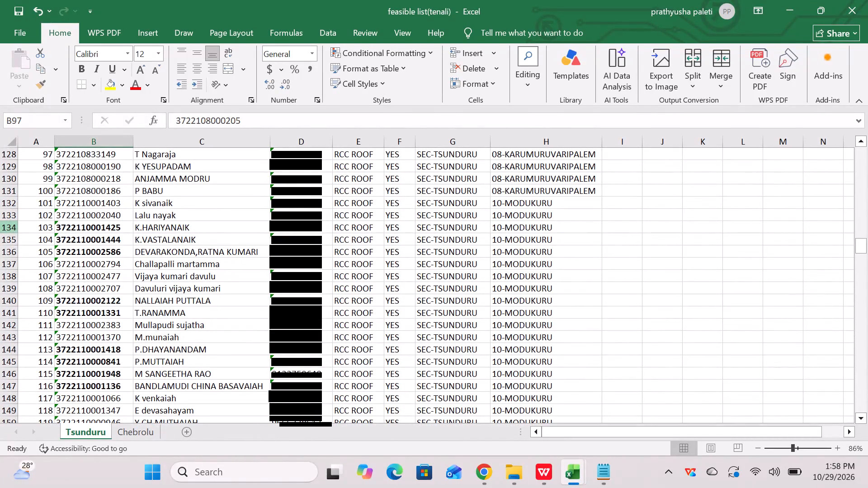
left_click(14, 204)
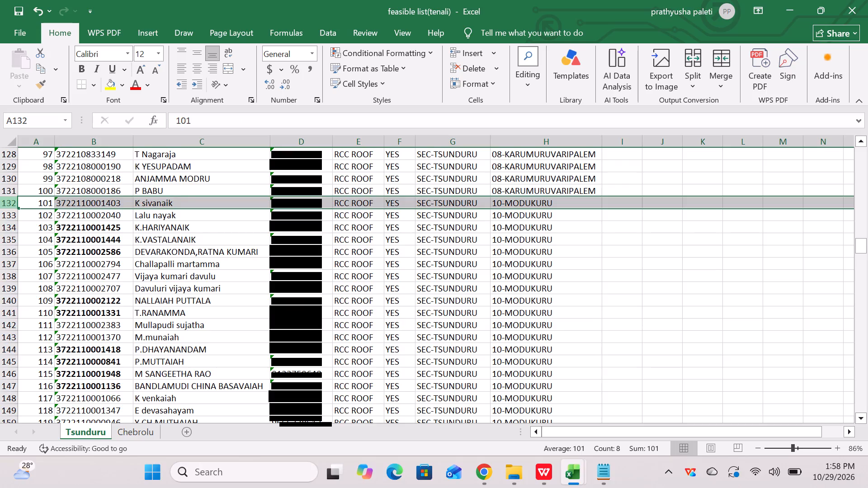
right_click(14, 204)
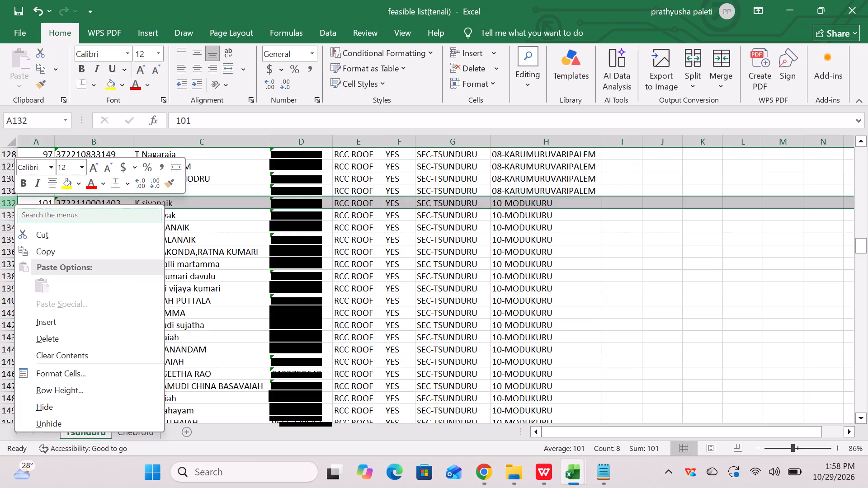
left_click(39, 315)
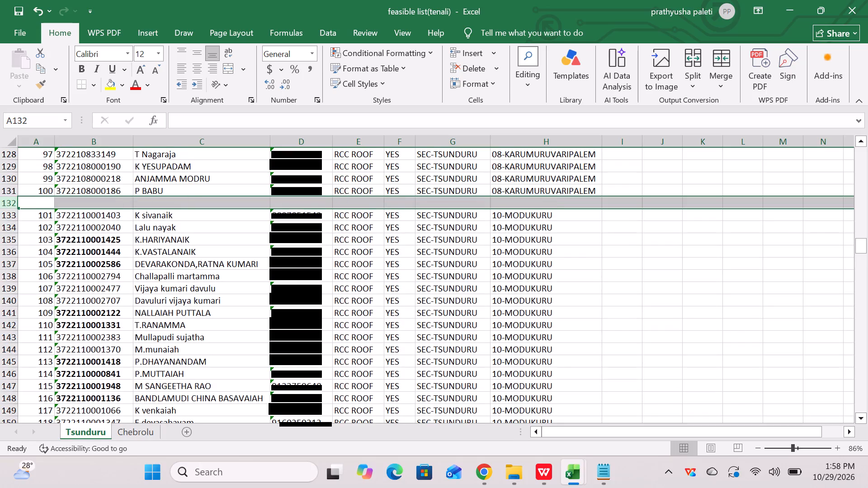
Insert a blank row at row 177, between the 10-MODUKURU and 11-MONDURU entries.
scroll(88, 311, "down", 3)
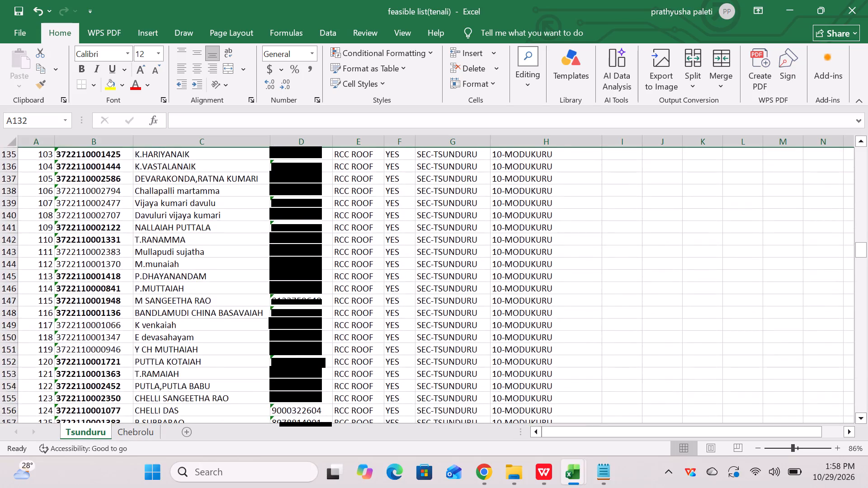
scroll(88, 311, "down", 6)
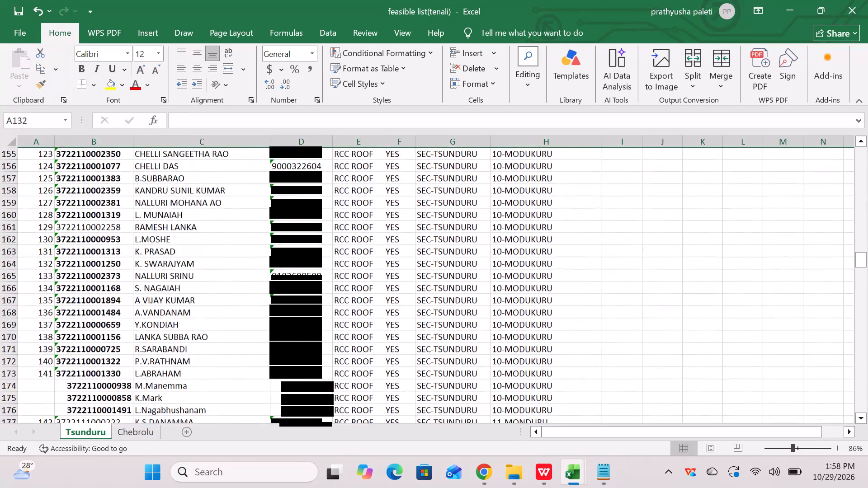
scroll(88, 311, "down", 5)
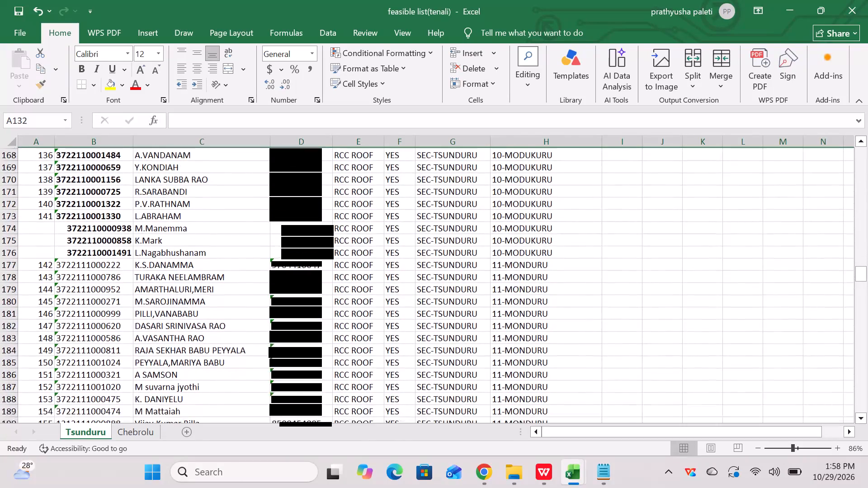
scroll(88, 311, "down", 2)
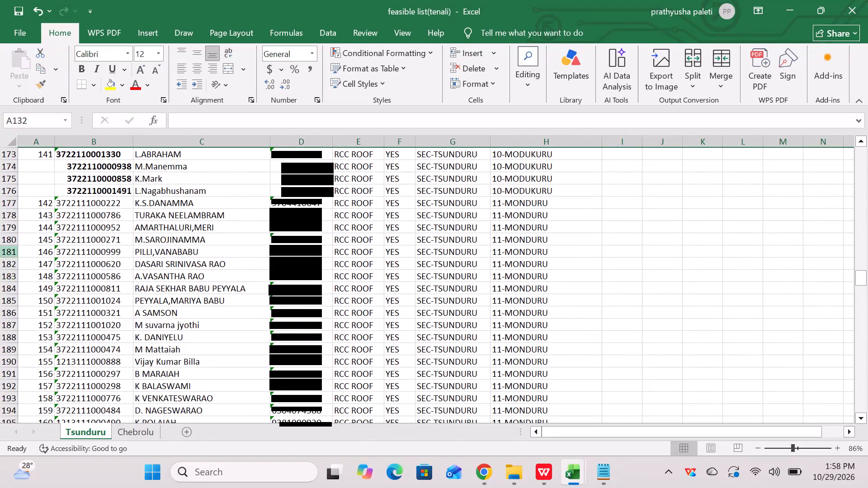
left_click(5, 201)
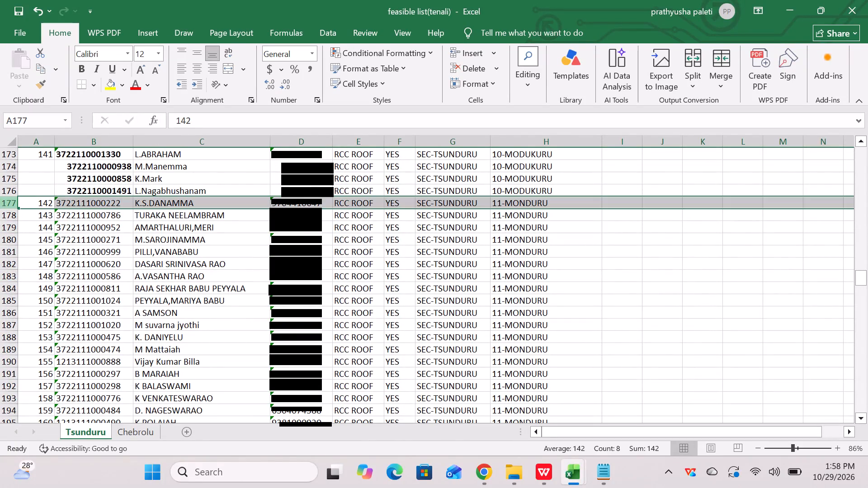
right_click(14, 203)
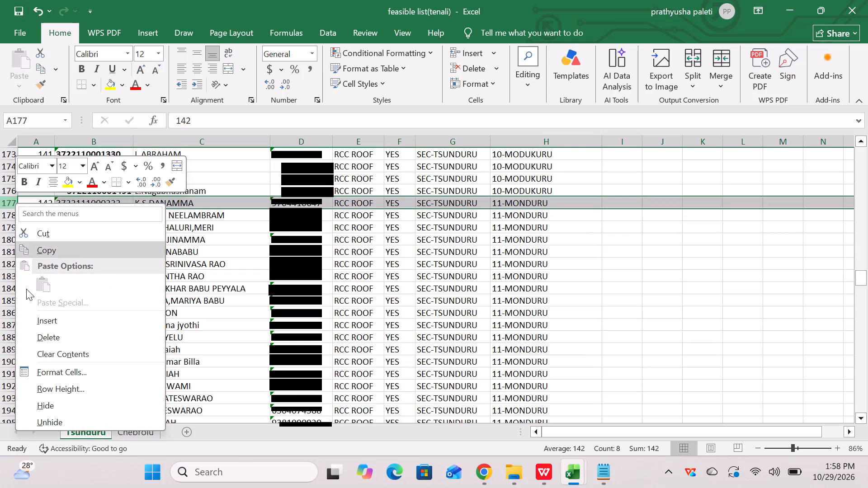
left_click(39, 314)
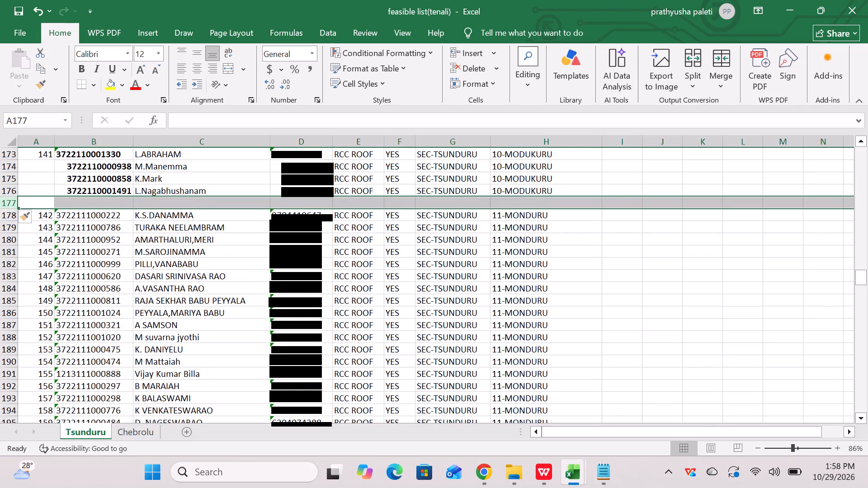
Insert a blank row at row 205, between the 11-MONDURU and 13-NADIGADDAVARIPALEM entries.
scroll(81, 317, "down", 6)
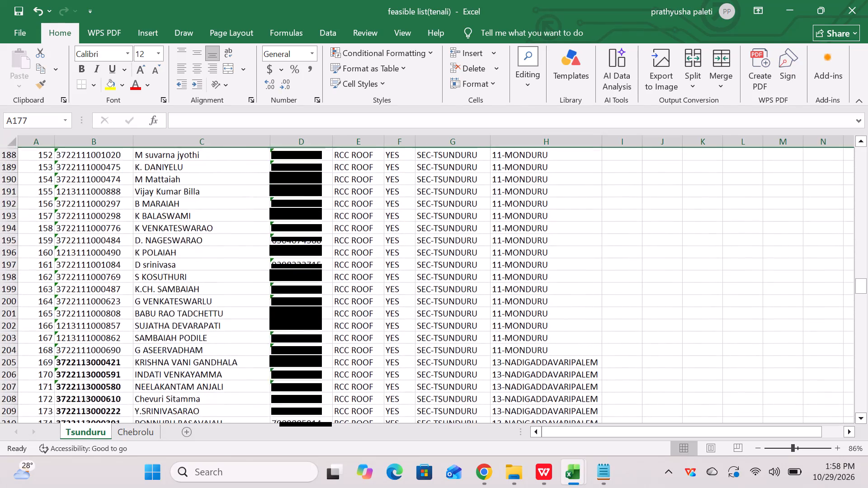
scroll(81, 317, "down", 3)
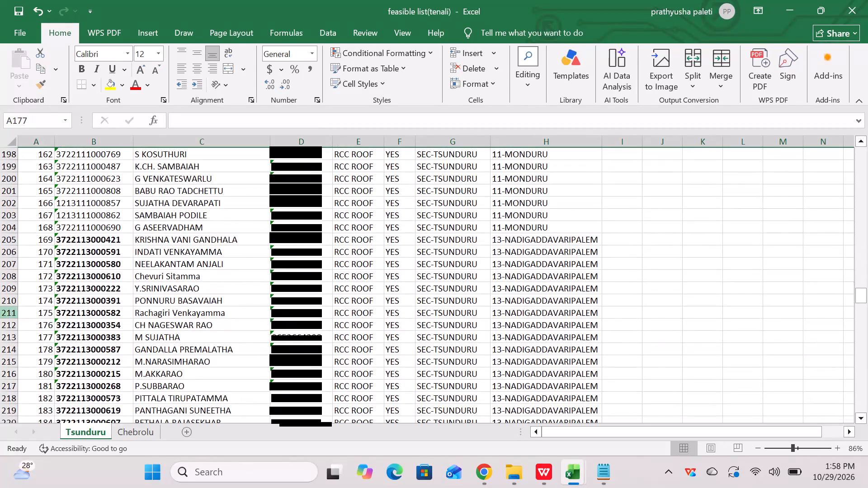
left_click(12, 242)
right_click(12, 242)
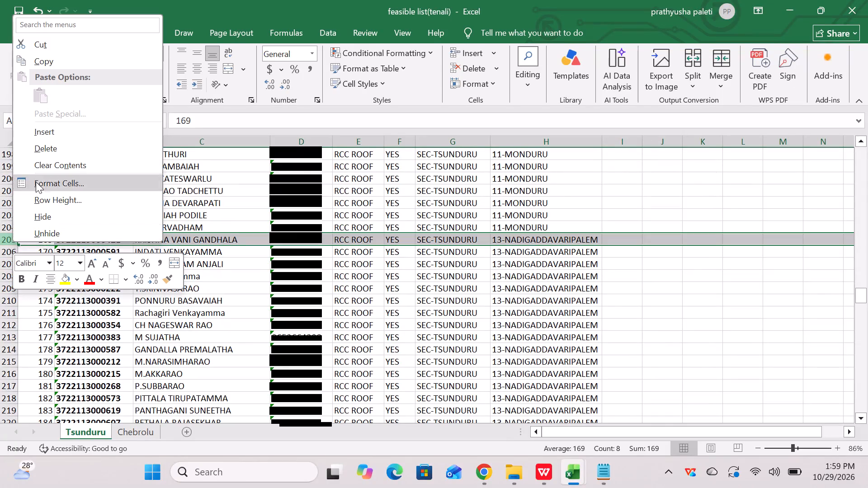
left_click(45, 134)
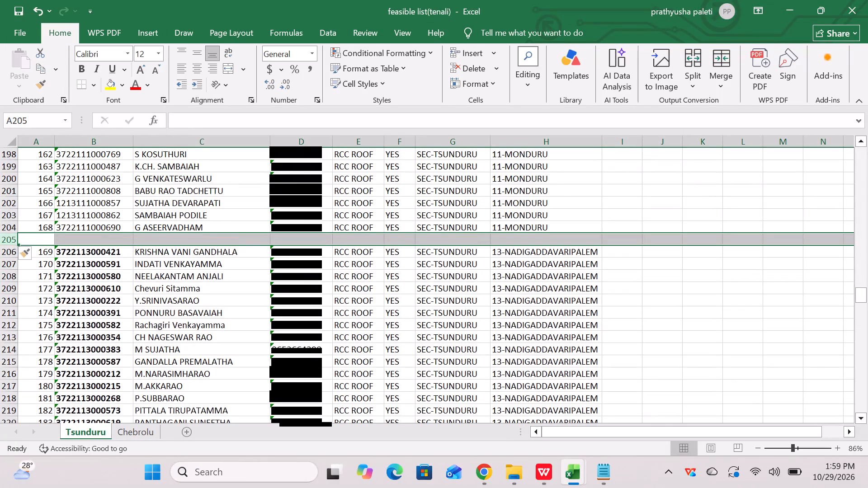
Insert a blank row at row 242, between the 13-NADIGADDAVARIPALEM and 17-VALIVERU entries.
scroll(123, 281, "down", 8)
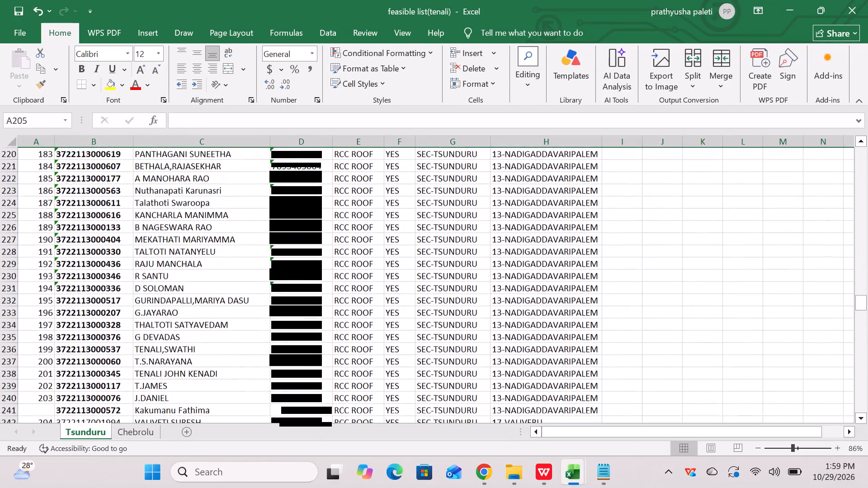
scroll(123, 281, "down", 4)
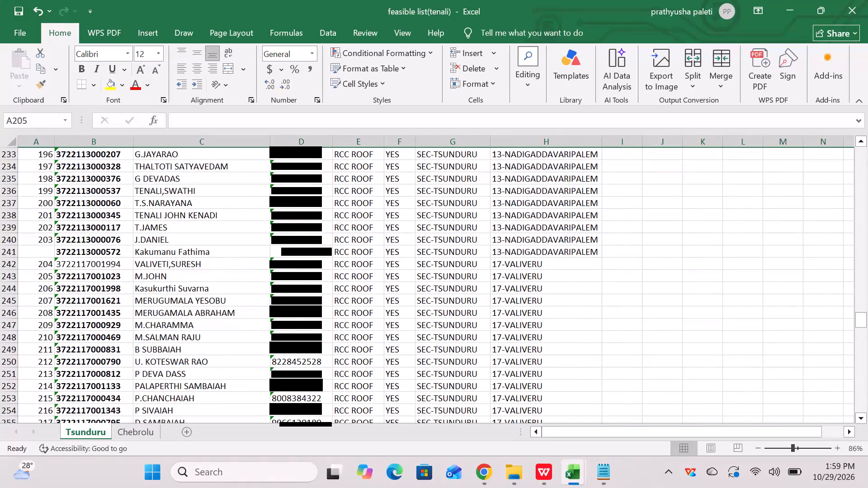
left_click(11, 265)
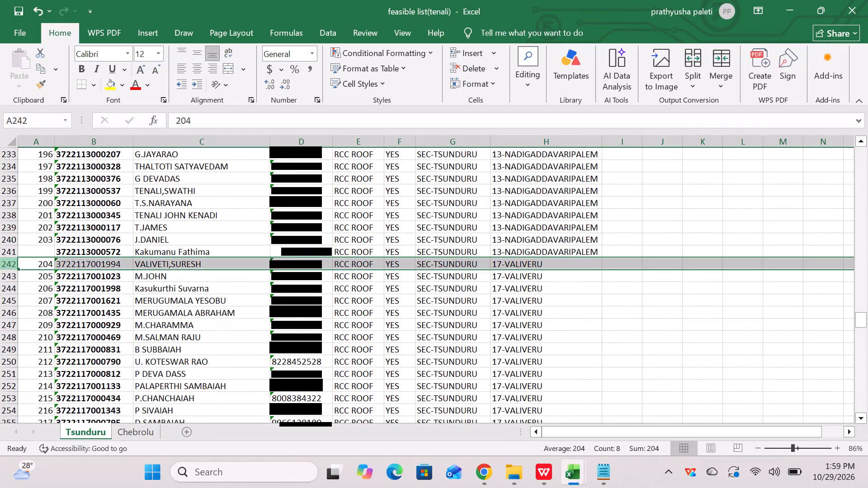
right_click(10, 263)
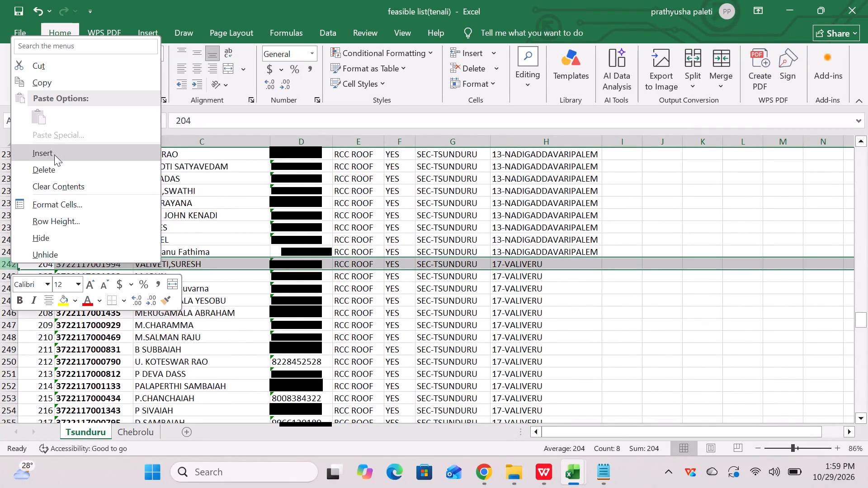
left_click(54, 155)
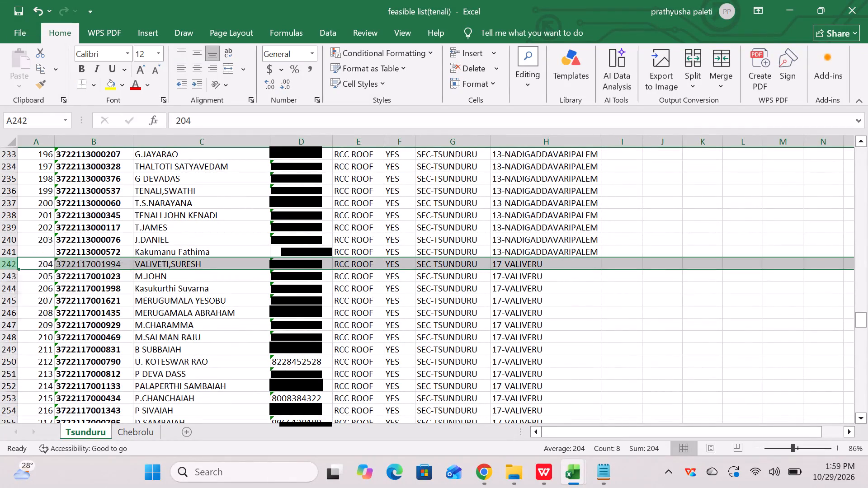
Review the 17-VALIVERU entries and the rows below them to check how the remaining entries are grouped by district.
scroll(115, 275, "down", 3)
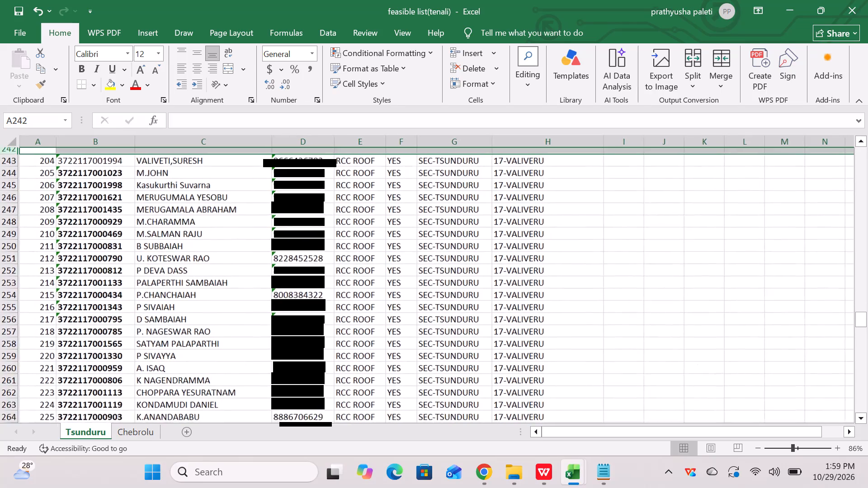
scroll(115, 275, "down", 6)
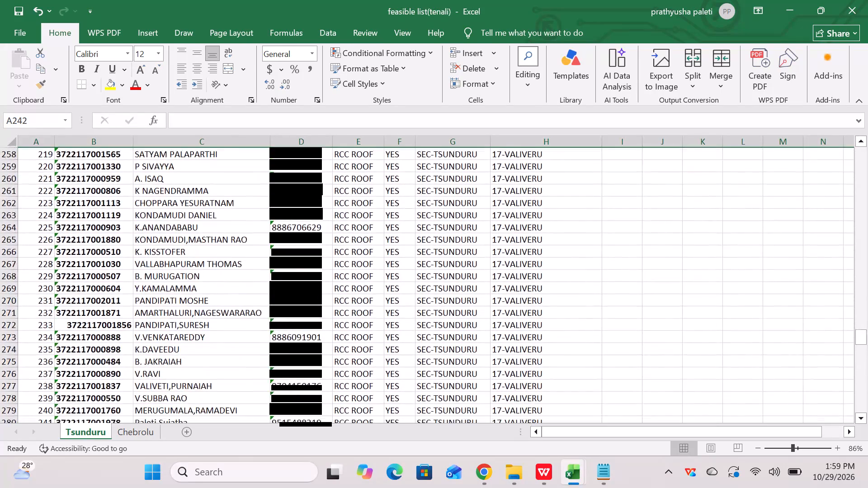
scroll(115, 275, "down", 5)
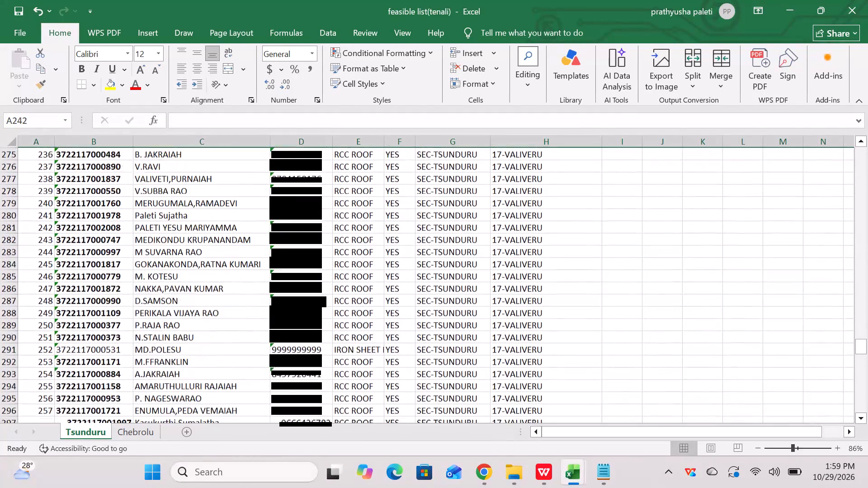
scroll(115, 275, "down", 6)
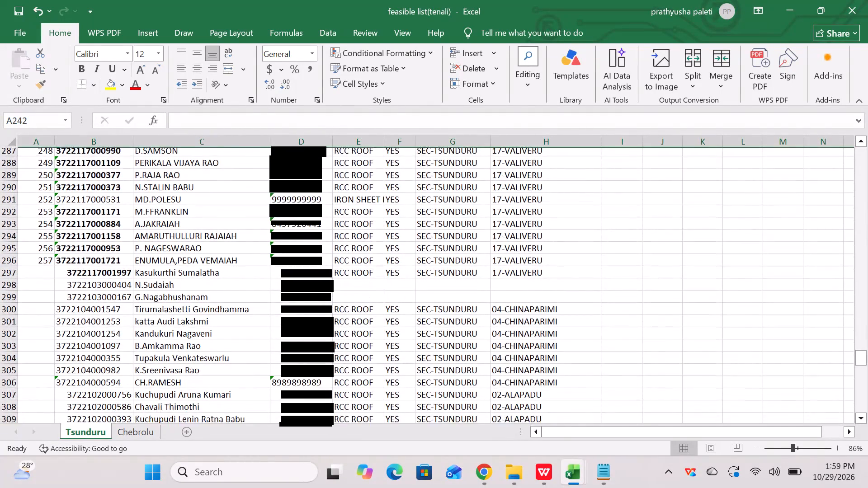
scroll(115, 275, "down", 1)
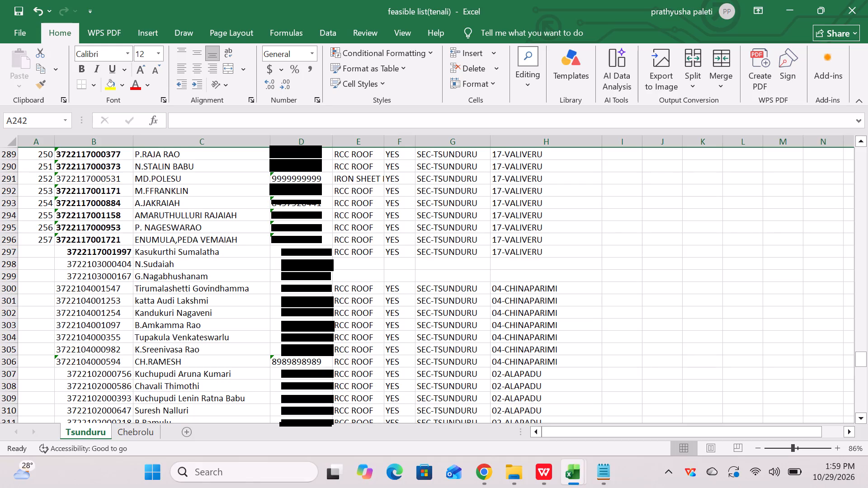
scroll(304, 343, "down", 1)
scroll(304, 343, "up", 4)
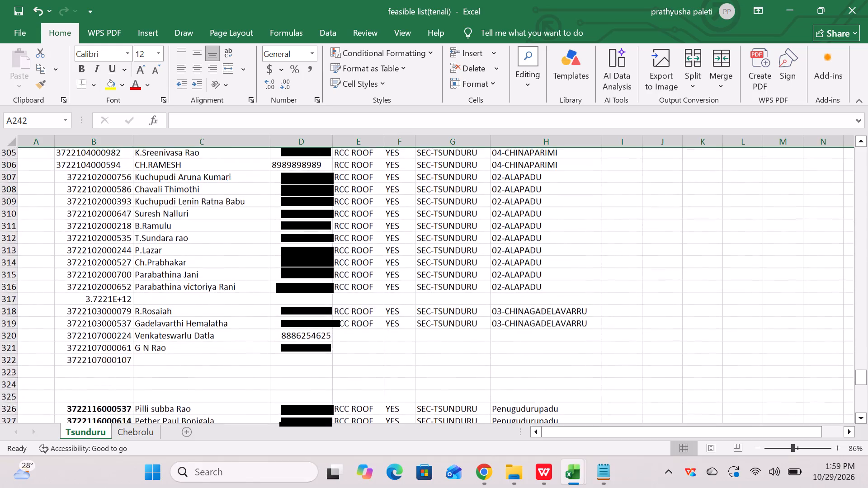
scroll(304, 343, "up", 2)
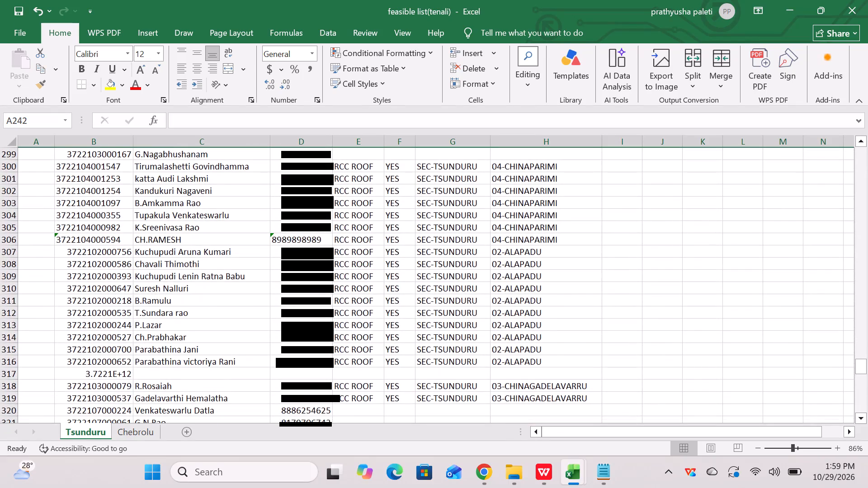
Sort the Tsunduru list by the District column from A to Z.
scroll(304, 343, "up", 10)
scroll(304, 343, "up", 12)
scroll(304, 343, "up", 12)
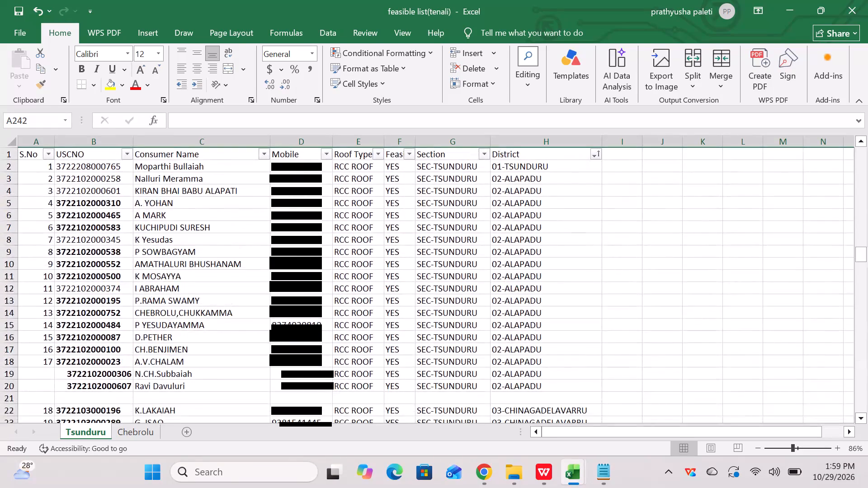
left_click(591, 155)
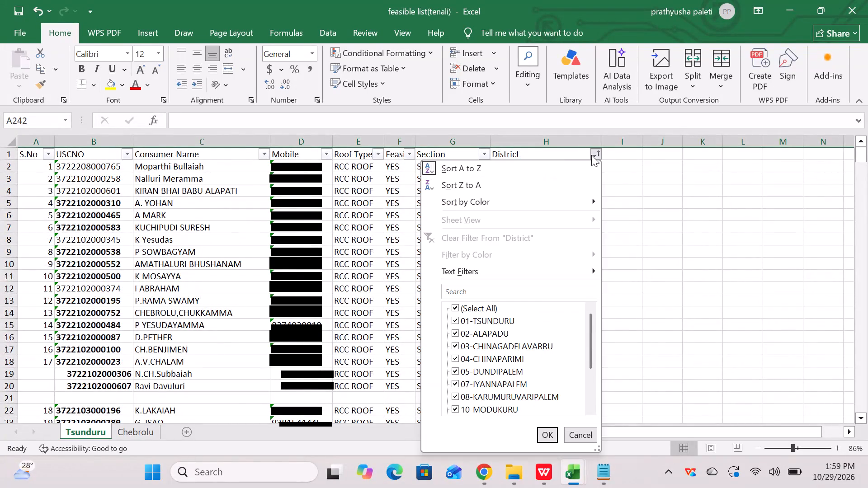
left_click(509, 170)
Look through the sorted list to check the order and boundaries of the district groups.
scroll(509, 170, "down", 2)
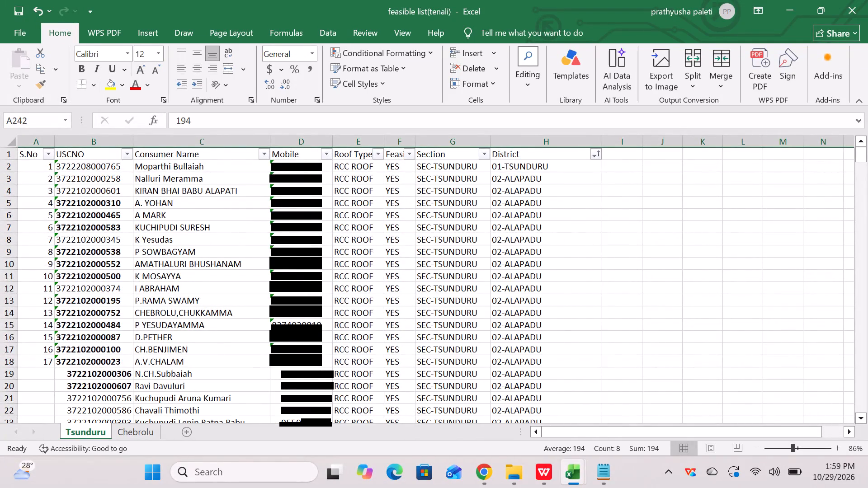
scroll(509, 170, "down", 13)
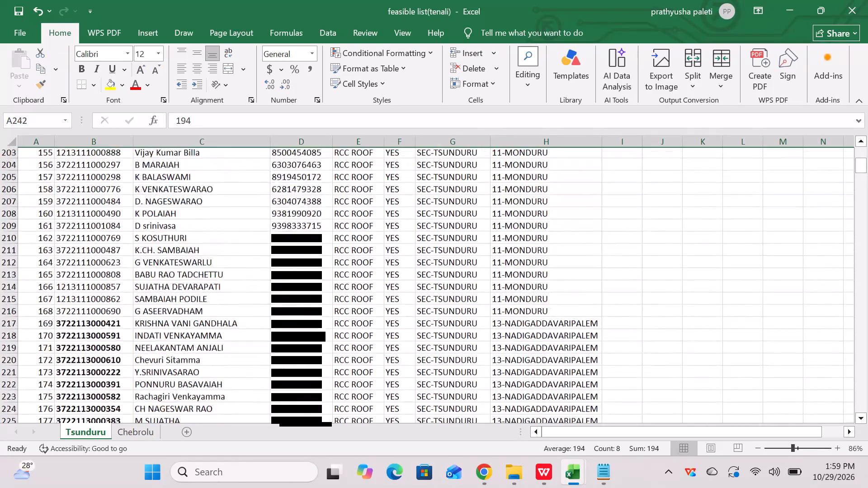
scroll(509, 170, "down", 4)
scroll(509, 170, "up", 3)
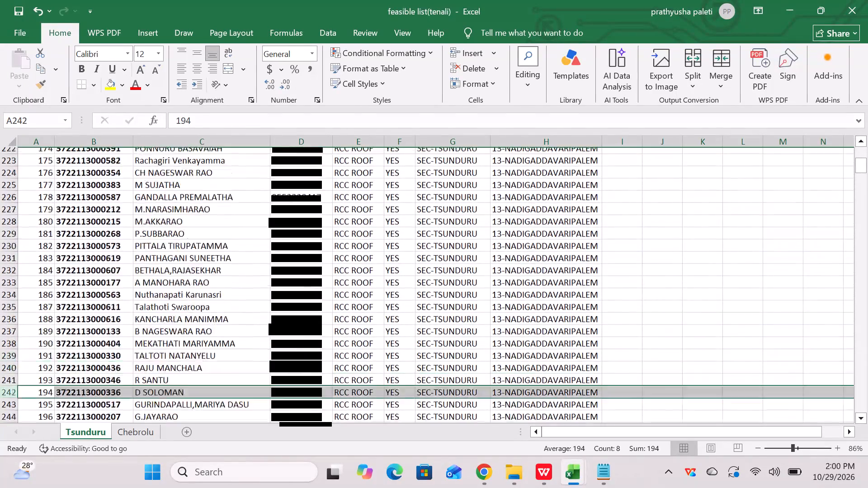
scroll(509, 170, "up", 2)
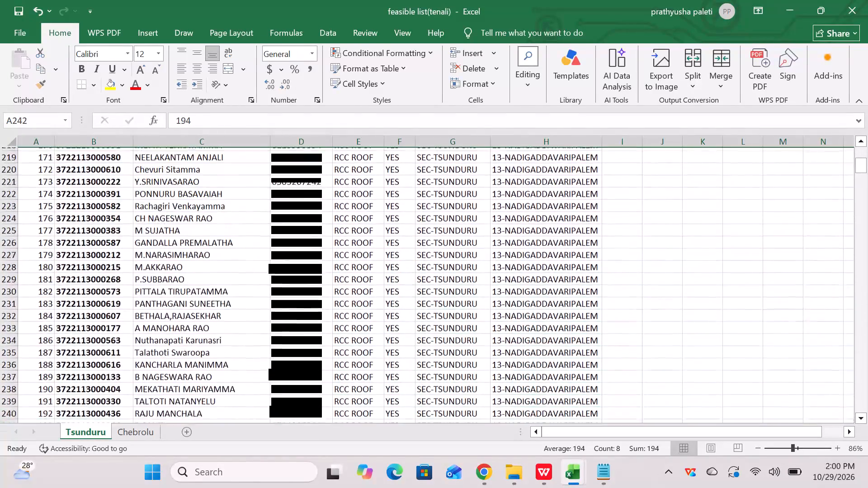
scroll(509, 170, "up", 1)
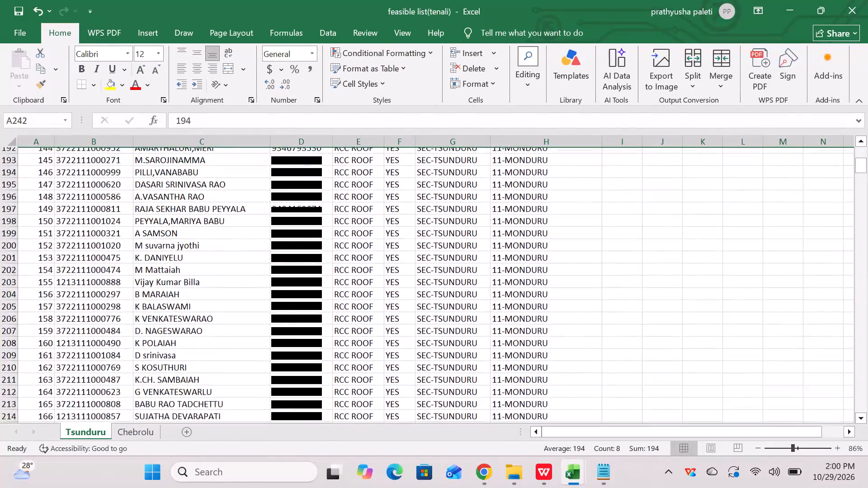
scroll(509, 170, "up", 7)
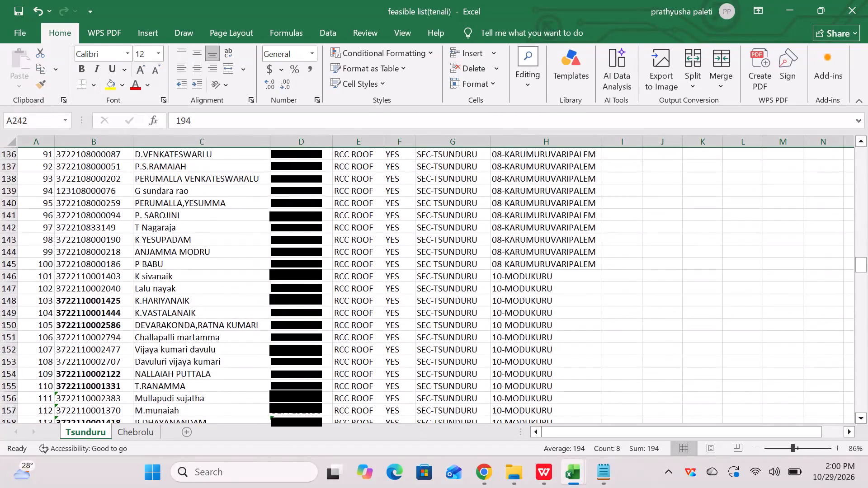
scroll(509, 170, "up", 15)
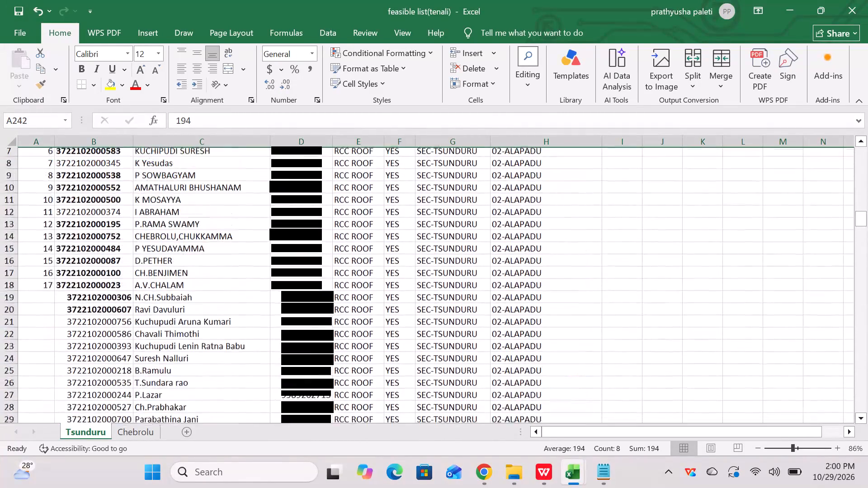
scroll(509, 170, "up", 7)
Insert a blank row at row 31, between the 02-ALAPADU and 03-CHINAGADELAVARRU entries.
scroll(509, 170, "down", 4)
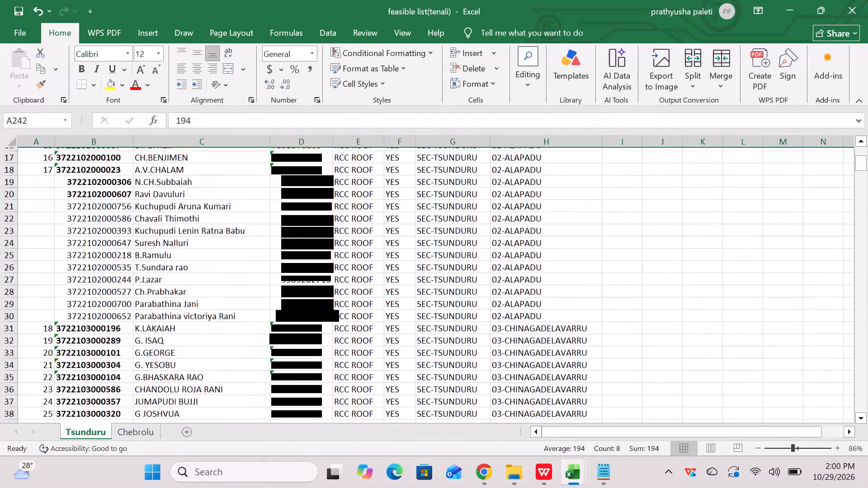
scroll(509, 170, "down", 1)
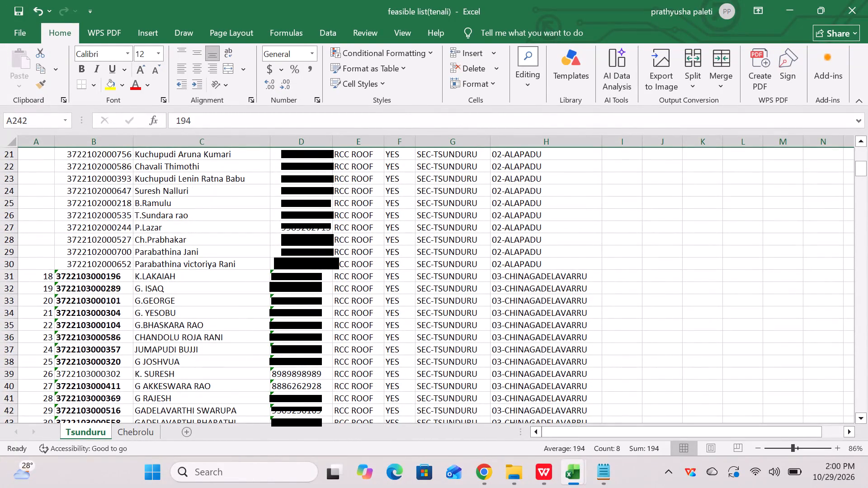
left_click(9, 276)
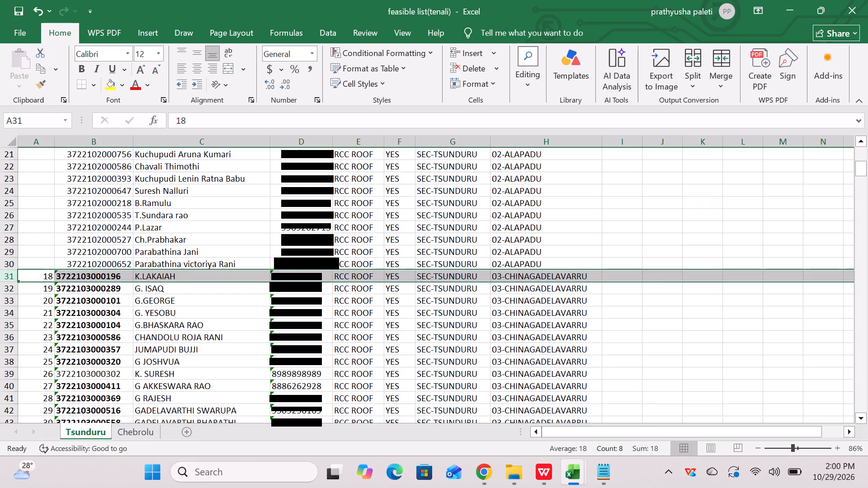
right_click(26, 277)
left_click(76, 171)
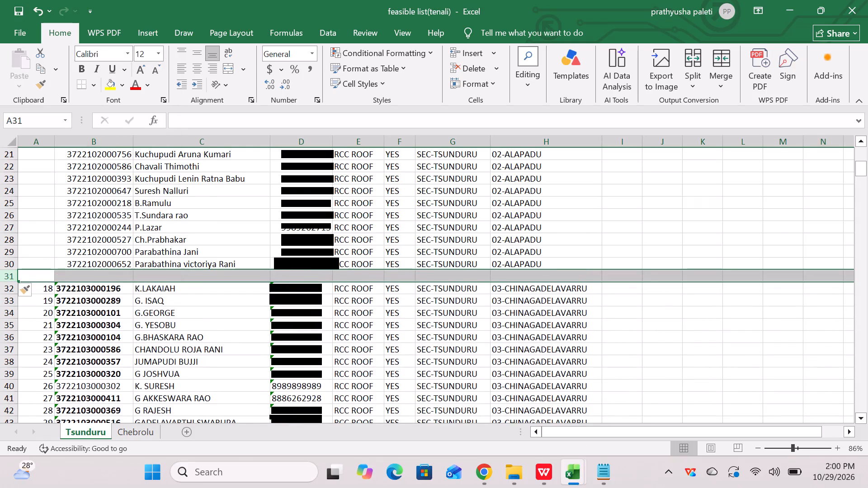
Insert a blank row at row 55, between the 03-CHINAGADELAVARRU and 04-CHINAPARIMI entries.
scroll(223, 338, "down", 2)
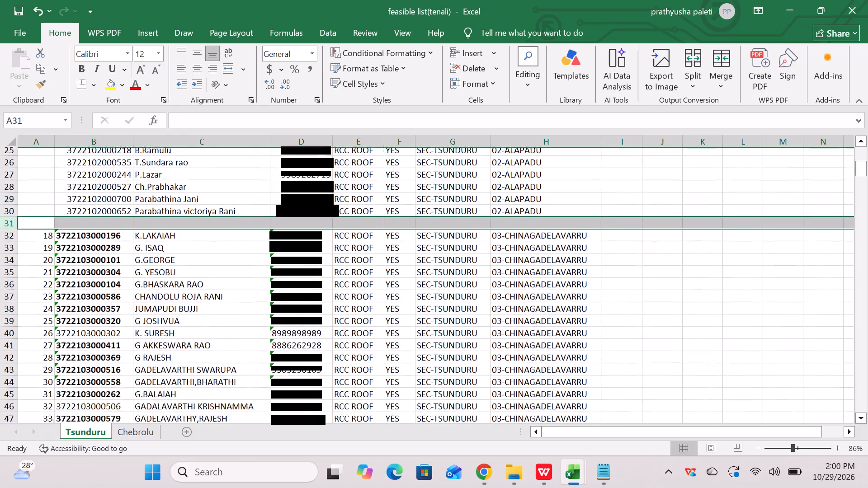
scroll(223, 338, "down", 4)
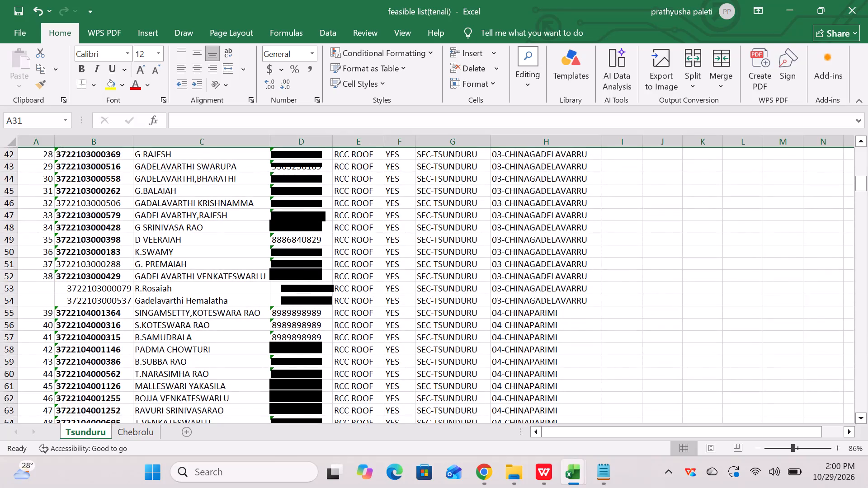
left_click(5, 314)
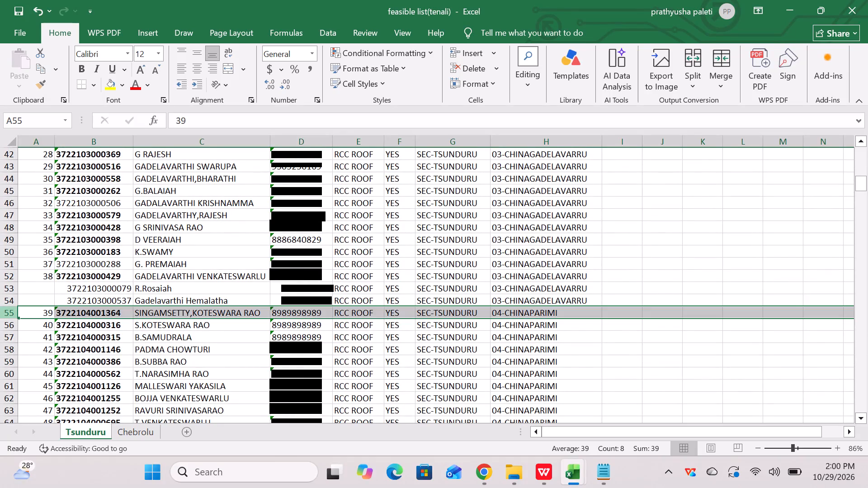
right_click(31, 313)
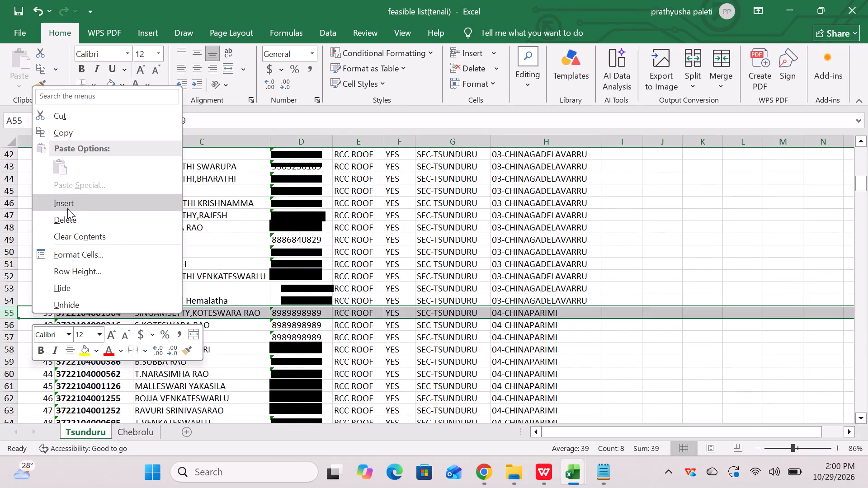
left_click(67, 208)
Insert a blank row at row 84, between the 04-CHINAPARIMI and 05-DUNDIPALEM entries.
scroll(93, 319, "down", 2)
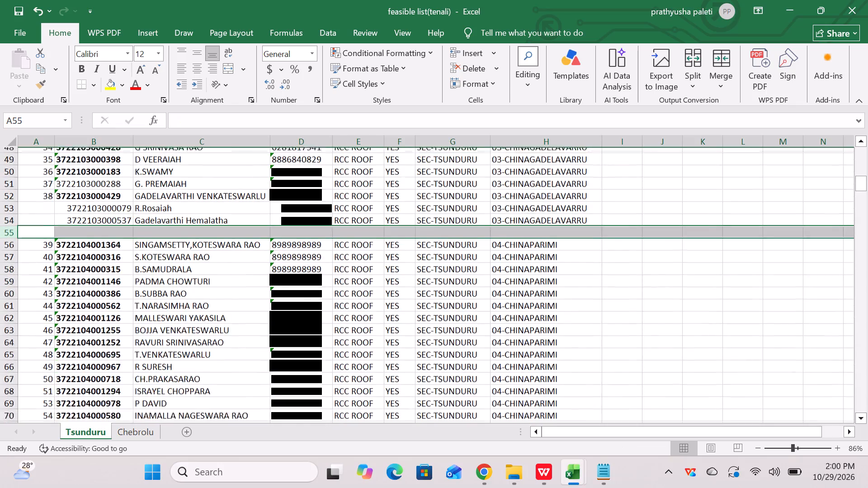
scroll(93, 319, "down", 8)
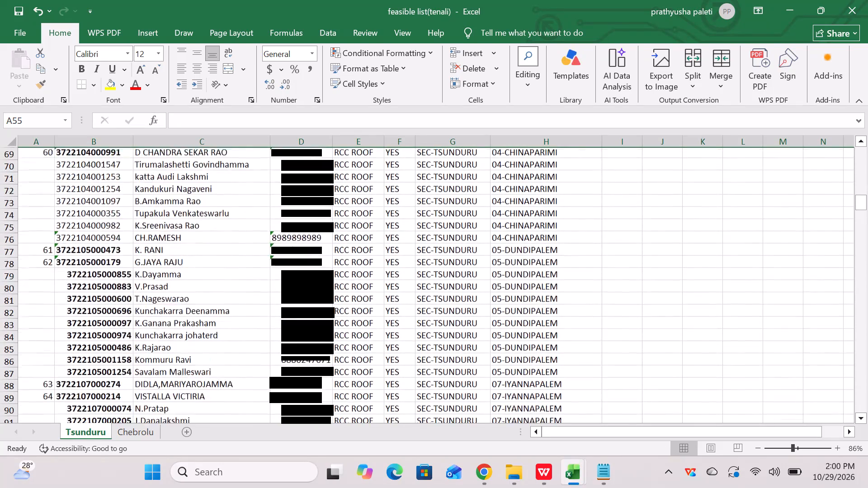
scroll(93, 319, "down", 2)
scroll(93, 319, "up", 3)
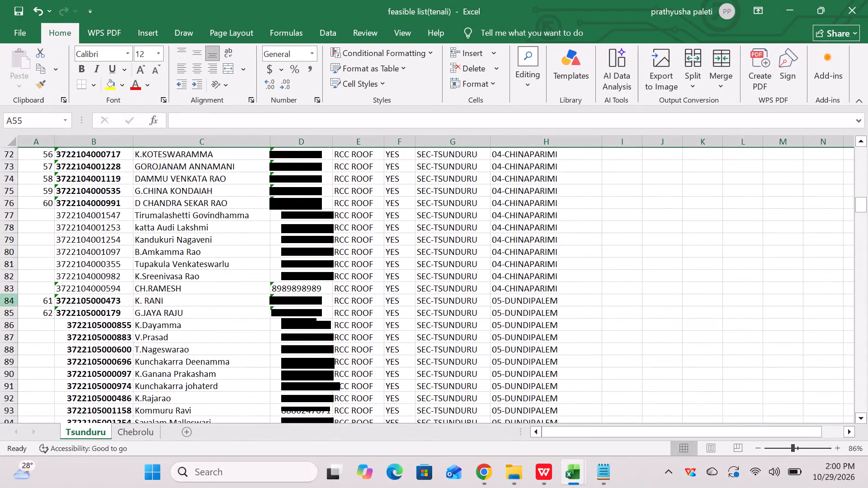
left_click(5, 303)
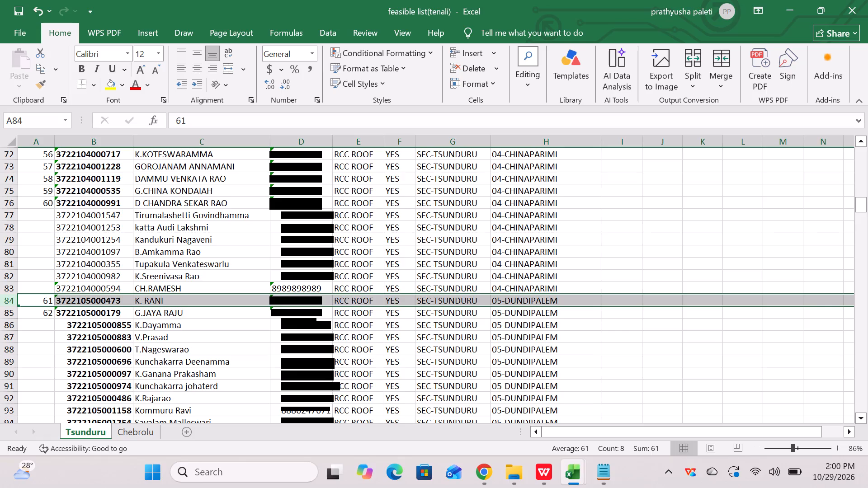
right_click(45, 299)
left_click(84, 191)
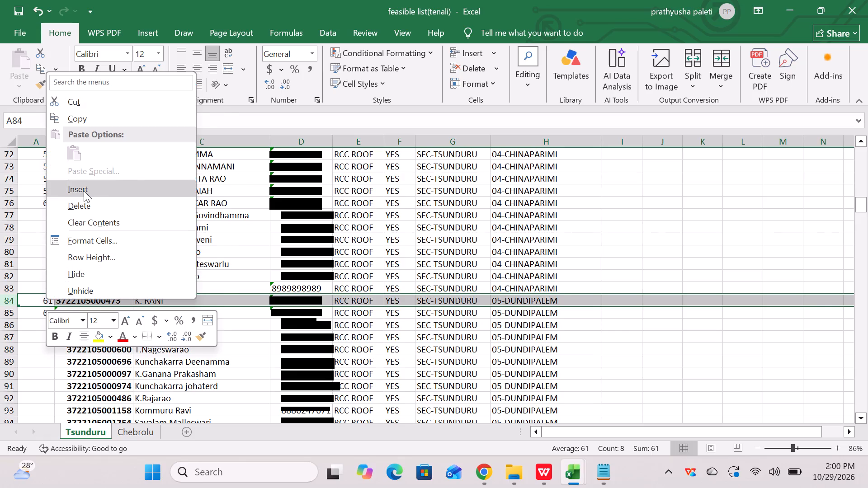
Insert a blank row at row 96, between the 05-DUNDIPALEM and 07-IYANNAPALEM entries.
scroll(100, 305, "down", 3)
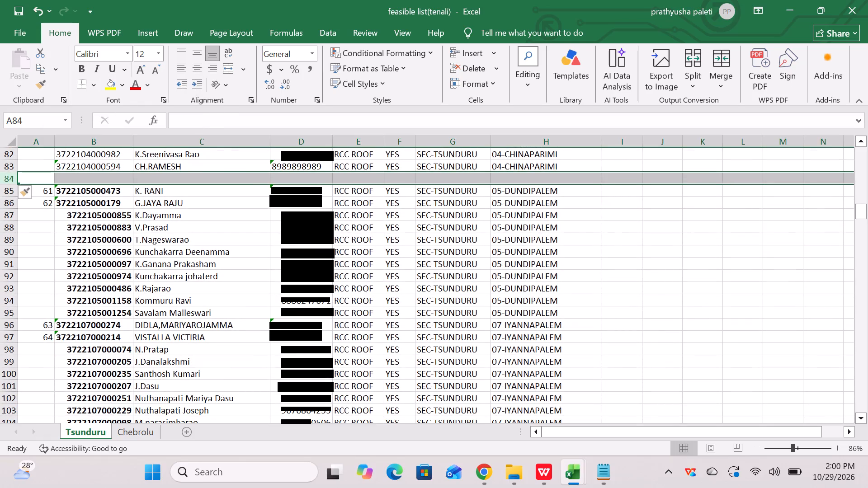
left_click(9, 327)
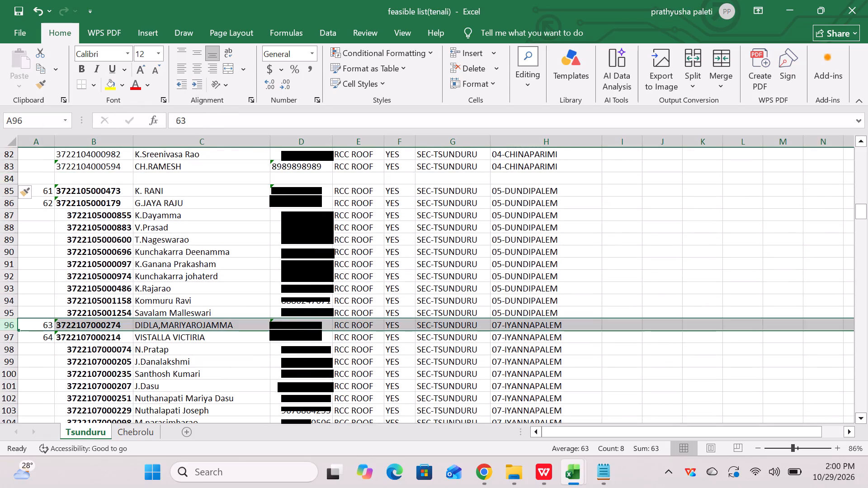
right_click(27, 327)
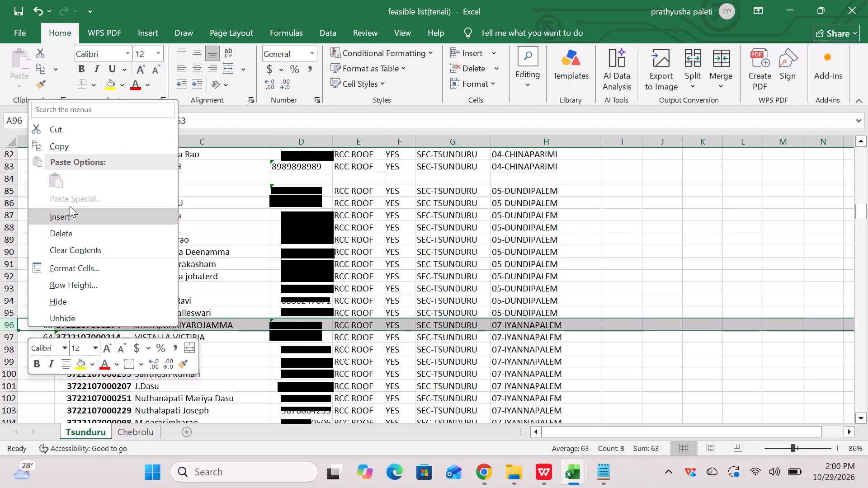
left_click(68, 218)
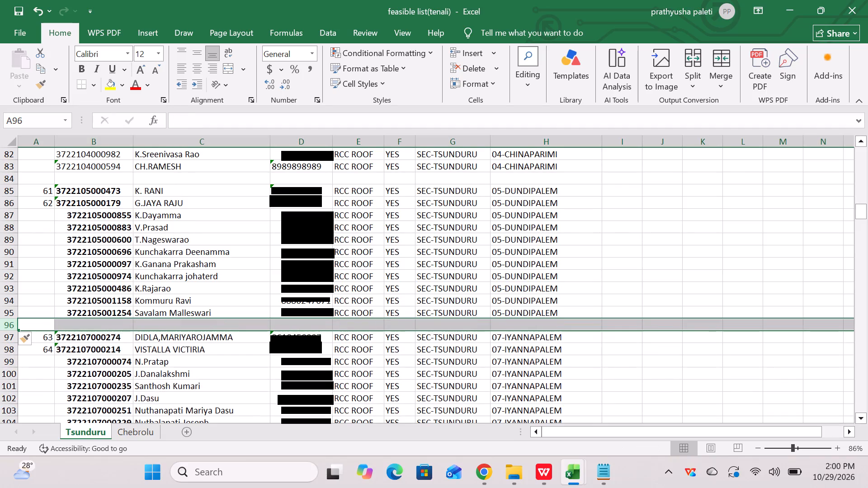
Insert a blank row at row 114, between the 07-IYANNAPALEM and 08-KARUMURUVARIPALEM entries.
scroll(75, 282, "down", 2)
scroll(75, 282, "up", 2)
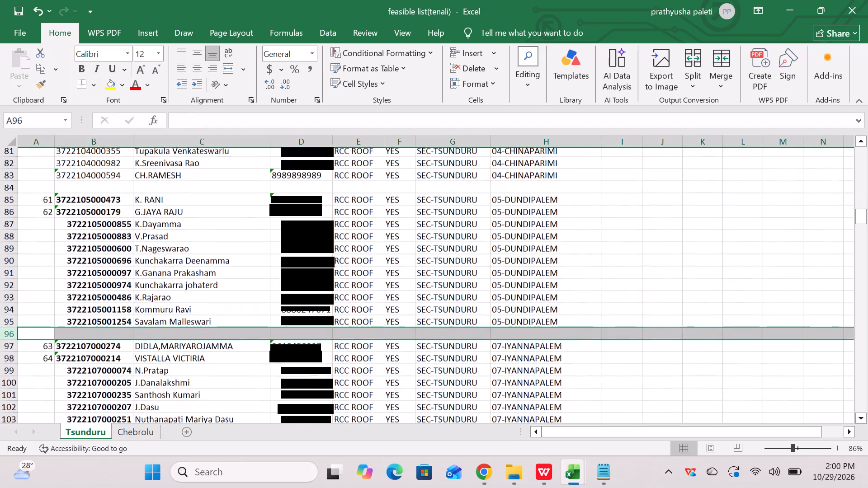
scroll(75, 282, "up", 3)
scroll(75, 282, "down", 1)
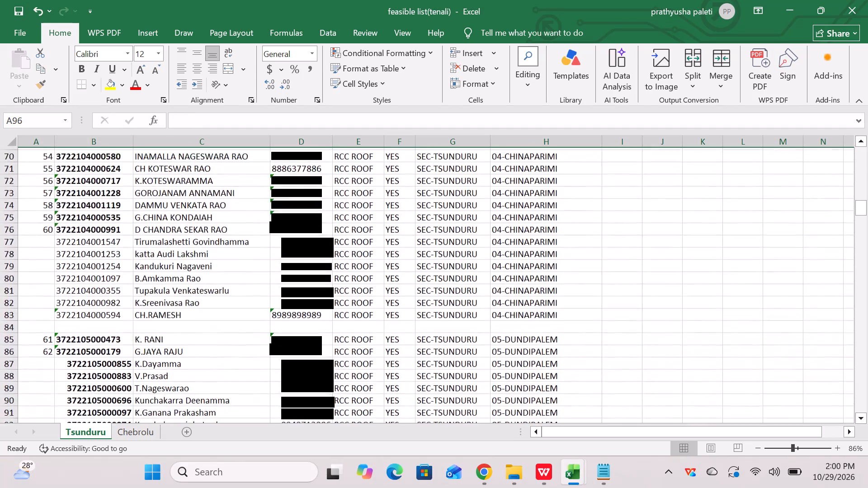
scroll(75, 282, "down", 3)
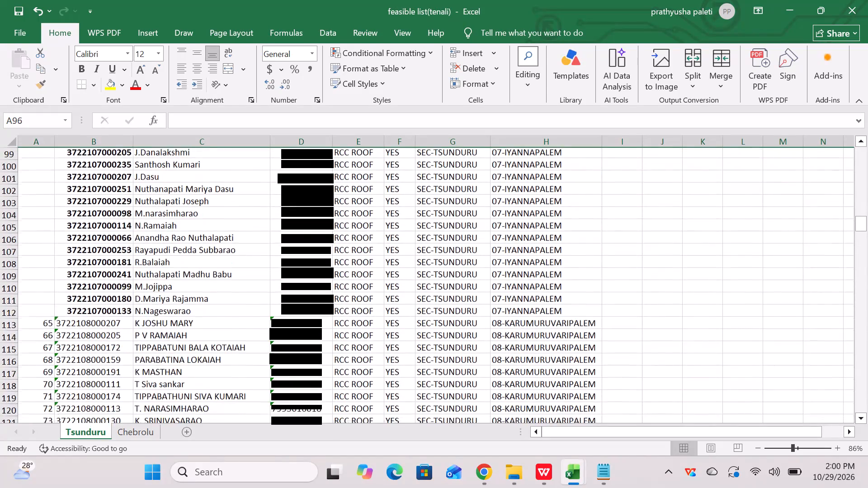
scroll(75, 282, "down", 1)
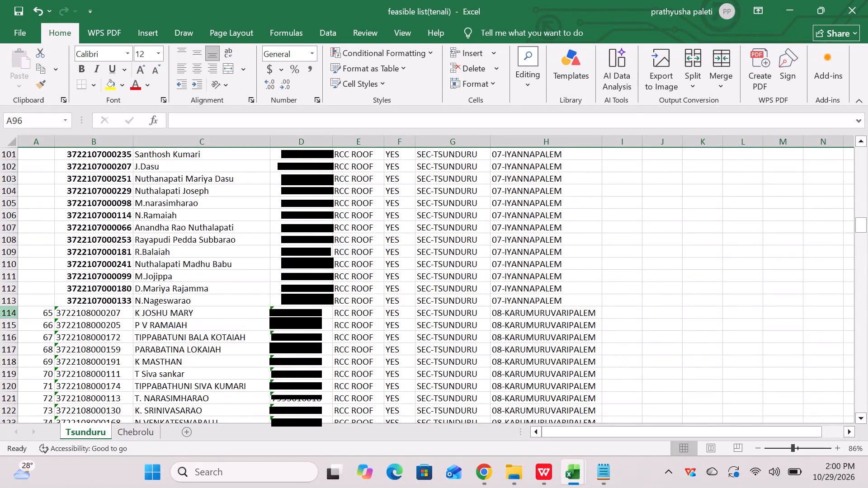
left_click(7, 315)
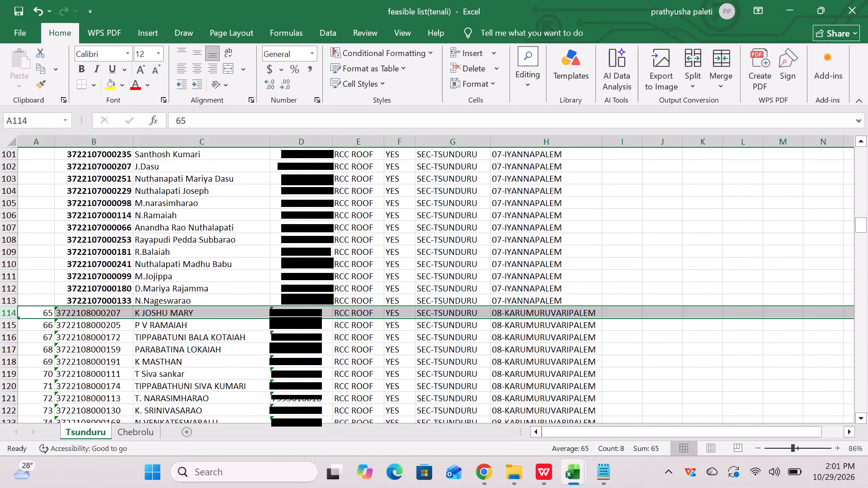
right_click(49, 314)
left_click(73, 209)
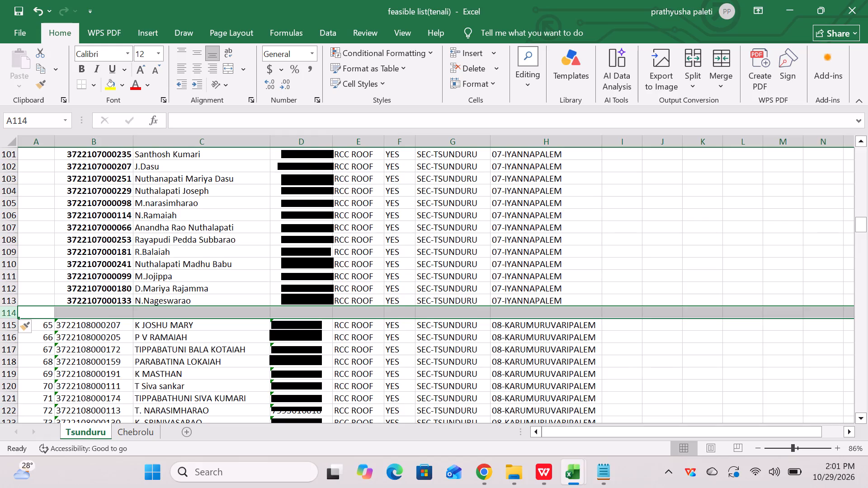
Insert a blank row at row 151, between the 08-KARUMURUVARIPALEM and 10-MODUKURU entries.
scroll(182, 306, "down", 7)
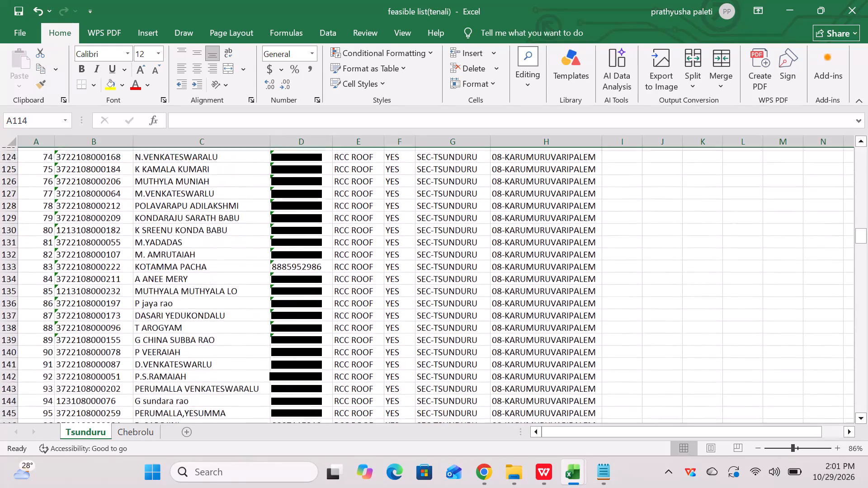
scroll(182, 306, "down", 7)
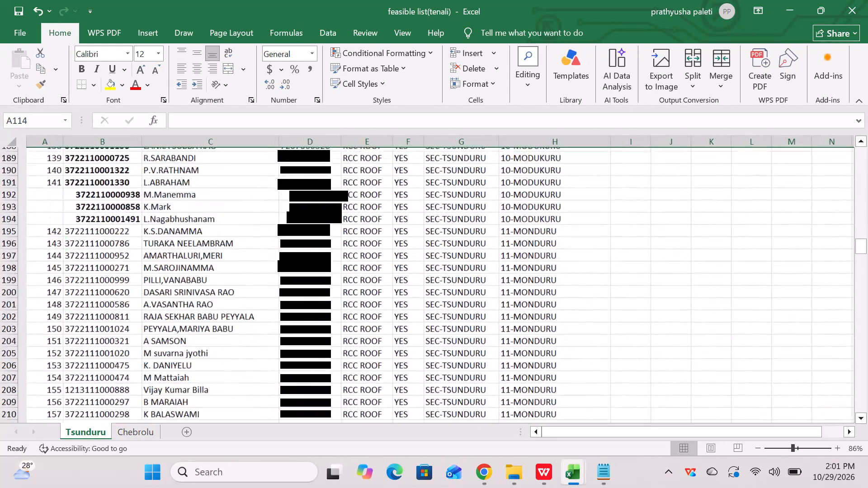
scroll(182, 306, "up", 8)
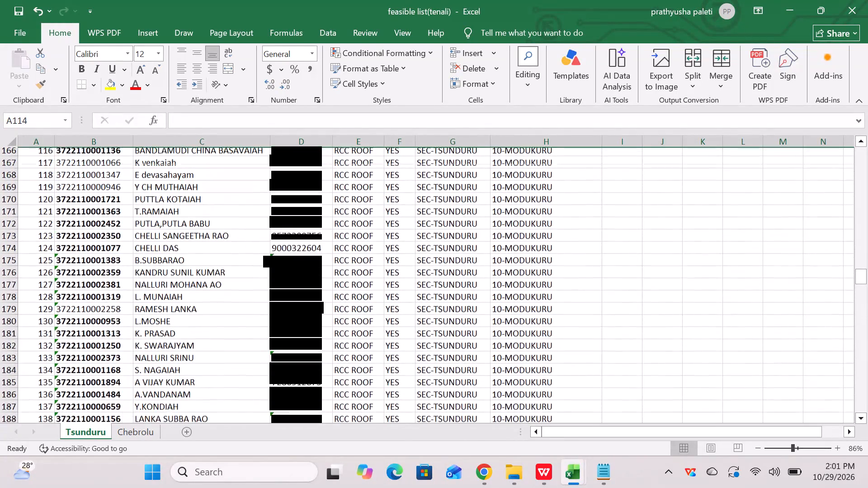
scroll(182, 306, "up", 7)
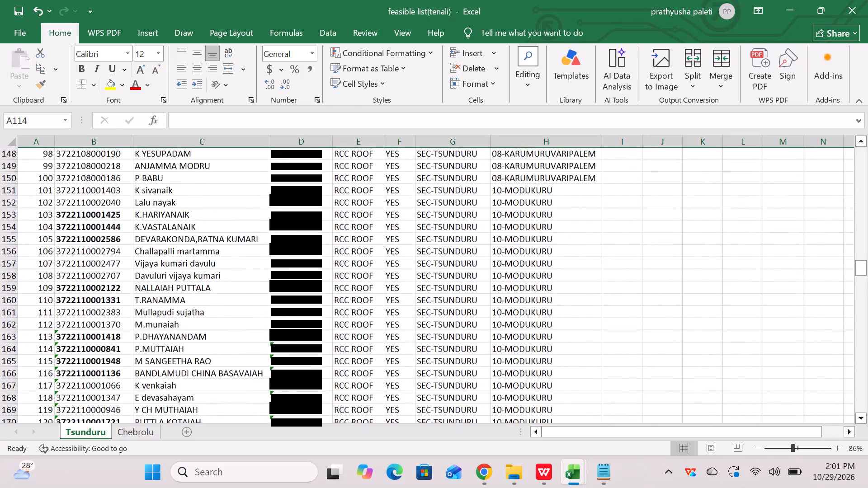
scroll(182, 306, "up", 1)
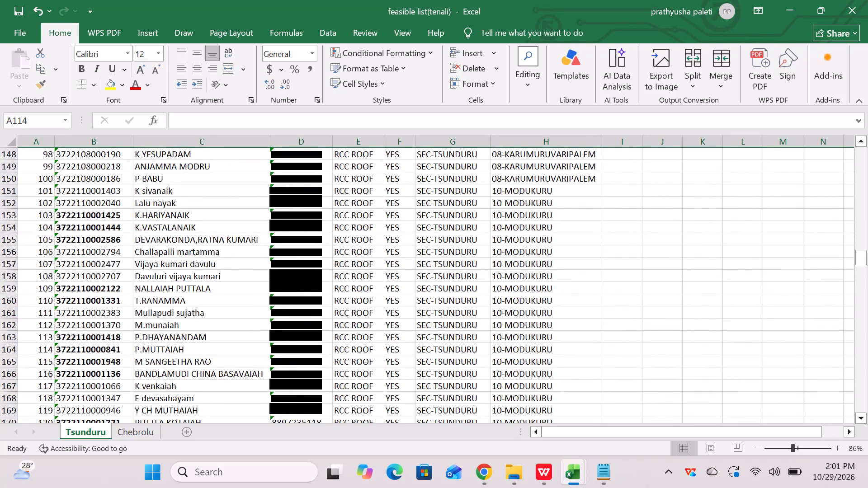
left_click(6, 191)
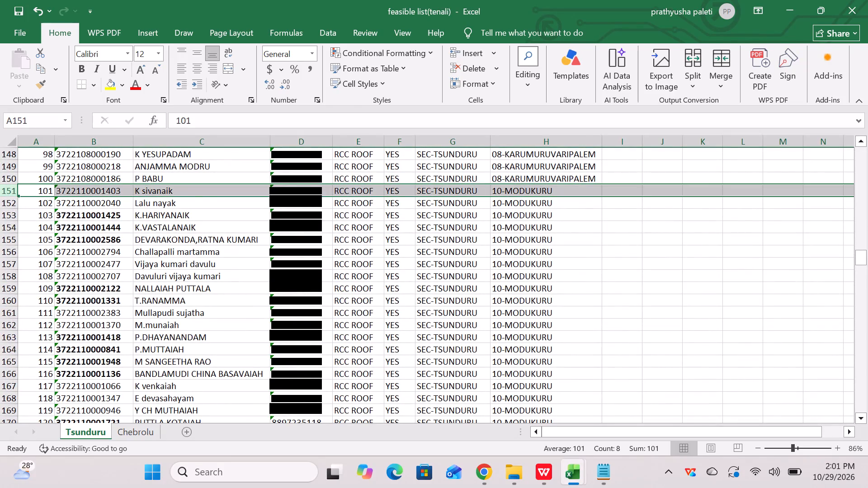
right_click(46, 190)
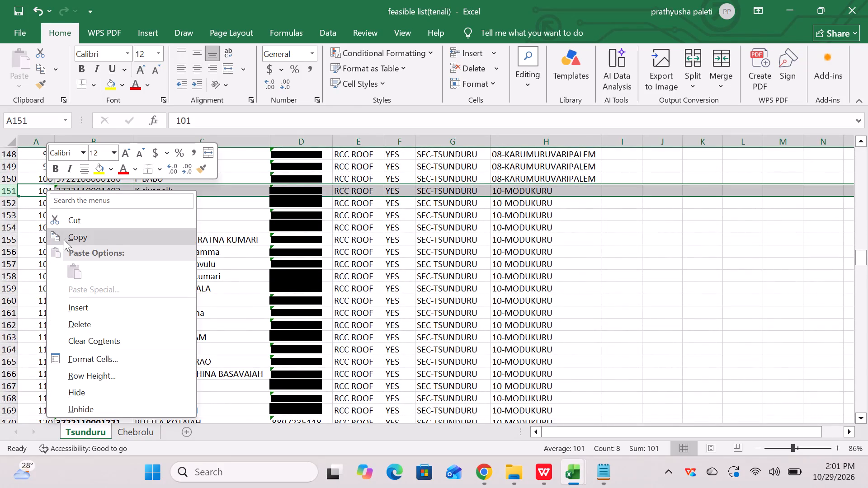
left_click(68, 304)
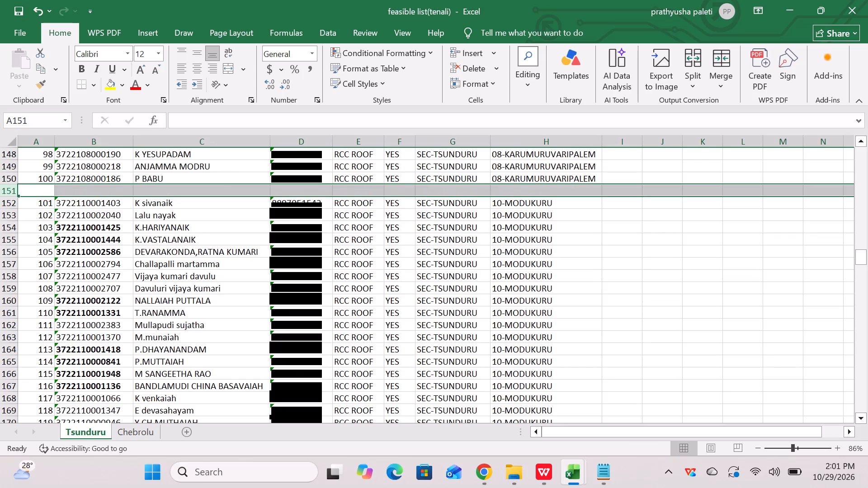
left_click(159, 332)
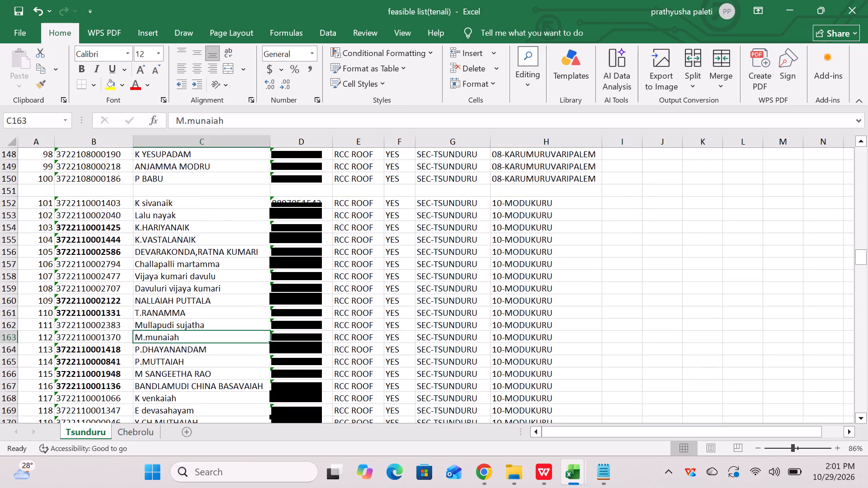
Insert a blank row at row 196, between the 10-MODUKURU and 11-MONDURU entries.
scroll(92, 324, "down", 5)
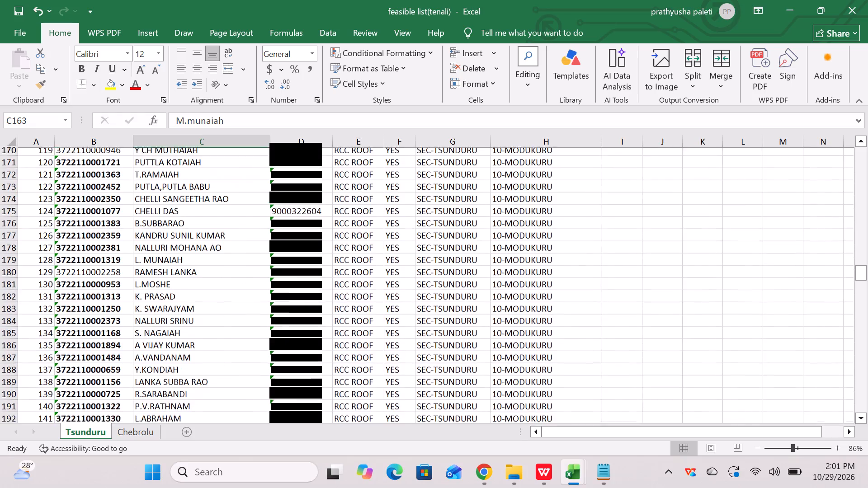
scroll(92, 324, "down", 2)
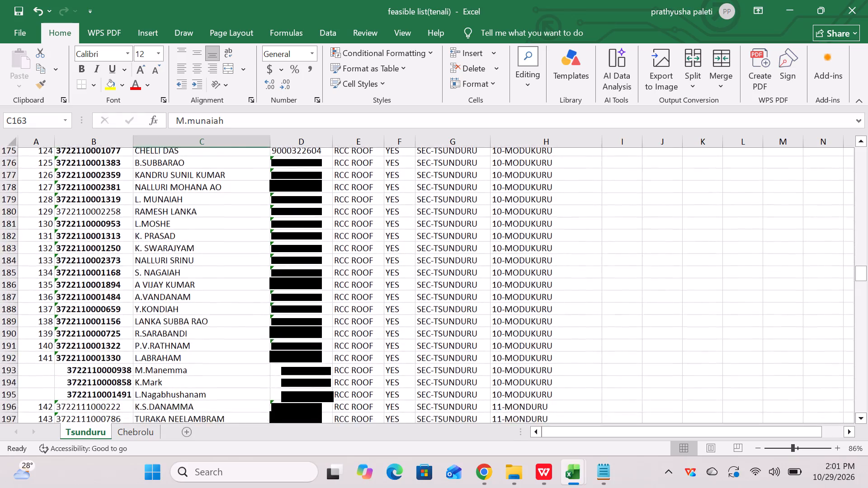
scroll(92, 324, "down", 1)
scroll(92, 324, "up", 7)
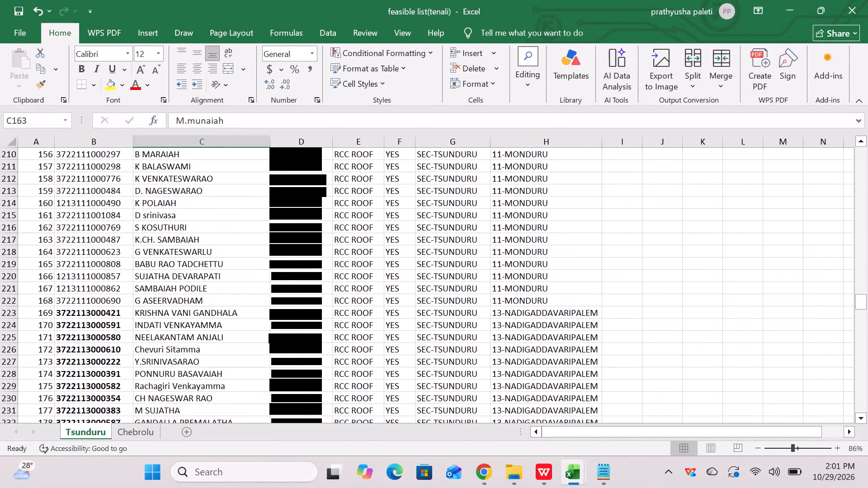
scroll(92, 324, "up", 1)
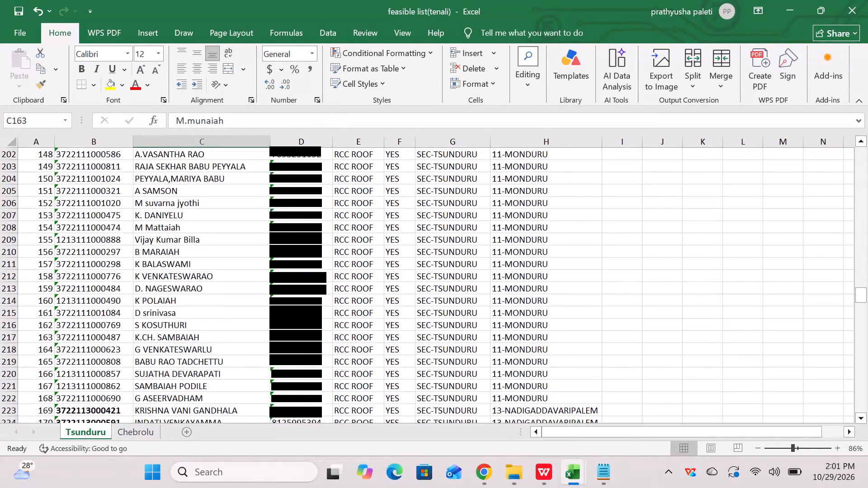
scroll(92, 324, "up", 7)
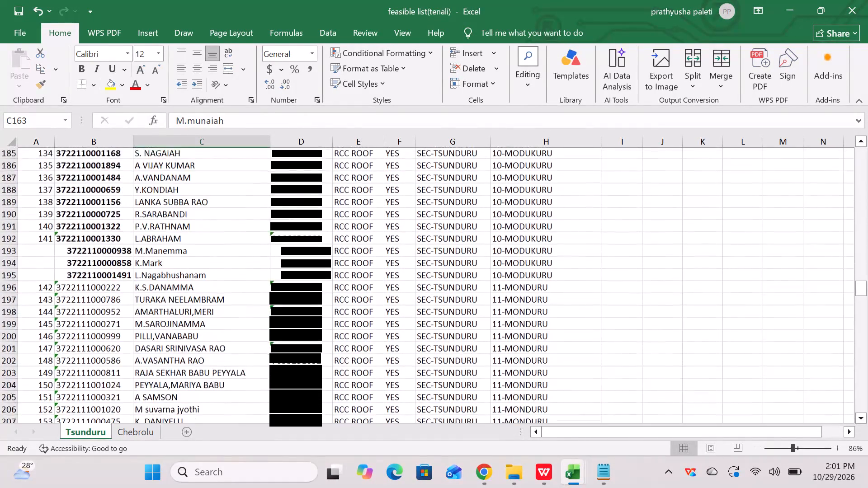
scroll(92, 324, "up", 12)
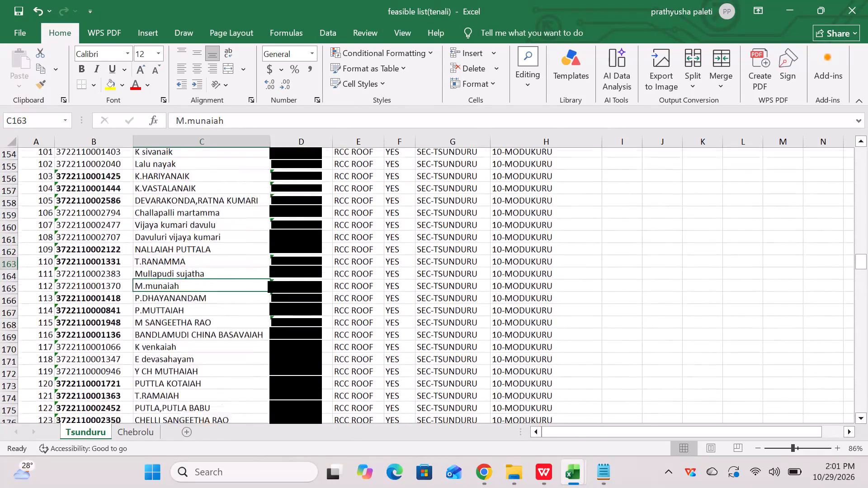
scroll(92, 324, "up", 3)
scroll(92, 324, "down", 6)
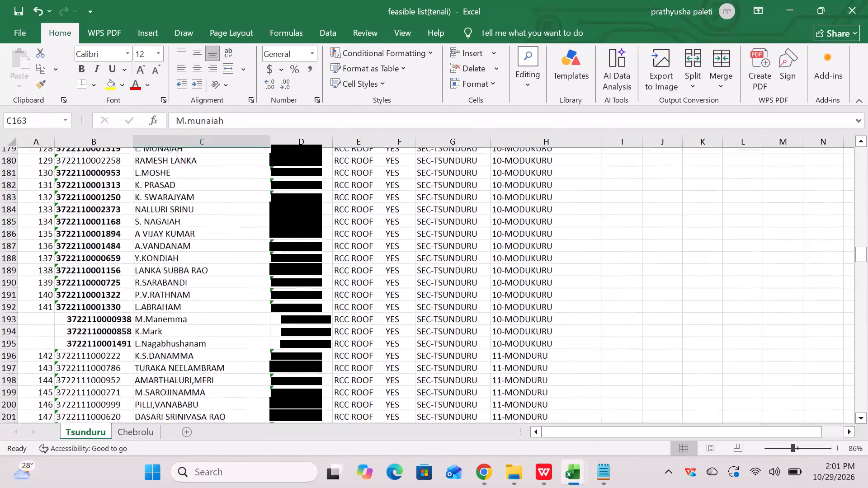
scroll(92, 324, "down", 1)
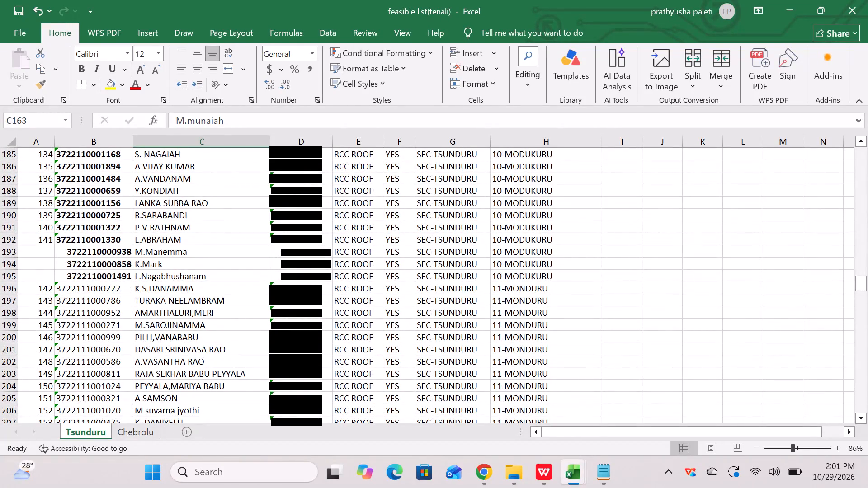
left_click(10, 288)
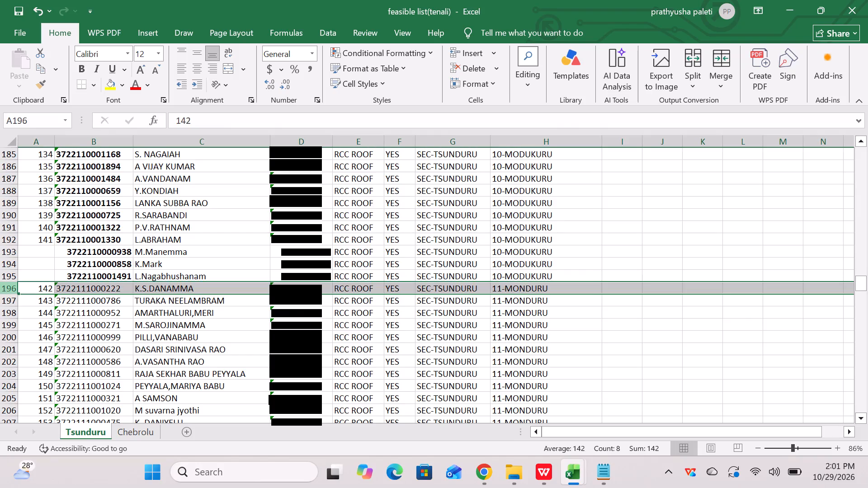
right_click(10, 288)
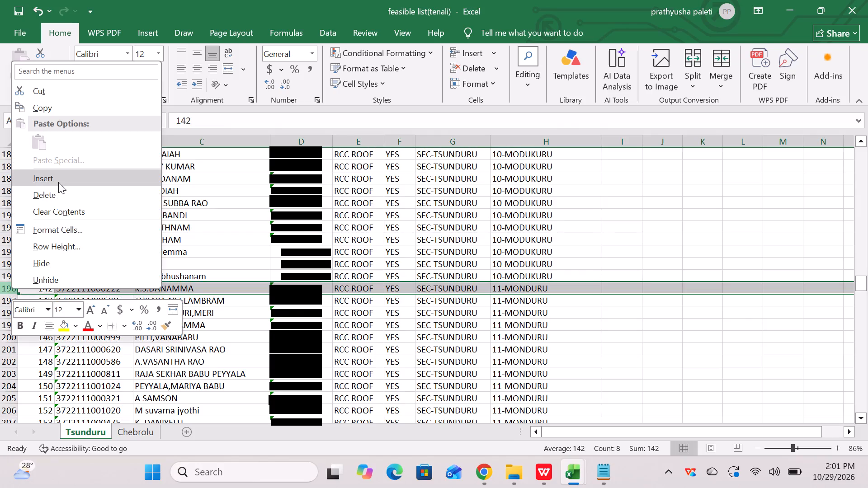
left_click(58, 180)
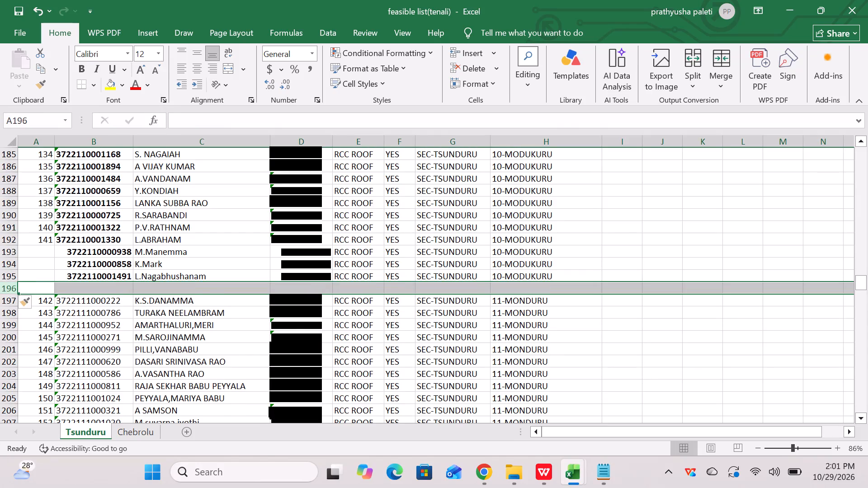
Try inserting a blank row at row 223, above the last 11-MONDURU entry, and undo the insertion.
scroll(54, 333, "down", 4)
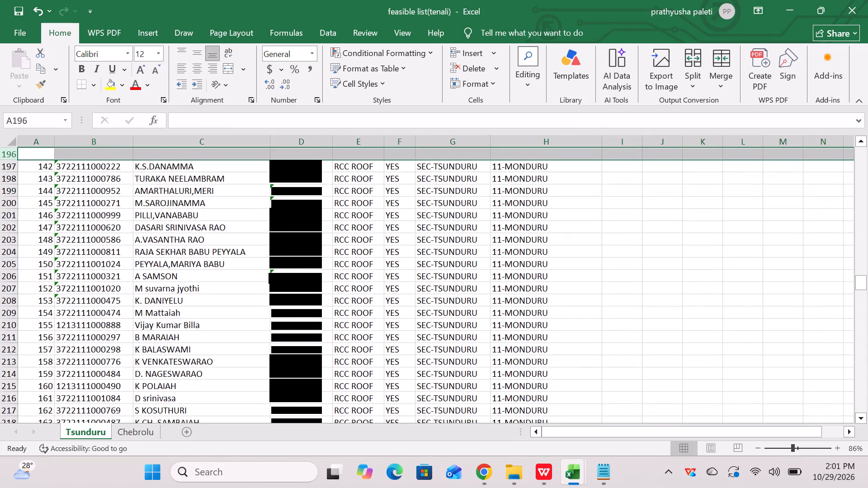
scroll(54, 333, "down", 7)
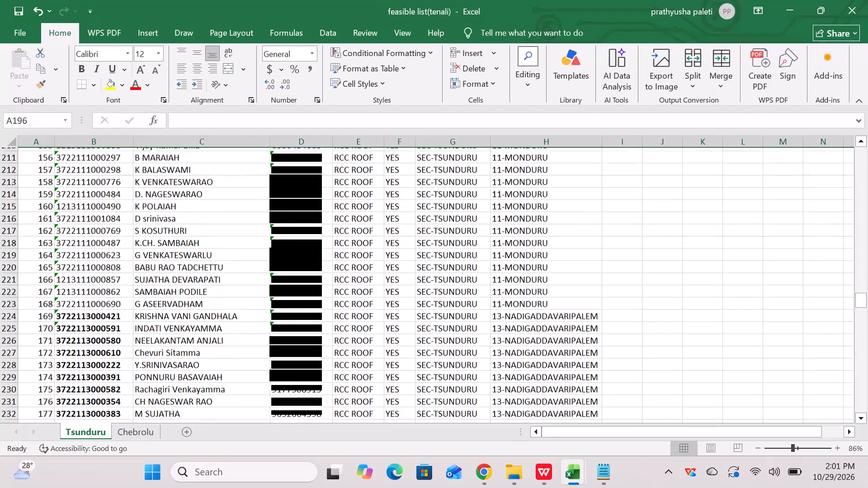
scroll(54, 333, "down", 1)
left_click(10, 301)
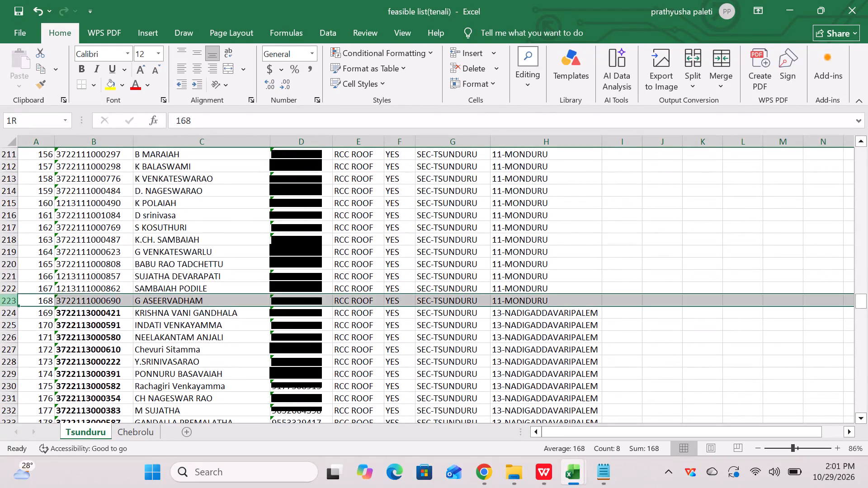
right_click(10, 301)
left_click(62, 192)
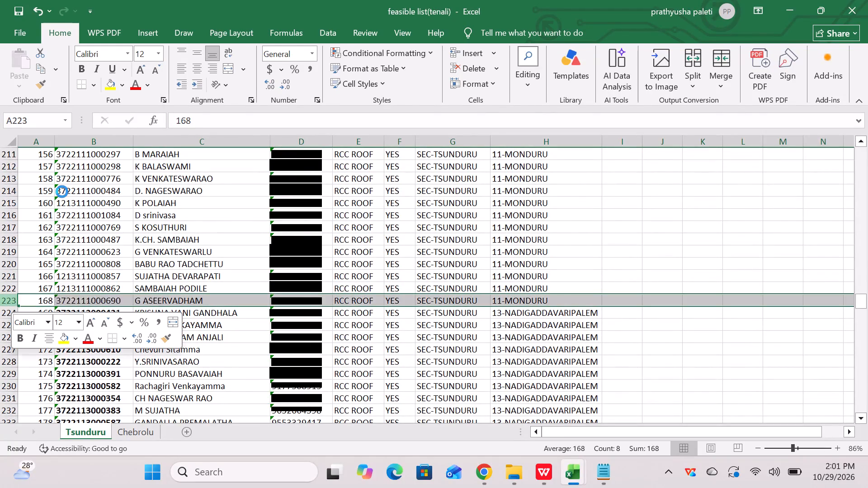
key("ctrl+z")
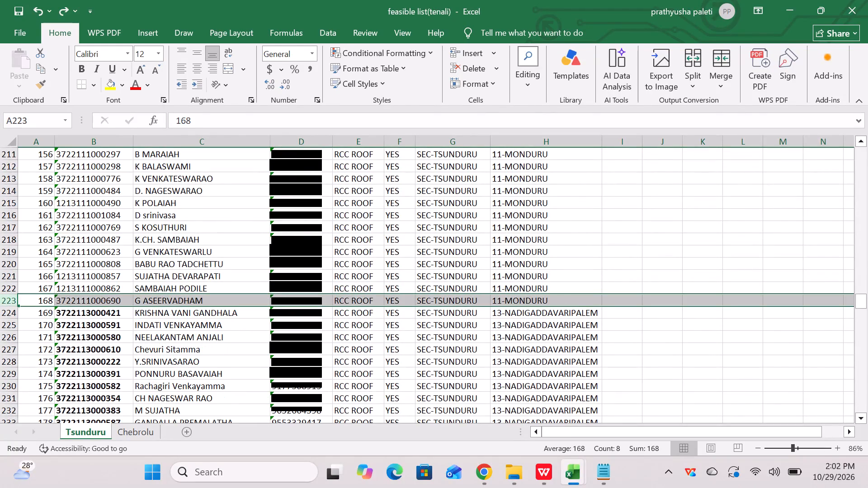
Insert a blank row at row 224, between the 11-MONDURU and 13-NADIGADDAVARIPALEM entries.
left_click(10, 314)
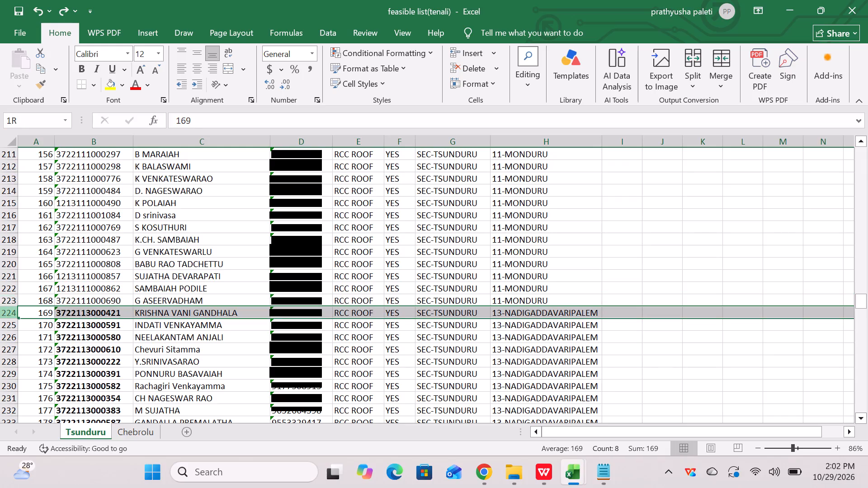
right_click(10, 314)
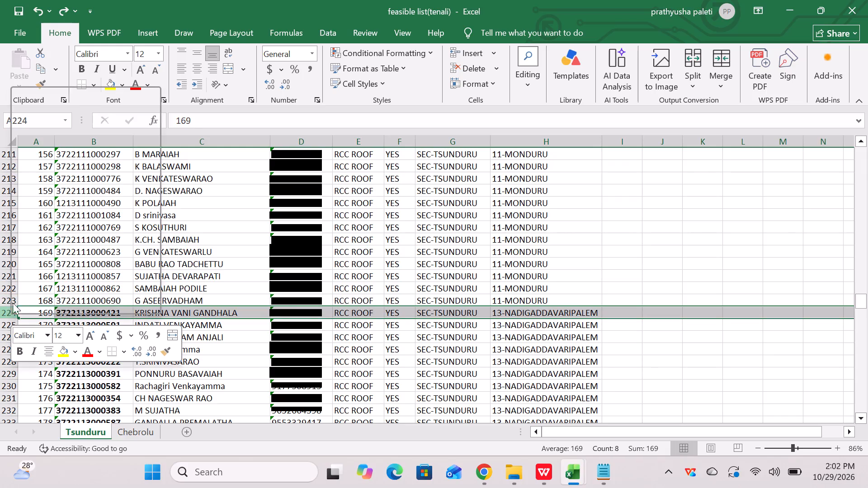
left_click(34, 207)
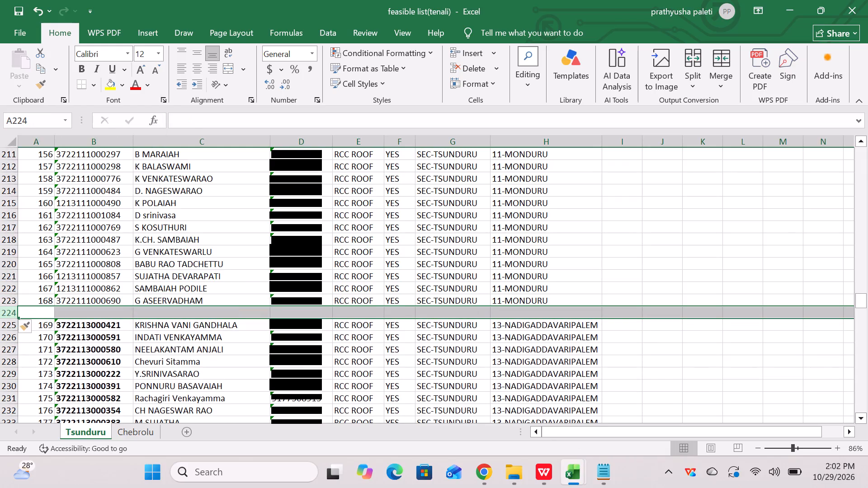
Insert a blank row at row 261, between the 13-NADIGADDAVARIPALEM and 17-VALIVERU entries.
scroll(119, 296, "down", 6)
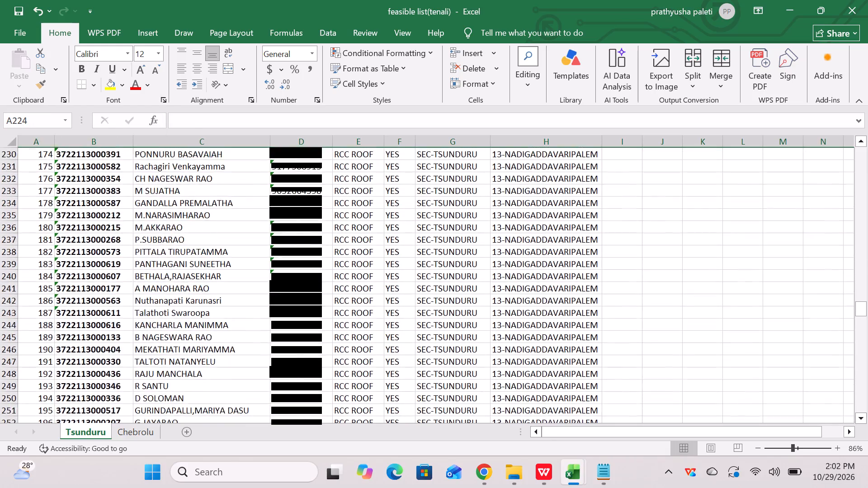
scroll(119, 296, "down", 5)
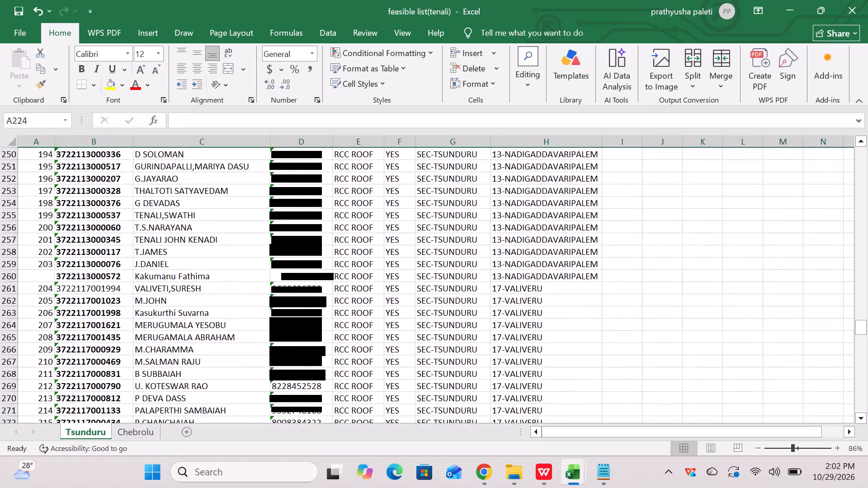
left_click(9, 290)
right_click(9, 290)
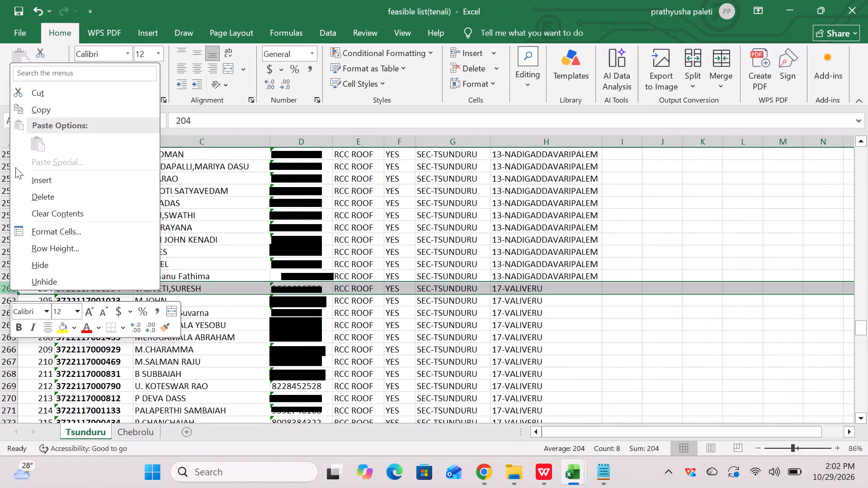
left_click(21, 179)
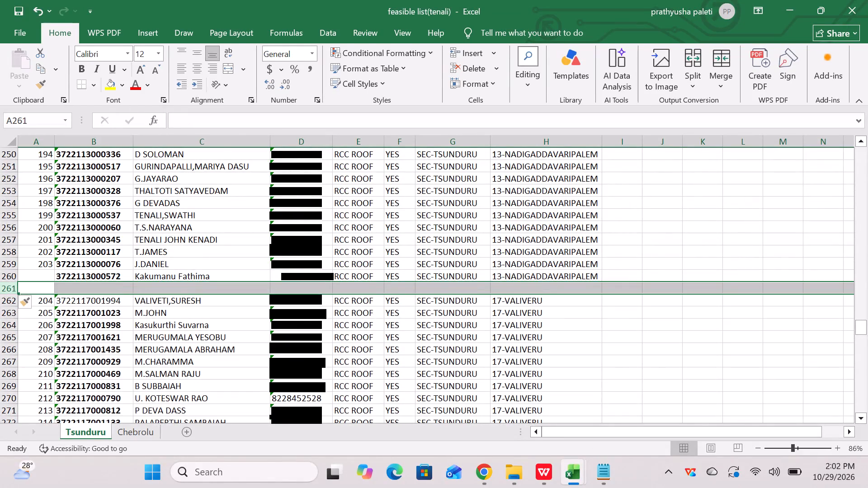
Check the 17-VALIVERU entries through the end of the sorted list for any further district change.
scroll(155, 285, "down", 10)
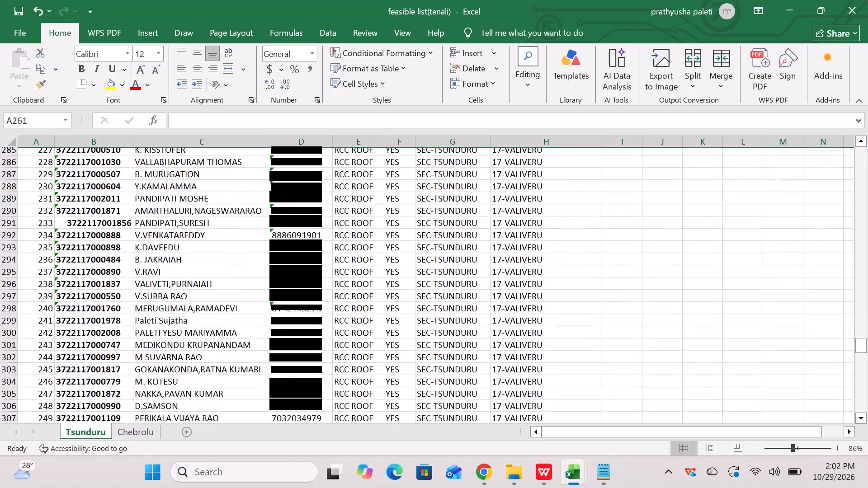
scroll(155, 285, "down", 5)
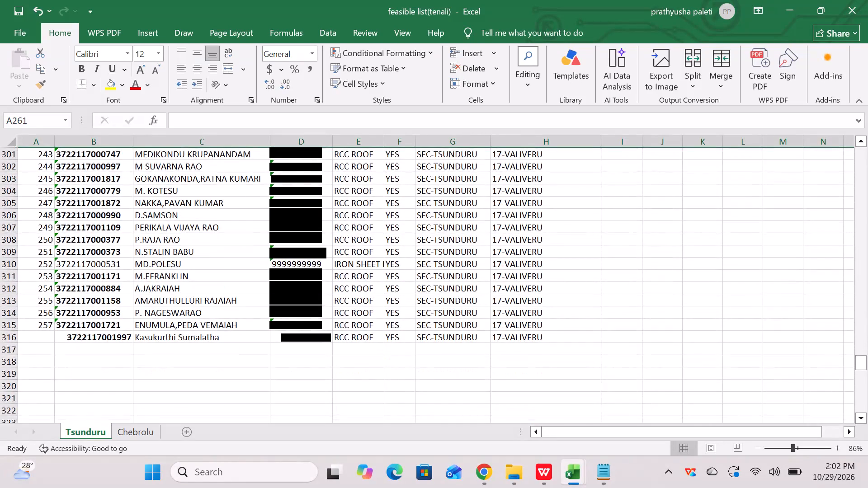
scroll(155, 285, "up", 14)
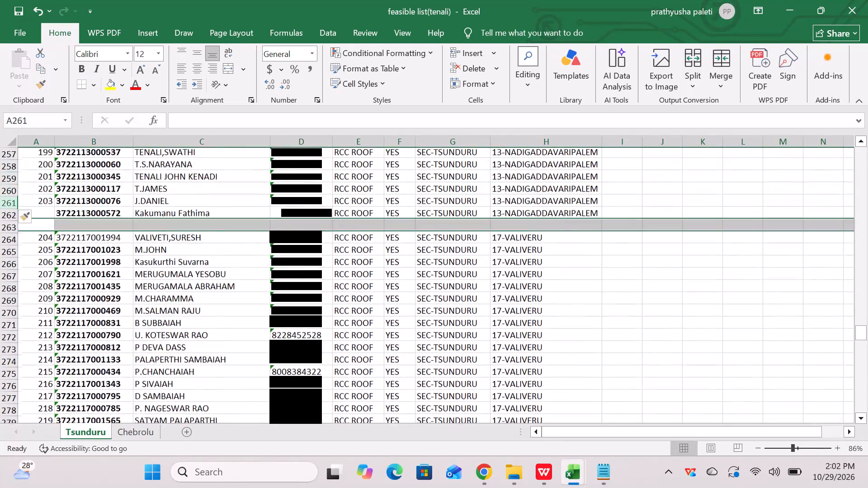
scroll(155, 285, "up", 3)
Save the feasible list workbook.
key("ctrl+s")
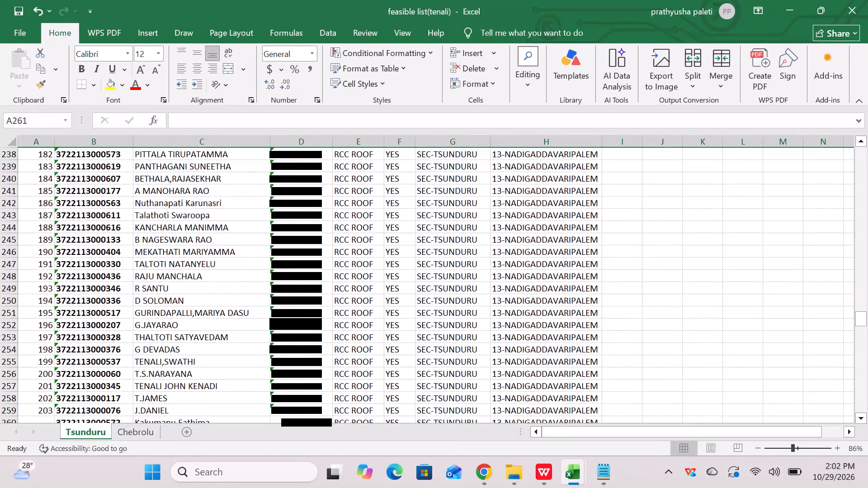
Review the Tsunduru sheet from the 17-VALIVERU entries through the separate Penugudurupadu, Pedagadelavuru and Vetapalem groups below the sorted list.
scroll(264, 261, "down", 6)
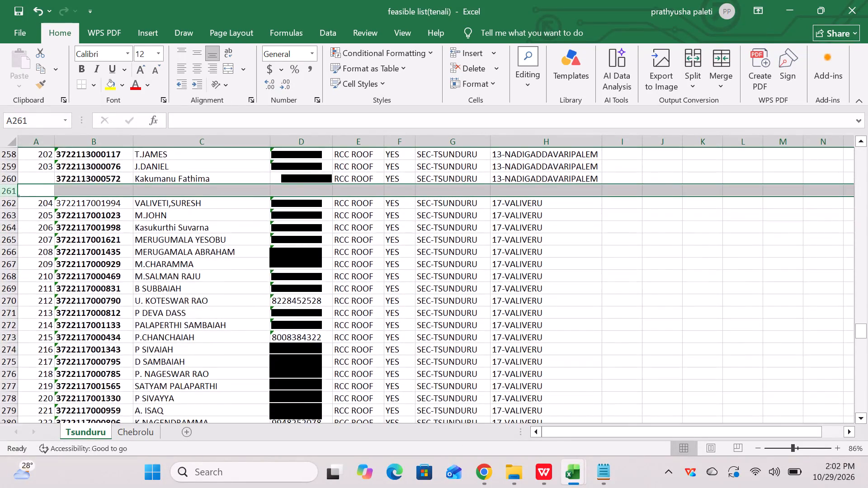
scroll(264, 261, "down", 7)
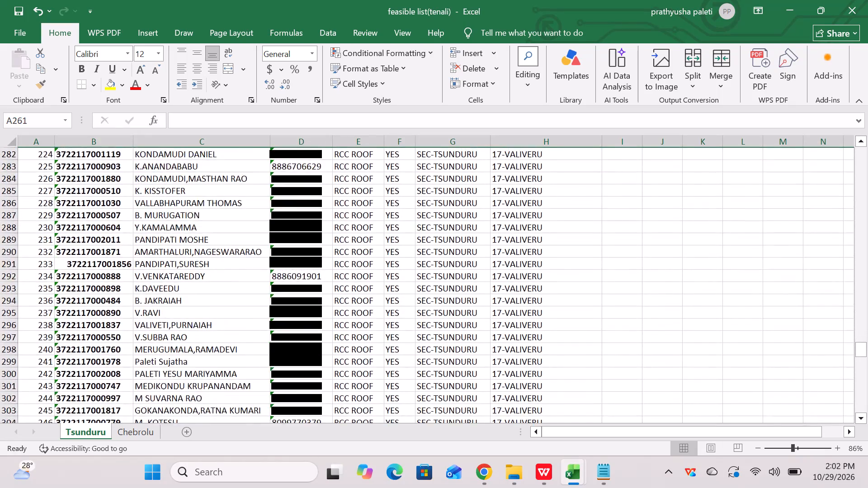
scroll(264, 261, "down", 6)
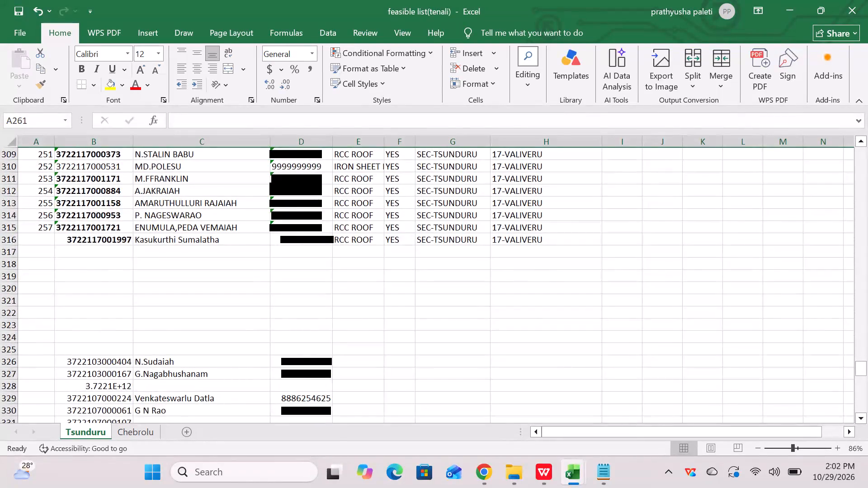
scroll(264, 261, "down", 4)
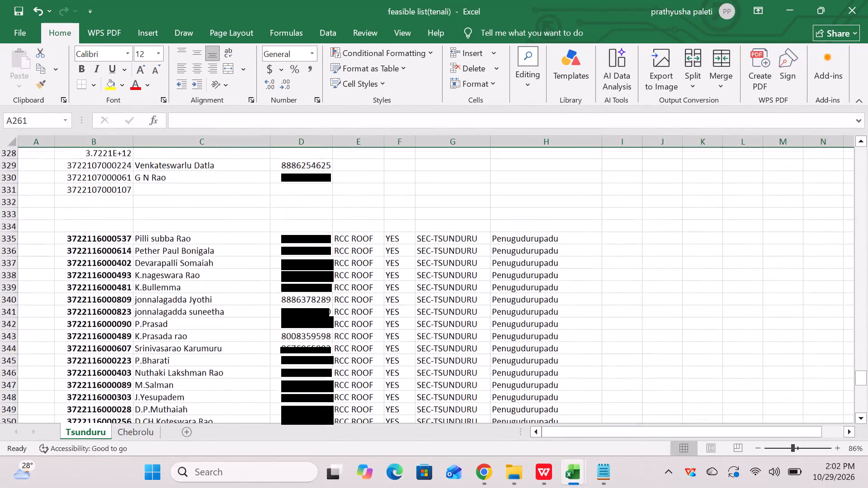
scroll(264, 261, "down", 9)
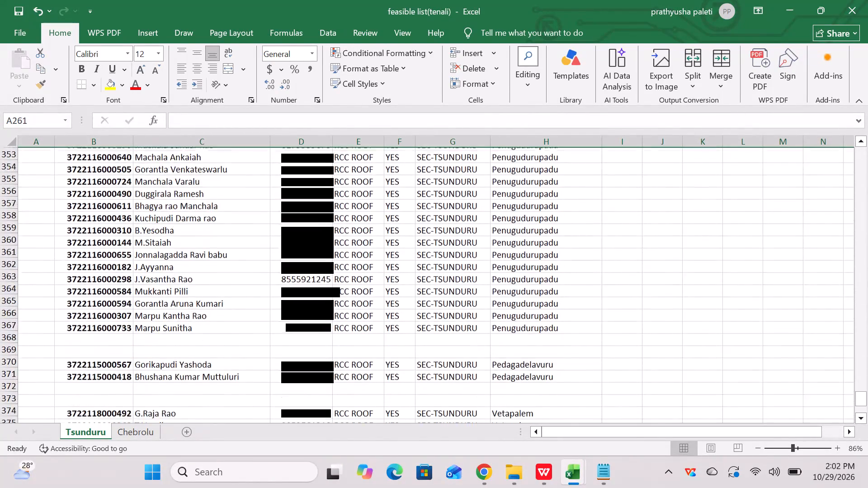
scroll(264, 261, "down", 2)
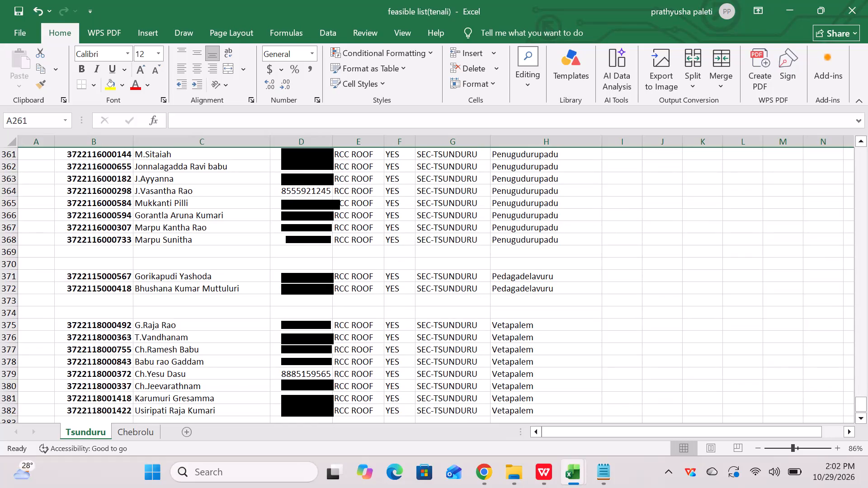
scroll(264, 261, "down", 3)
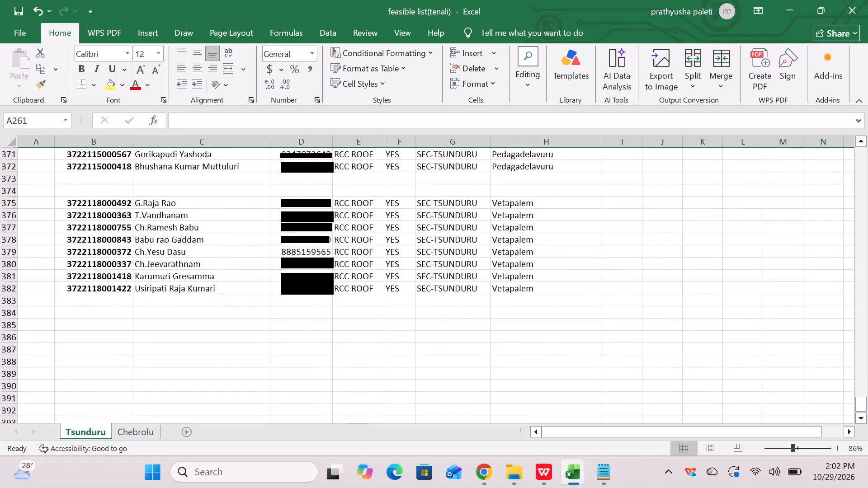
scroll(264, 261, "up", 14)
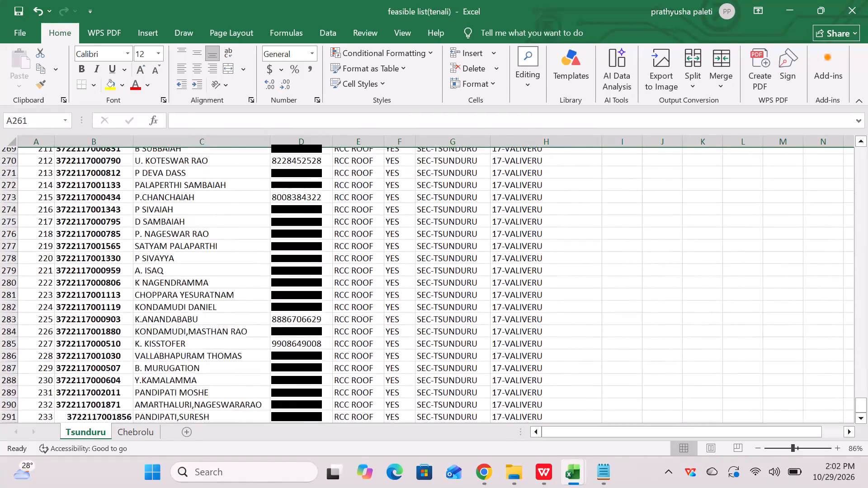
Fill the S.No series down from row 2 to row 30, numbering the 01-TSUNDURU and 02-ALAPADU entries 1 to 29.
scroll(264, 261, "up", 11)
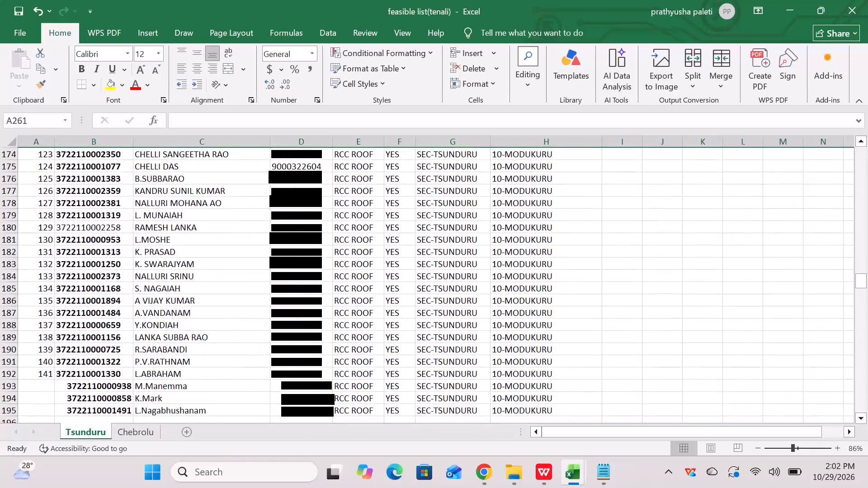
scroll(264, 261, "up", 20)
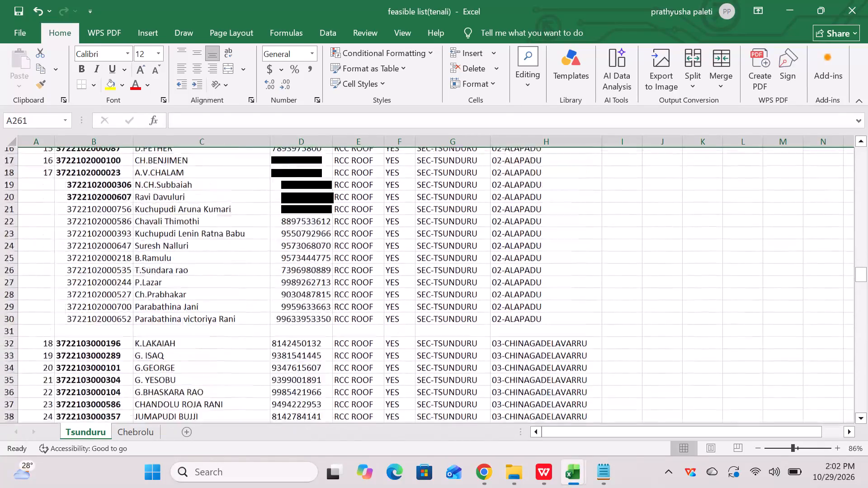
scroll(264, 261, "up", 1)
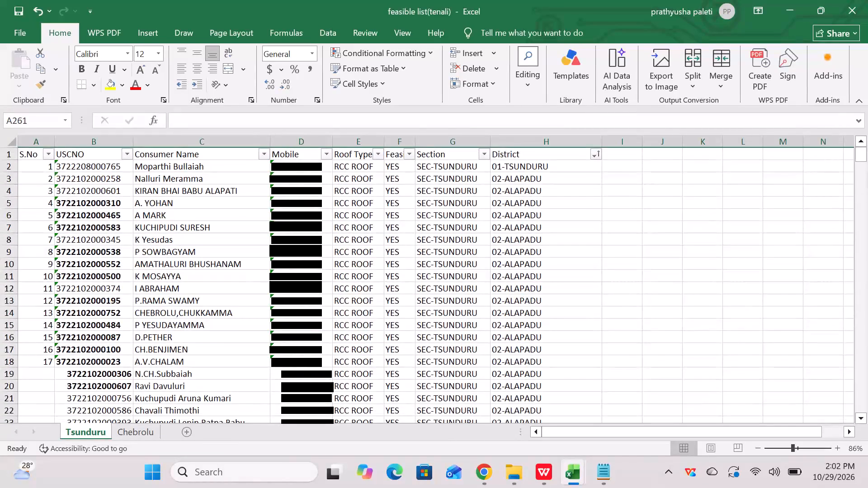
left_click(46, 166)
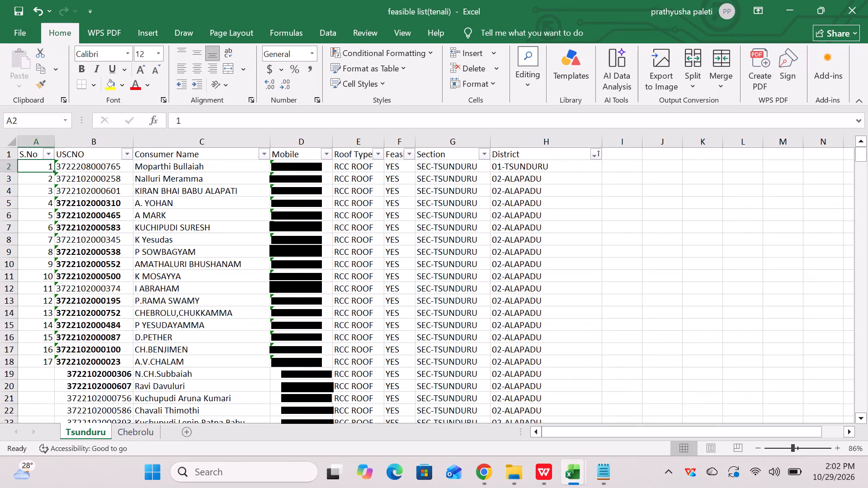
left_click_drag(42, 166, 42, 177)
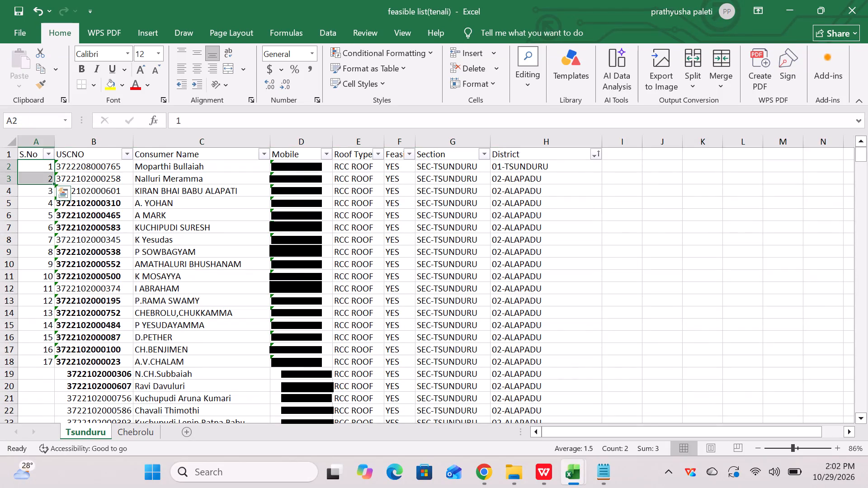
double_click(54, 183)
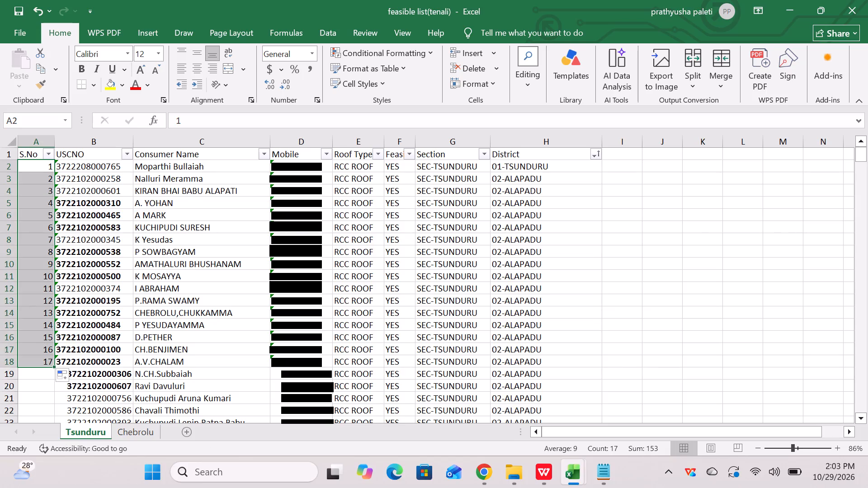
scroll(43, 321, "down", 3)
scroll(43, 321, "up", 1)
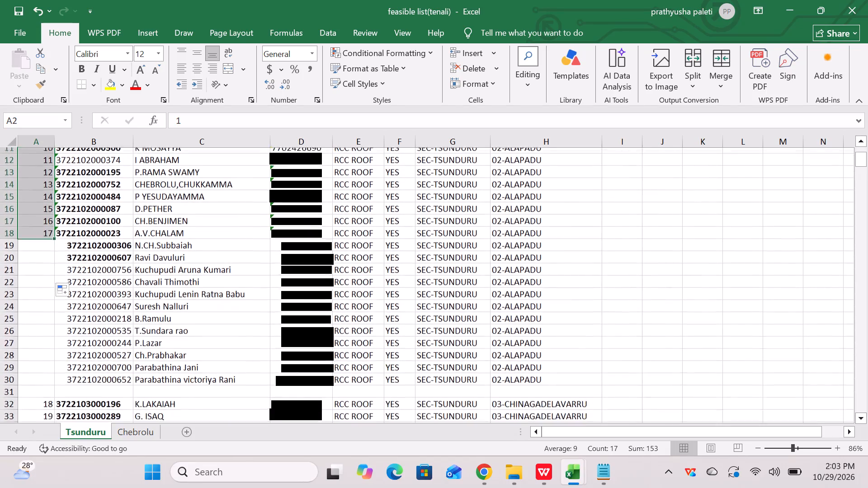
scroll(43, 321, "up", 4)
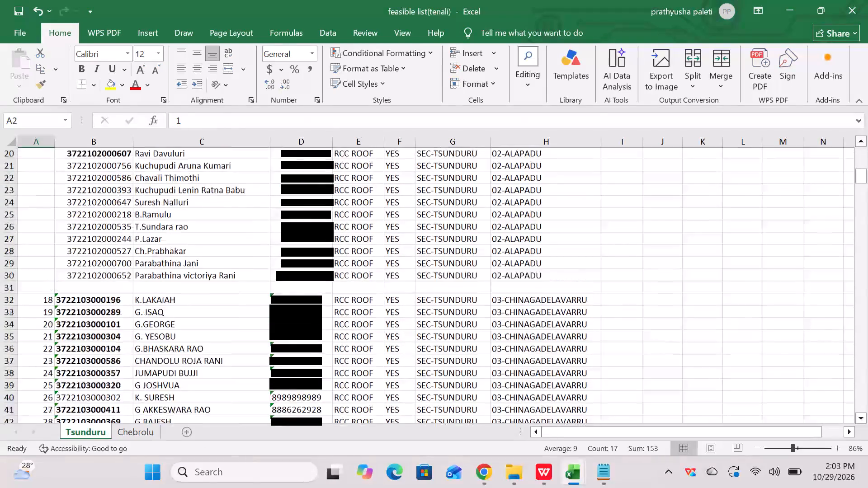
scroll(43, 321, "up", 2)
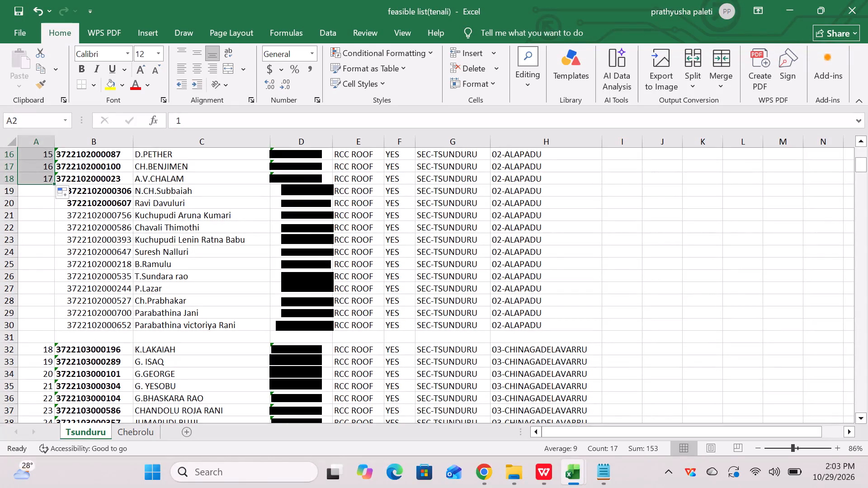
left_click_drag(54, 183, 57, 319)
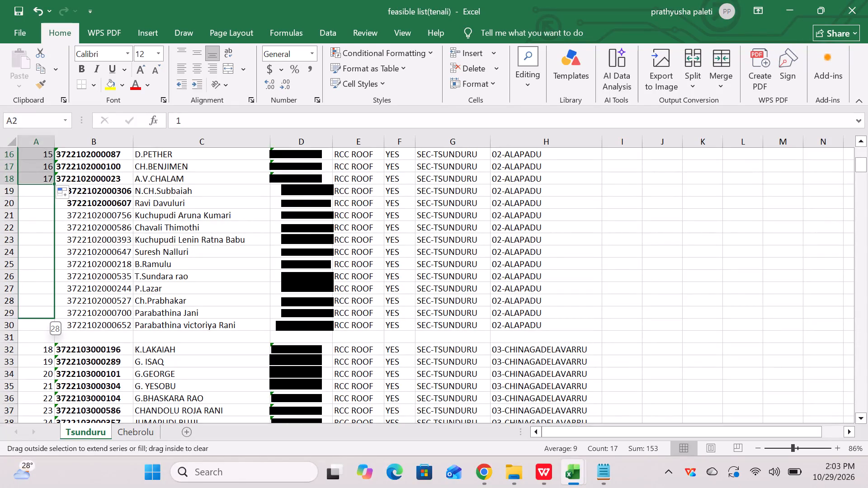
left_click_drag(57, 319, 56, 326)
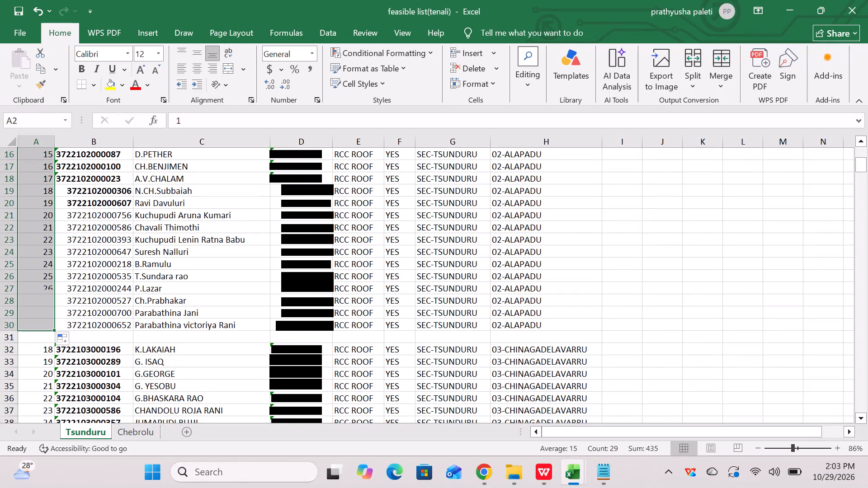
left_click(104, 341)
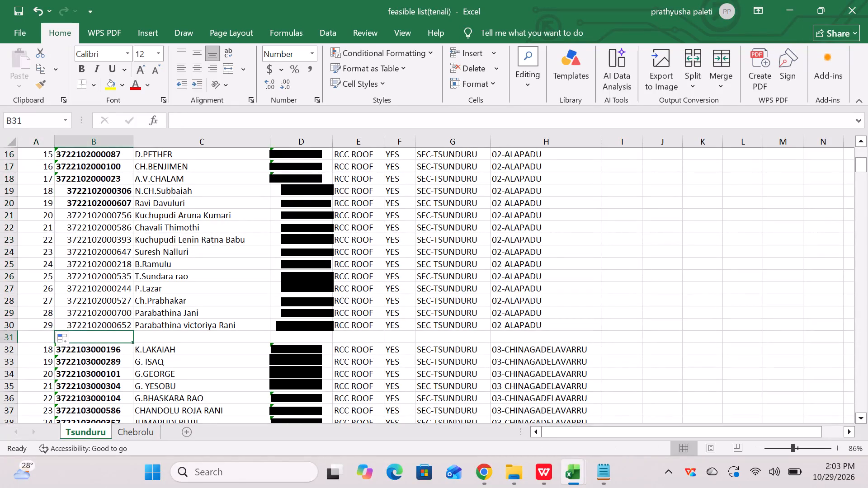
Restart the 03-CHINAGADELAVARRU serial numbers with 1 and 2 in rows 32 and 33, and fill the series to 22 in row 53.
scroll(108, 334, "down", 2)
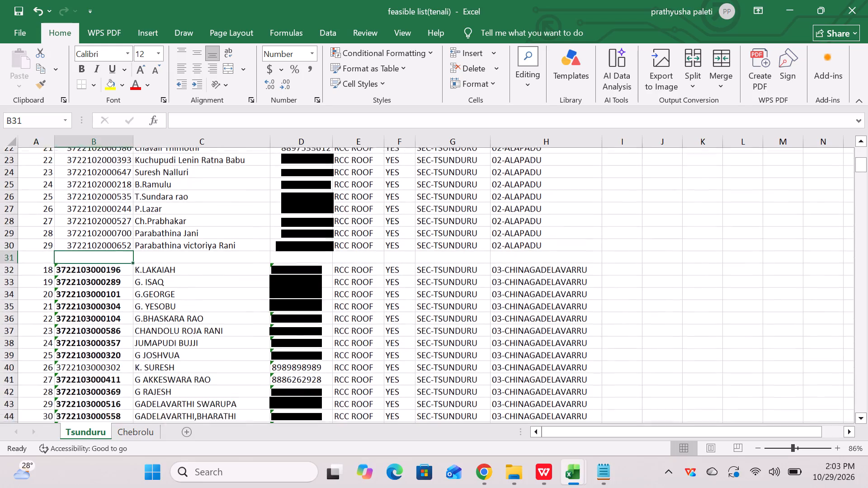
left_click(47, 266)
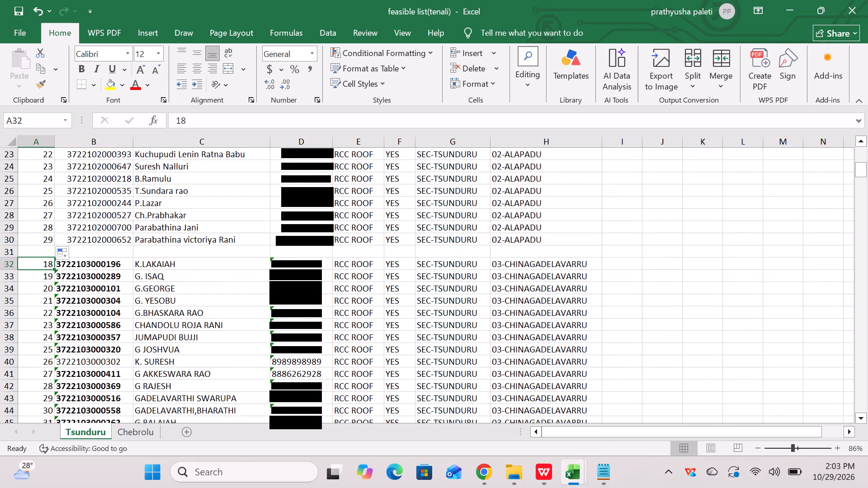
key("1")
left_click(47, 277)
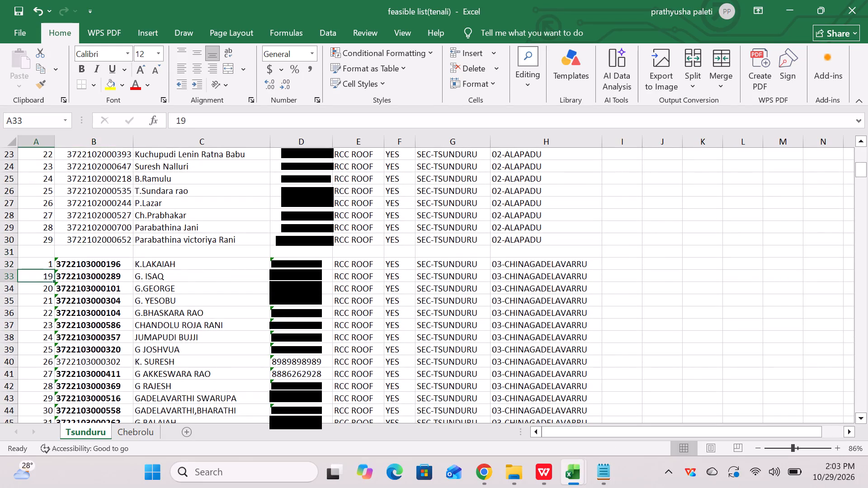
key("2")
left_click_drag(50, 265, 50, 266)
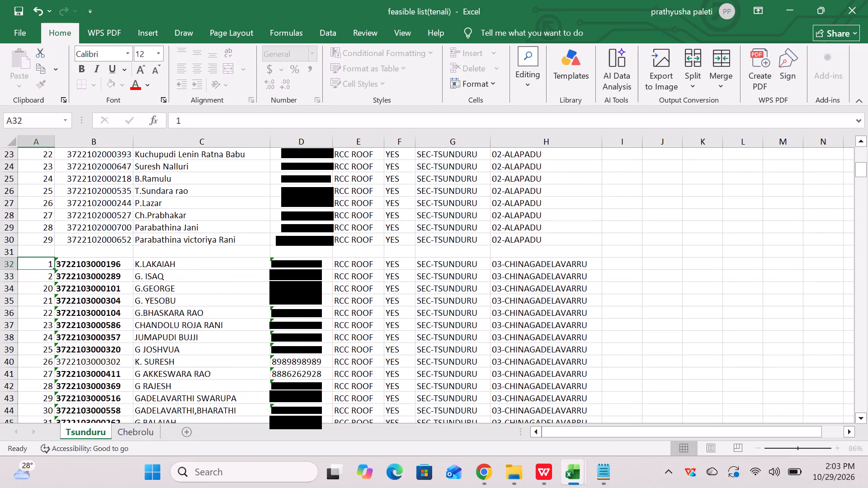
left_click_drag(50, 266, 50, 282)
left_click(37, 265)
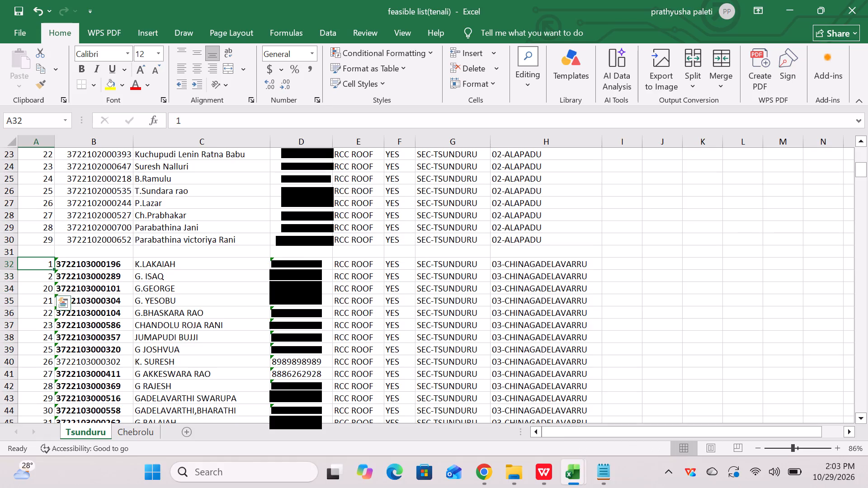
left_click_drag(37, 265, 36, 277)
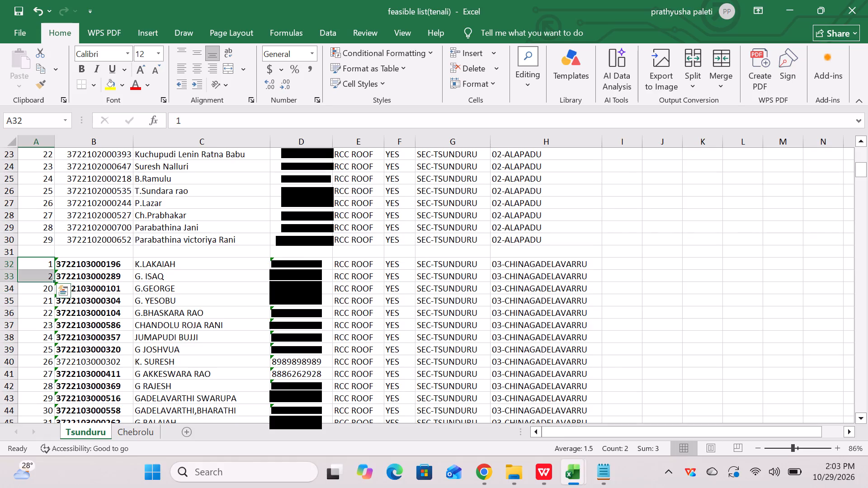
double_click(52, 279)
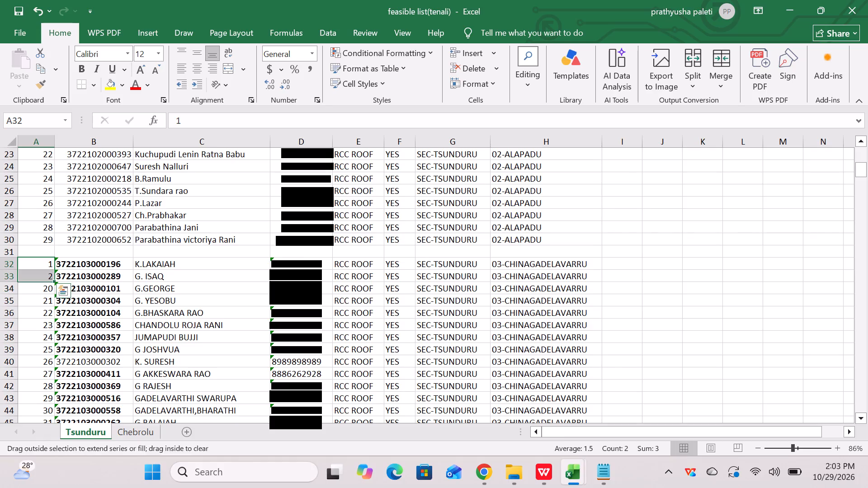
scroll(45, 322, "down", 3)
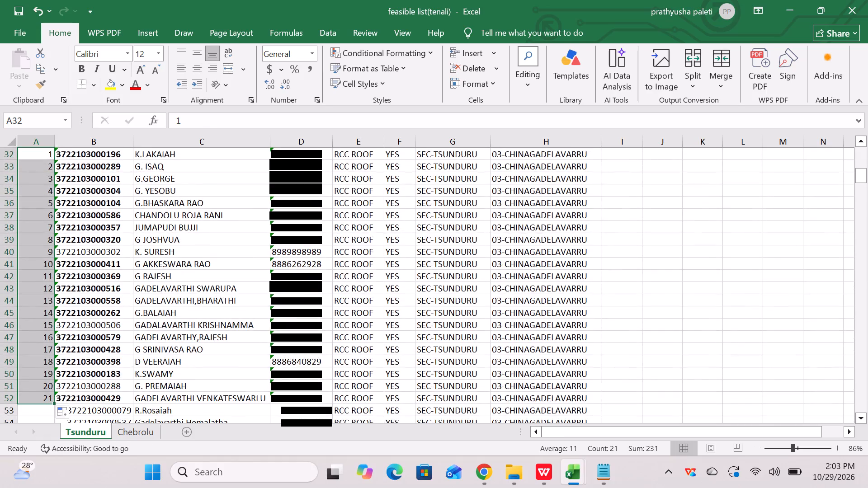
scroll(45, 322, "down", 3)
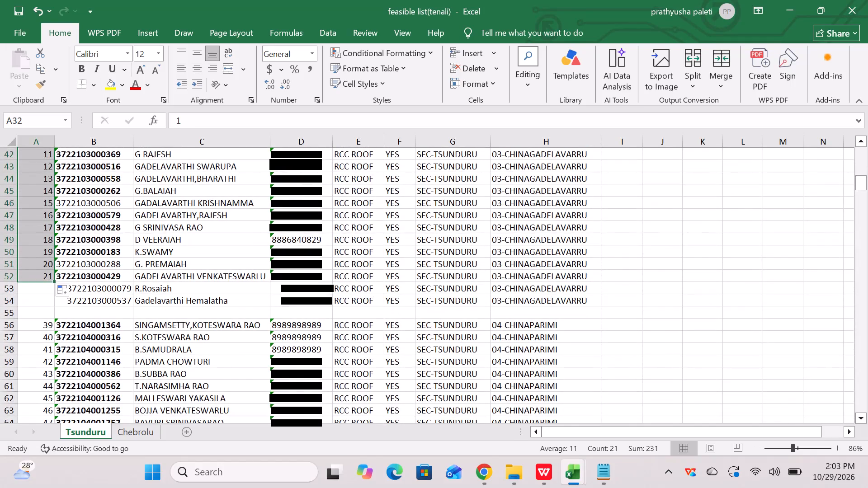
left_click_drag(53, 281, 53, 290)
Review the serial numbers and district groups from 04-CHINAPARIMI through 13-NADIGADDAVARIPALEM, returning to the start of the Tsunduru sheet.
scroll(52, 322, "down", 1)
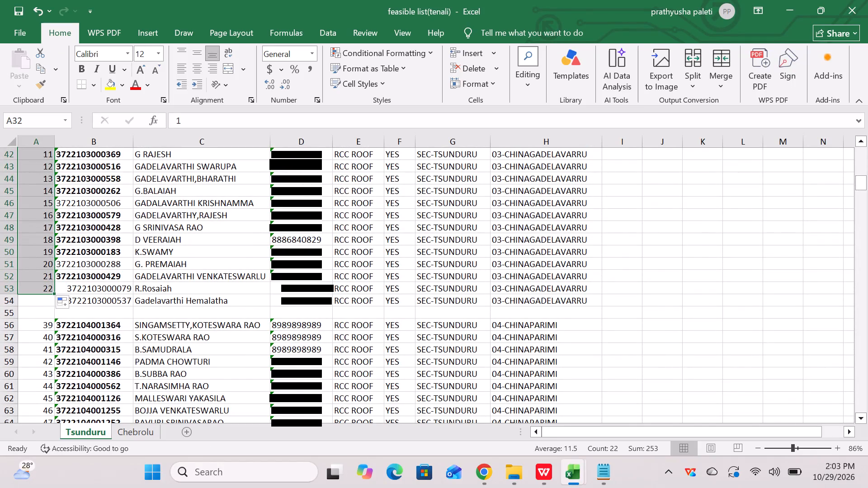
scroll(52, 322, "down", 2)
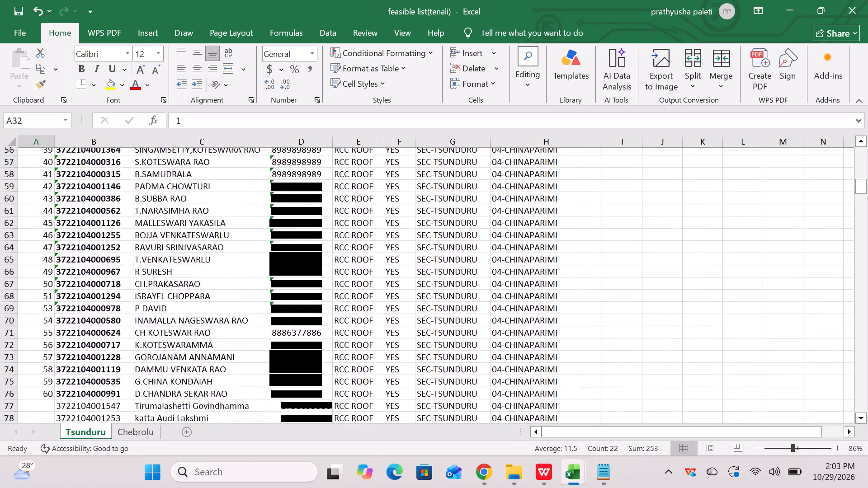
scroll(52, 322, "down", 1)
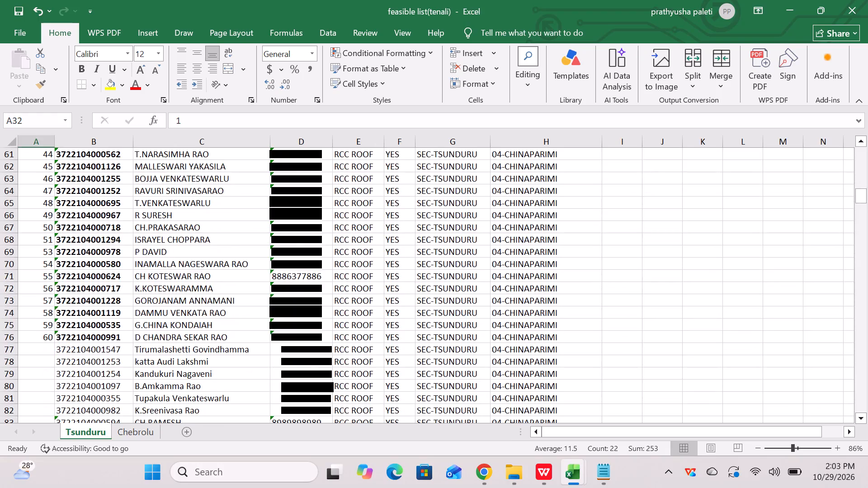
scroll(297, 299, "up", 5)
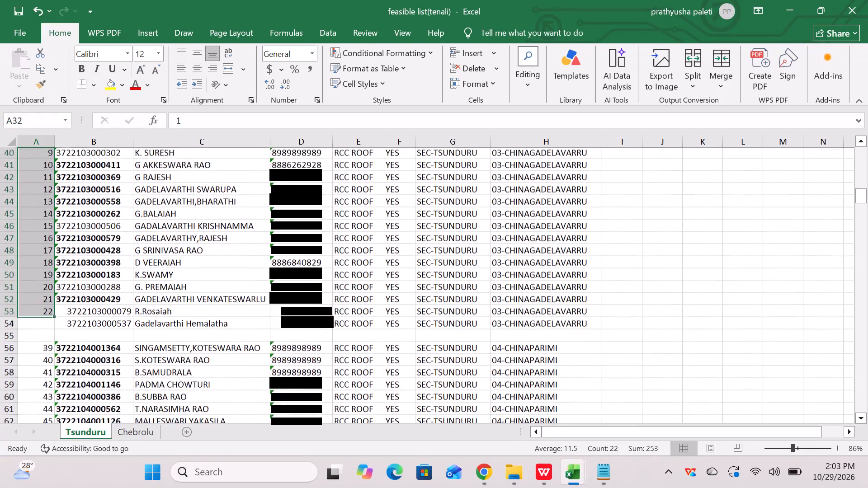
scroll(297, 299, "down", 6)
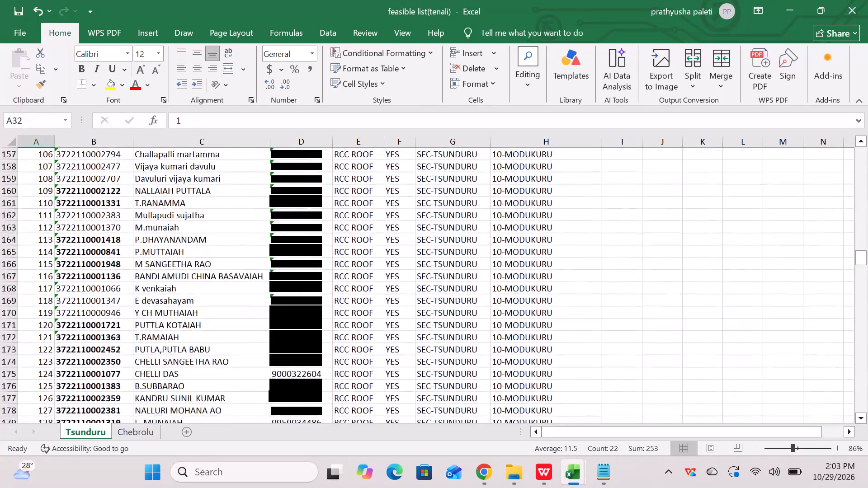
scroll(297, 299, "down", 8)
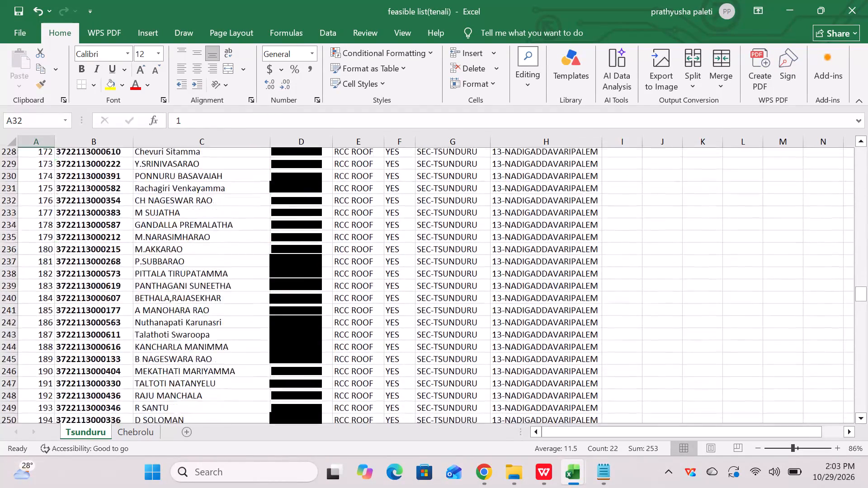
scroll(297, 299, "down", 1)
scroll(297, 299, "up", 4)
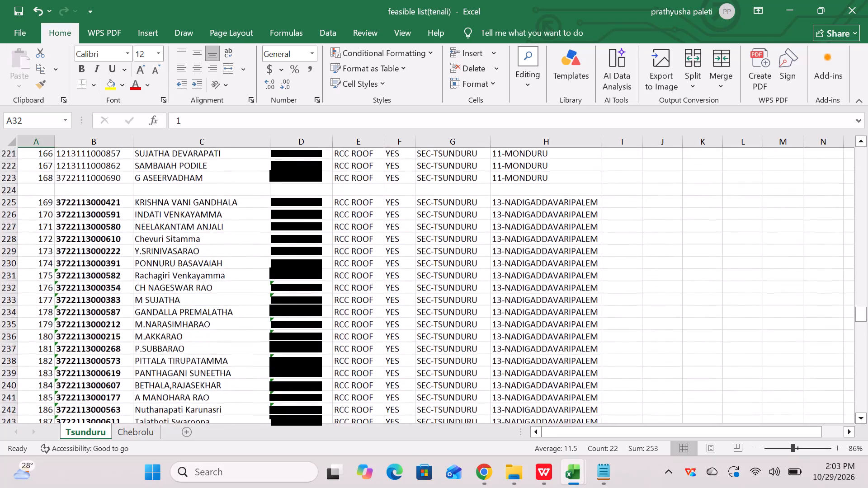
scroll(297, 299, "up", 1)
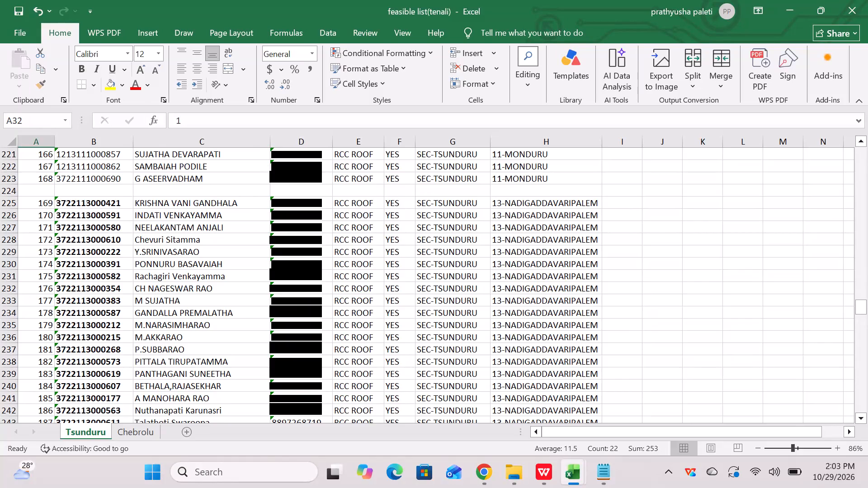
scroll(200, 194, "up", 18)
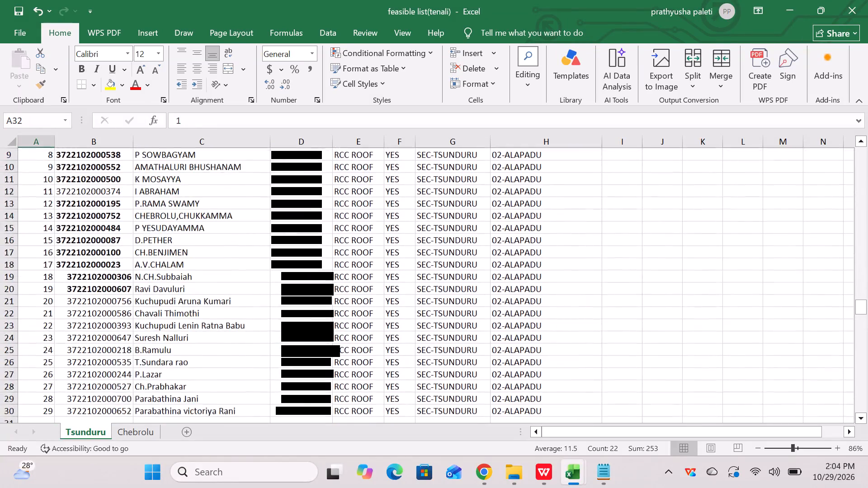
scroll(200, 194, "up", 10)
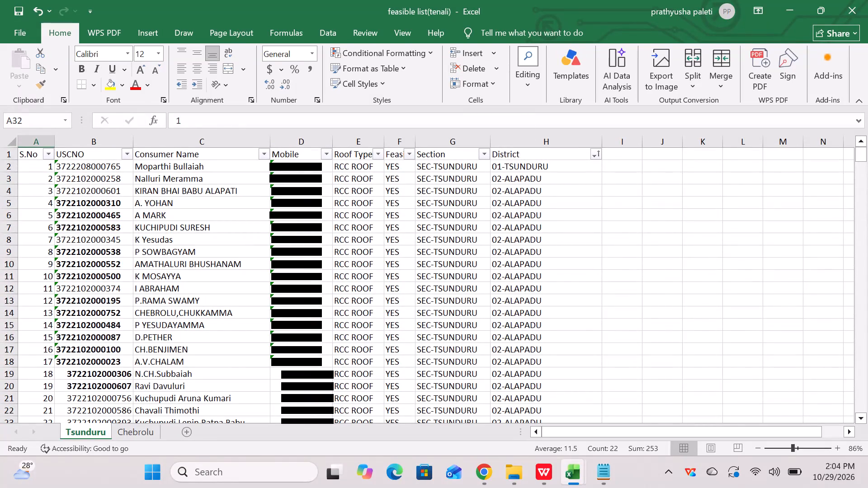
Filter the District column to 13-NADIGADDAVARIPALEM by searching for "nad".
left_click(597, 153)
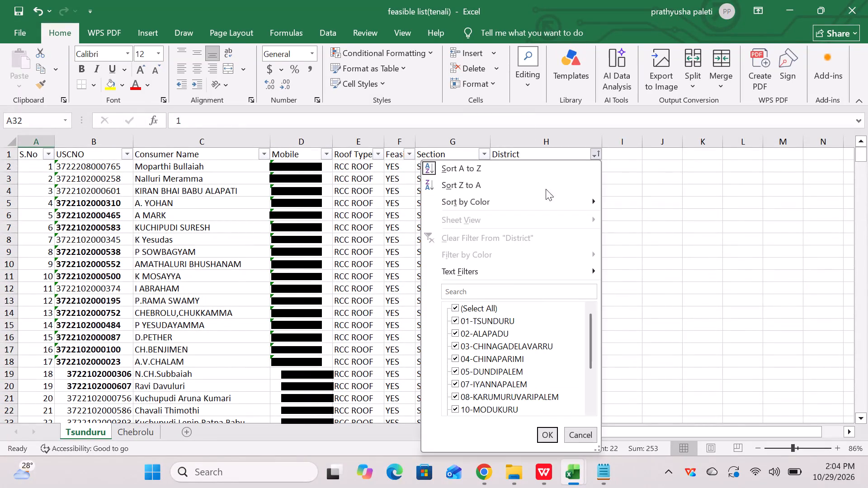
left_click_drag(455, 305, 459, 297)
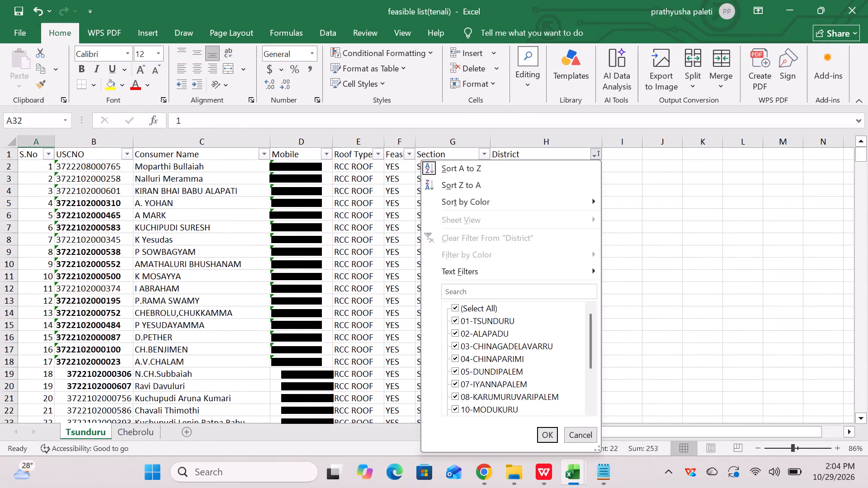
left_click_drag(459, 297, 462, 289)
left_click(462, 289)
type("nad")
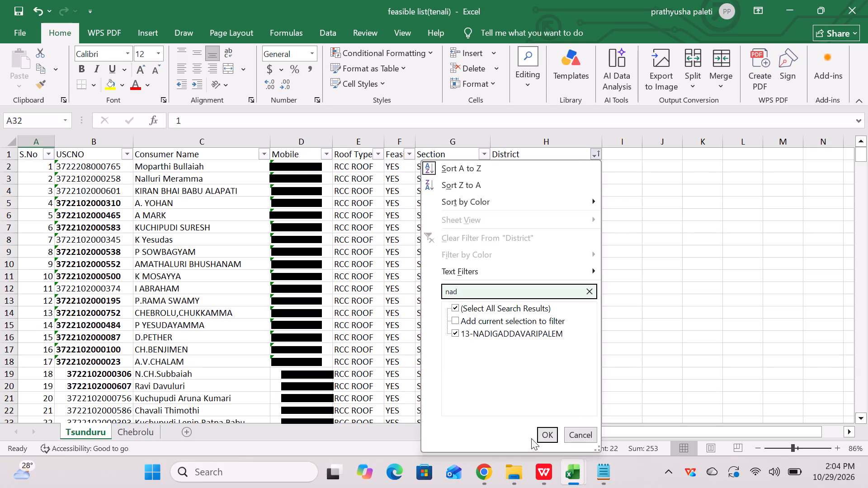
left_click(546, 436)
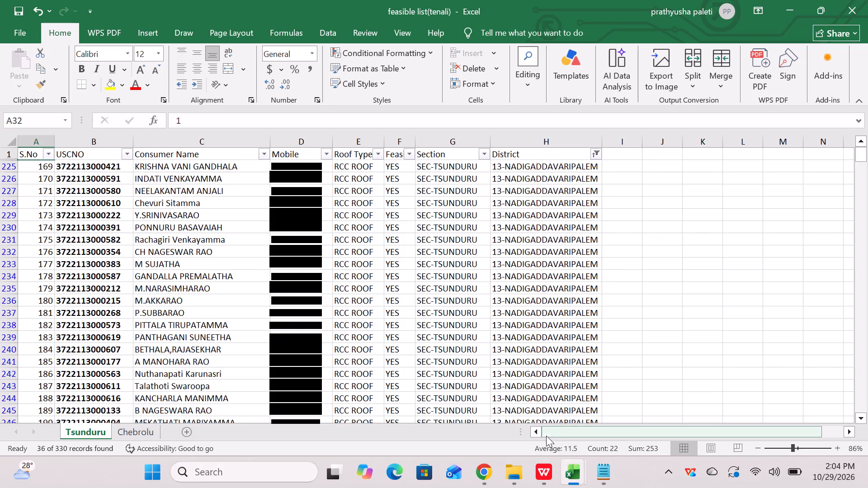
Review the filtered 13-NADIGADDAVARIPALEM rows and the Penugudurupadu entries listed below them.
scroll(501, 375, "down", 3)
scroll(501, 375, "up", 4)
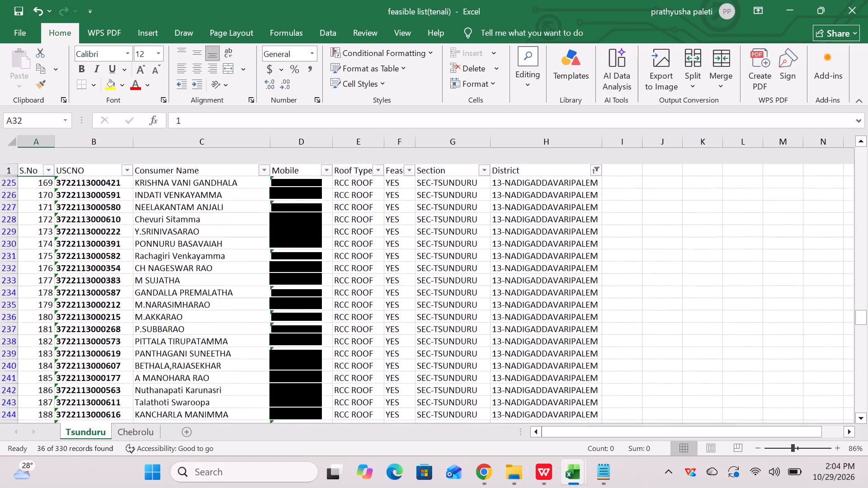
scroll(501, 375, "down", 4)
scroll(501, 375, "up", 1)
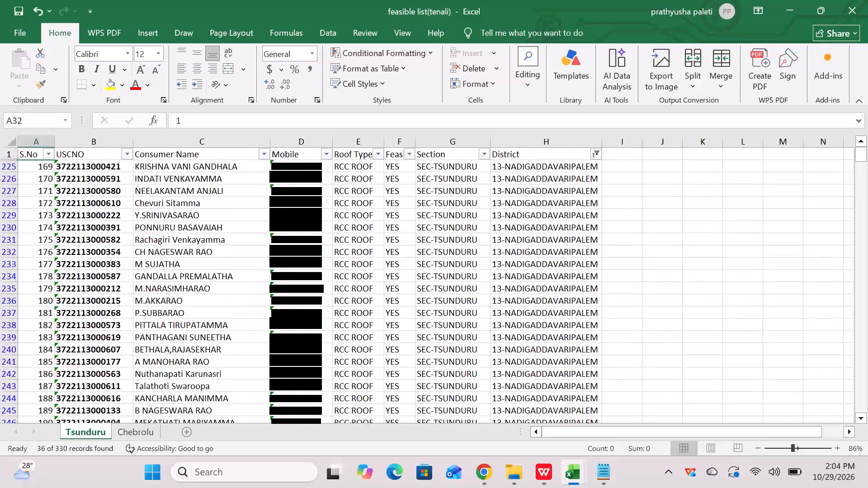
scroll(501, 375, "down", 1)
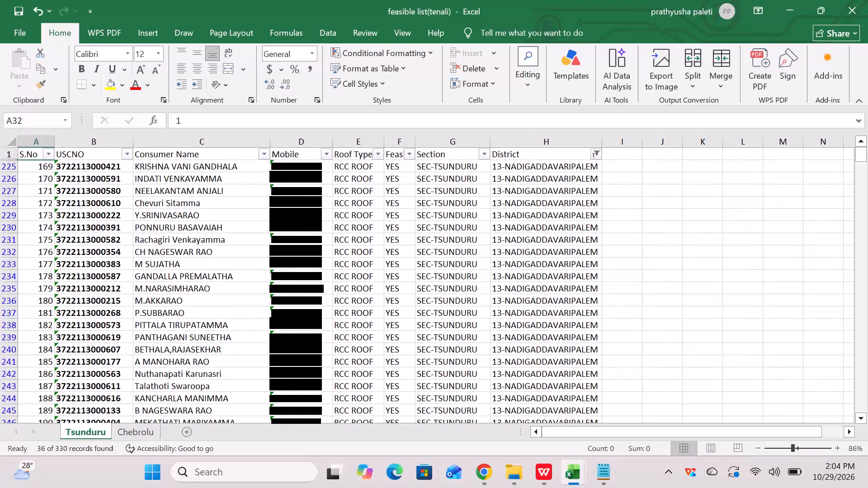
scroll(501, 375, "down", 7)
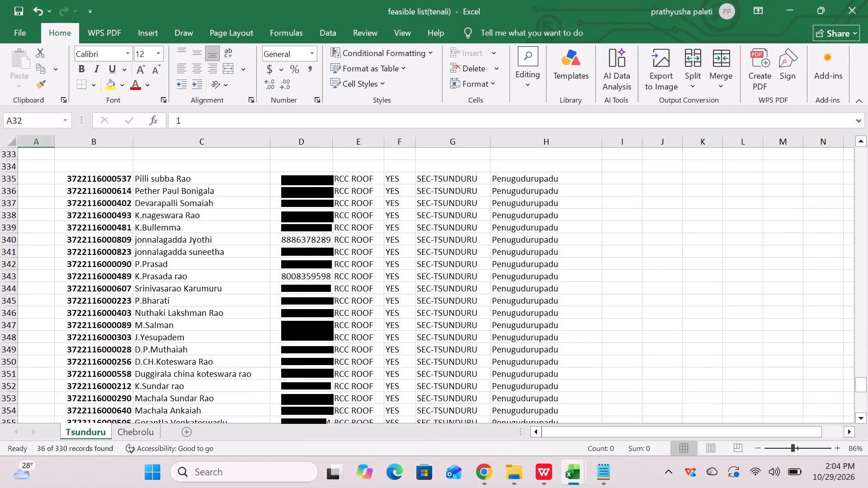
scroll(489, 330, "up", 10)
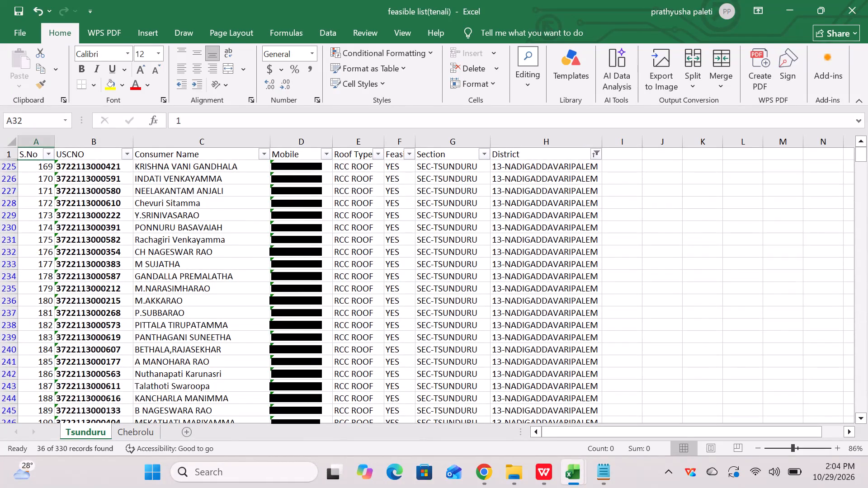
Search the District filter for "pen", look through its district list, and close it without changing the filter.
left_click(596, 149)
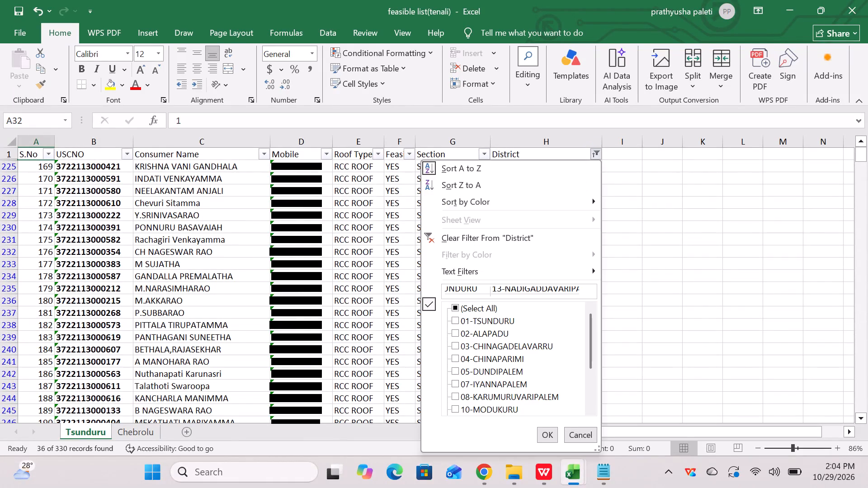
left_click(476, 289)
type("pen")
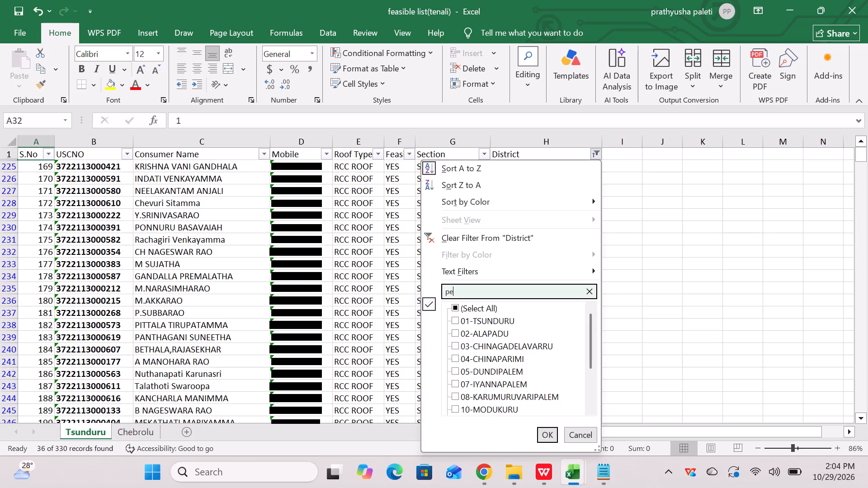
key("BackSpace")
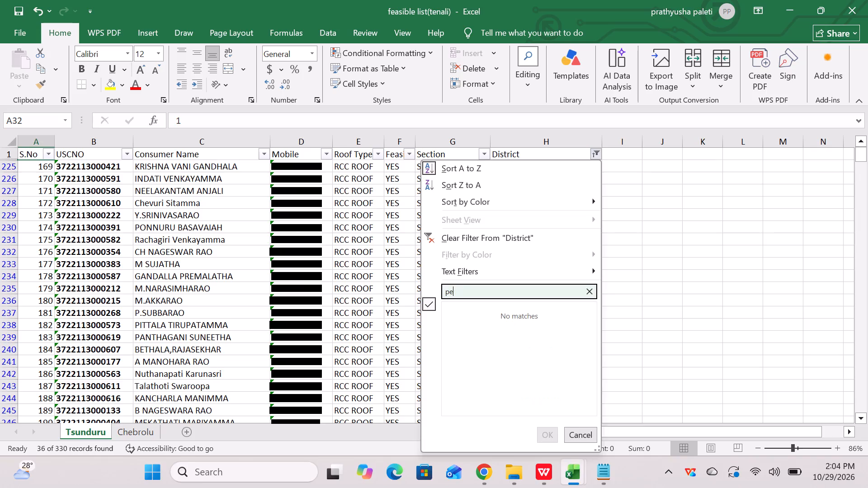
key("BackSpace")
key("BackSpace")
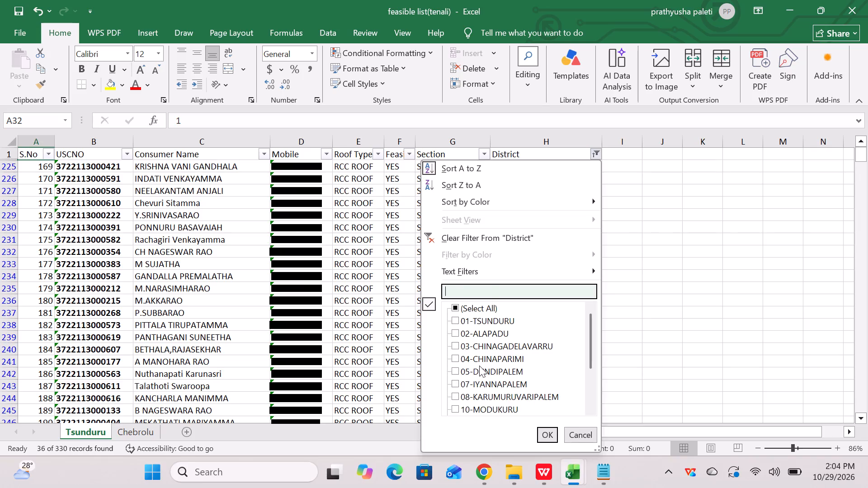
scroll(479, 366, "down", 1)
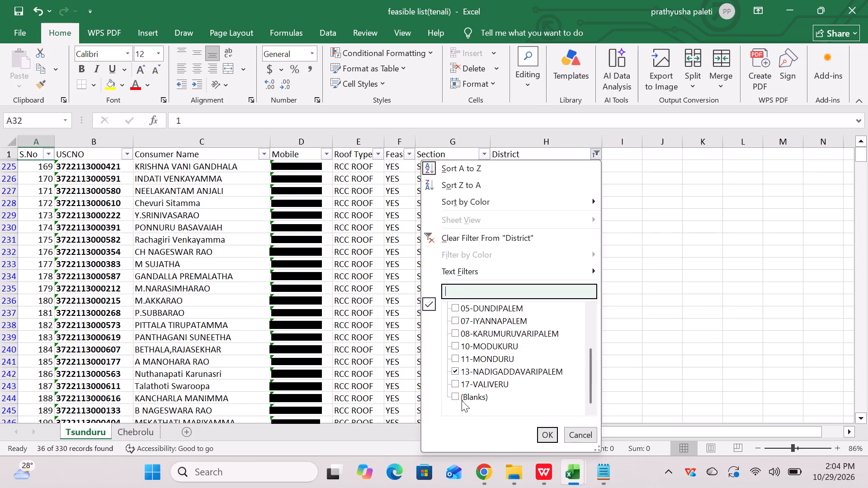
scroll(489, 350, "up", 2)
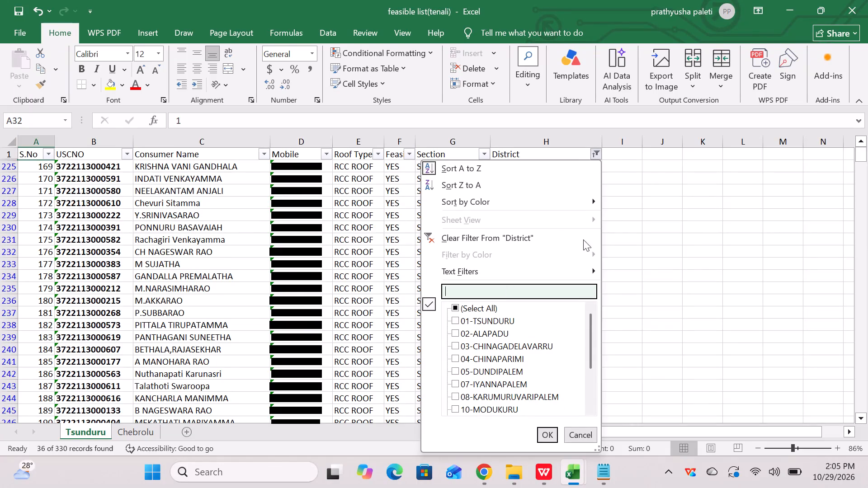
left_click(620, 238)
Use Find to search the sheet for the USCNO of the Penugudurupadu entry in row 337, leaving the search afterward.
scroll(528, 361, "down", 5)
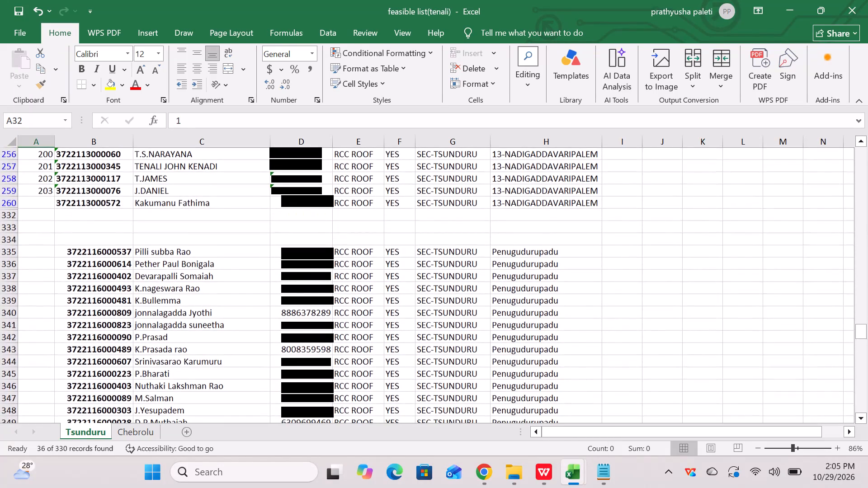
key("ctrl+f")
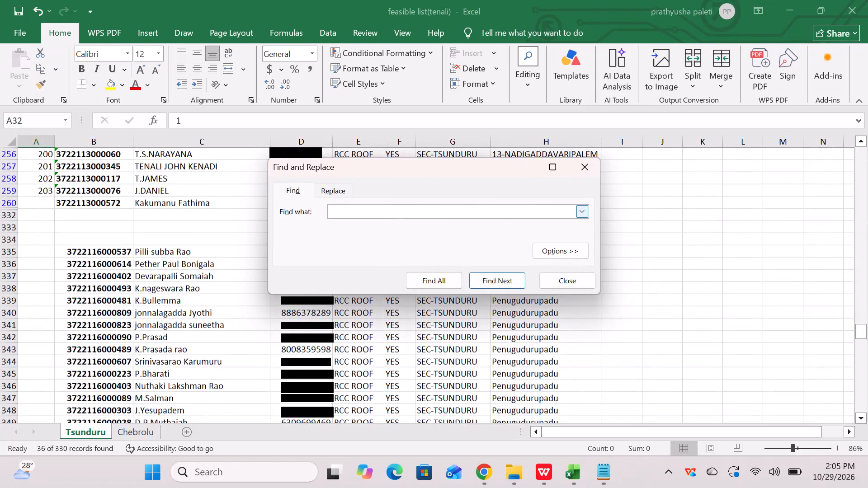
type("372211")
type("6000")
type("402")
left_click_drag(390, 207, 335, 211)
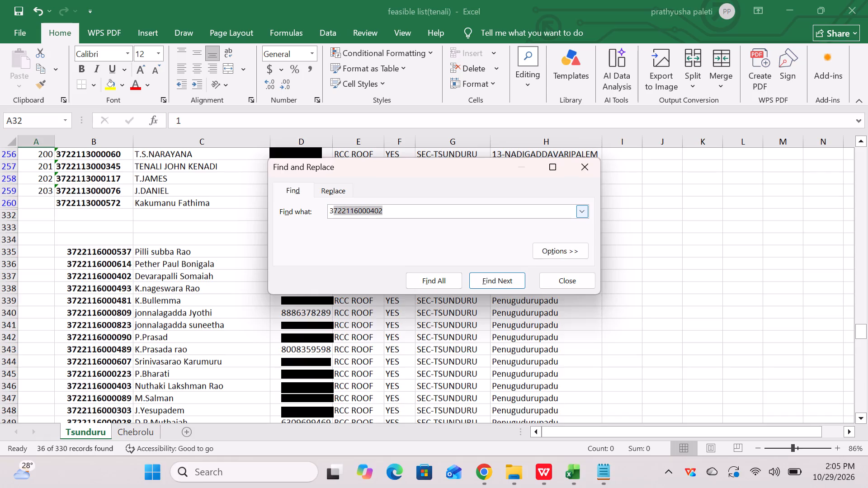
left_click_drag(335, 211, 329, 211)
key("ctrl+c")
left_click(387, 210)
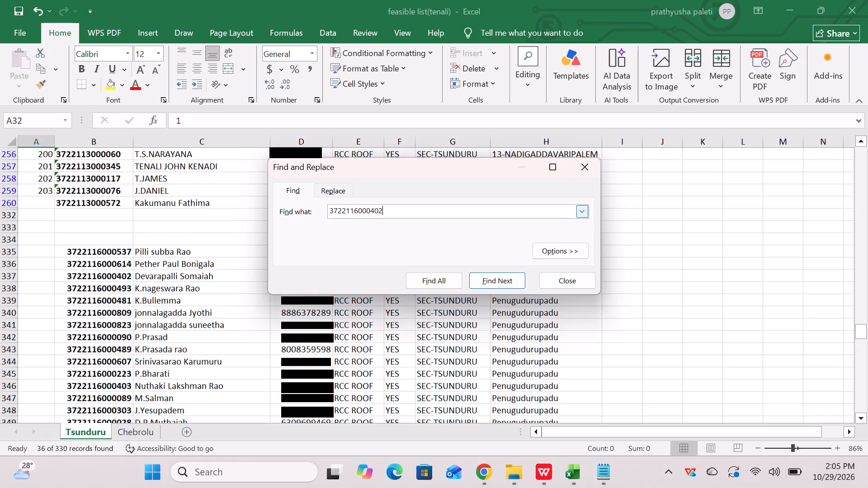
key("Return")
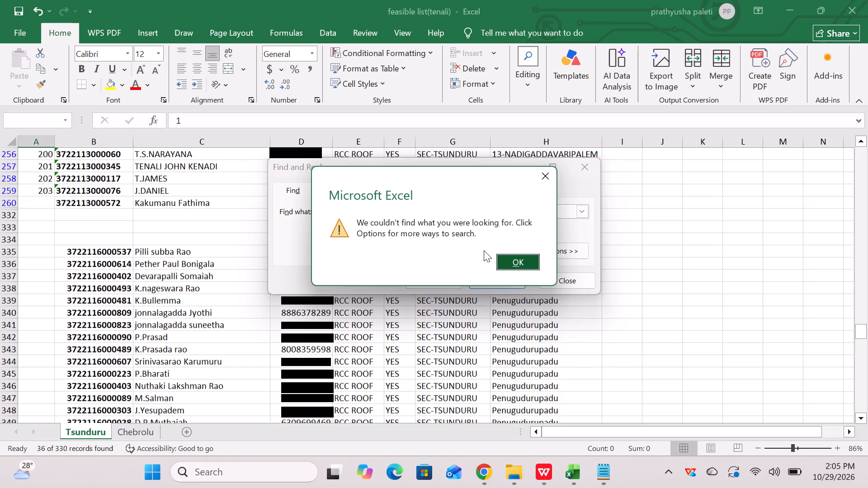
left_click(515, 259)
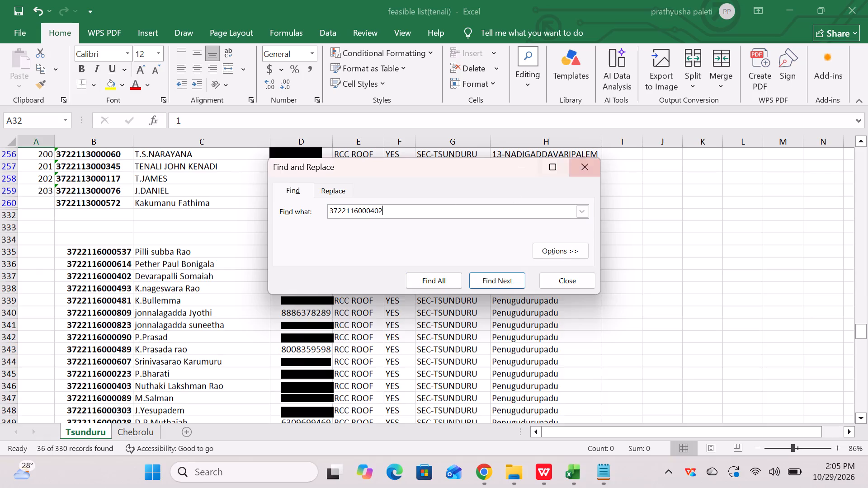
left_click(586, 161)
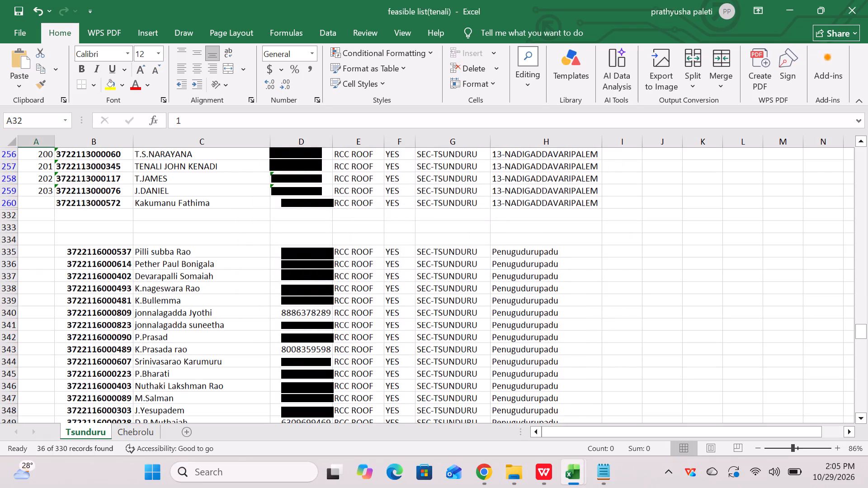
Correct the USCNO of the Penugudurupadu entry in cell B349 so that its last three digits are 281.
scroll(520, 216, "up", 1)
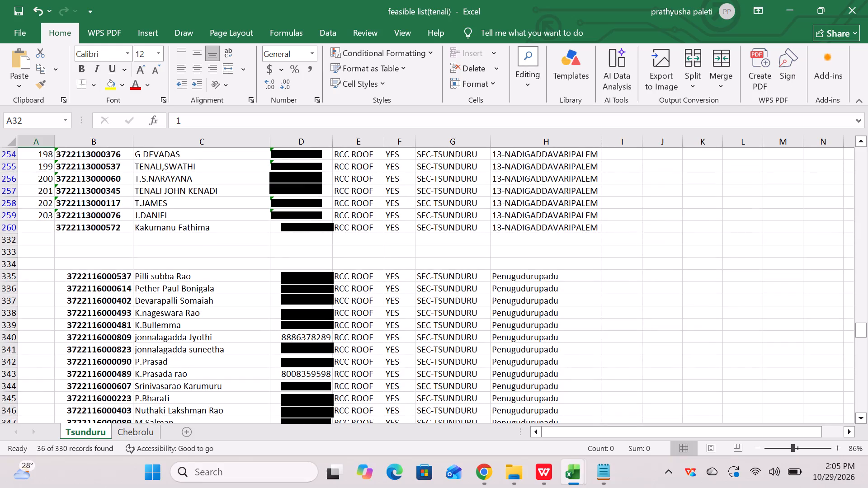
scroll(536, 293, "down", 1)
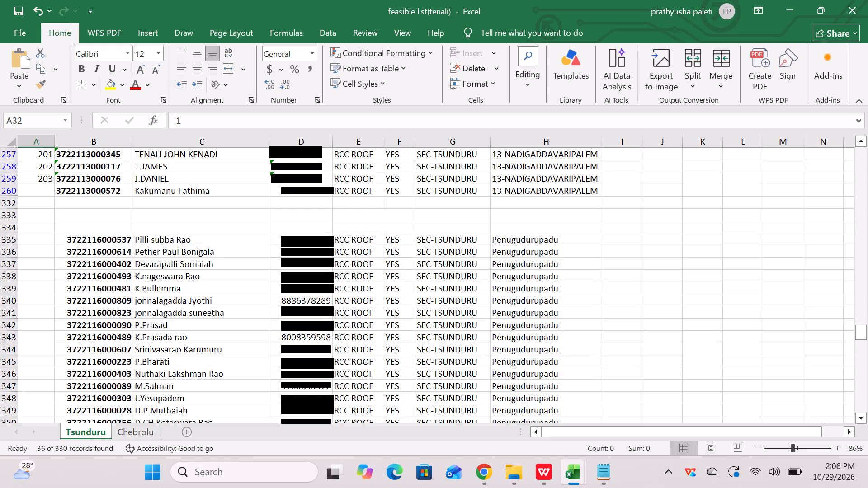
scroll(354, 323, "down", 1)
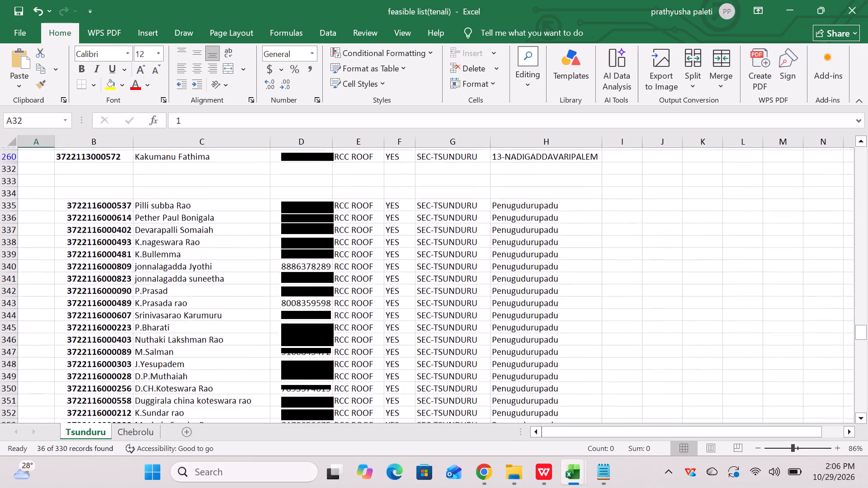
scroll(354, 323, "down", 1)
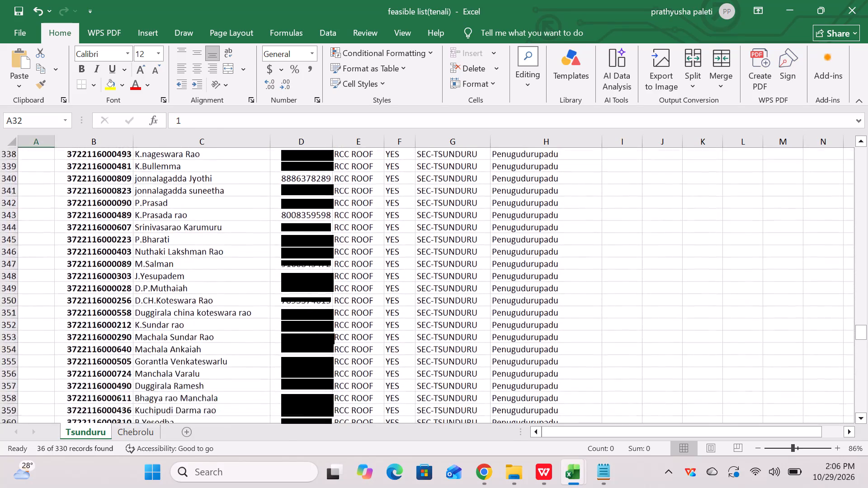
scroll(354, 323, "down", 1)
scroll(330, 302, "up", 1)
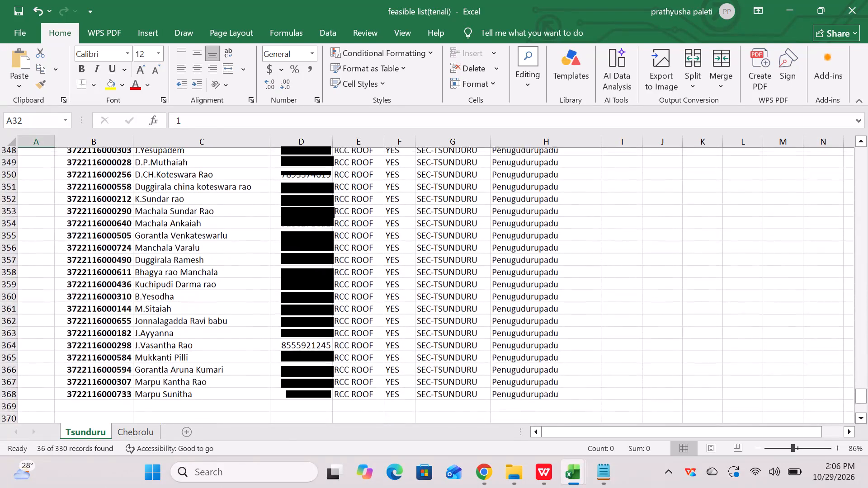
scroll(330, 302, "up", 1)
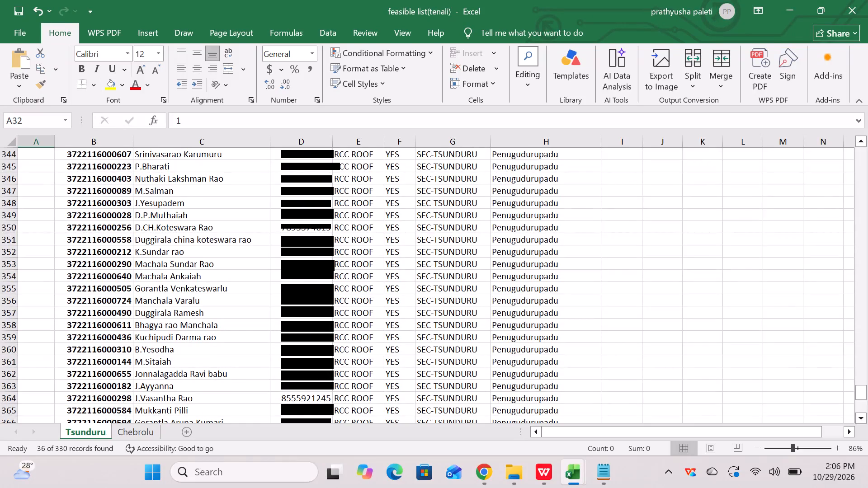
double_click(129, 214)
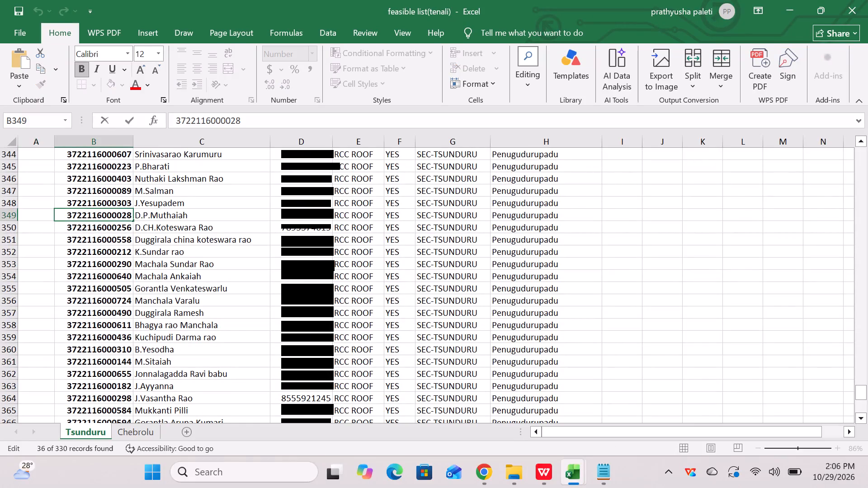
key("Right")
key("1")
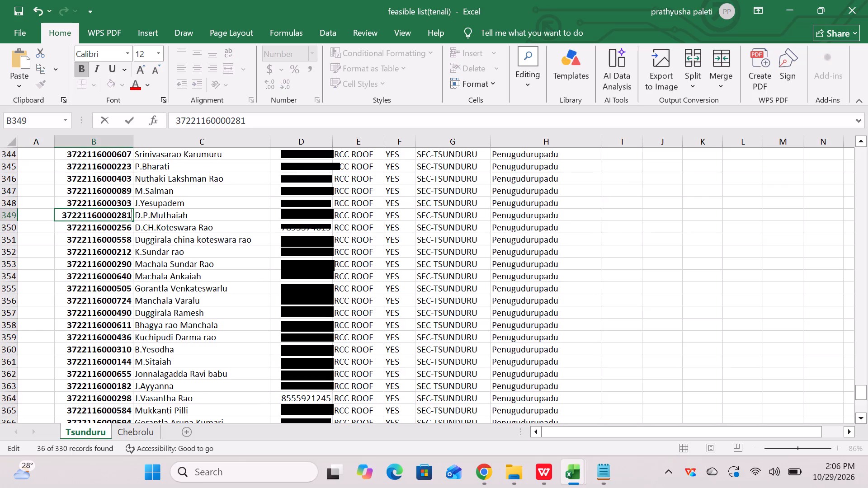
left_click(166, 239)
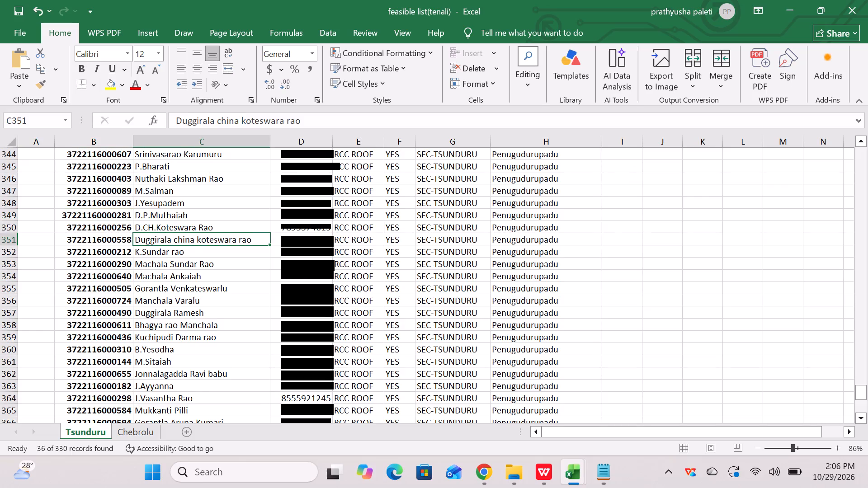
double_click(111, 216)
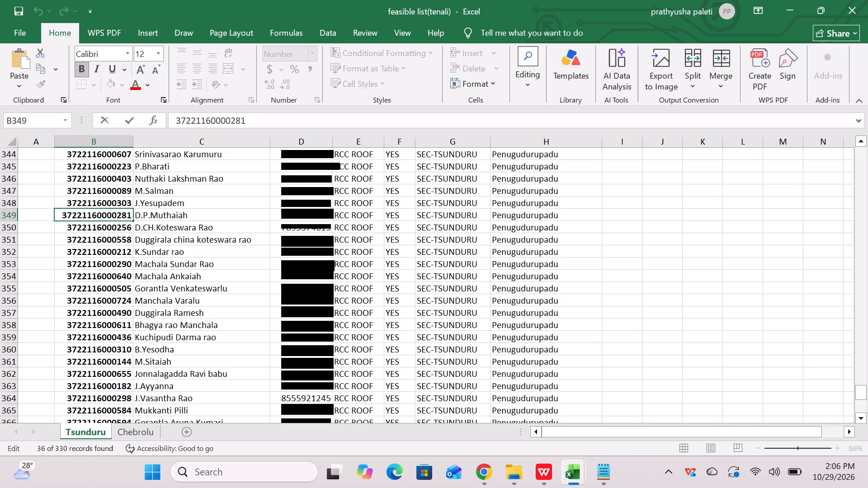
key("BackSpace")
left_click(151, 237)
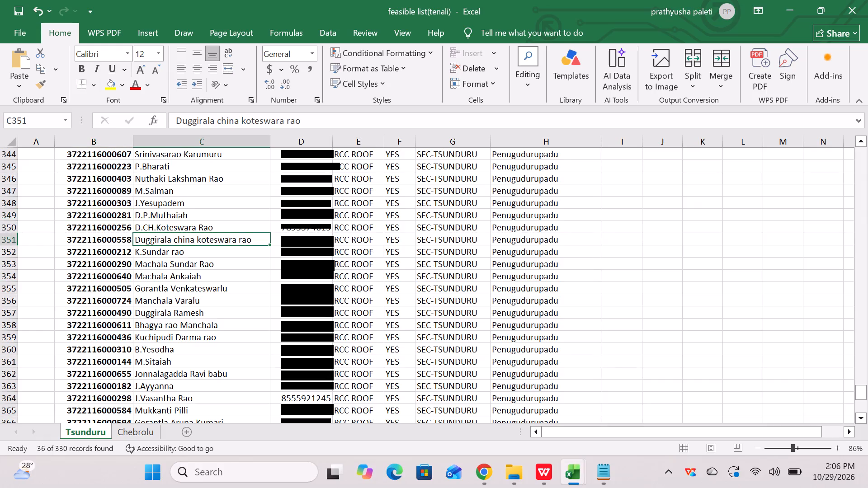
Save the feasible list workbook.
key("ctrl+s")
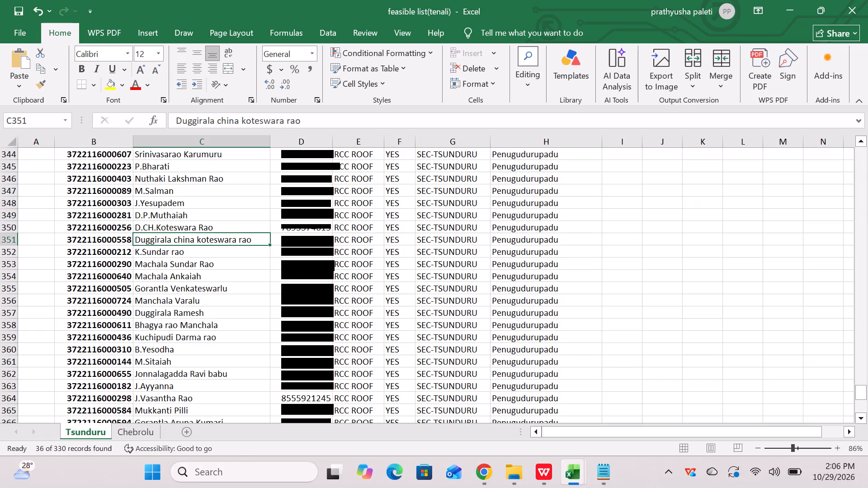
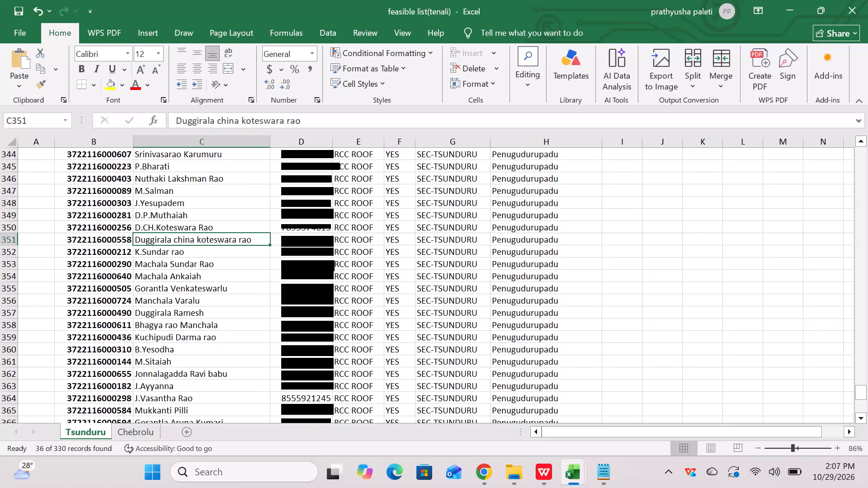
Look over the remaining Penugudurupadu entries and the Pedagadelavuru and Vetapalem entries at the end of the Tsunduru sheet.
scroll(179, 270, "down", 2)
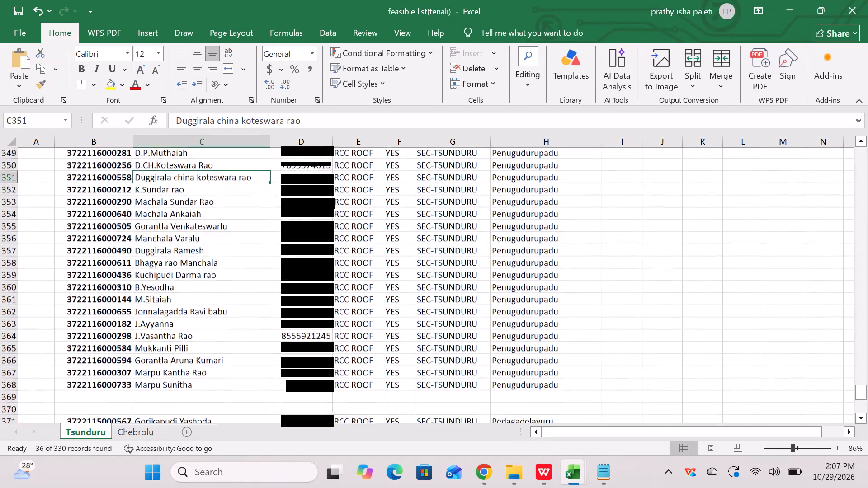
scroll(179, 270, "down", 2)
scroll(179, 270, "up", 3)
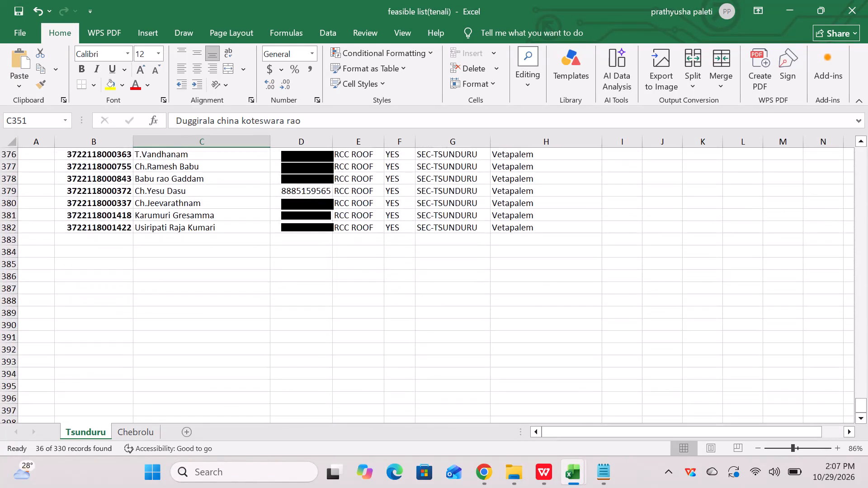
scroll(179, 270, "up", 7)
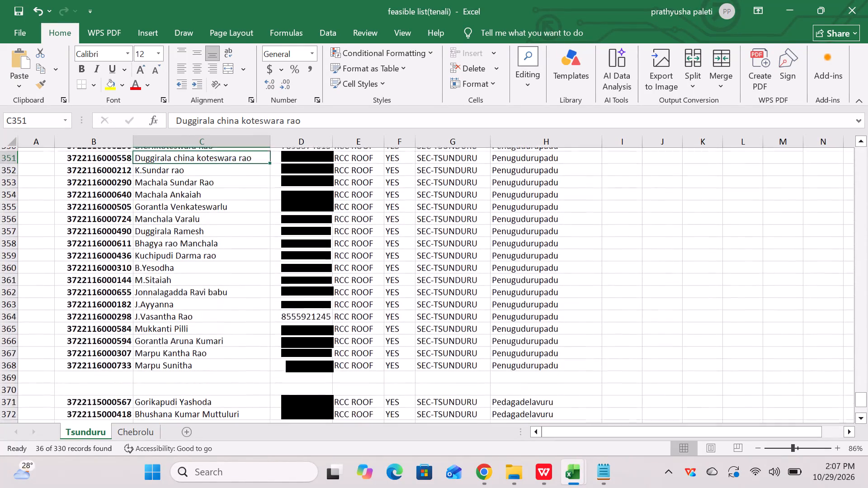
scroll(179, 270, "up", 1)
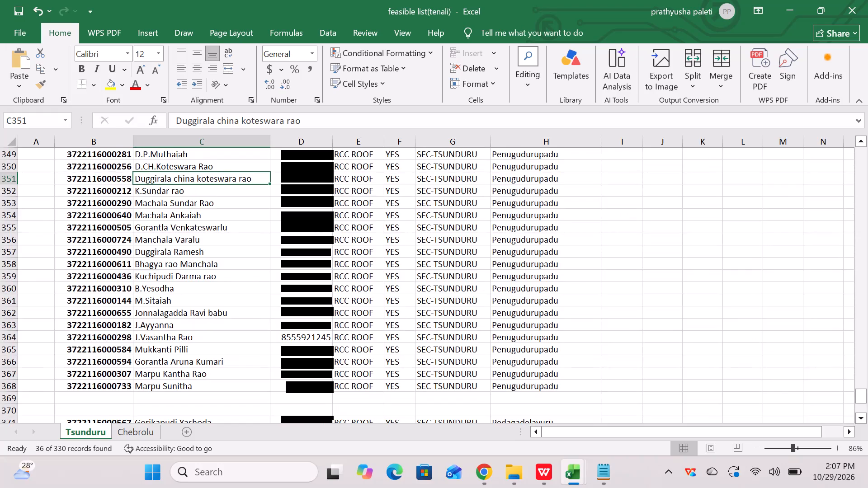
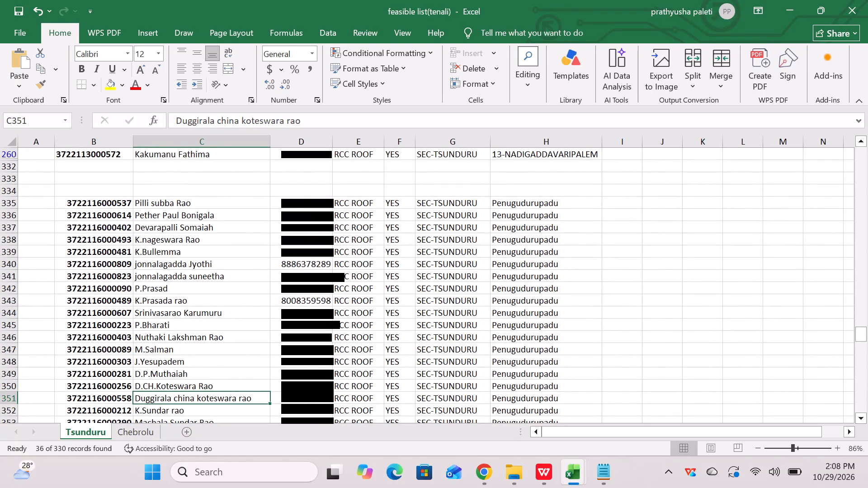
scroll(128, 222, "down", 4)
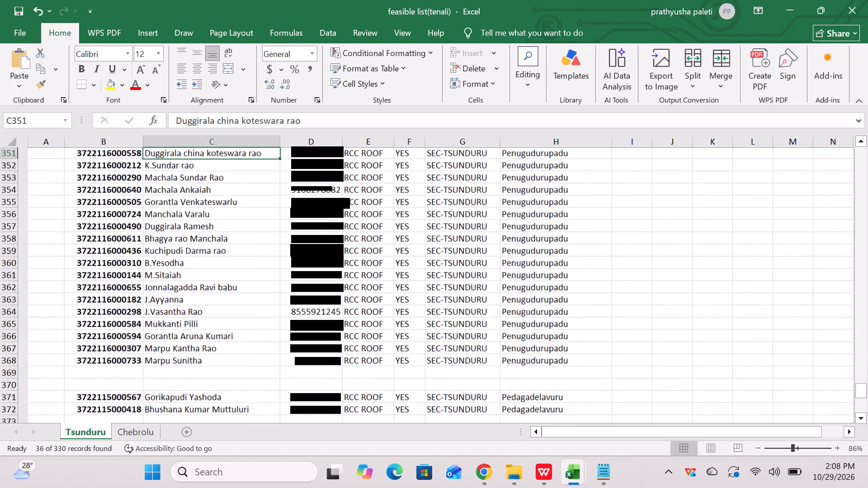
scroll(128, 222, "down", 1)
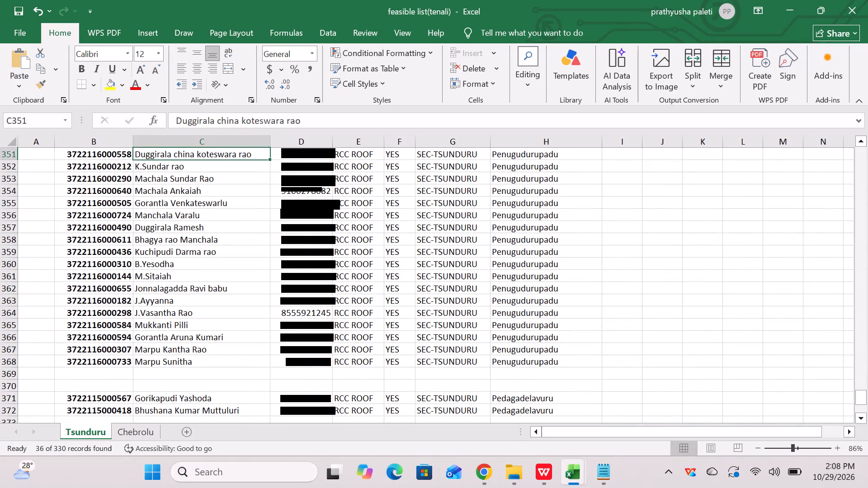
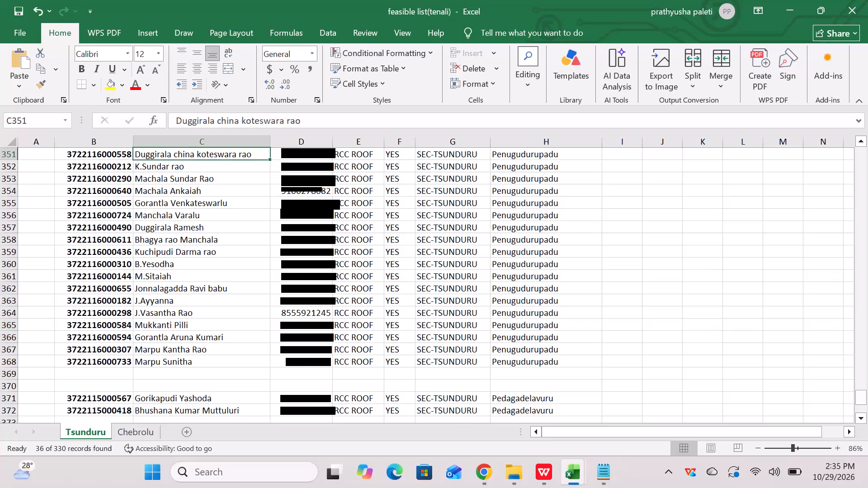
Select the Penugudurupadu entries in A334:H368 on the Tsunduru sheet and bring up the print preview.
scroll(125, 283, "up", 2)
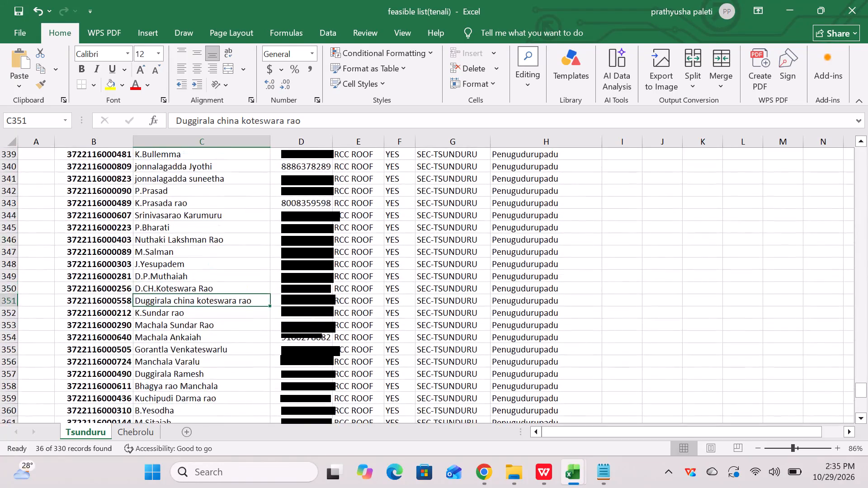
scroll(125, 283, "up", 3)
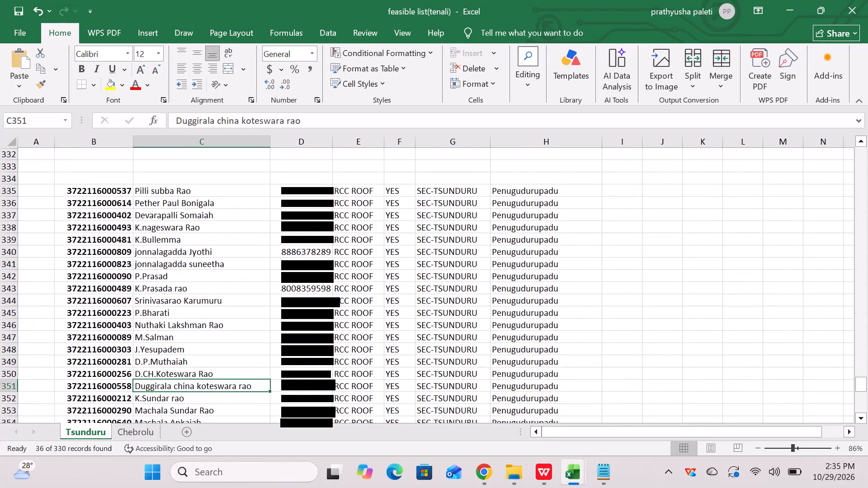
left_click_drag(40, 178, 276, 328)
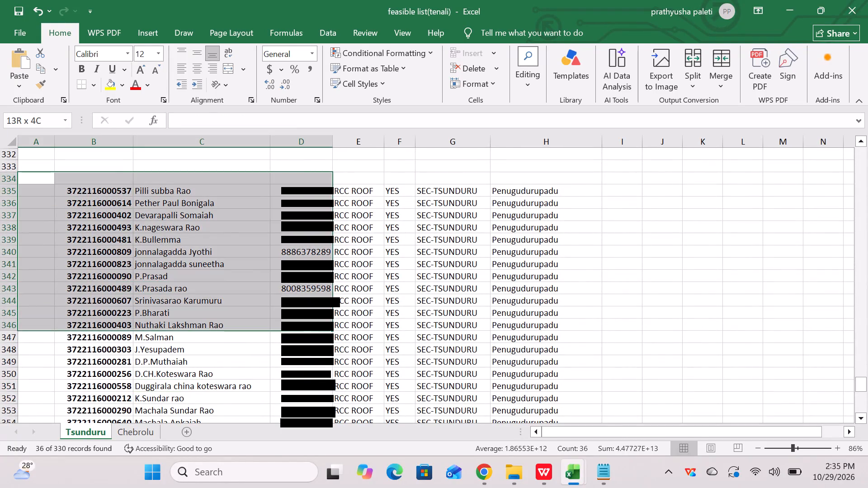
left_click_drag(276, 328, 535, 332)
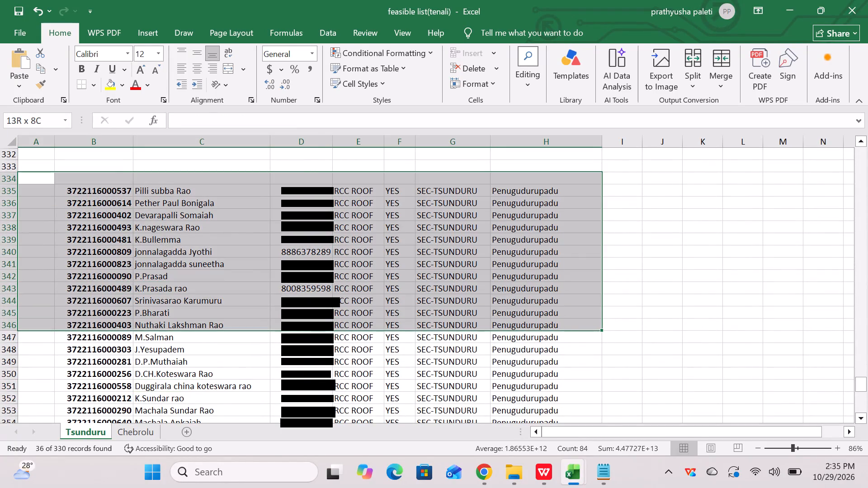
left_click_drag(535, 332, 500, 371)
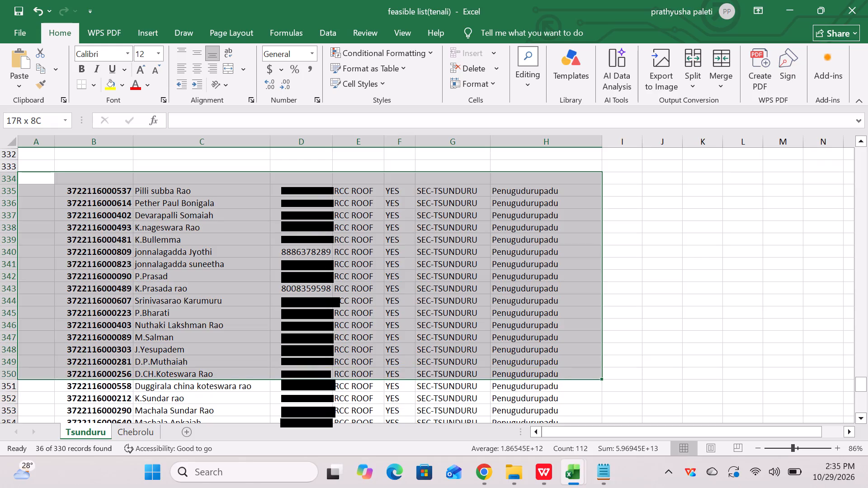
left_click_drag(500, 371, 508, 358)
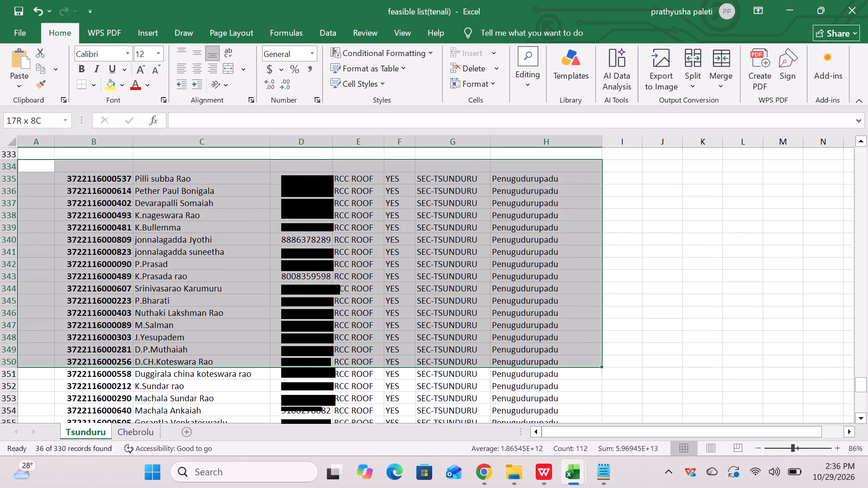
left_click_drag(508, 358, 508, 357)
left_click_drag(508, 357, 507, 362)
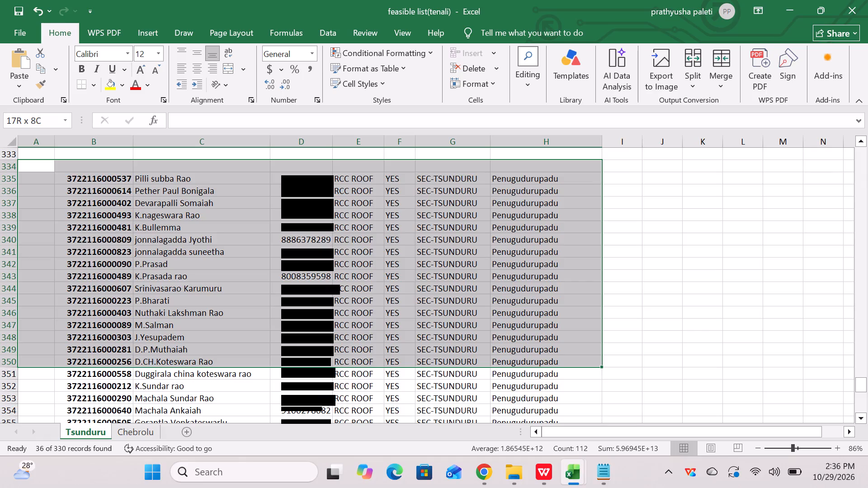
left_click_drag(507, 362, 507, 361)
left_click_drag(507, 361, 508, 369)
left_click_drag(508, 369, 507, 431)
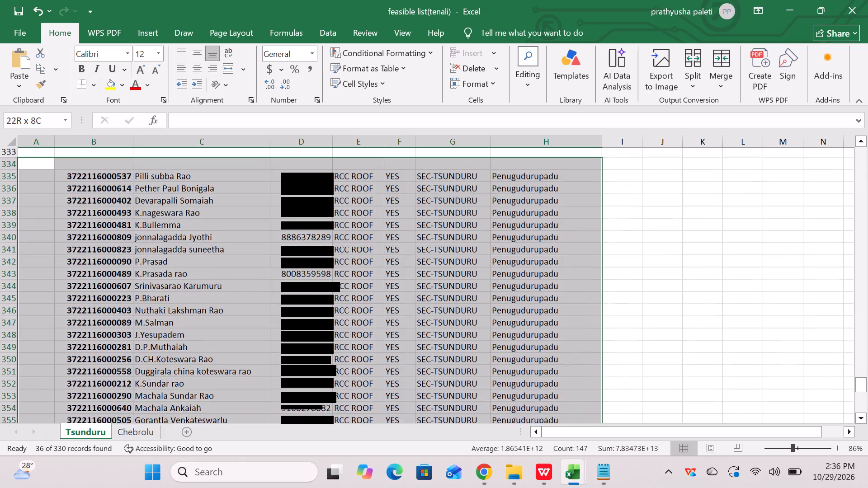
left_click_drag(507, 431, 505, 479)
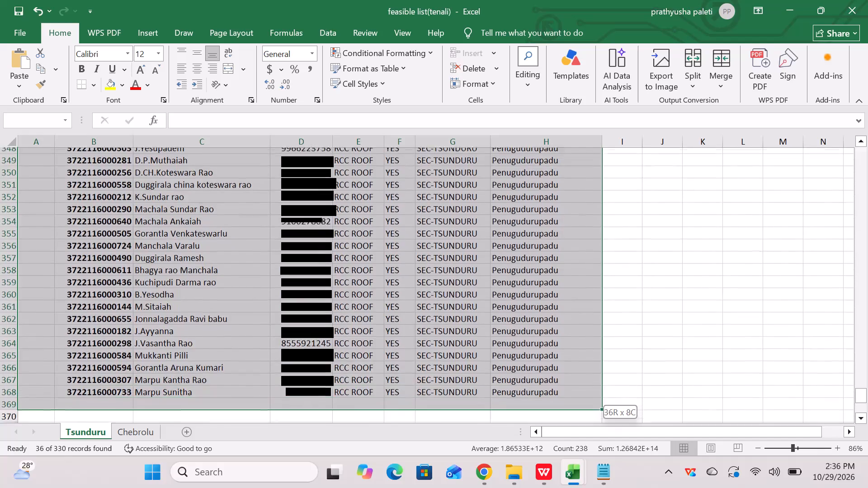
left_click_drag(505, 479, 589, 270)
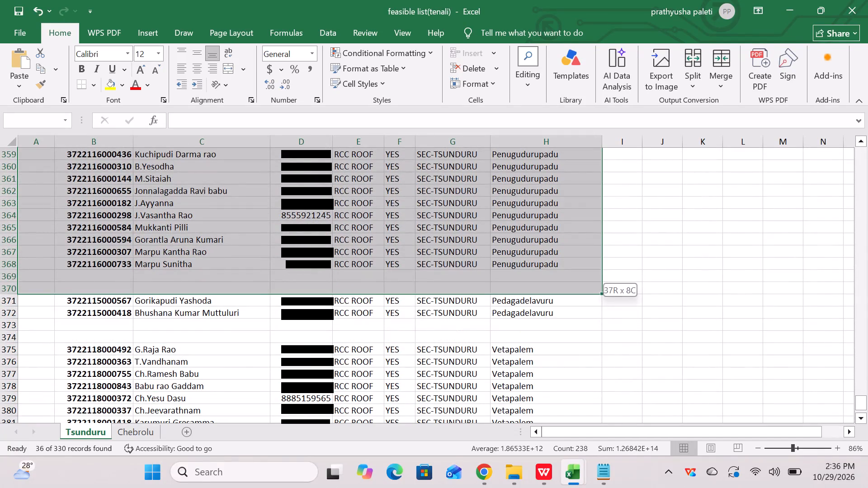
left_click_drag(589, 270, 587, 266)
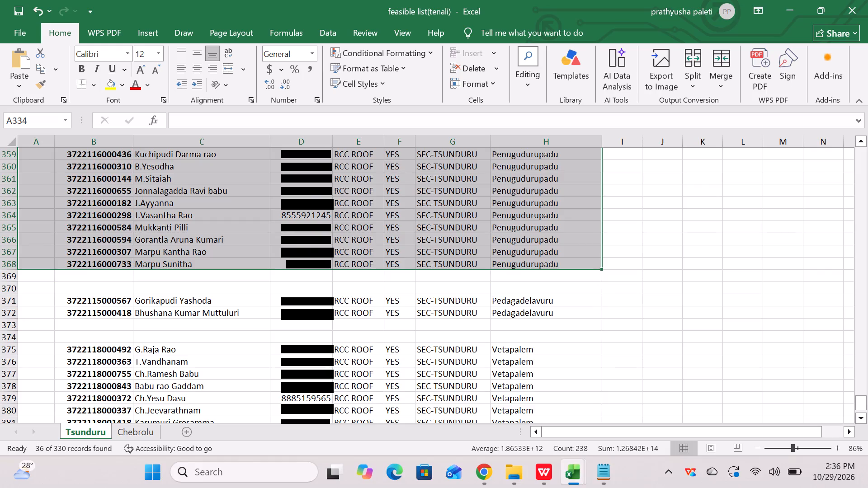
key("ctrl+p")
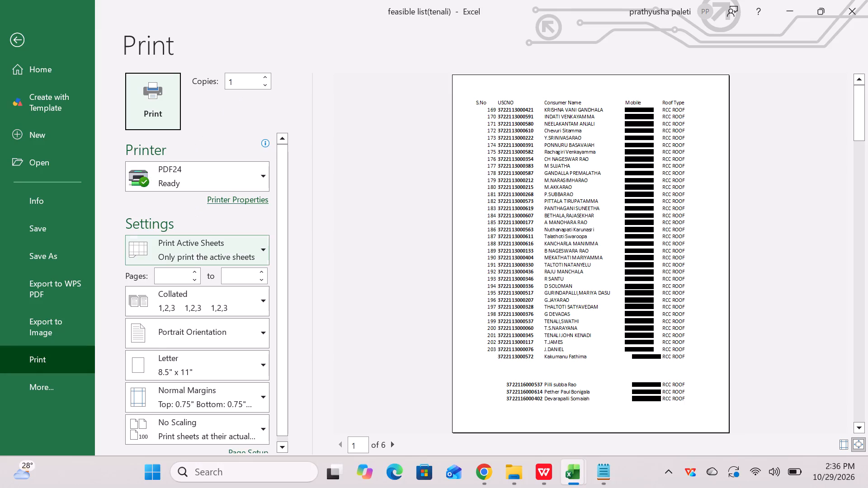
Set the print orientation to landscape, check the preview and return to the sheet without printing.
scroll(184, 327, "down", 2)
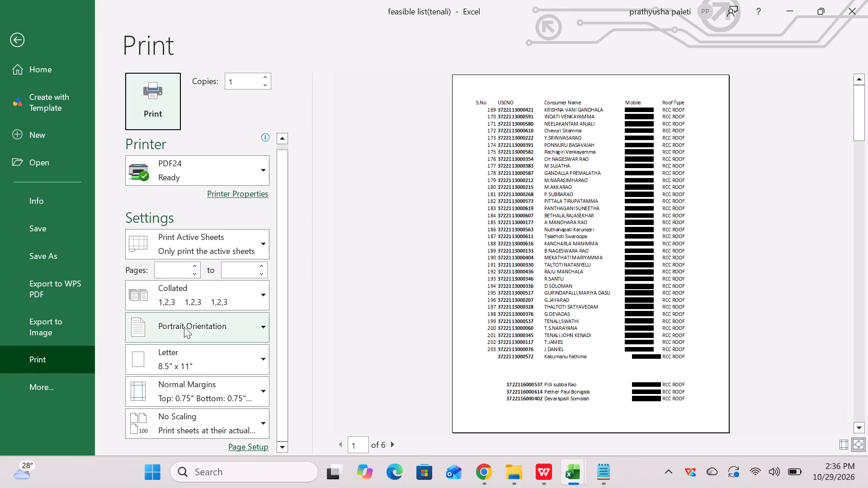
left_click(209, 332)
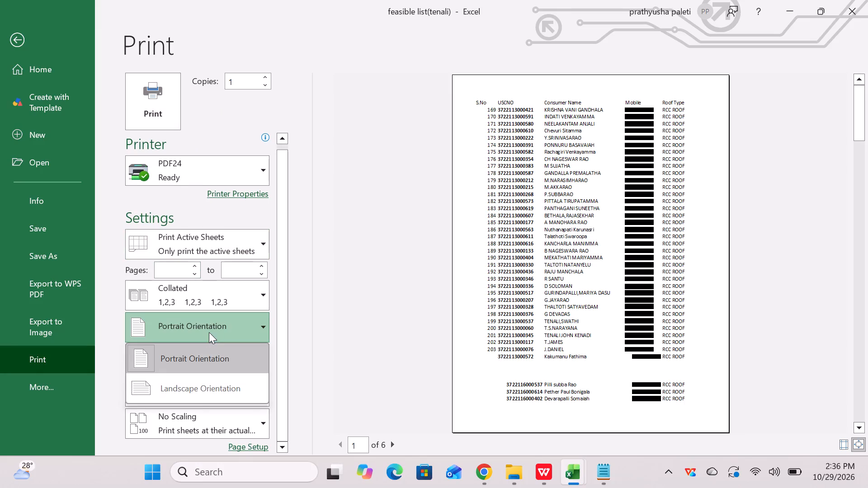
left_click(189, 398)
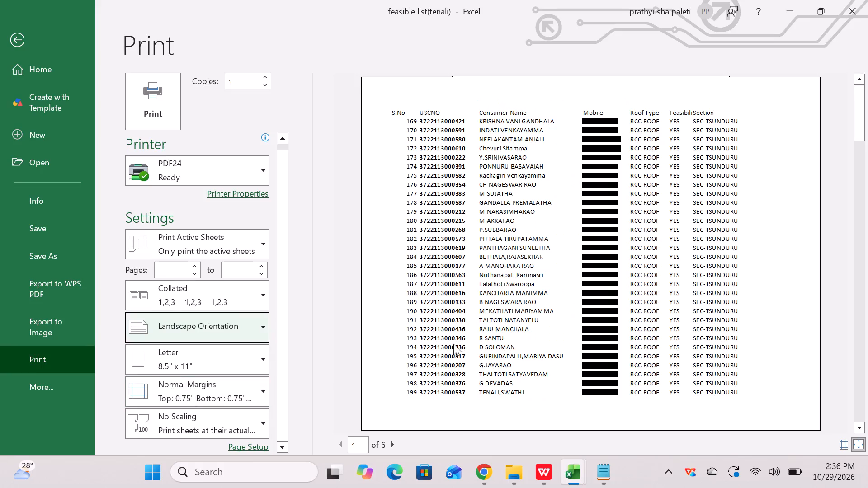
scroll(453, 344, "down", 4)
scroll(453, 344, "up", 1)
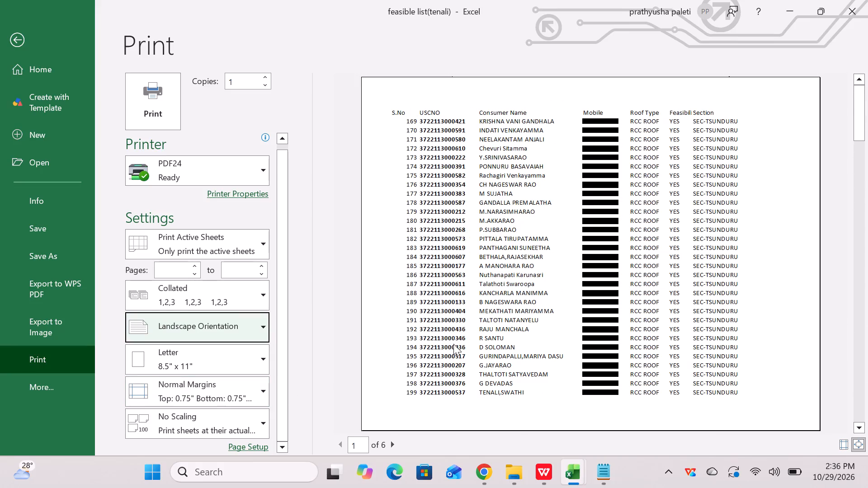
left_click(8, 45)
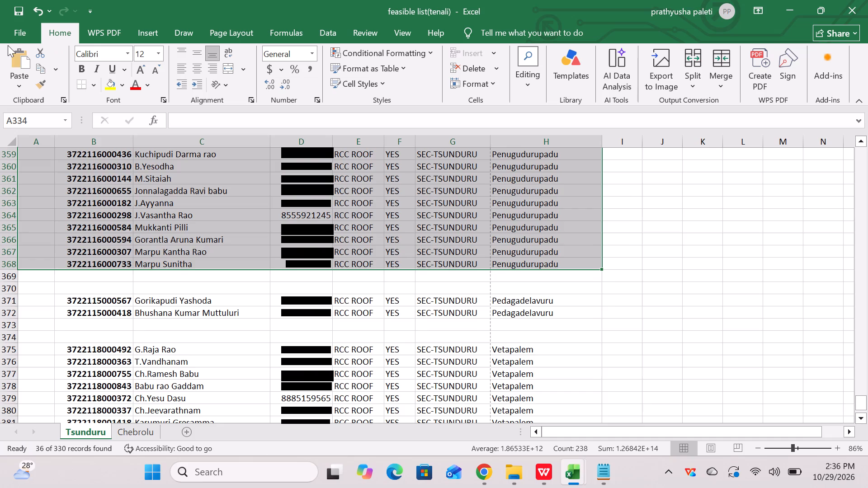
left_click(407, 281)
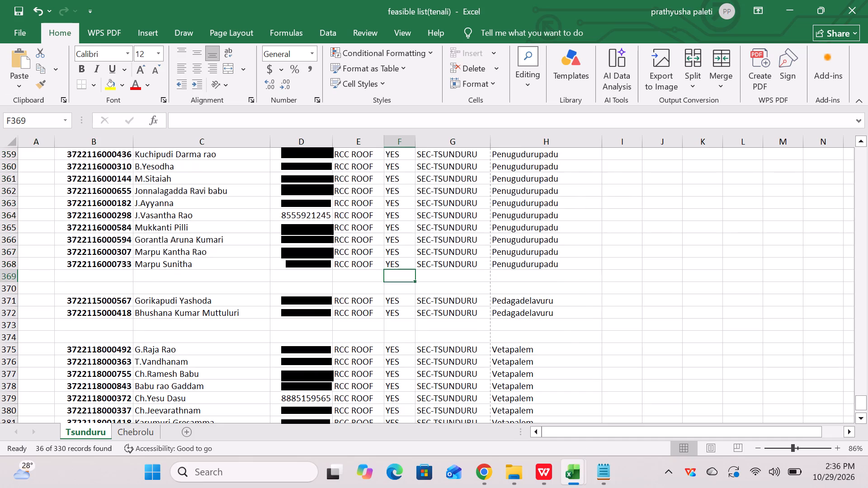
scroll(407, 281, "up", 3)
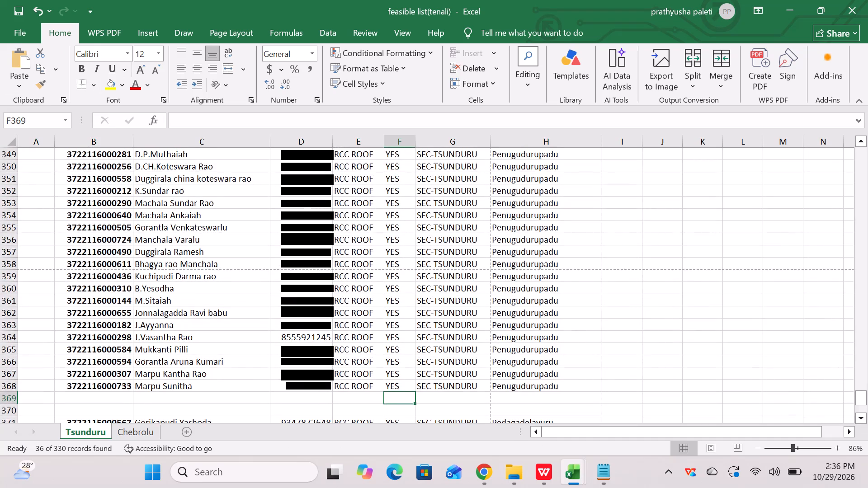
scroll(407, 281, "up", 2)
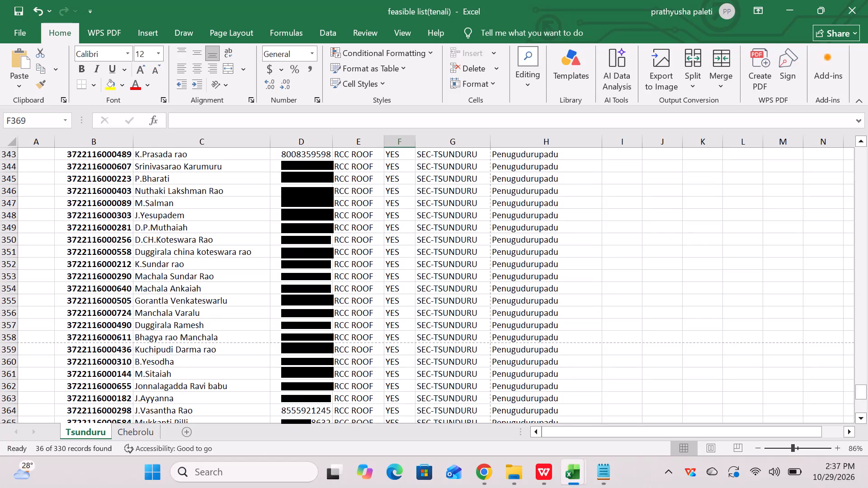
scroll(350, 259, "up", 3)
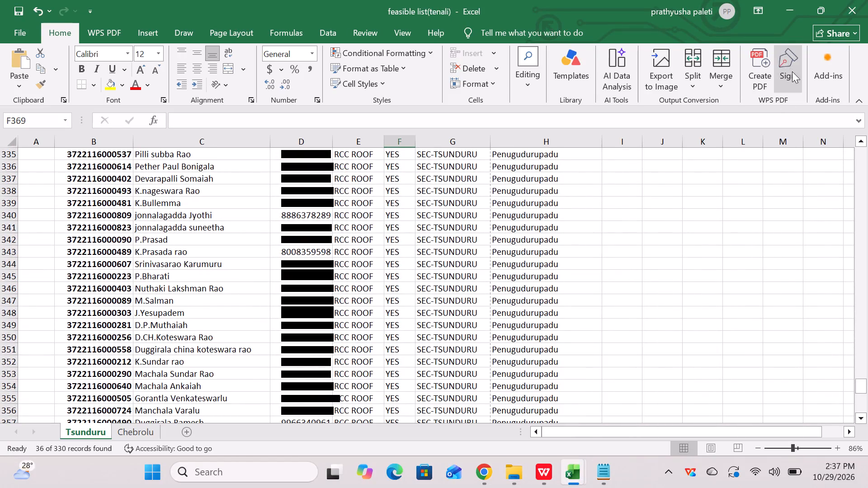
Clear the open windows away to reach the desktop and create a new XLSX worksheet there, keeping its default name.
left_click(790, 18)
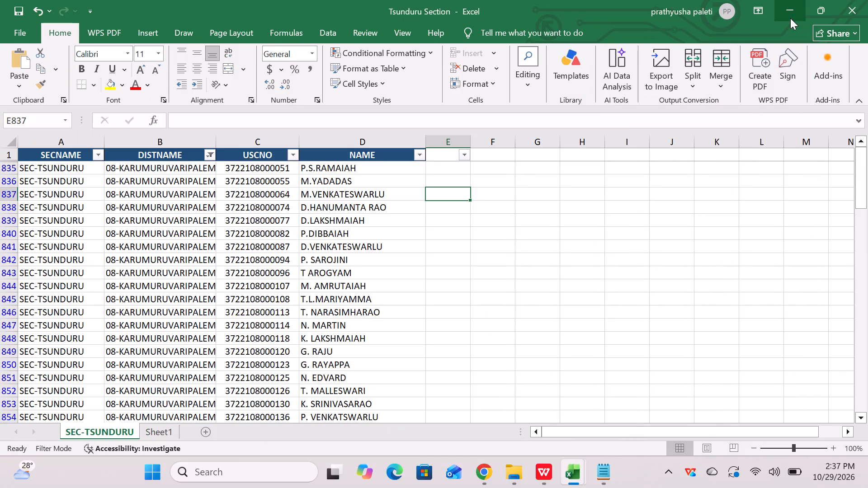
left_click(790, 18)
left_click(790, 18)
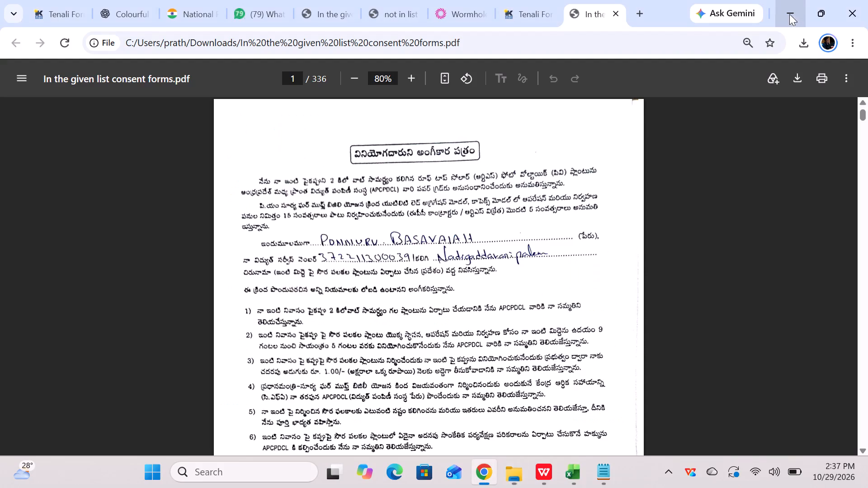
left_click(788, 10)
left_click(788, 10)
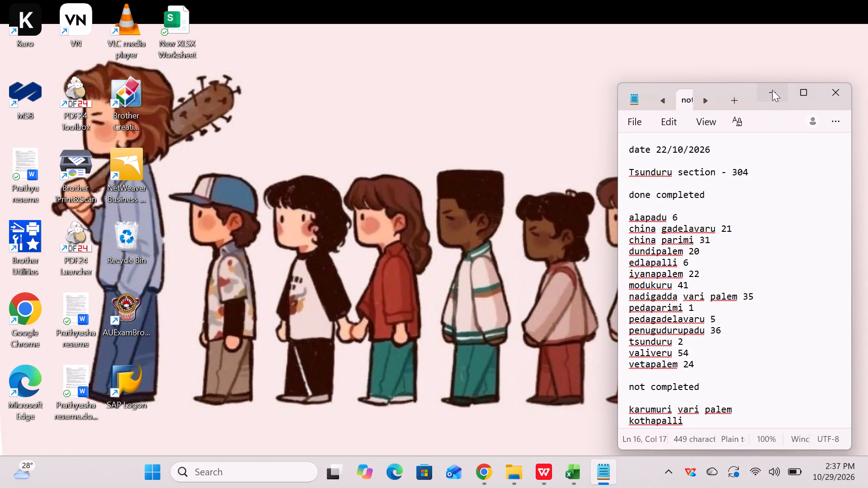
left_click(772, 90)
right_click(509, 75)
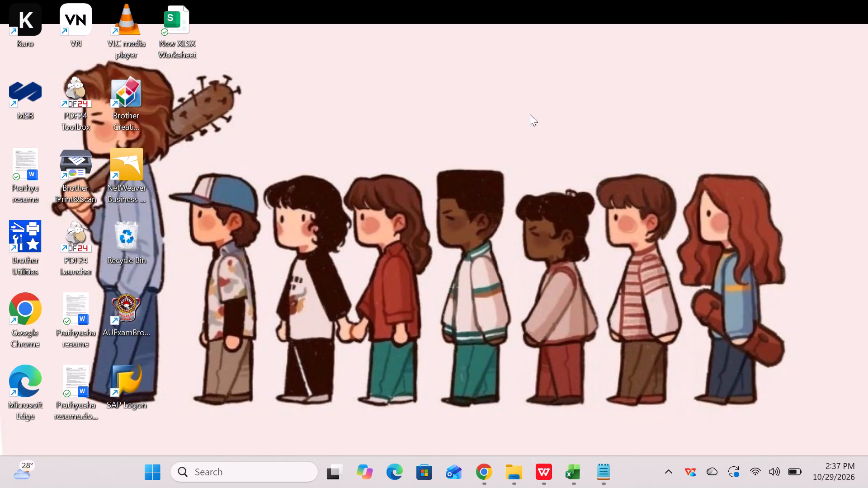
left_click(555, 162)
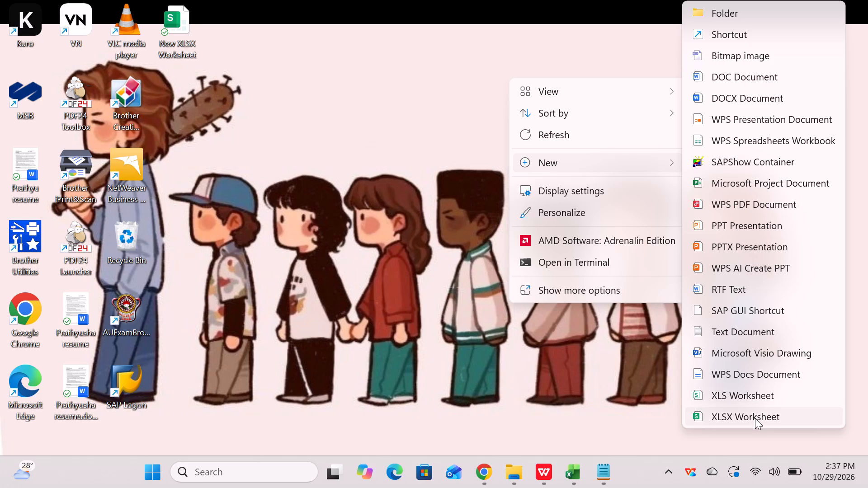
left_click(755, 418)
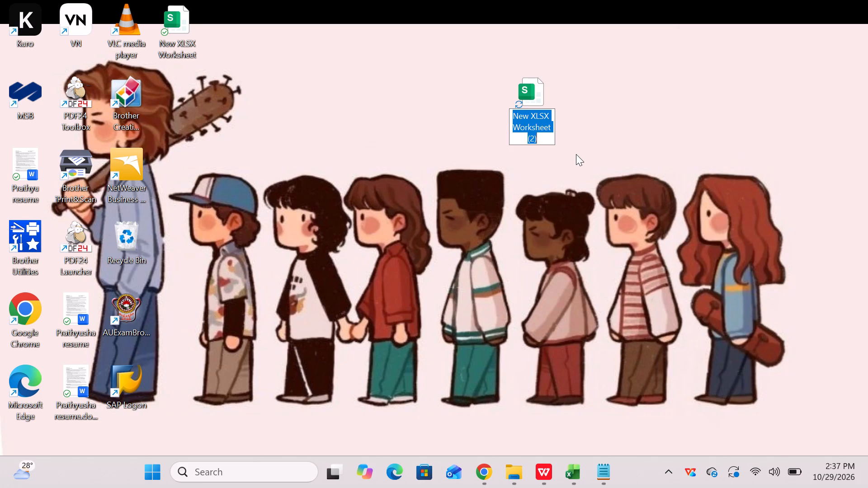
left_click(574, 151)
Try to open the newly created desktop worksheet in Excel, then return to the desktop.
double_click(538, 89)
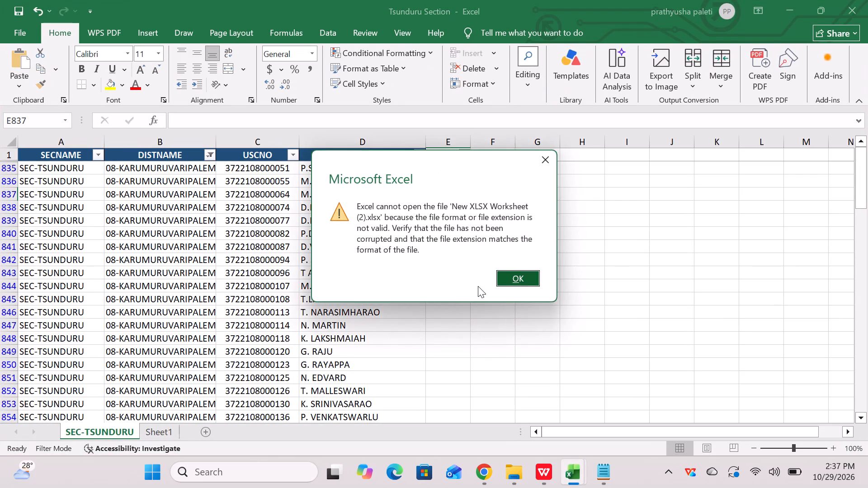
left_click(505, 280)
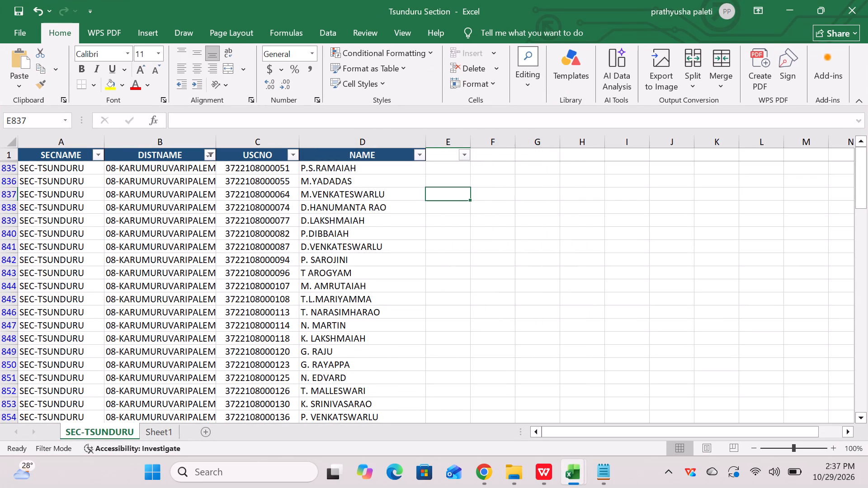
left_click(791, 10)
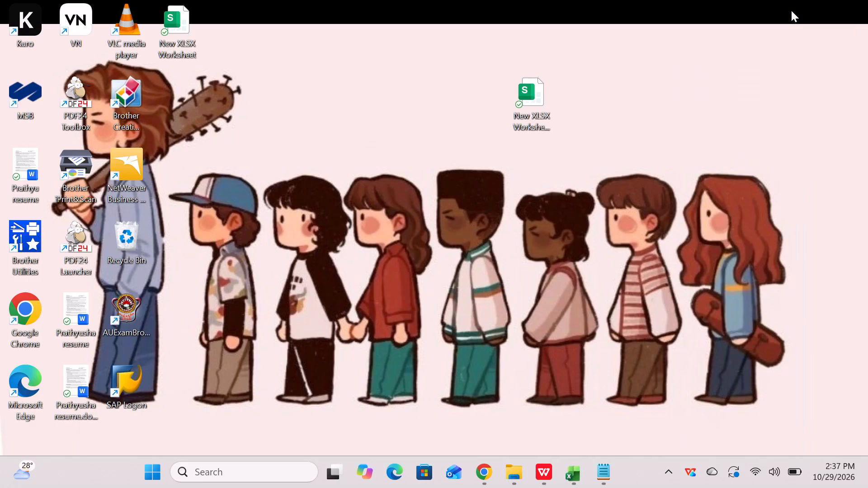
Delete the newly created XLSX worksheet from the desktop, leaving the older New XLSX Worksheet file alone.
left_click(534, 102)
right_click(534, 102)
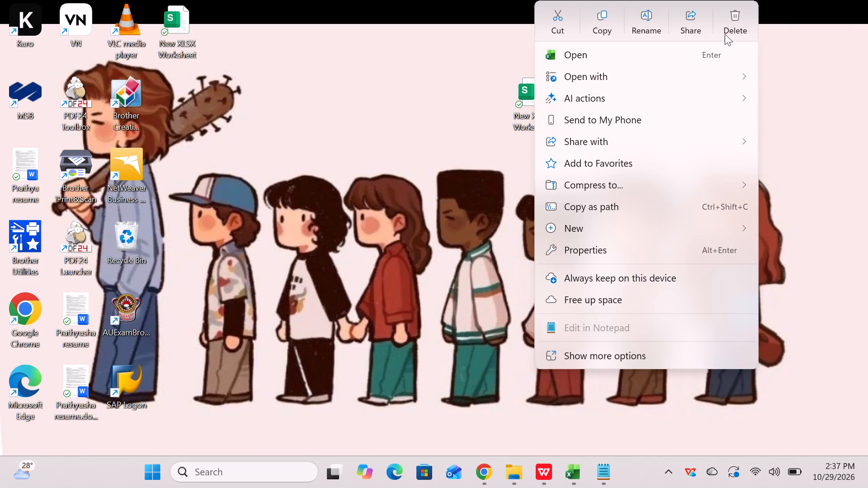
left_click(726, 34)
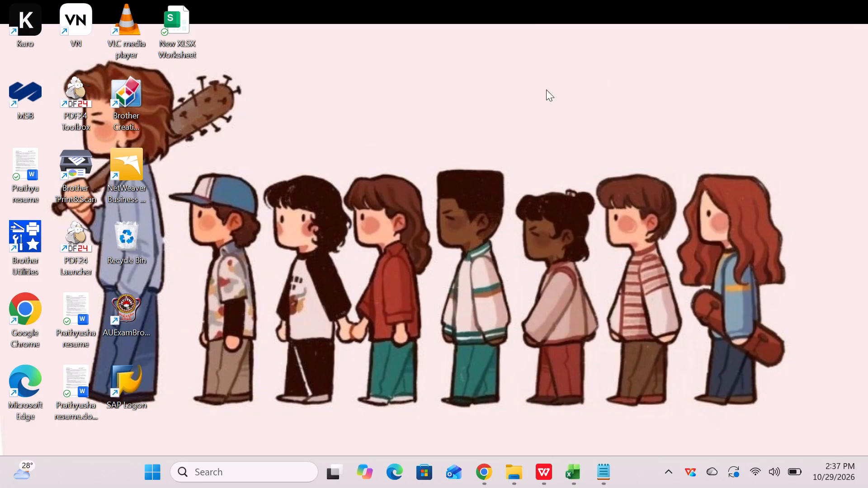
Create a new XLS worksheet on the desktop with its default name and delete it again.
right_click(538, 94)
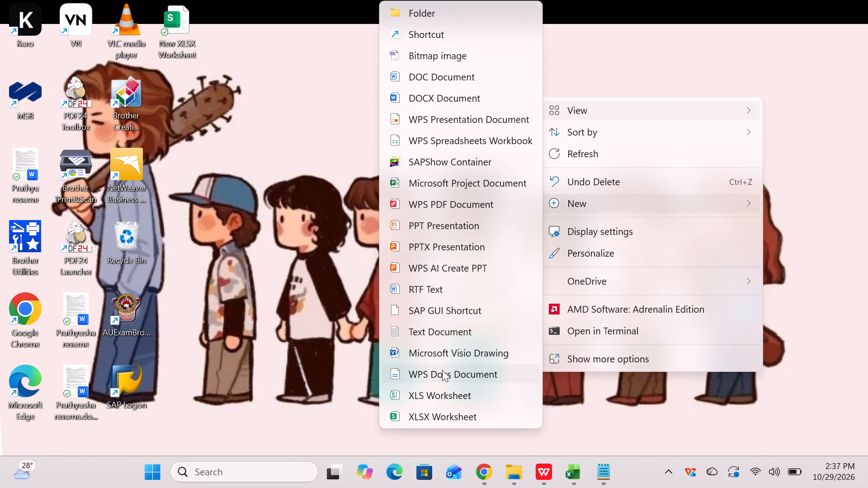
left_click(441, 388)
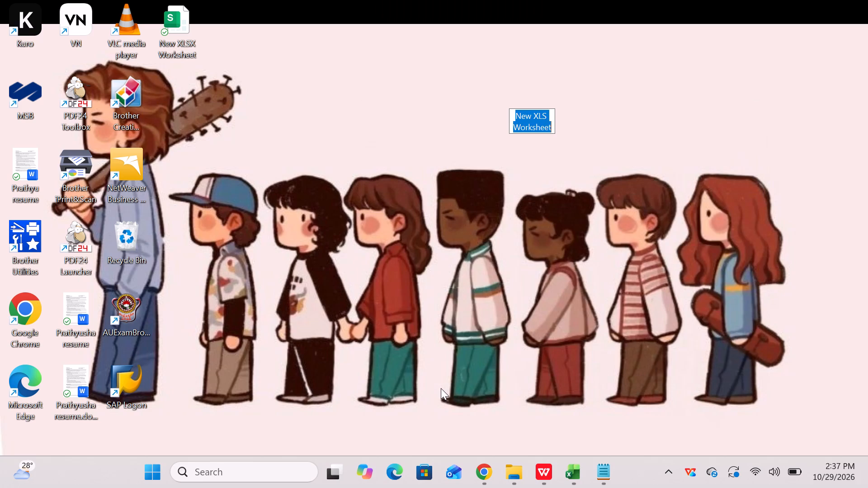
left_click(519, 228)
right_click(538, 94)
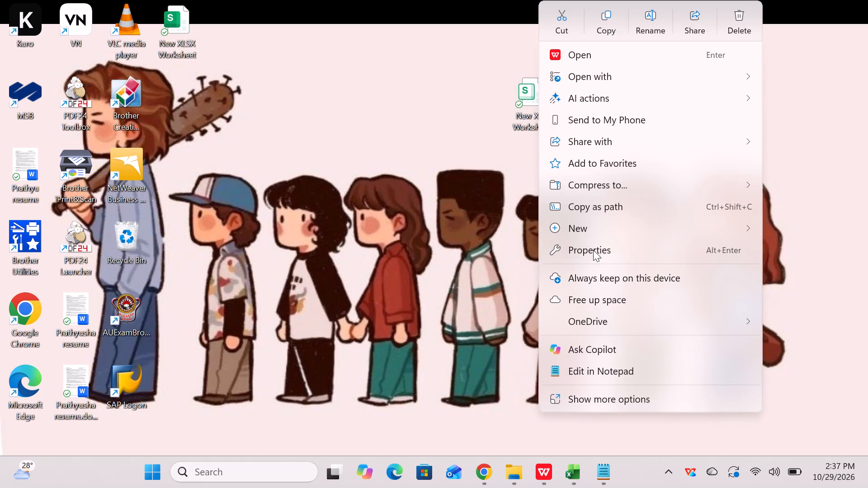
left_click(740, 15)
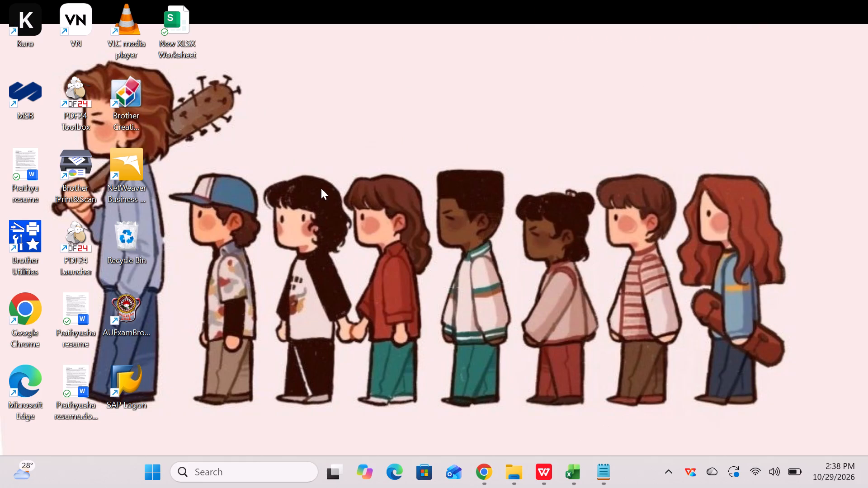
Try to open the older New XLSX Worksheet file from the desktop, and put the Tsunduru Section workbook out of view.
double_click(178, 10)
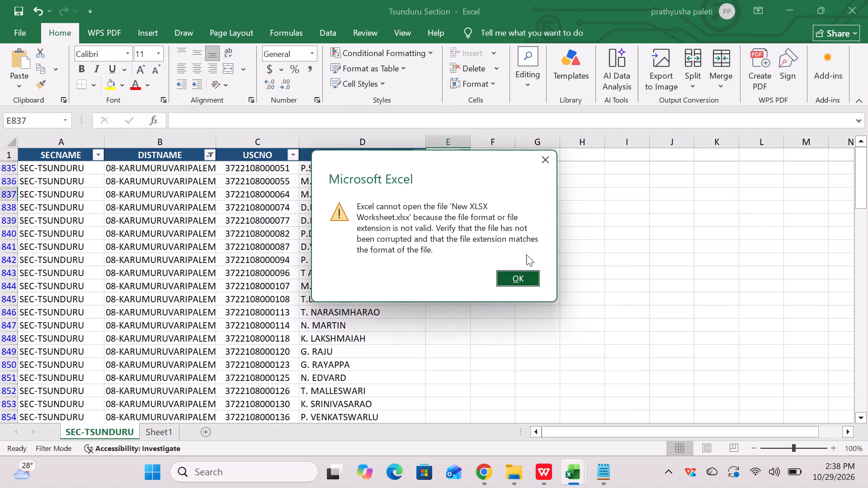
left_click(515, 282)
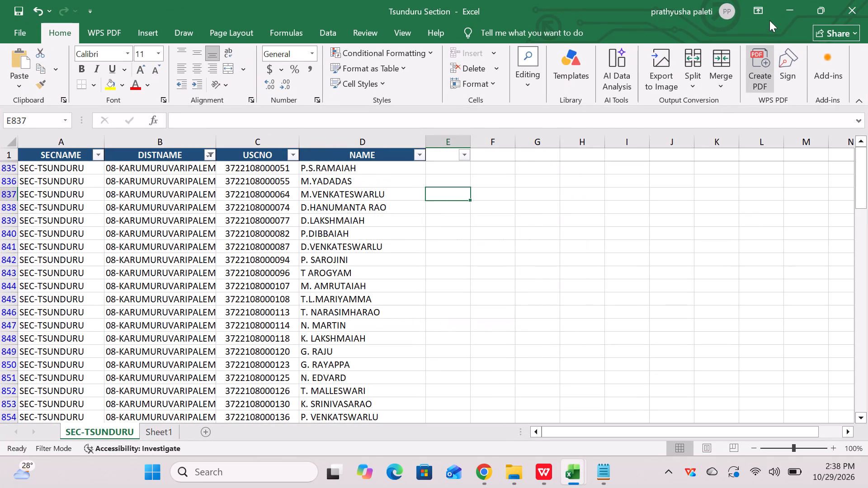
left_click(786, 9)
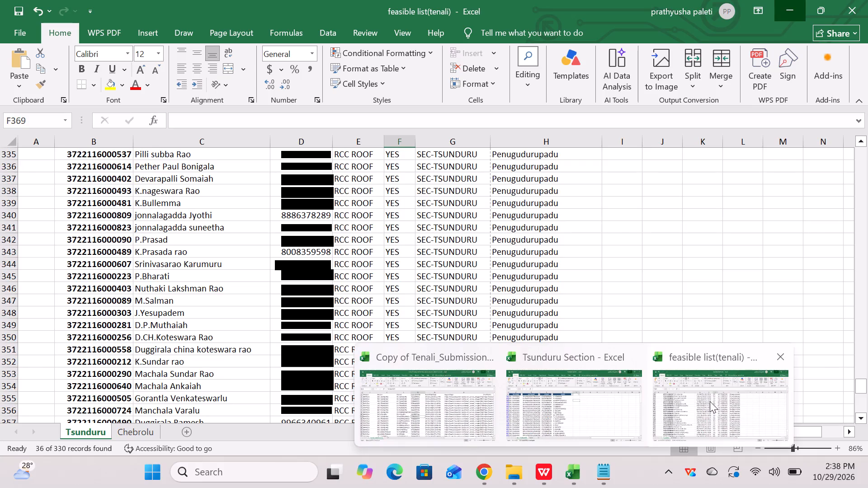
Switch to the feasible list(tenali) workbook and look over the Penugudurupadu rows and the District filter options without changing the filter.
left_click(703, 399)
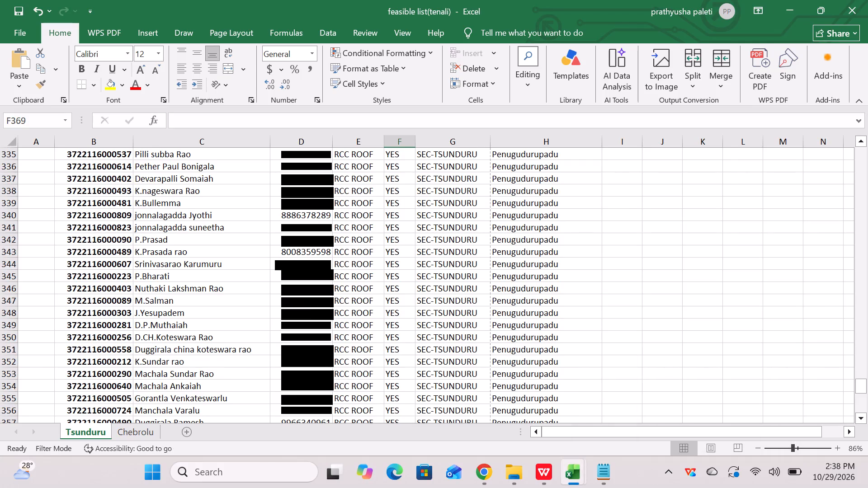
scroll(349, 270, "down", 4)
scroll(349, 270, "up", 5)
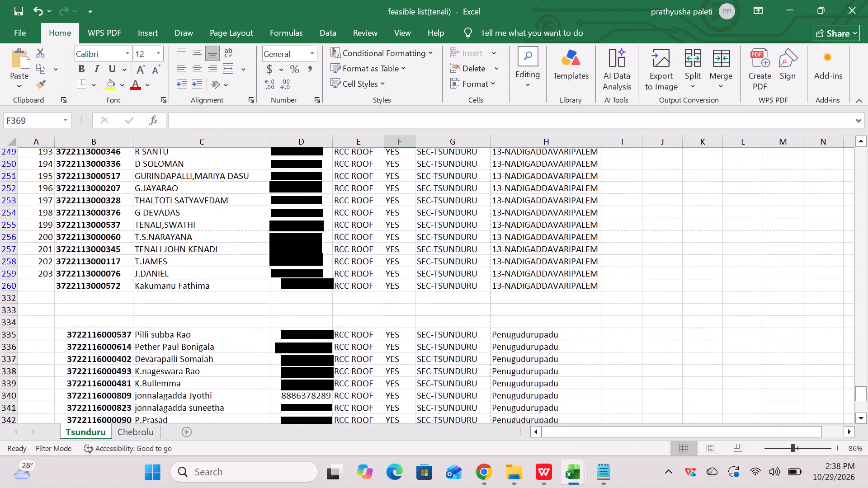
scroll(349, 270, "up", 1)
scroll(349, 270, "down", 5)
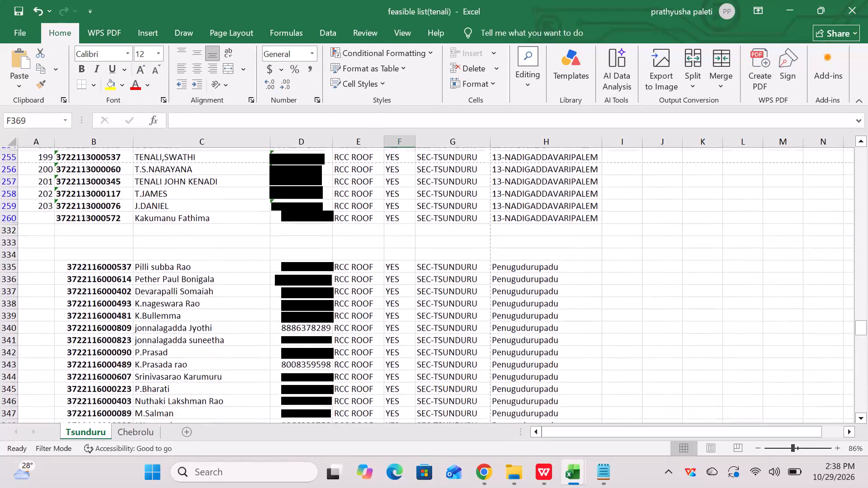
scroll(349, 270, "down", 1)
scroll(349, 270, "up", 1)
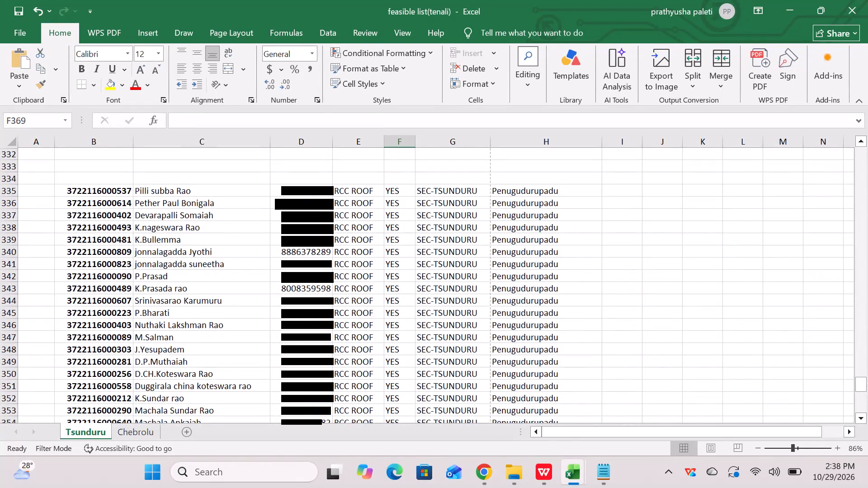
scroll(297, 227, "up", 8)
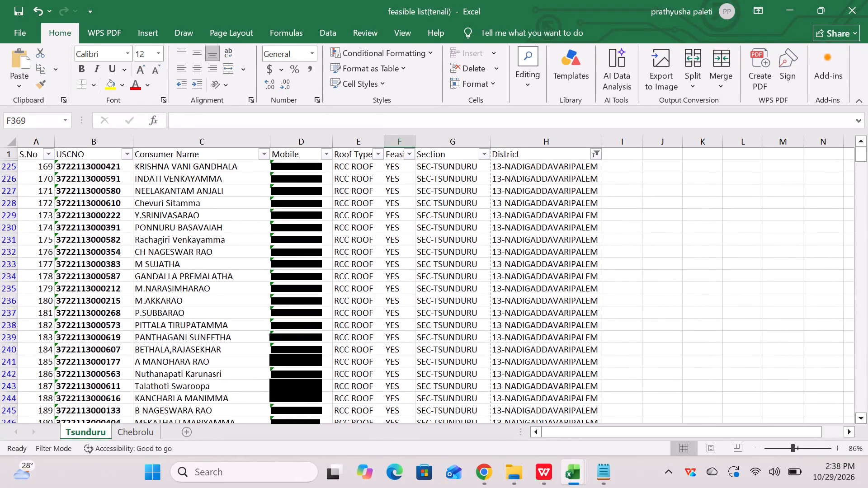
left_click(596, 156)
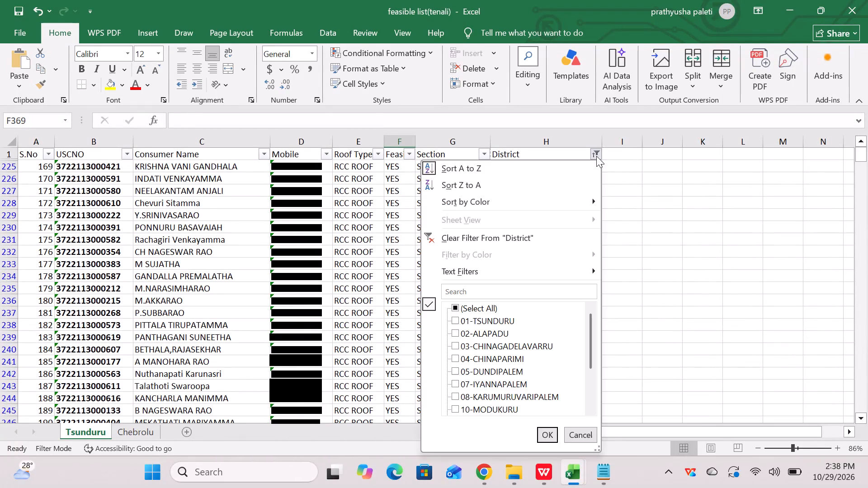
left_click(683, 280)
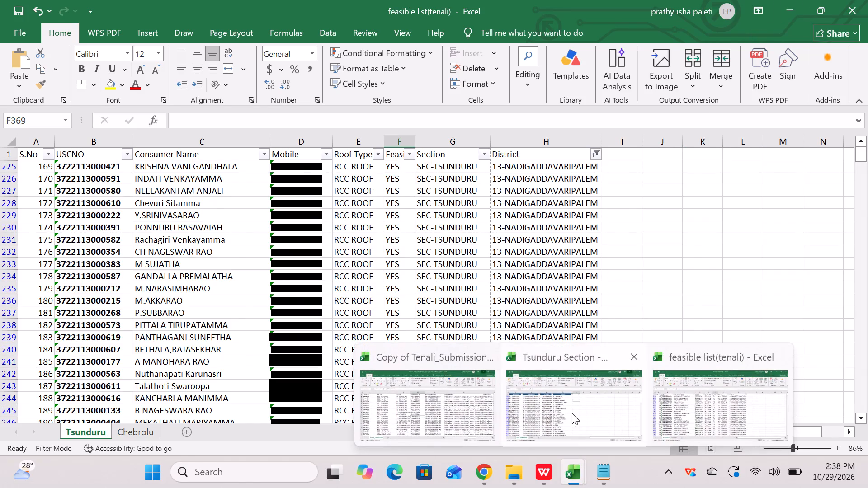
In the Tsunduru Section workbook, filter DISTNAME to show only 16-PENUGUDURUPADU.
left_click(571, 405)
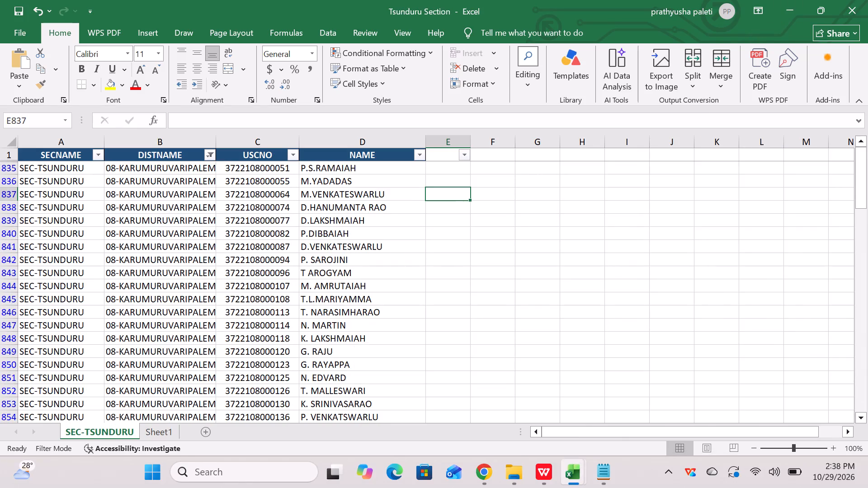
left_click(211, 155)
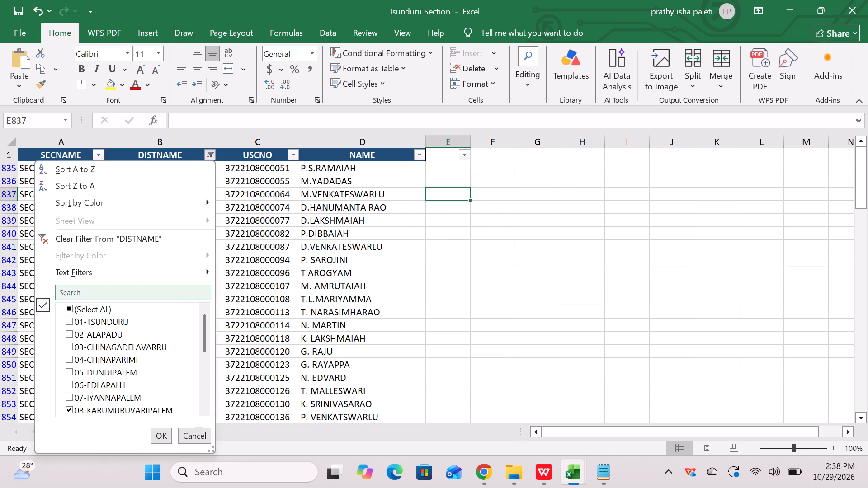
left_click(108, 294)
type("pe")
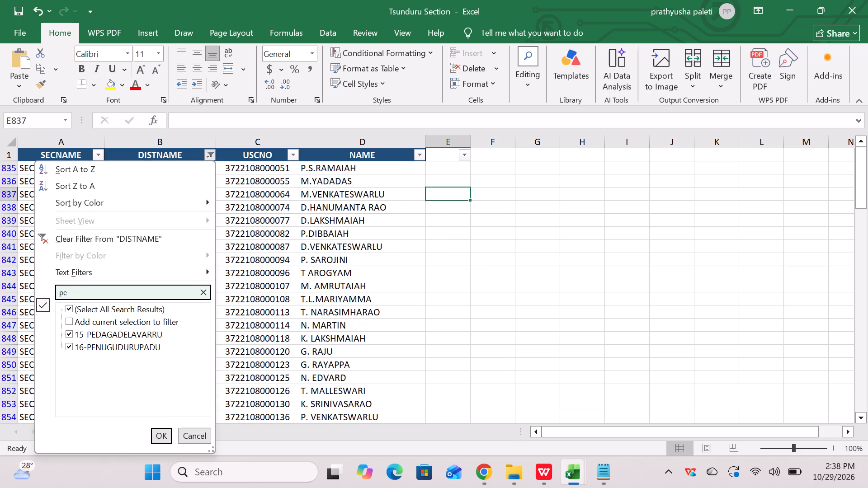
left_click(67, 332)
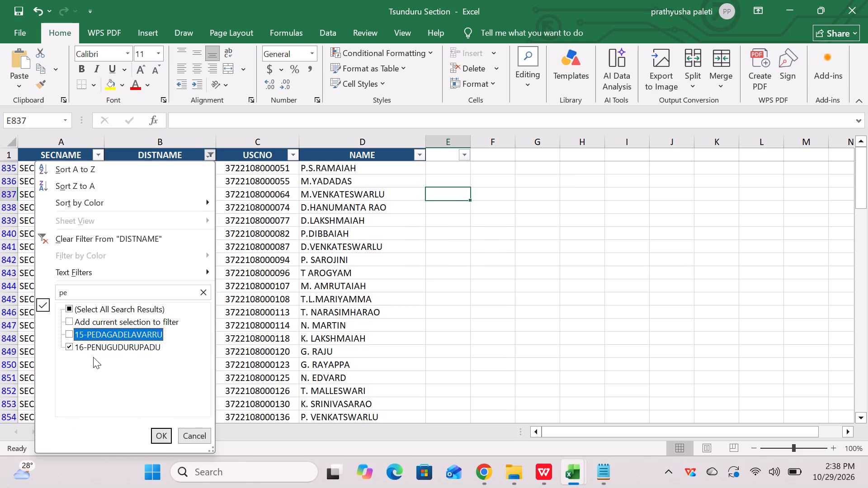
left_click(162, 438)
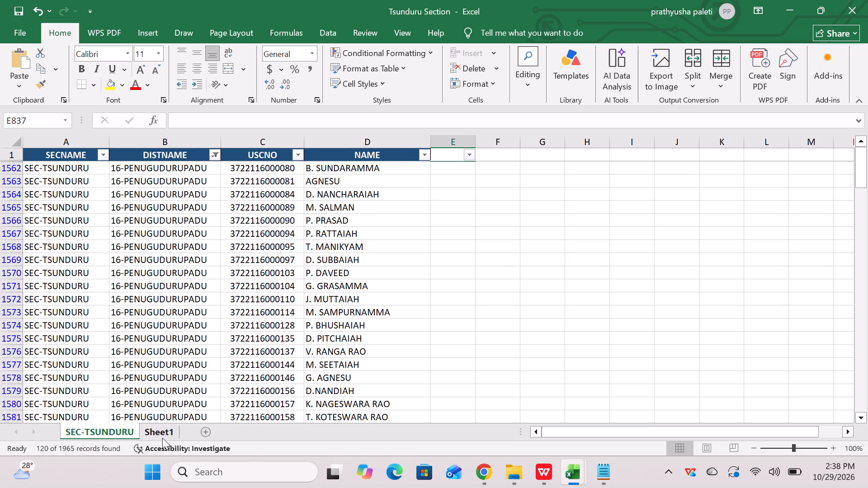
Copy the 16-PENUGUDURUPADU district name from the filtered records into District cell H335 of the feasible list's Tsunduru sheet.
scroll(245, 357, "down", 7)
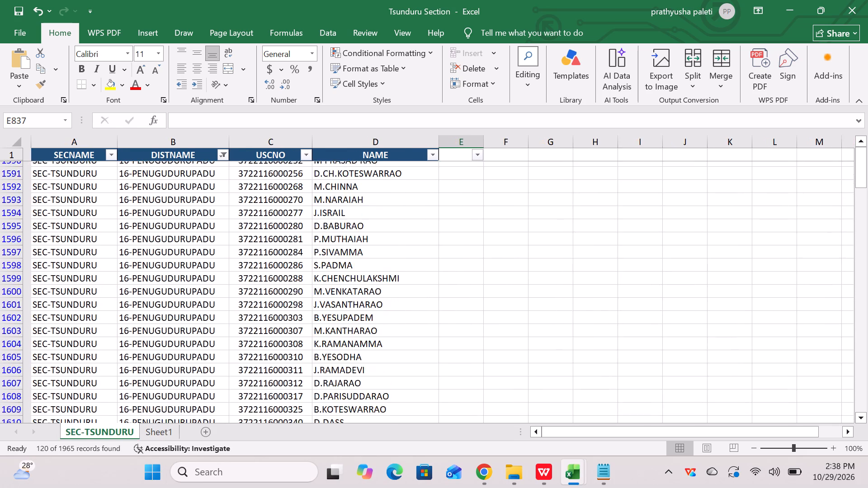
scroll(245, 357, "down", 8)
scroll(245, 357, "up", 1)
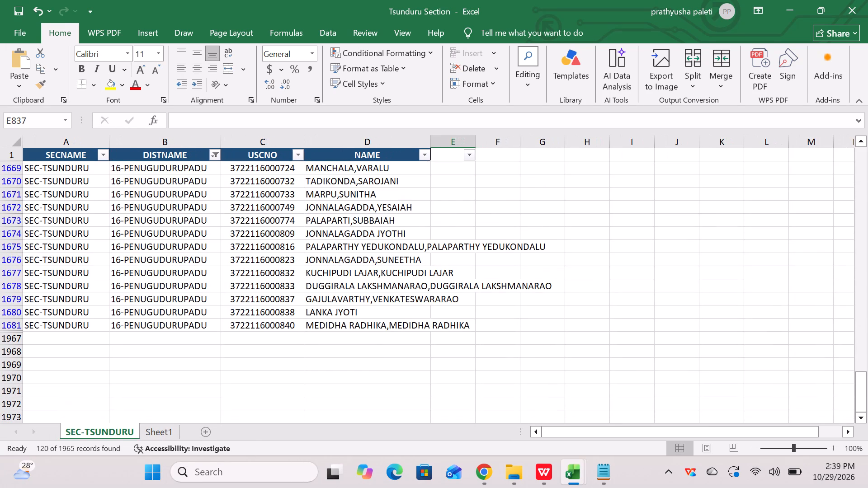
left_click(123, 301)
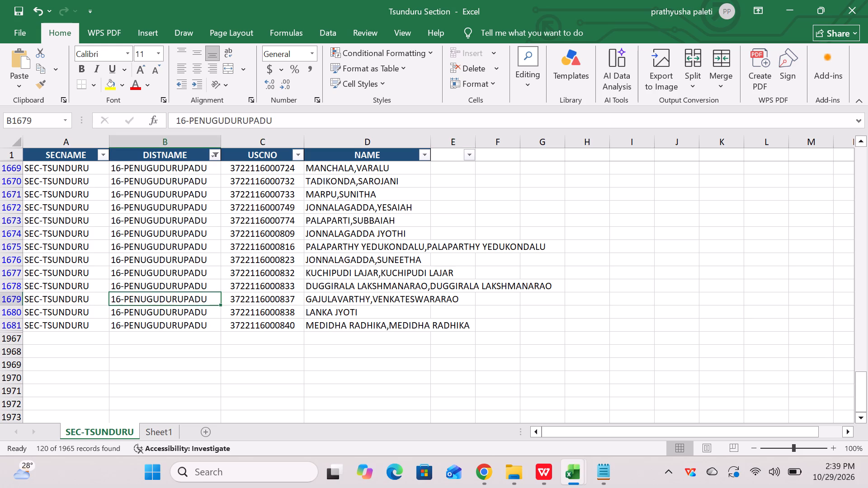
key("ctrl+c")
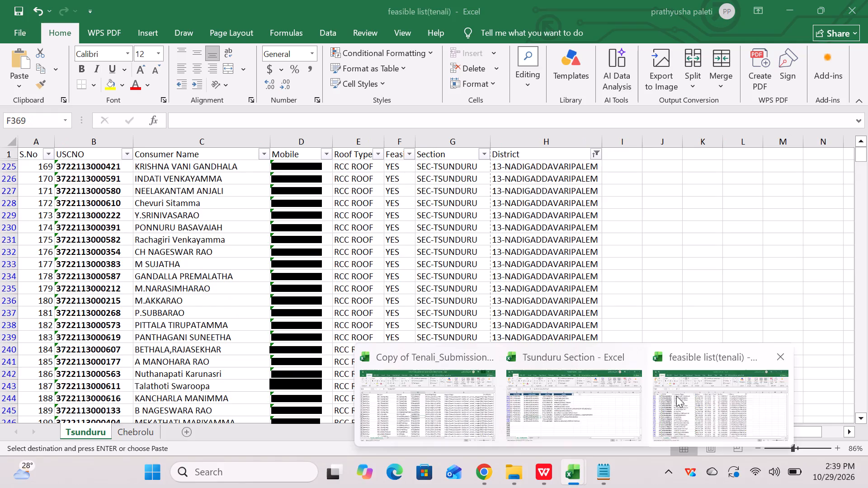
left_click(676, 396)
scroll(592, 268, "down", 6)
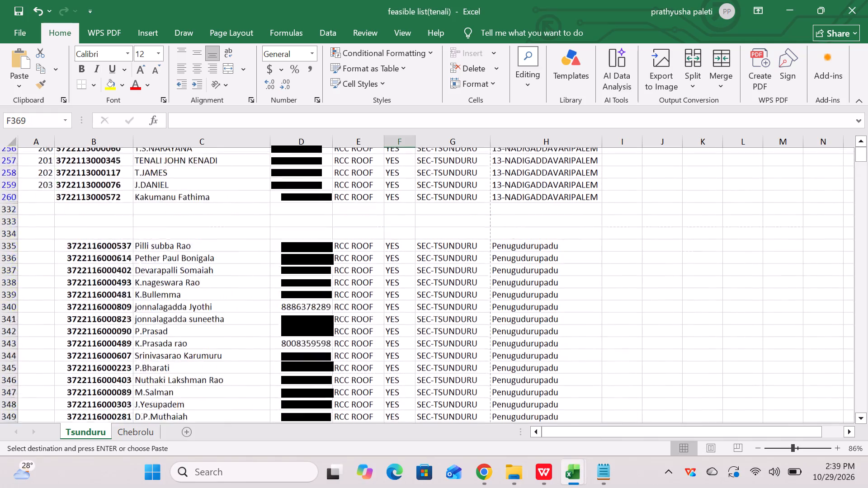
scroll(592, 268, "up", 1)
left_click(526, 285)
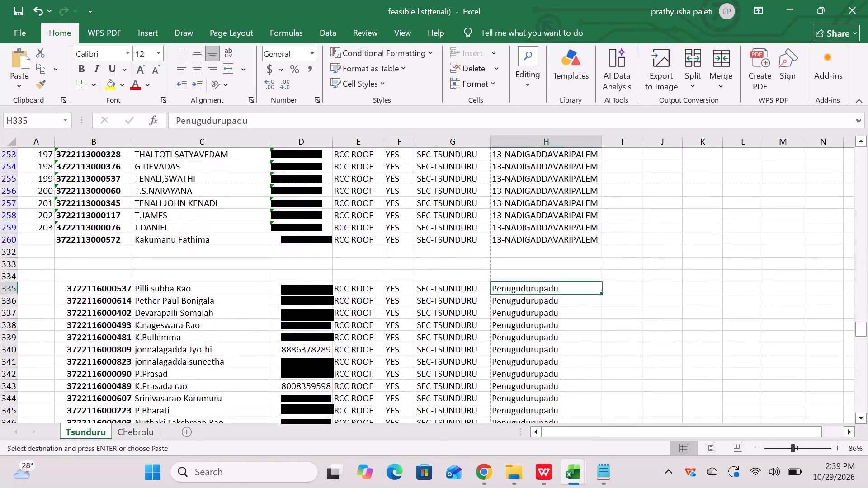
key("ctrl+v")
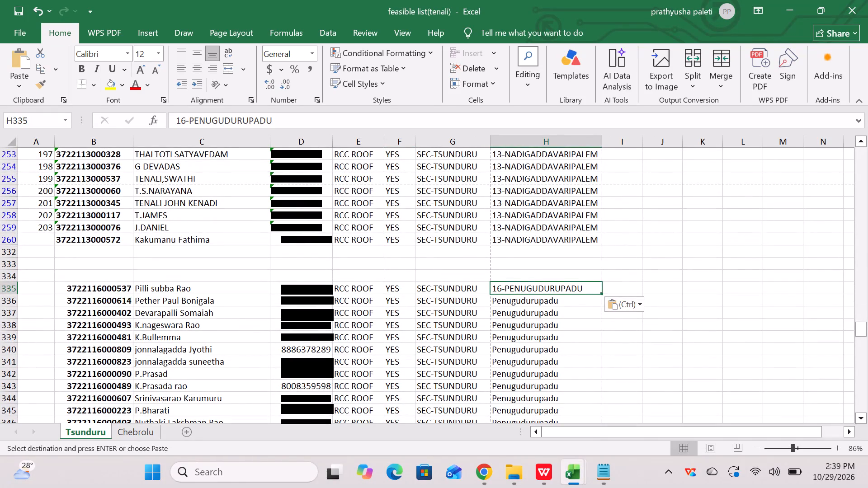
Fill 16-PENUGUDURUPADU down the District column through row 368 and save the workbook.
double_click(601, 291)
scroll(569, 329, "down", 4)
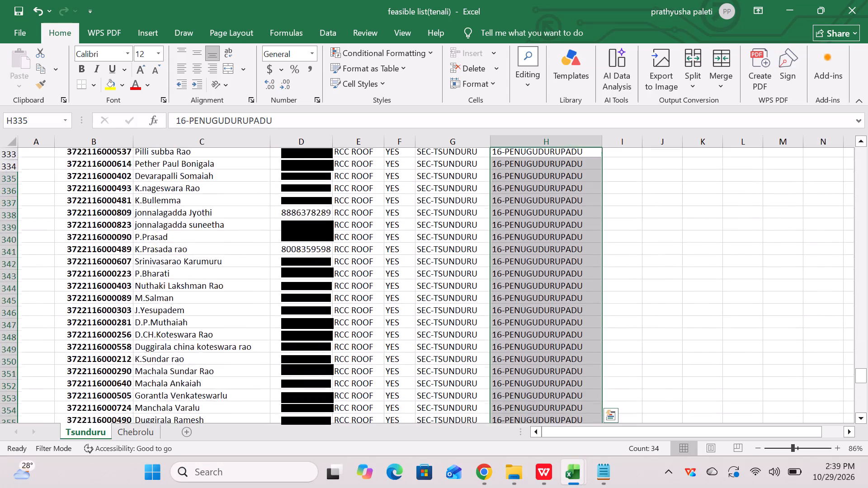
scroll(569, 329, "down", 3)
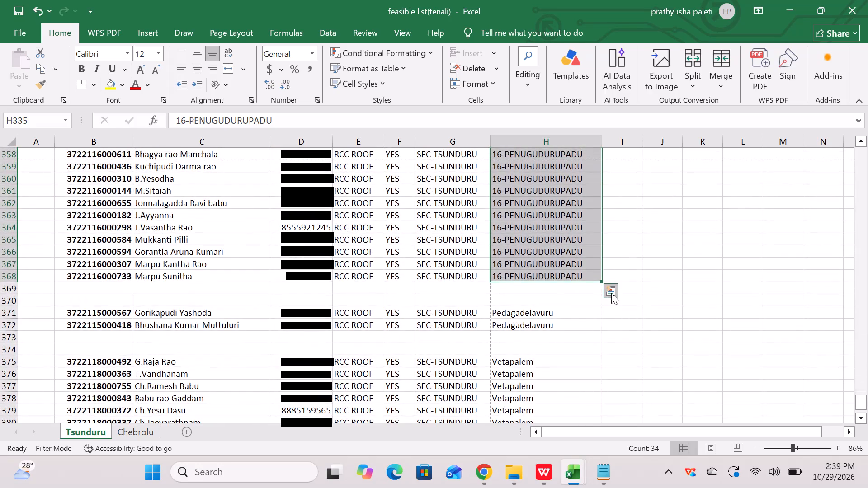
left_click(662, 247)
key("ctrl+s")
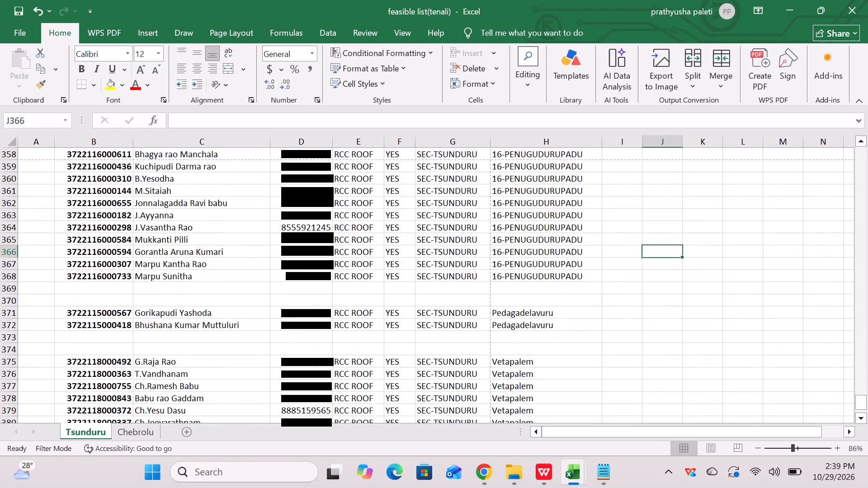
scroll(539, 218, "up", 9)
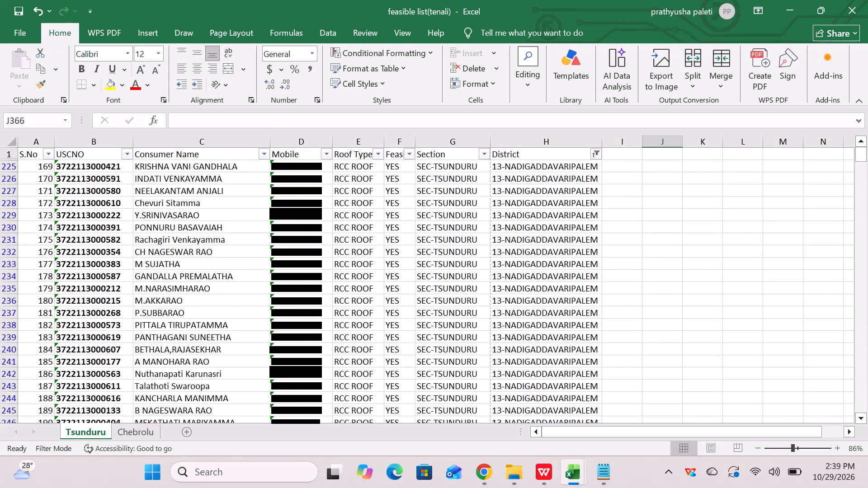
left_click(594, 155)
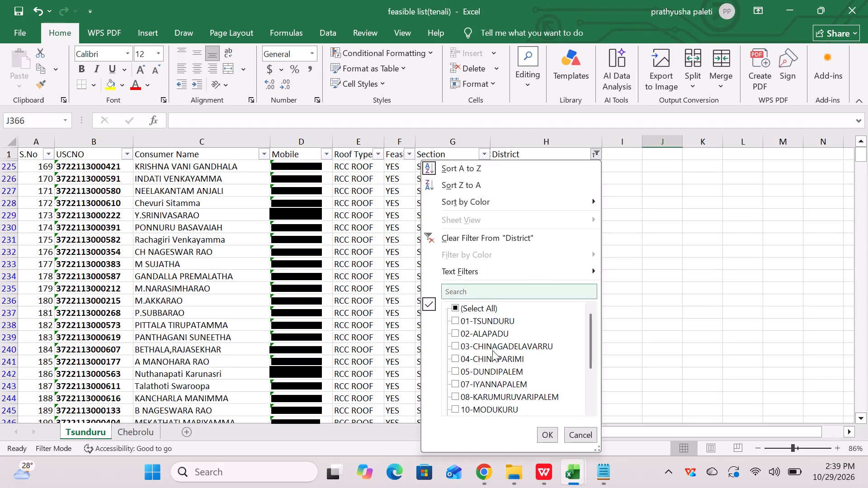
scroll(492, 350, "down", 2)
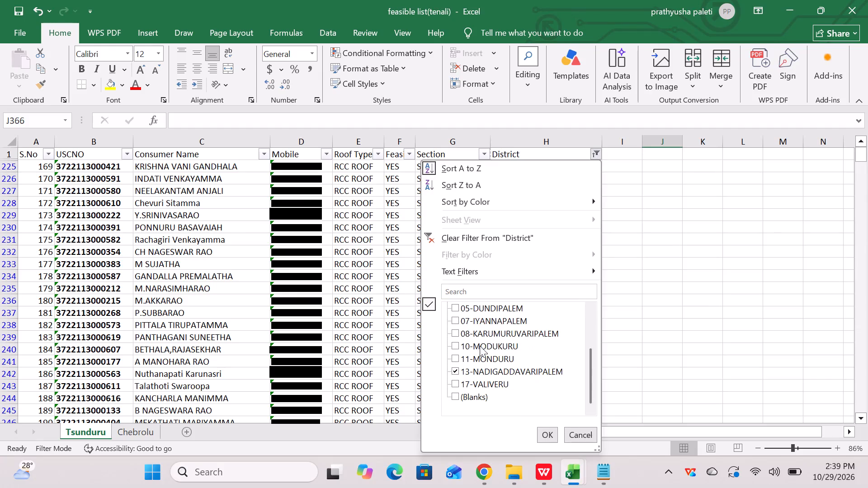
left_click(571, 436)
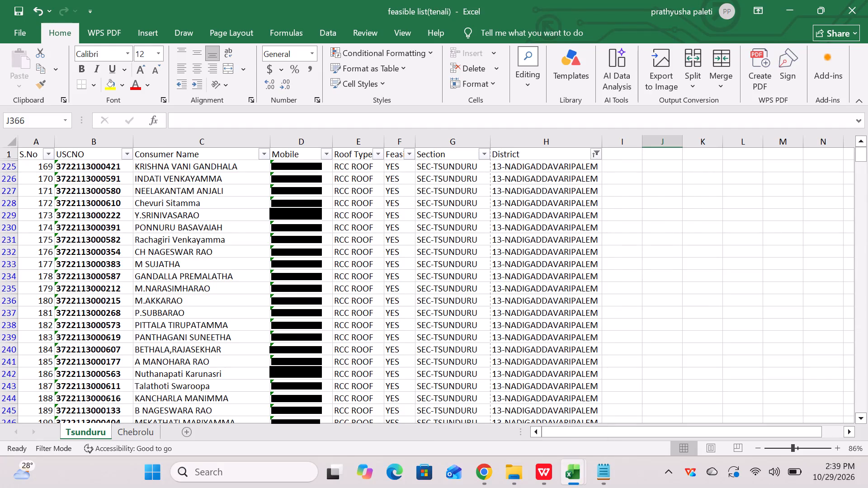
Start numbering the Penugudurupadu rows by entering 1 in S.No cell A335 and 2 in A336.
scroll(544, 255, "down", 1)
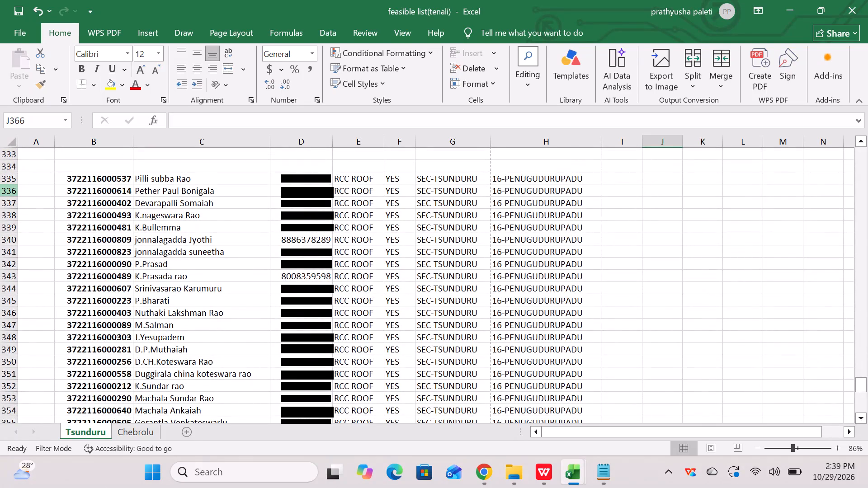
left_click(39, 181)
key("1")
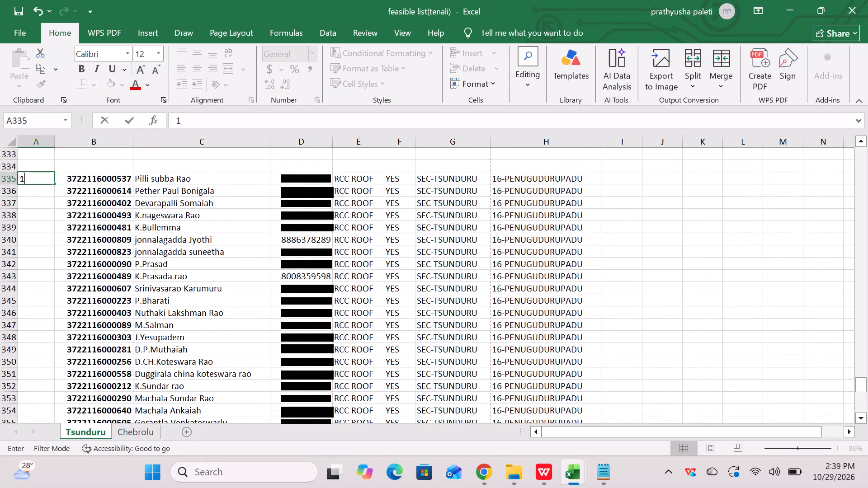
left_click(44, 189)
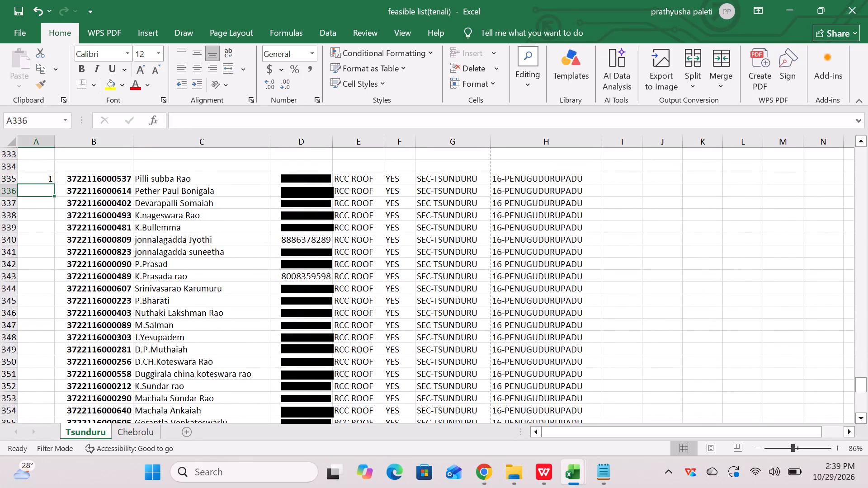
key("2")
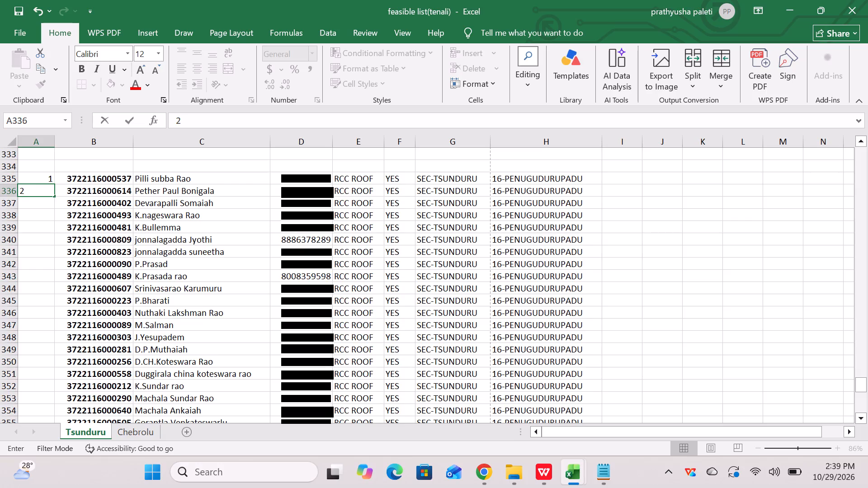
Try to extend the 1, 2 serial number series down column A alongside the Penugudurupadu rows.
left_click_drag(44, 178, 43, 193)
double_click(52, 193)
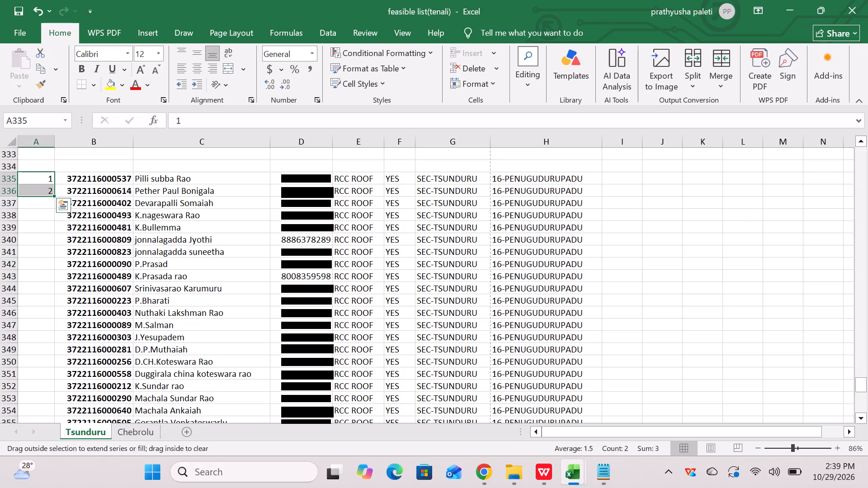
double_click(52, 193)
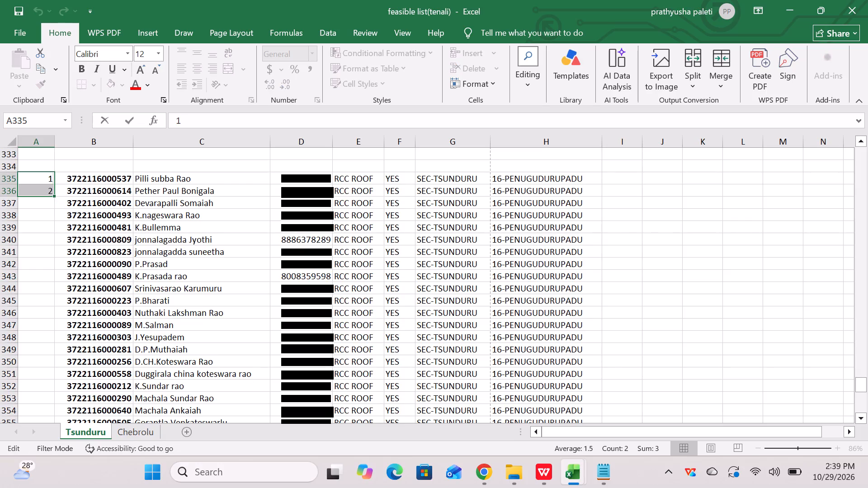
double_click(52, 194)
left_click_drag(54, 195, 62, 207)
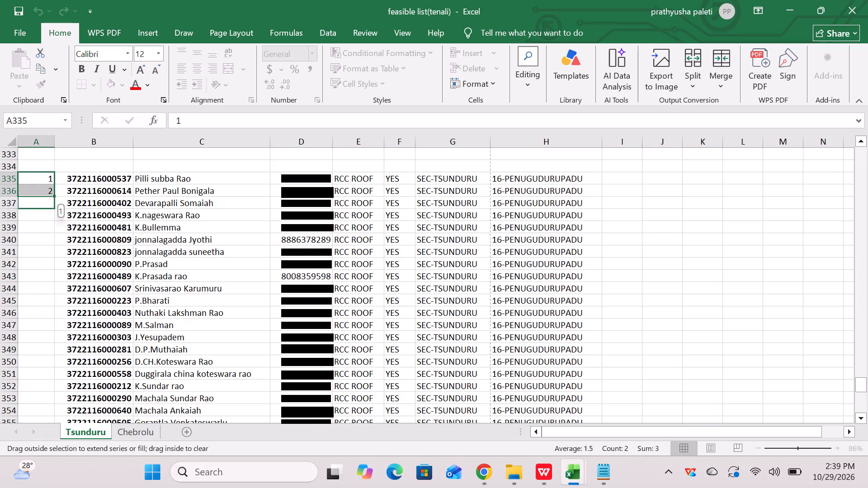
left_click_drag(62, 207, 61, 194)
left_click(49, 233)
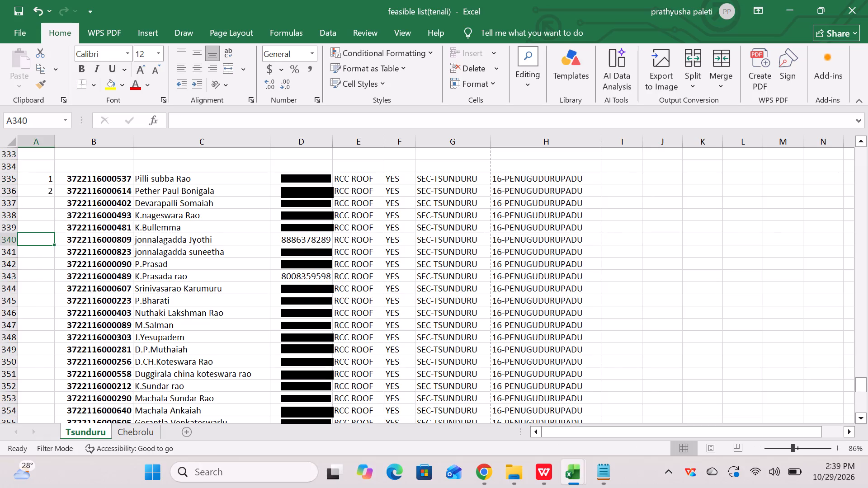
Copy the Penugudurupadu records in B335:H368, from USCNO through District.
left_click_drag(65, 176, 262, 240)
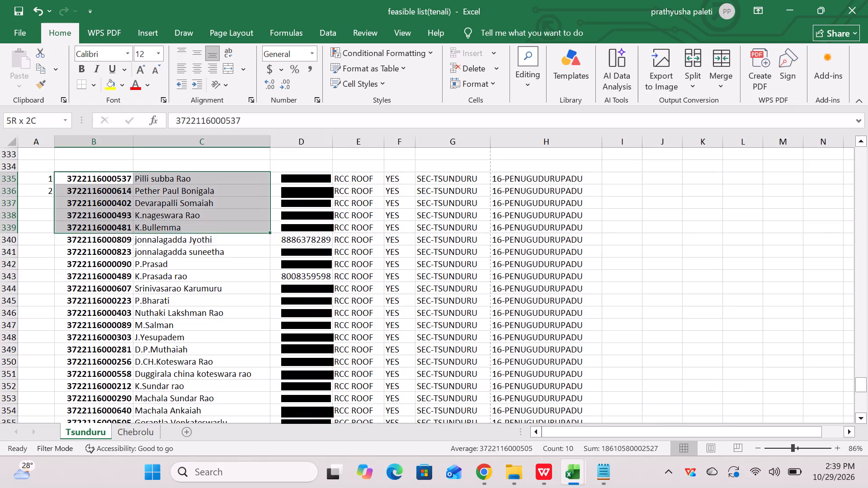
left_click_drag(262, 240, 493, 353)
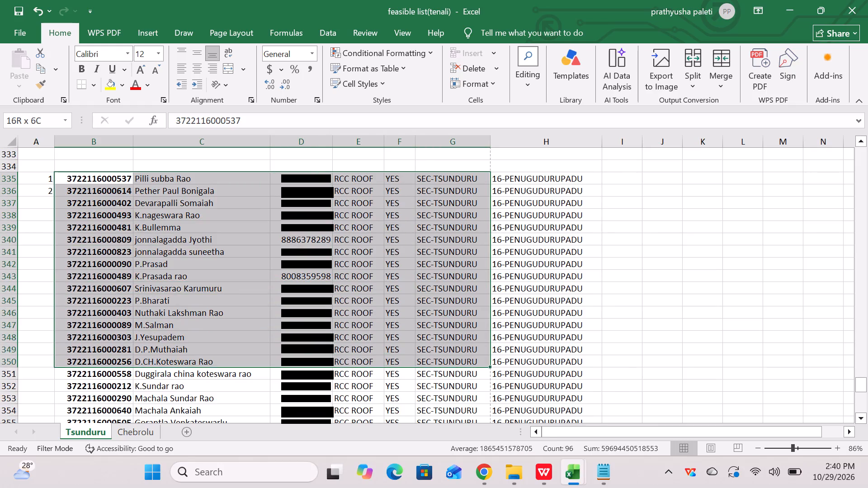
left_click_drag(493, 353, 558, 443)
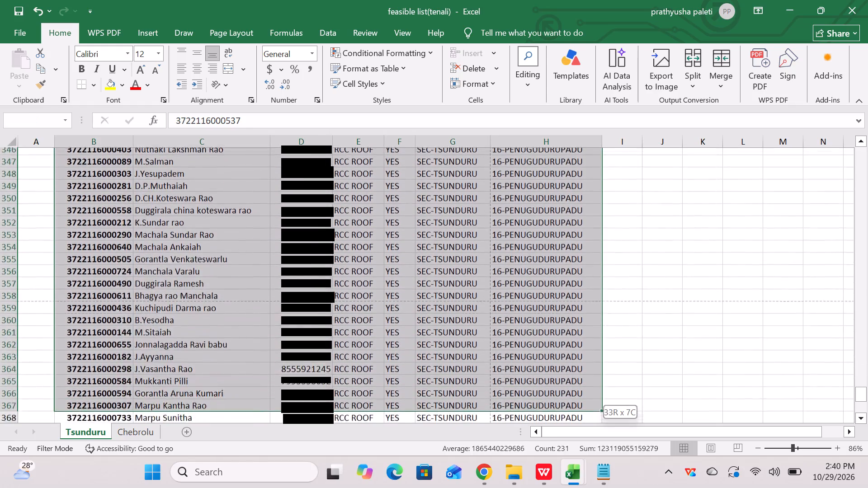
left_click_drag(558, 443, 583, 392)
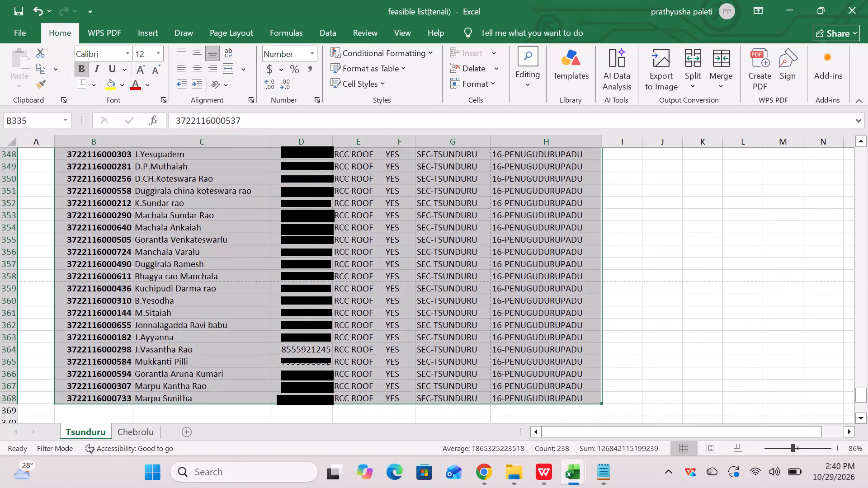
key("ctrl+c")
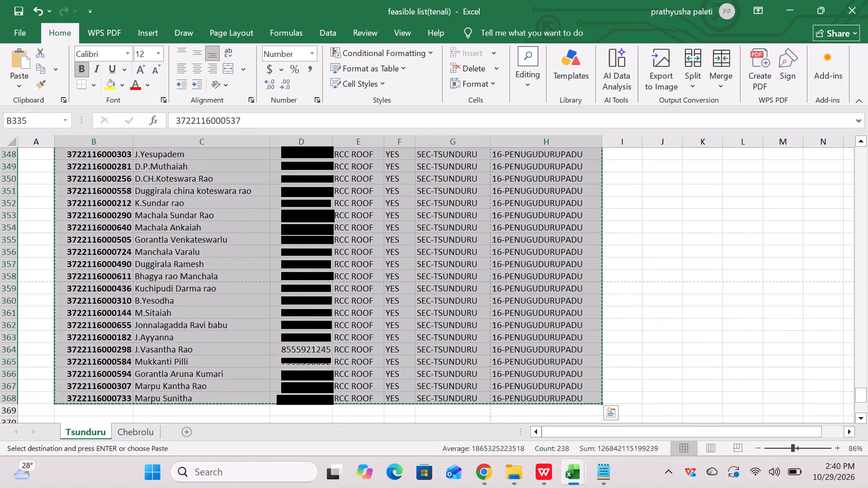
Reset the District filter to select all districts so every record in the Tsunduru list is shown.
scroll(543, 327, "up", 8)
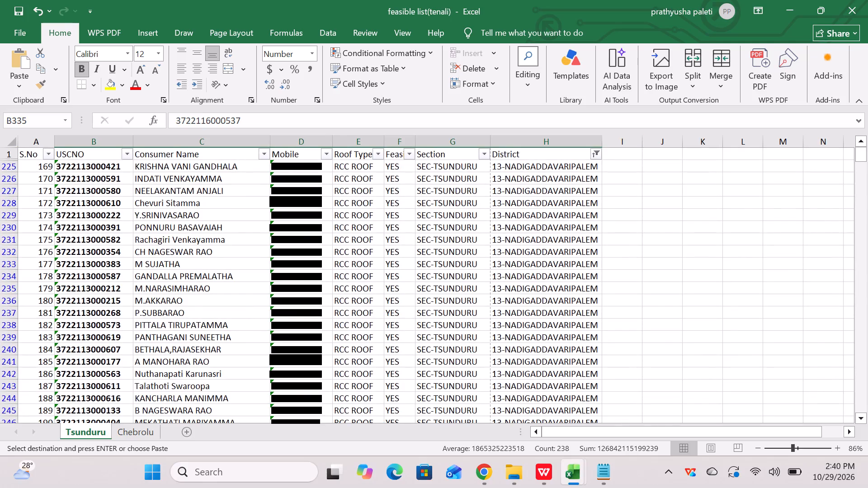
left_click(596, 153)
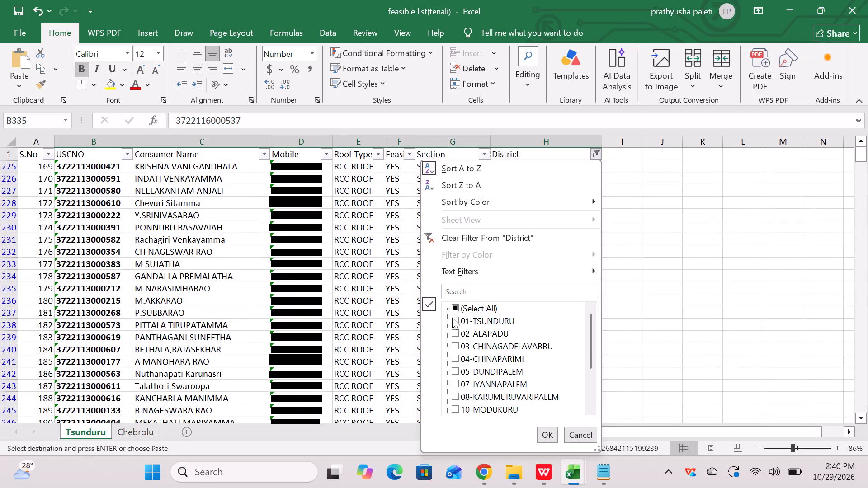
left_click(451, 308)
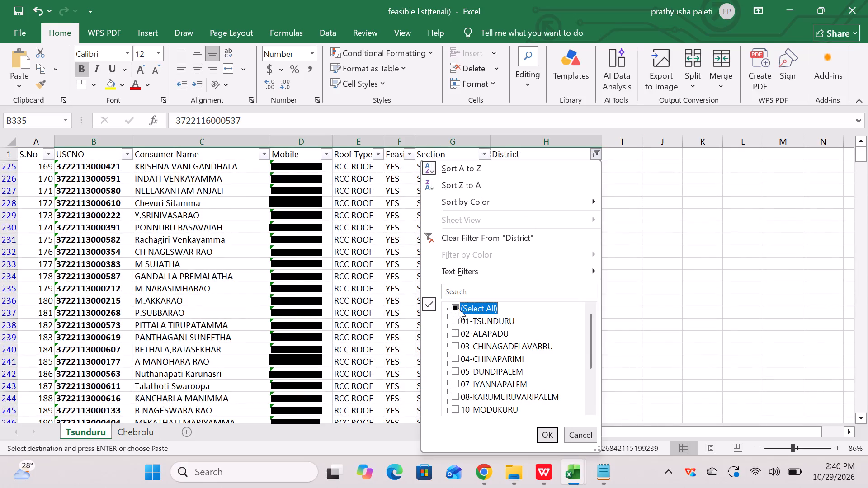
left_click(455, 307)
left_click(541, 433)
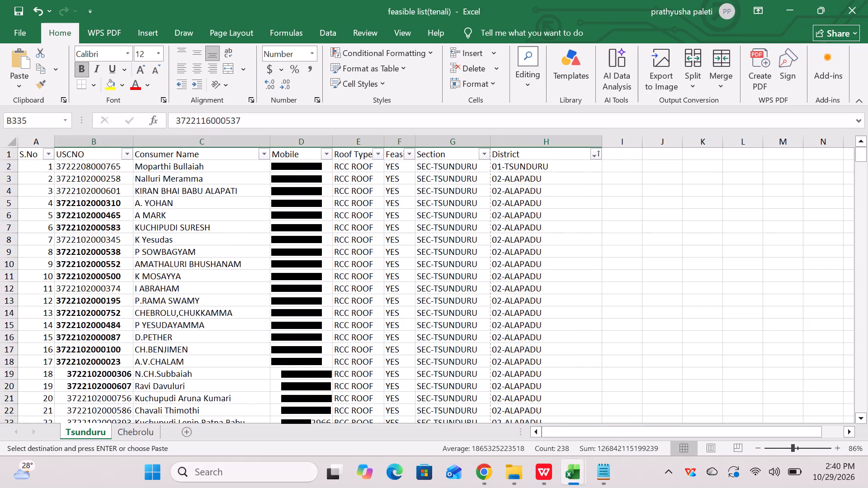
Sort the Tsunduru list A to Z by District.
scroll(541, 312, "down", 5)
scroll(541, 312, "up", 1)
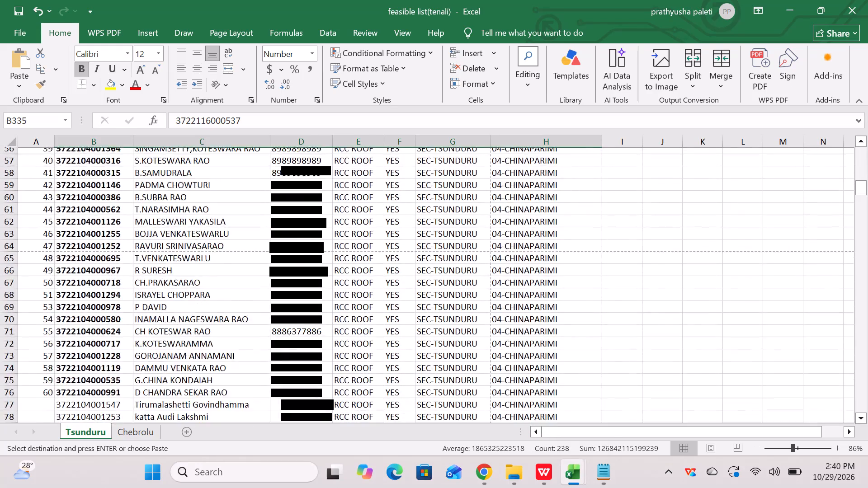
scroll(541, 312, "up", 1)
left_click(594, 156)
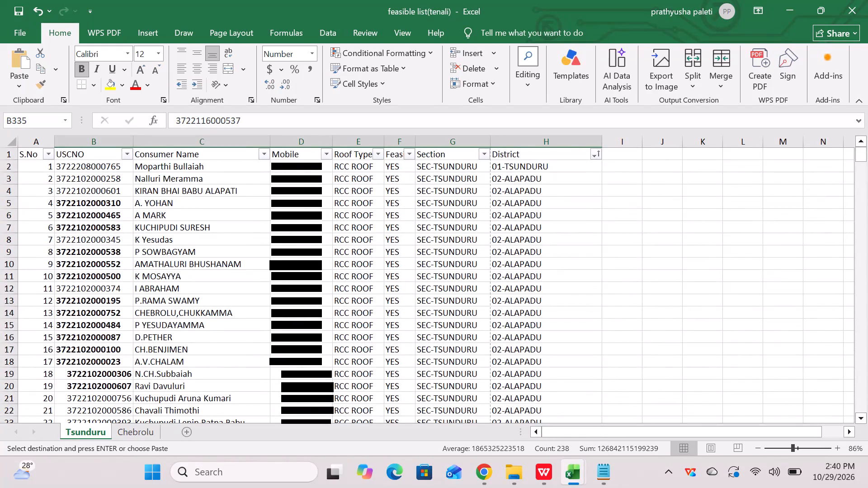
left_click(464, 173)
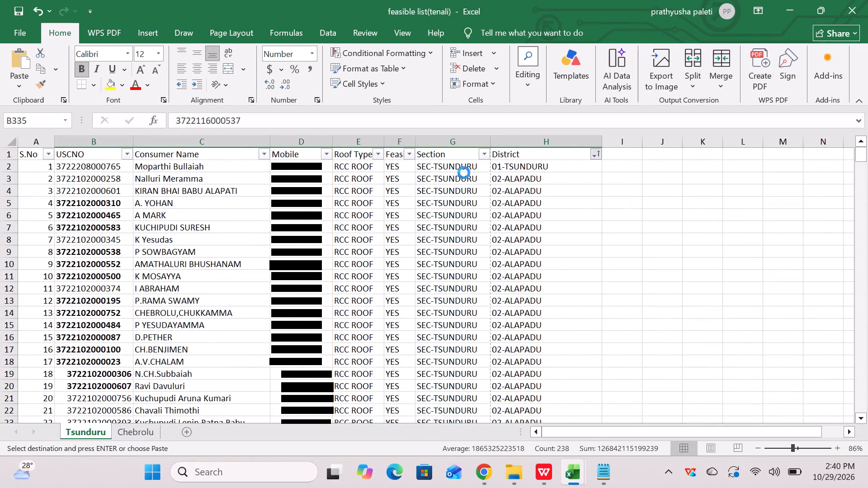
Check the District filter options and search them for "pen", leaving the filter unchanged.
left_click(596, 153)
scroll(467, 356, "down", 2)
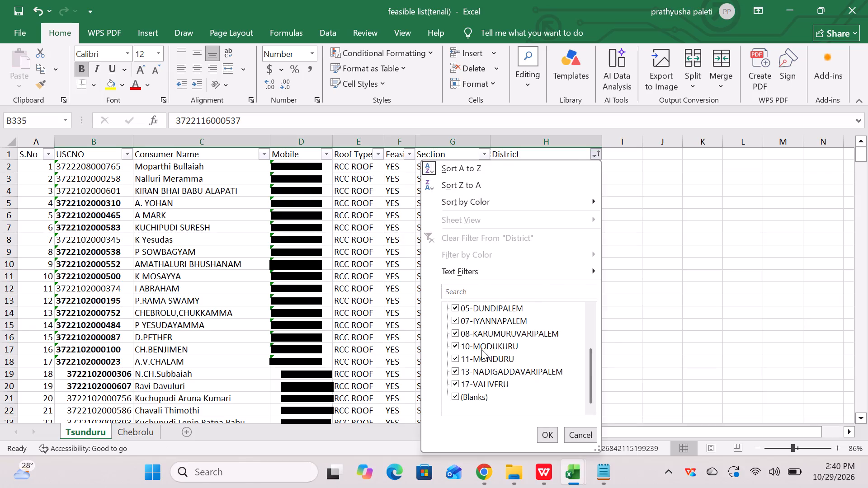
scroll(481, 349, "up", 2)
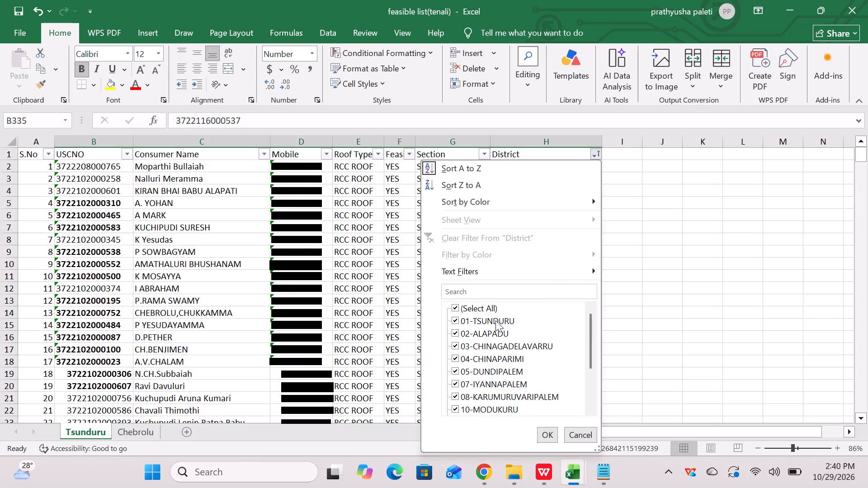
left_click(488, 291)
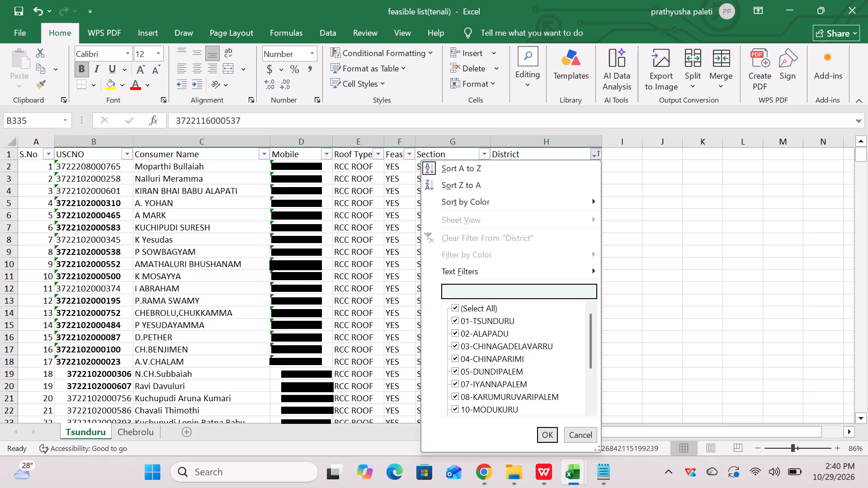
type("pen")
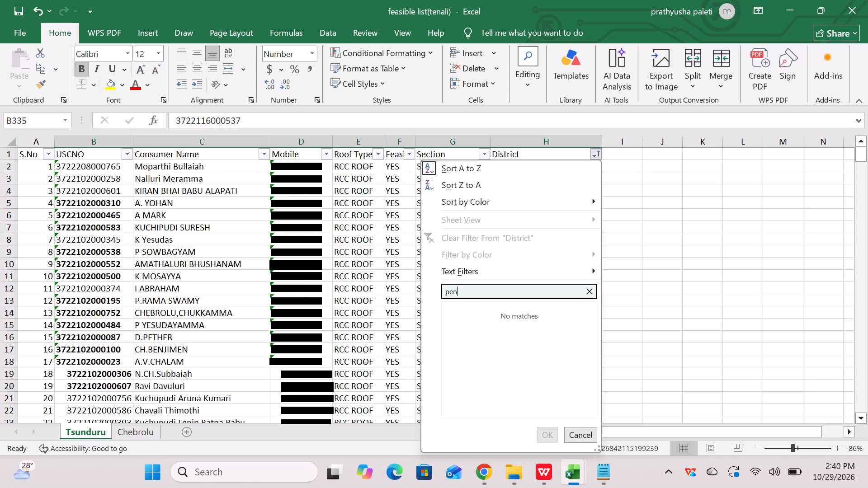
left_click(585, 288)
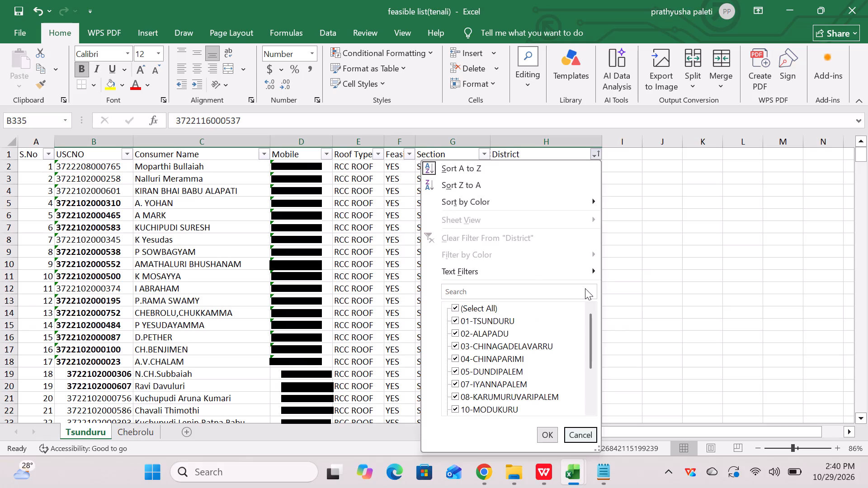
left_click(646, 173)
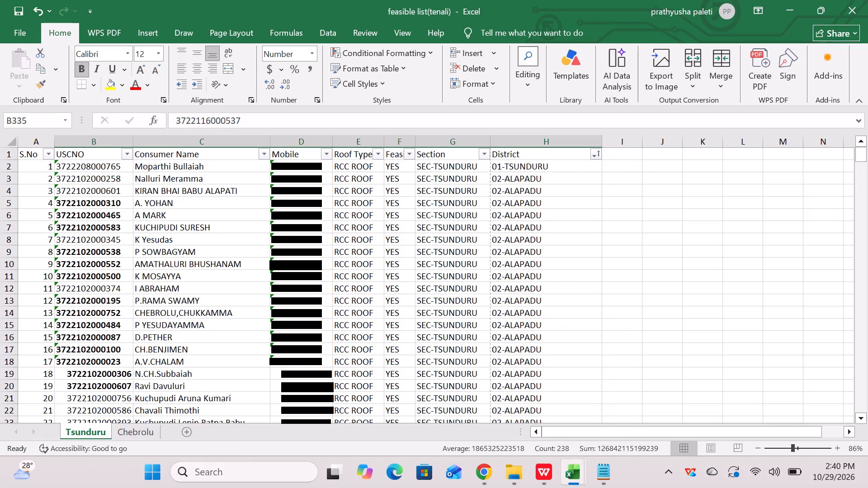
Center-align the whole Penugudurupadu block in A335:H368.
key("ctrl+a")
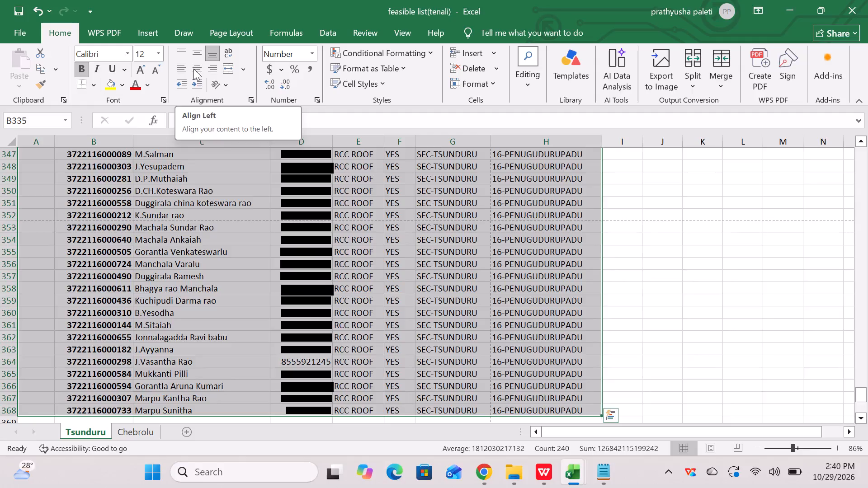
left_click(196, 69)
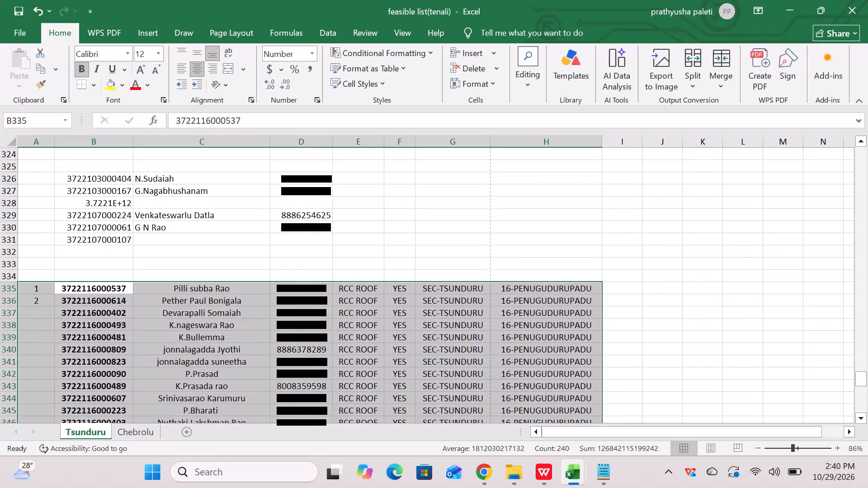
left_click(426, 239)
Look over the Tsunduru sheet from the Nadigaddavaripalem and Valiveru records down to the separate Penugudurupadu, Pedagadelavuru and Vetapalem blocks.
scroll(426, 239, "up", 4)
scroll(426, 239, "right", 1)
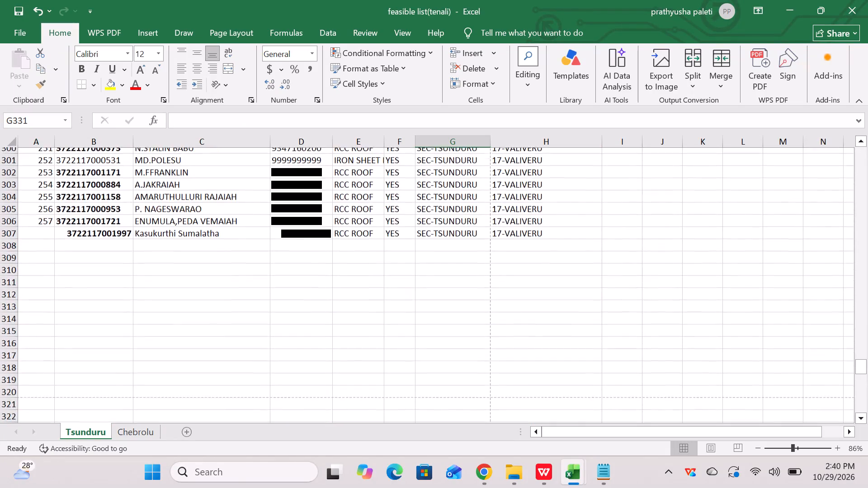
scroll(426, 239, "right", 1)
scroll(426, 239, "down", 2)
scroll(426, 239, "up", 2)
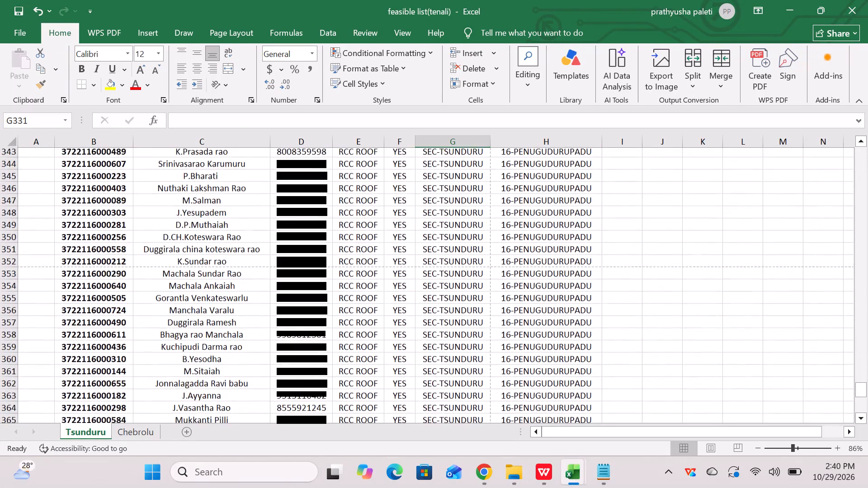
scroll(426, 239, "up", 4)
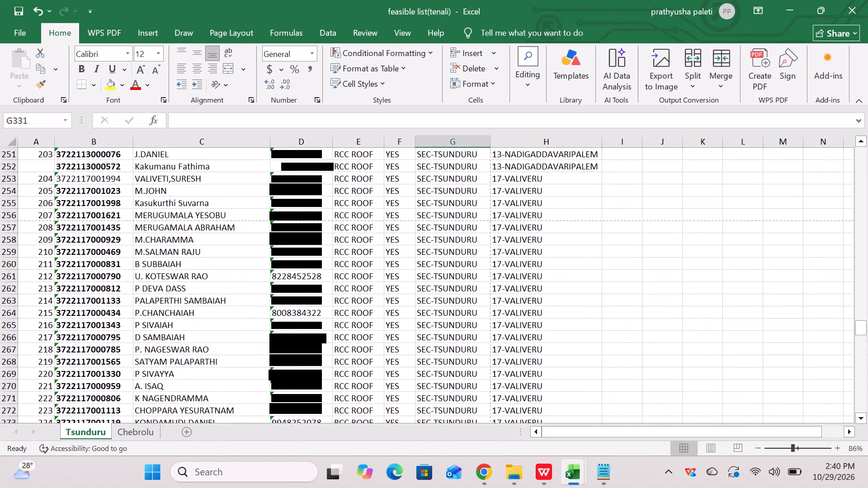
scroll(436, 272, "down", 2)
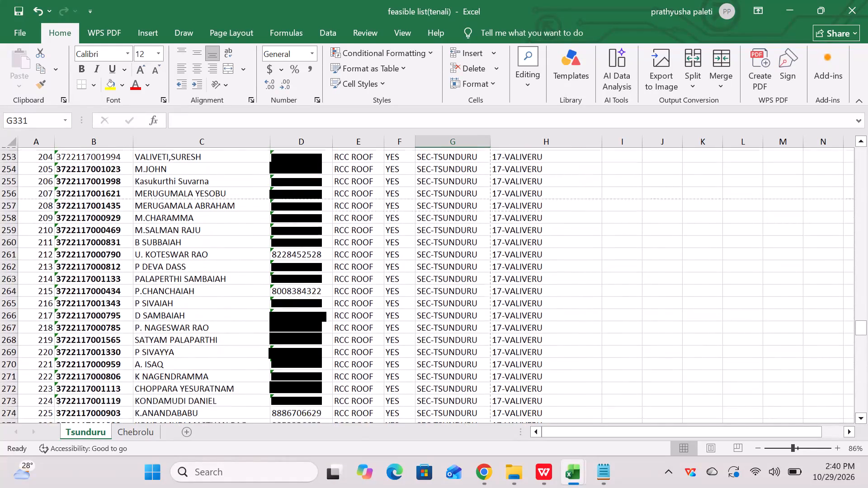
scroll(436, 272, "down", 9)
scroll(436, 272, "up", 1)
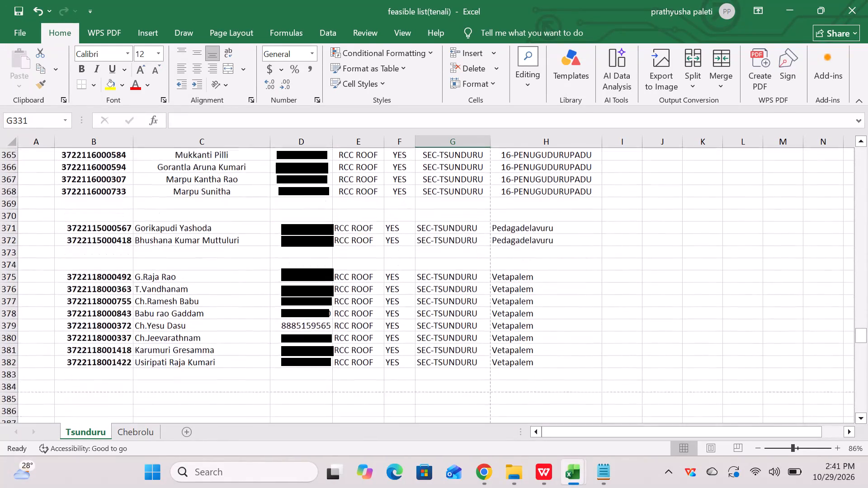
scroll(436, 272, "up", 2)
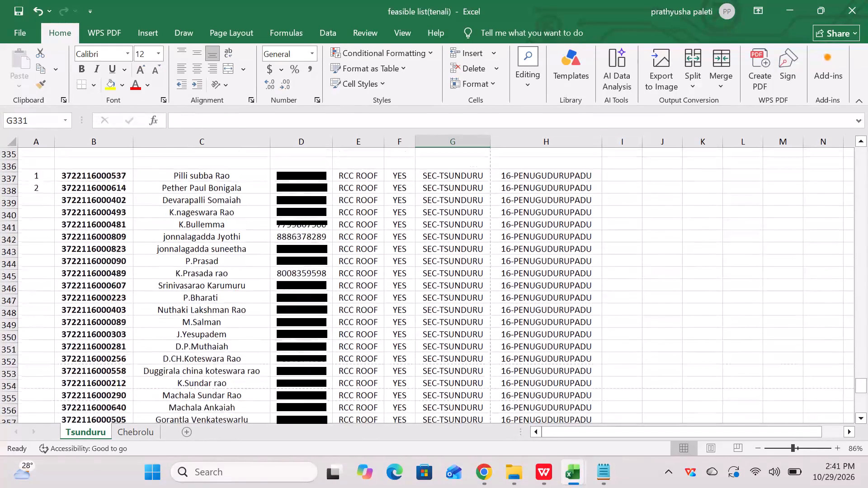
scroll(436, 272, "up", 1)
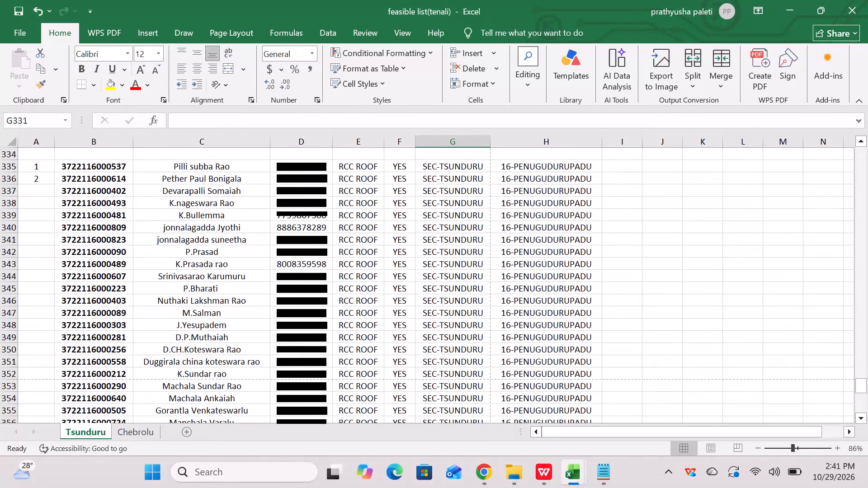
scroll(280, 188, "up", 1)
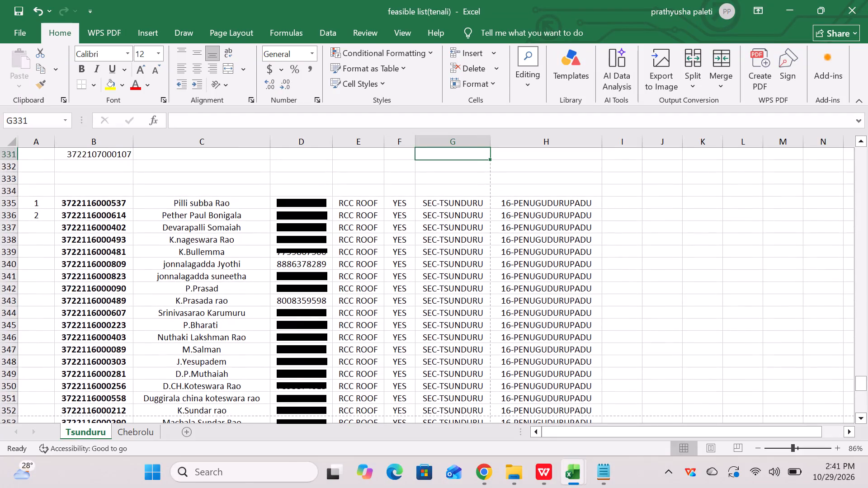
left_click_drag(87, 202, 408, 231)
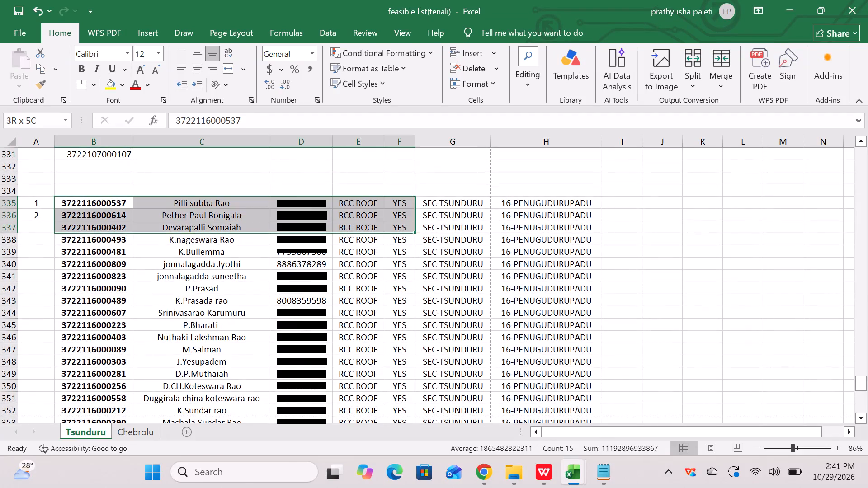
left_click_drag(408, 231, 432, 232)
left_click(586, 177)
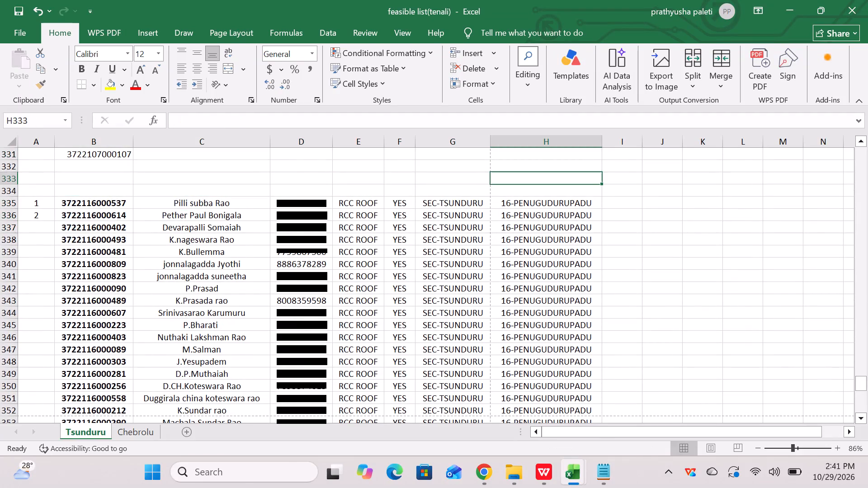
Check which numbered villages the District filter of the main Tsunduru list offers, leaving the filter unchanged.
scroll(488, 195, "up", 13)
scroll(488, 195, "up", 11)
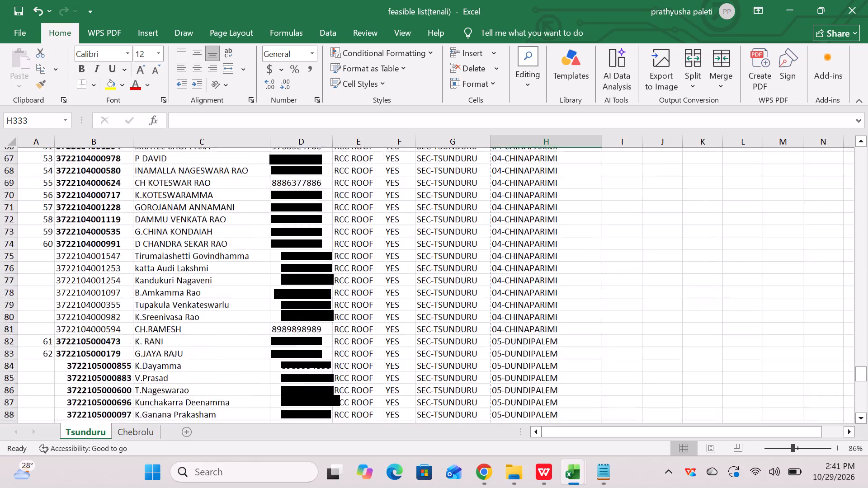
scroll(488, 195, "up", 19)
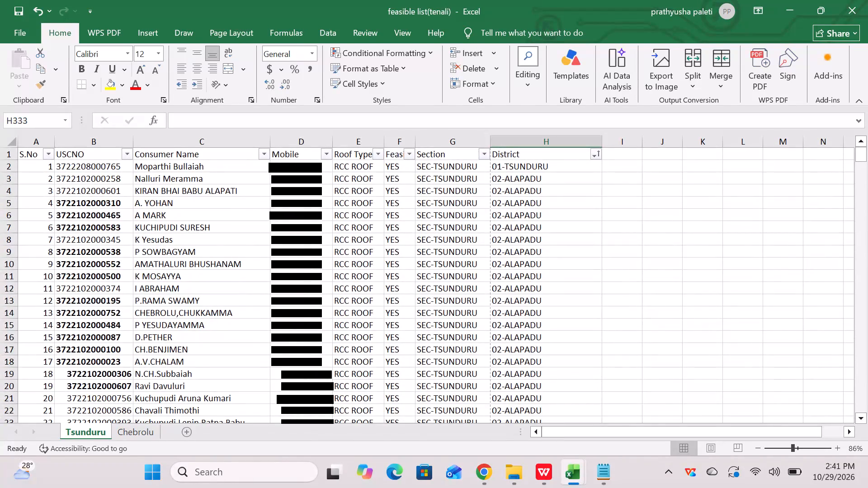
left_click(594, 152)
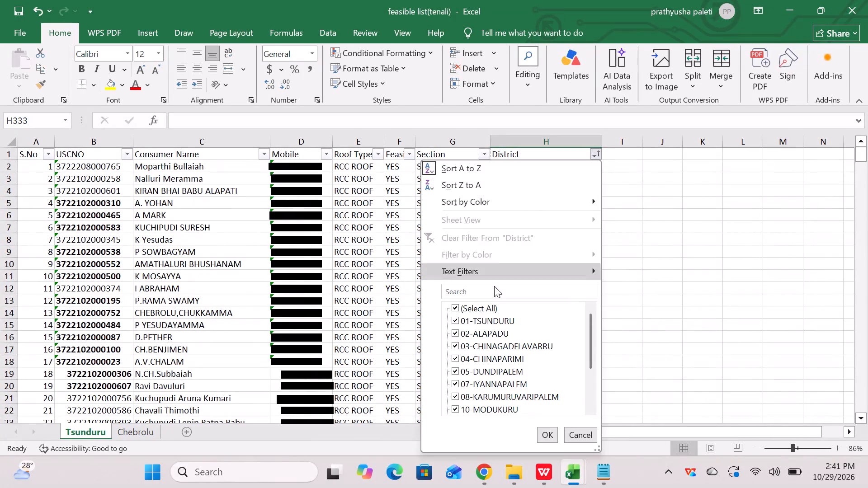
scroll(479, 371, "down", 5)
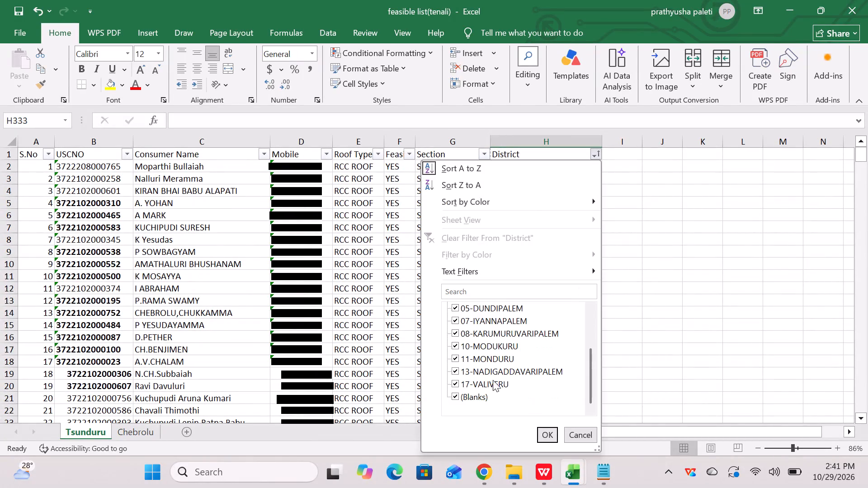
scroll(486, 363, "up", 1)
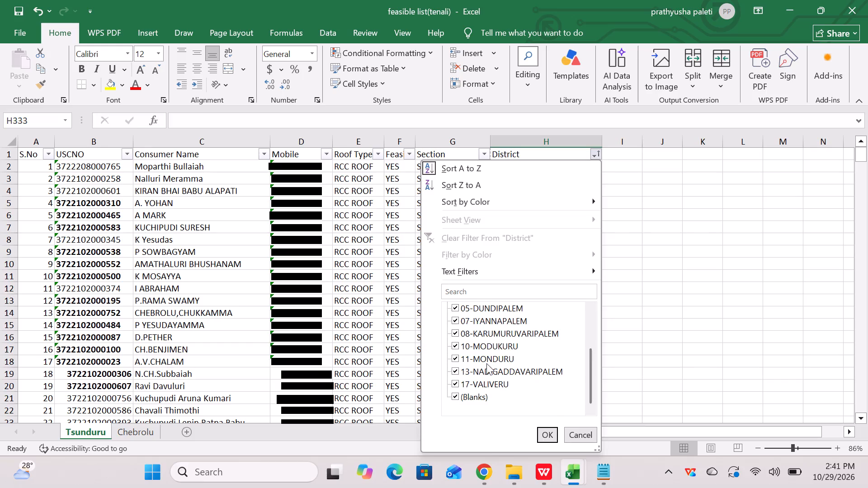
scroll(486, 363, "up", 1)
left_click(636, 206)
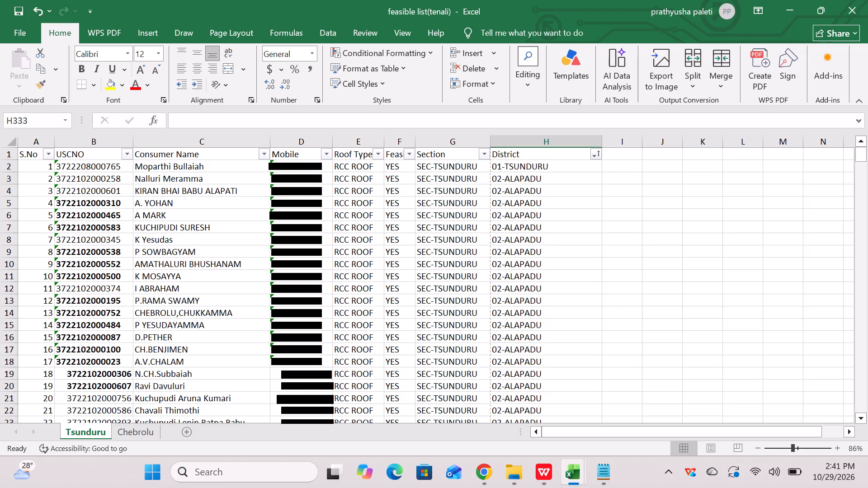
Center-align every cell of the Tsunduru sheet horizontally.
key("ctrl+a")
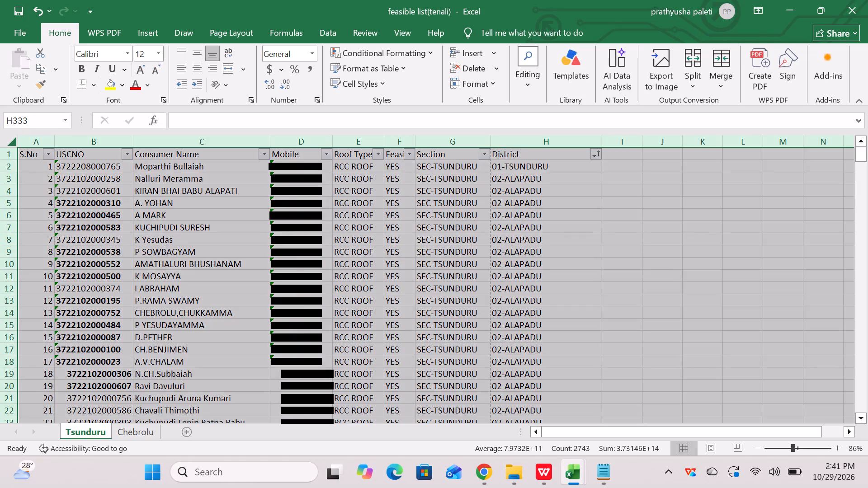
left_click(193, 67)
scroll(377, 263, "up", 7)
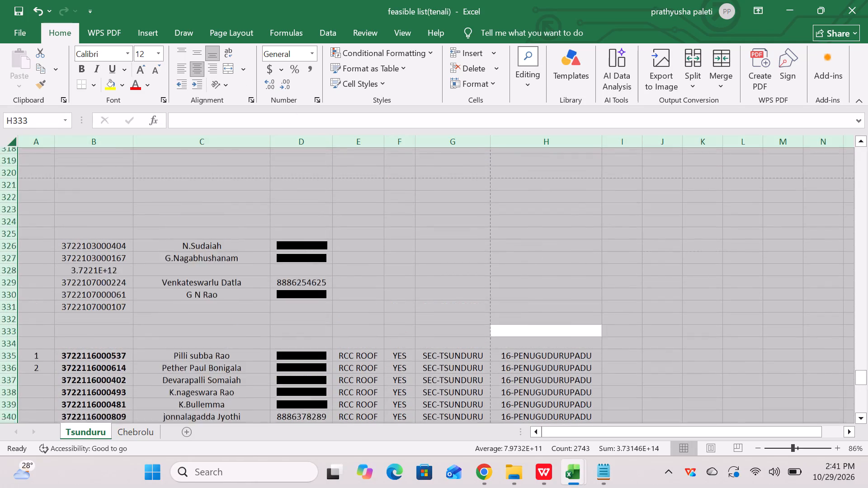
scroll(377, 263, "up", 17)
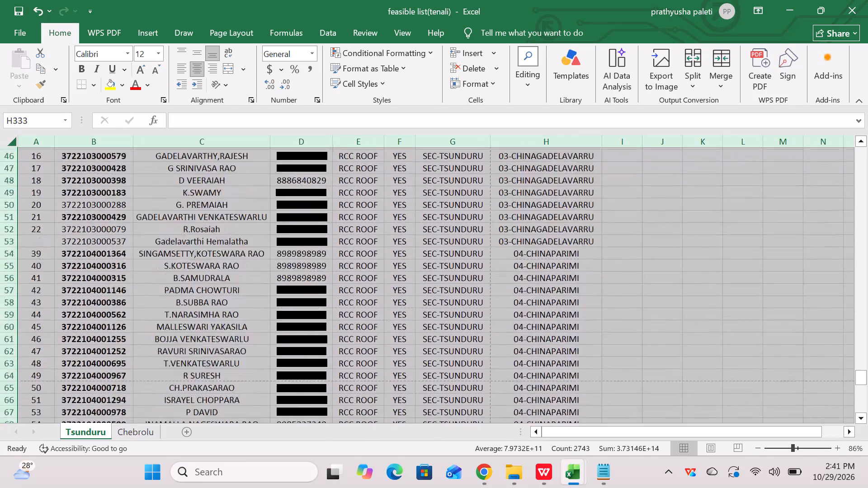
scroll(377, 263, "up", 2)
left_click(406, 253)
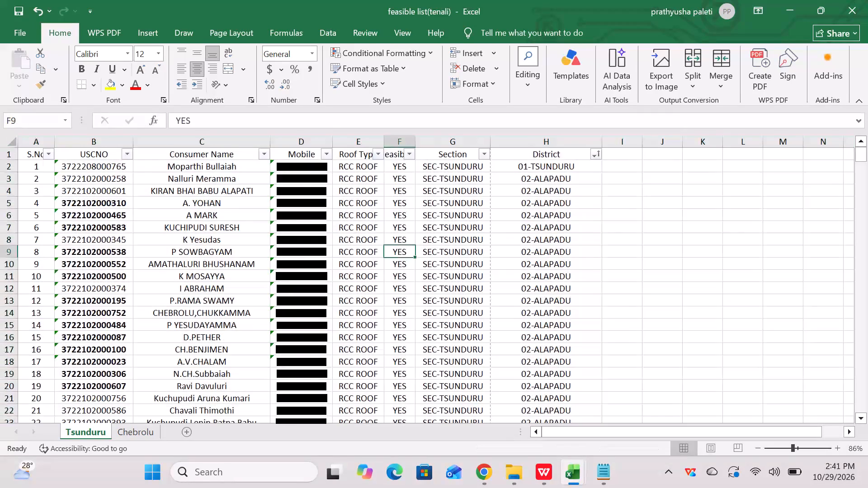
Save the workbook.
key("ctrl+s")
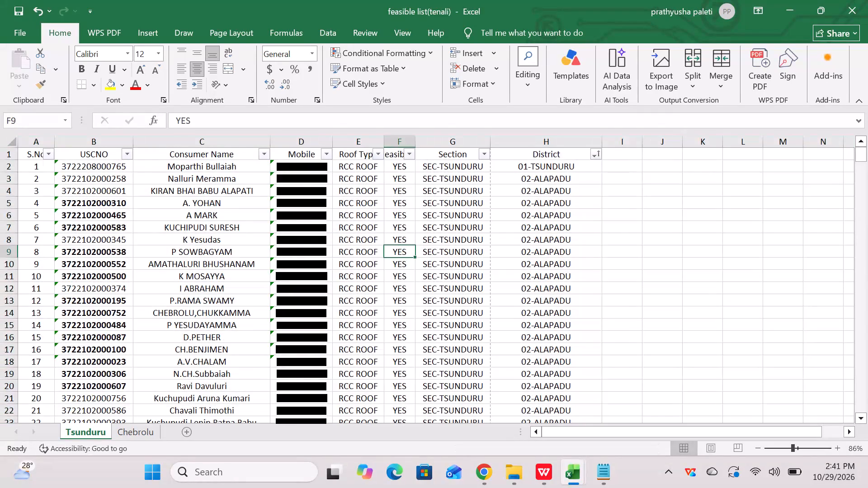
Review the District filter options again without changing the filter.
left_click(598, 150)
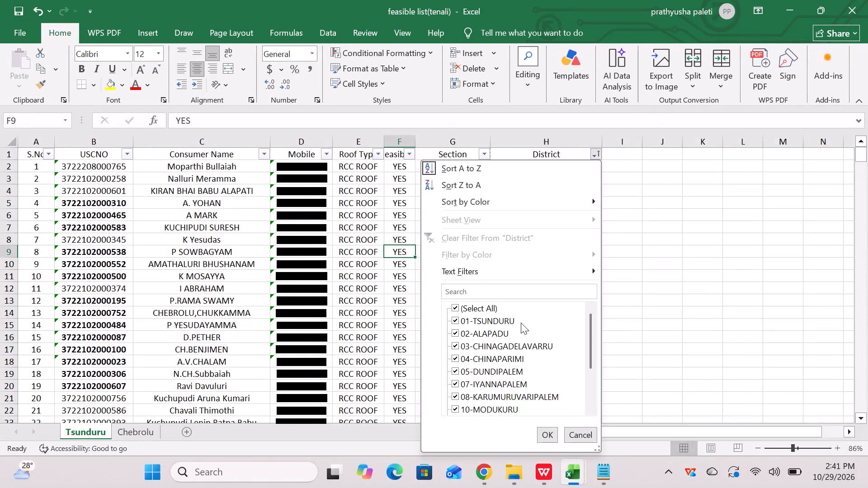
scroll(521, 323, "down", 1)
left_click(657, 314)
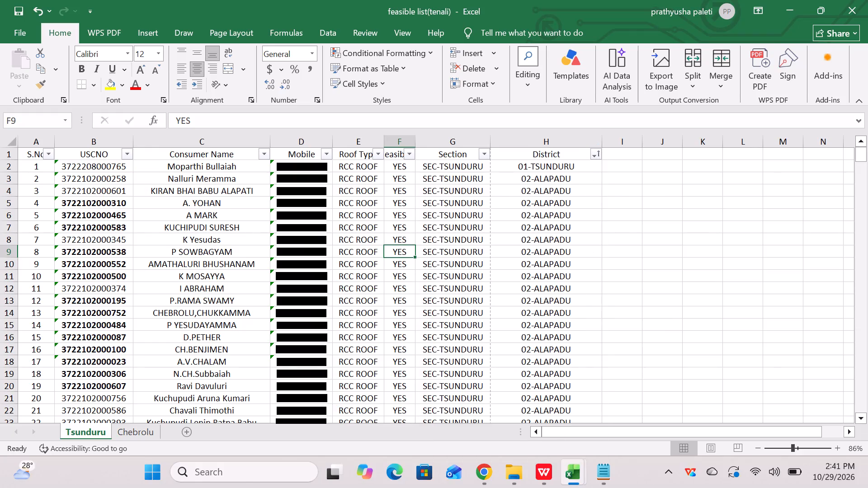
Insert three blank rows between the last 13-NADIGADDAVARIPALEM record and the first 17-VALIVERU record.
scroll(536, 328, "down", 12)
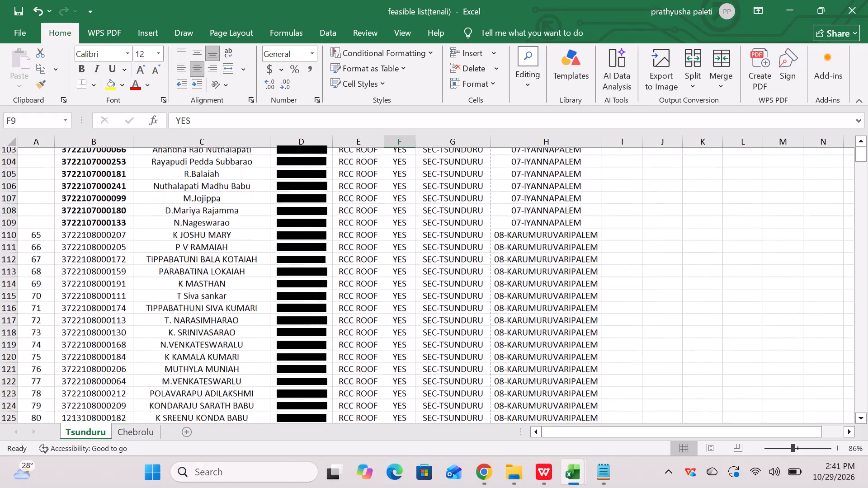
scroll(536, 328, "down", 5)
scroll(536, 328, "up", 1)
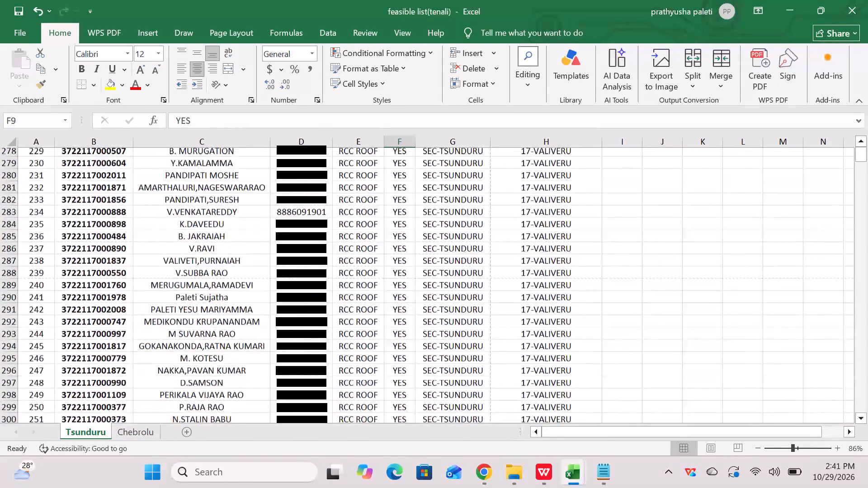
scroll(536, 328, "down", 1)
scroll(536, 328, "up", 5)
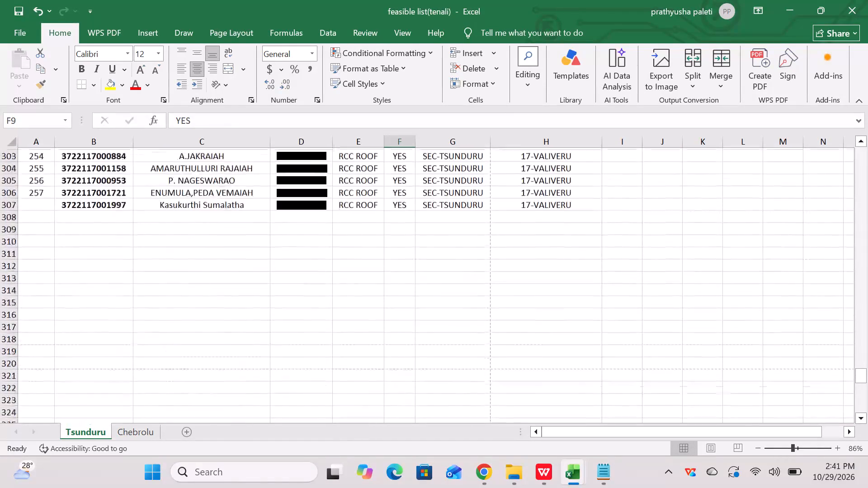
scroll(536, 328, "up", 5)
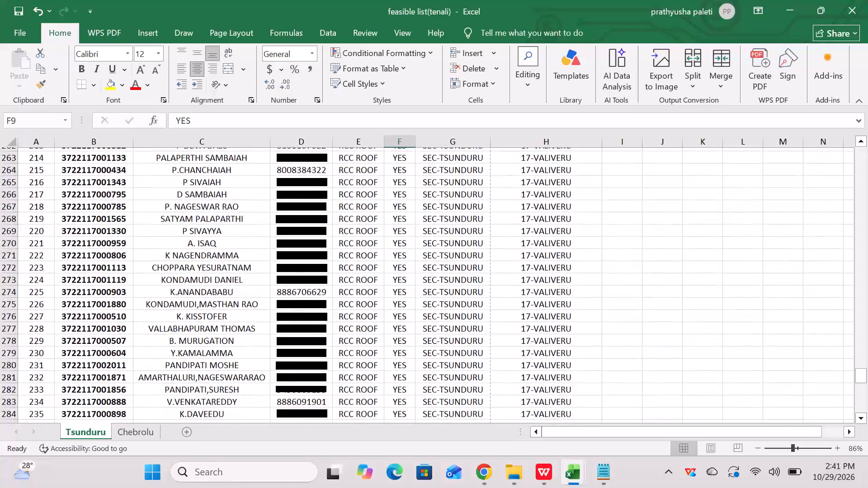
scroll(536, 328, "up", 1)
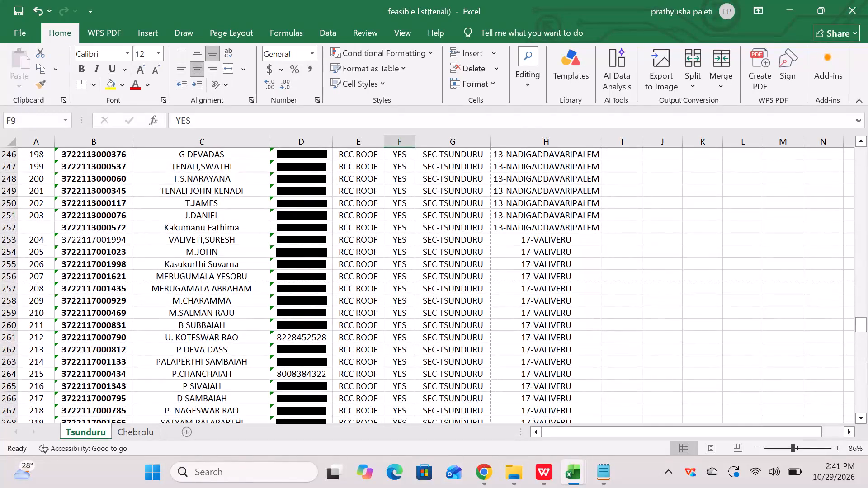
left_click(11, 242)
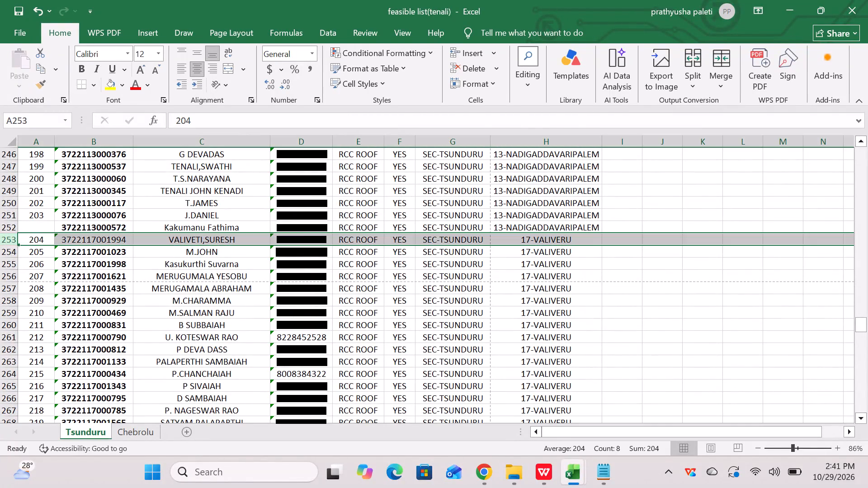
right_click(14, 239)
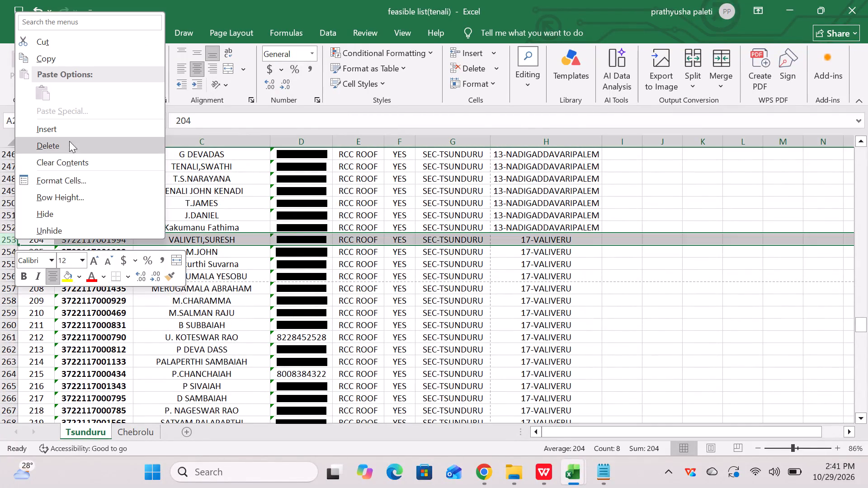
left_click(69, 132)
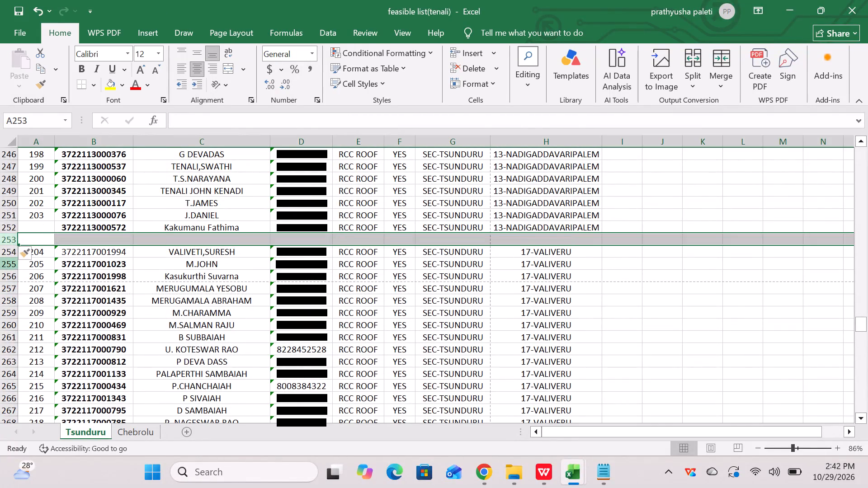
left_click(9, 253)
right_click(9, 253)
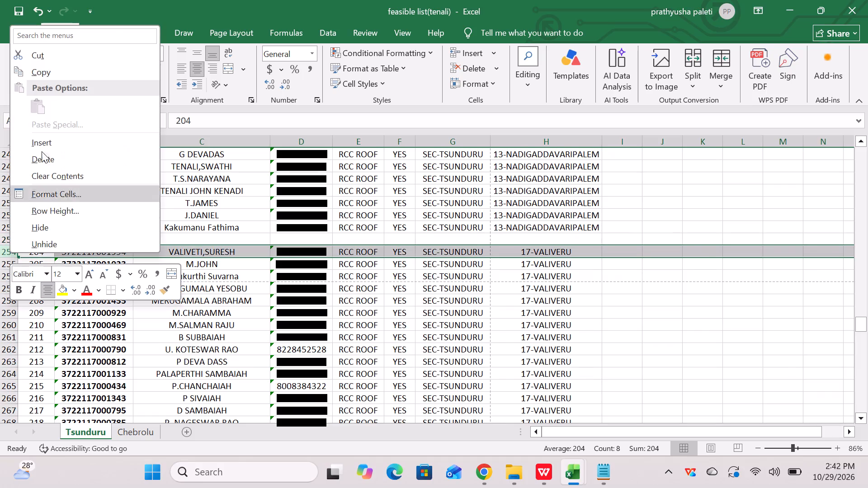
left_click(56, 148)
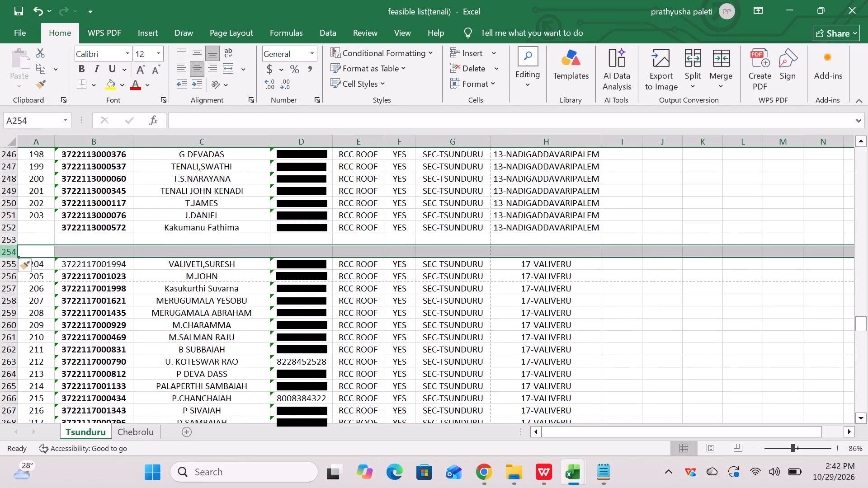
right_click(11, 250)
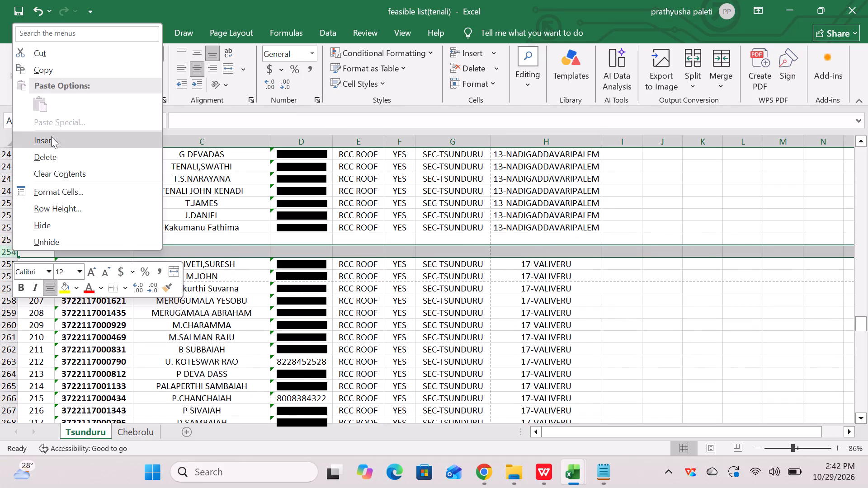
left_click(51, 136)
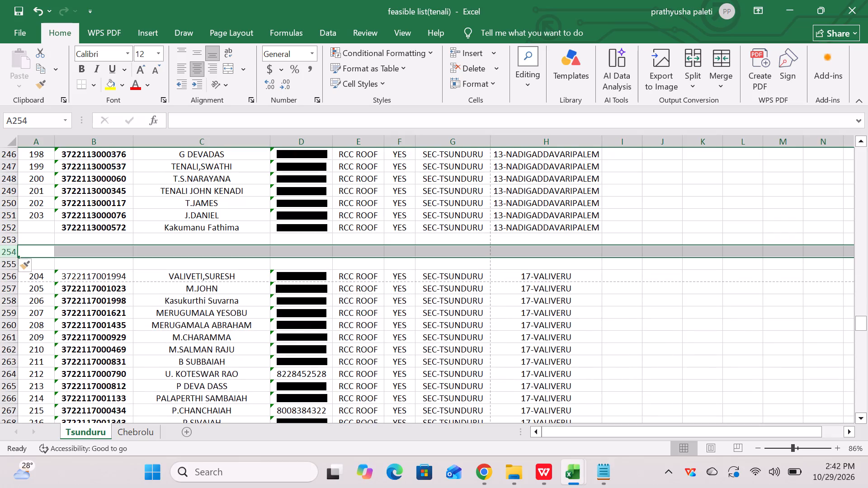
left_click(36, 241)
left_click(35, 253)
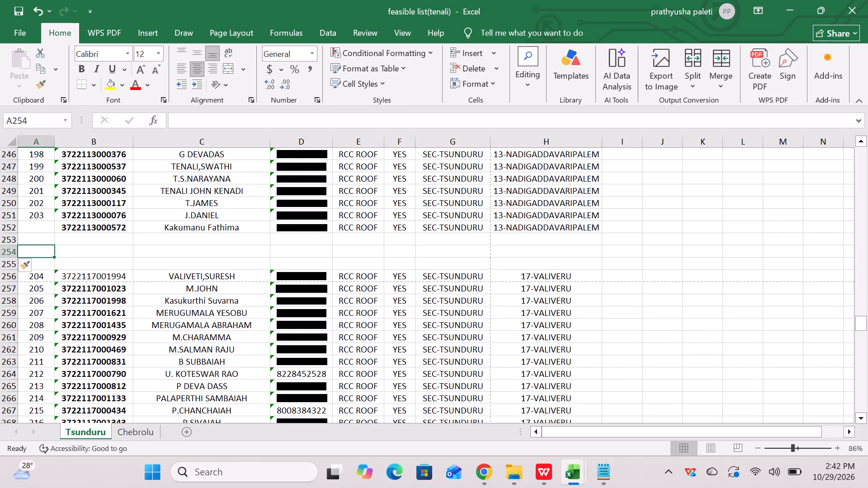
Move the separate 16-PENUGUDURUPADU records, B338:H371, to start at B254 below the 13-NADIGADDAVARIPALEM group.
scroll(163, 262, "down", 9)
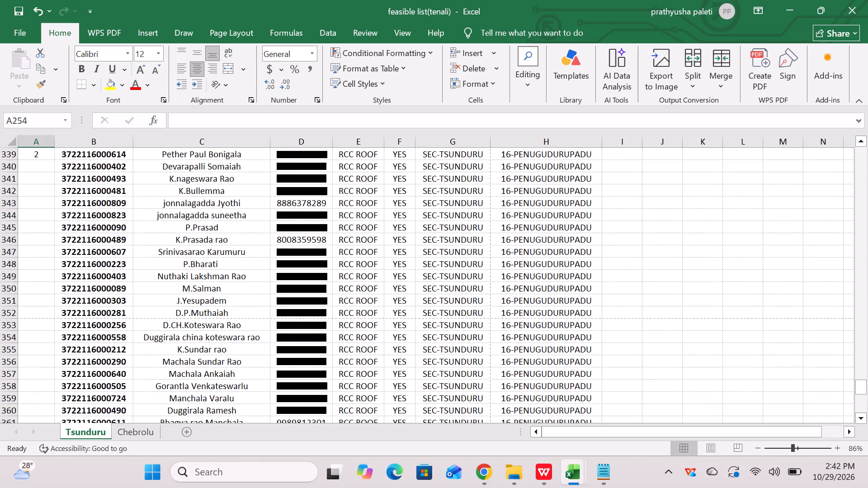
scroll(163, 262, "up", 1)
left_click_drag(63, 200, 484, 374)
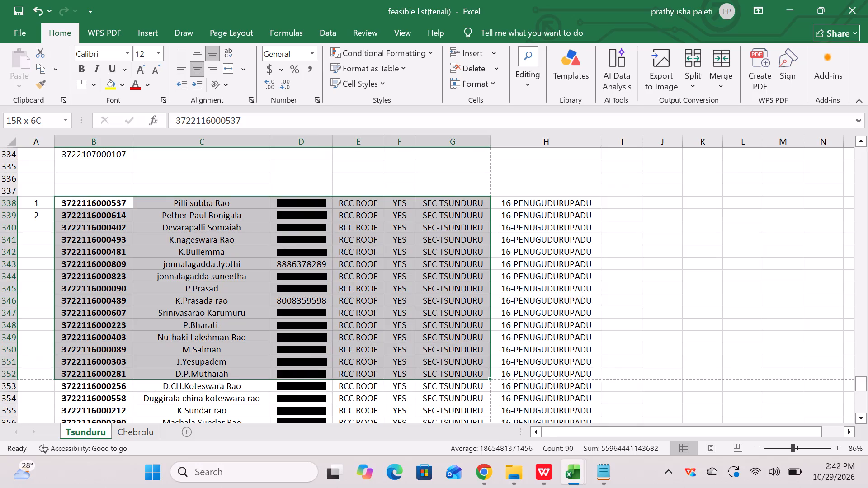
left_click_drag(484, 374, 539, 487)
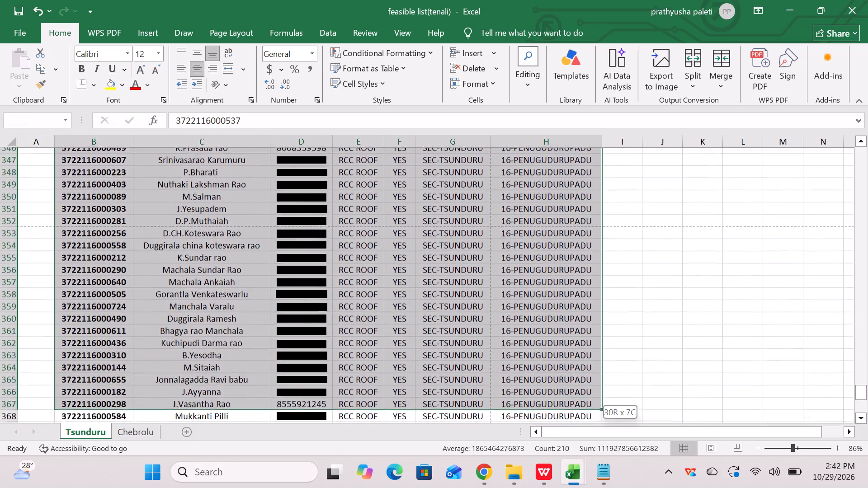
left_click_drag(539, 487, 540, 333)
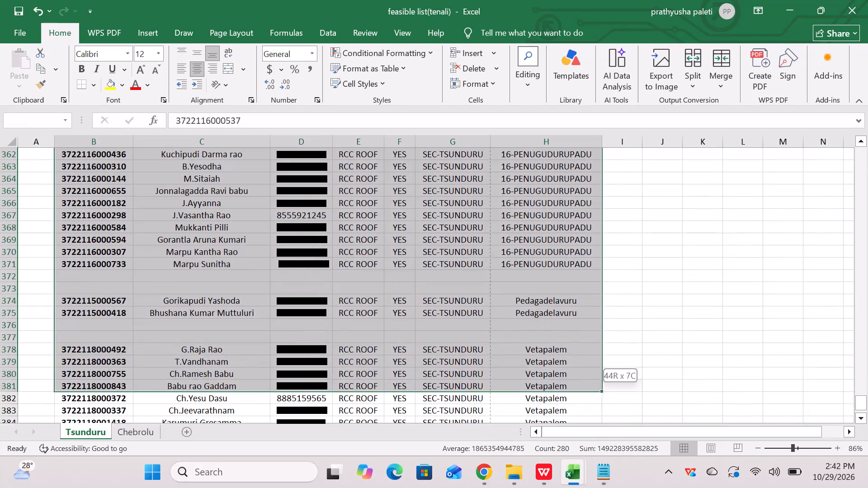
left_click_drag(540, 333, 541, 265)
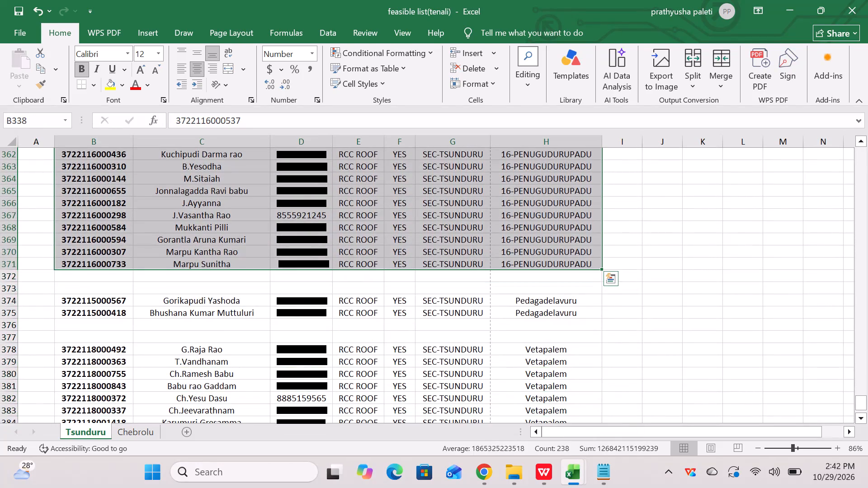
key("ctrl+x")
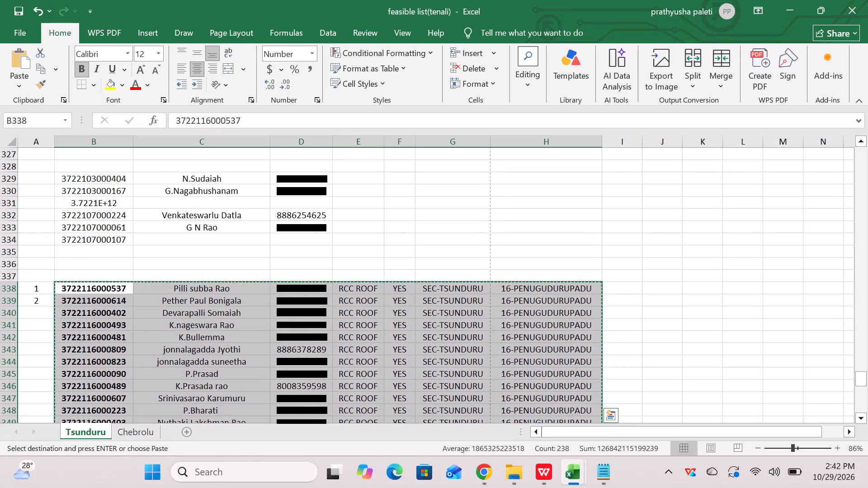
scroll(448, 244, "up", 12)
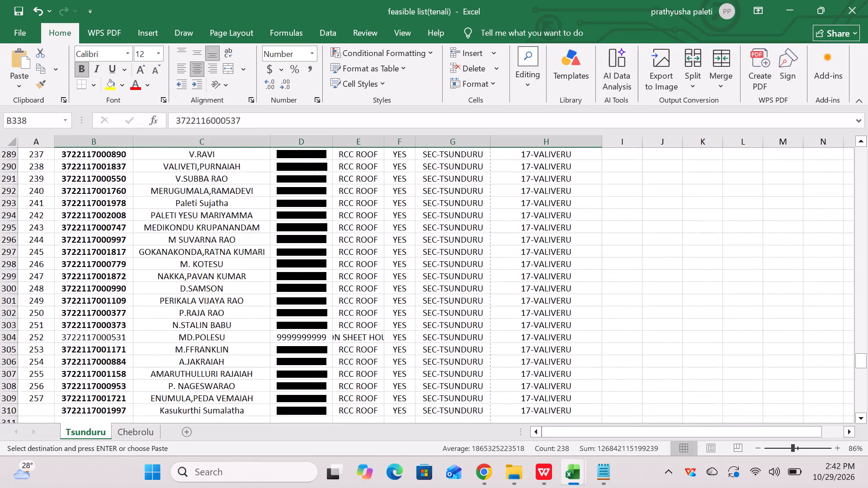
scroll(448, 244, "up", 11)
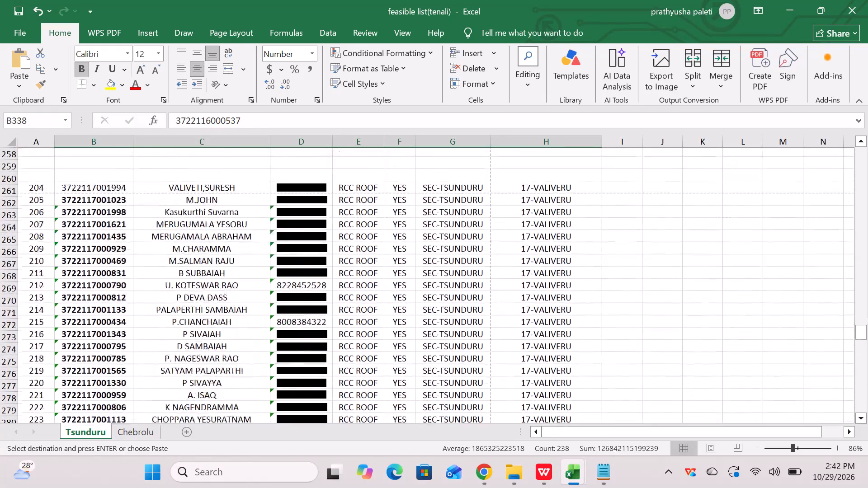
scroll(448, 244, "up", 2)
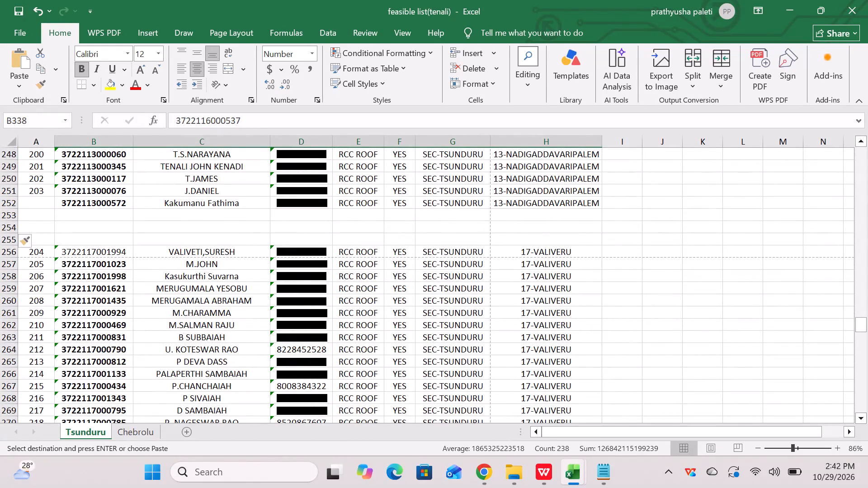
left_click(77, 225)
key("ctrl+v")
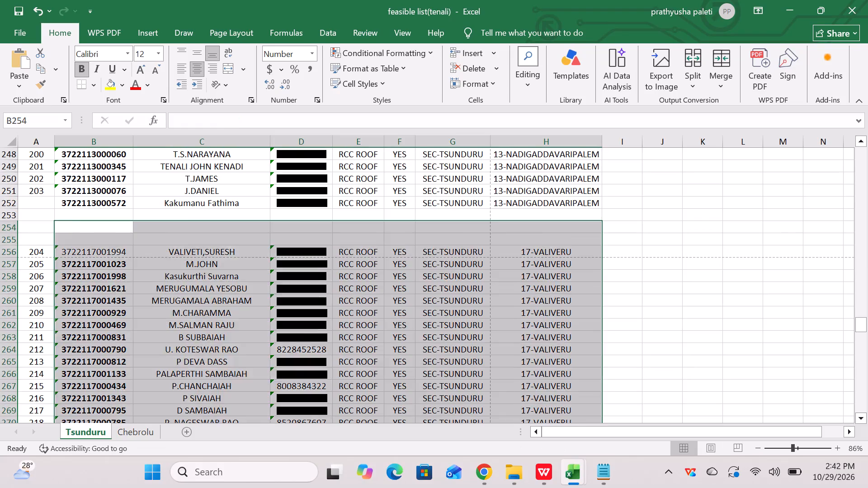
left_click(658, 305)
Insert one blank row between the last 16-PENUGUDURUPADU record and the 17-VALIVERU record below it.
scroll(539, 329, "down", 5)
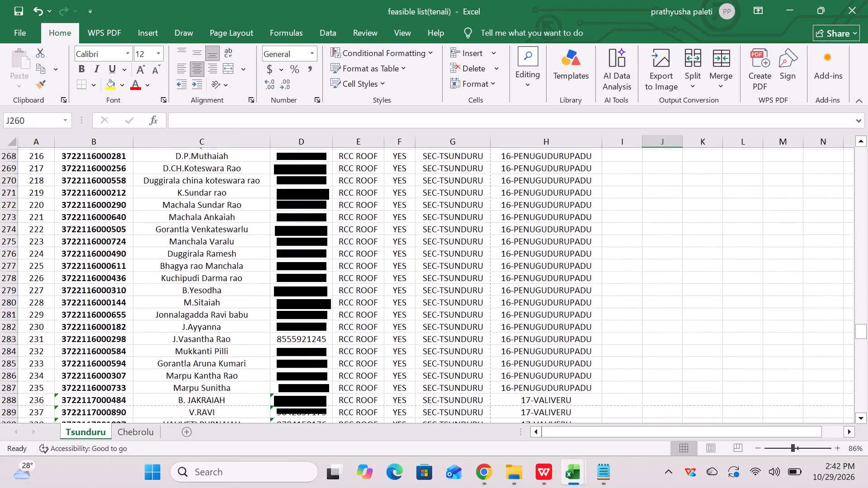
scroll(539, 329, "down", 2)
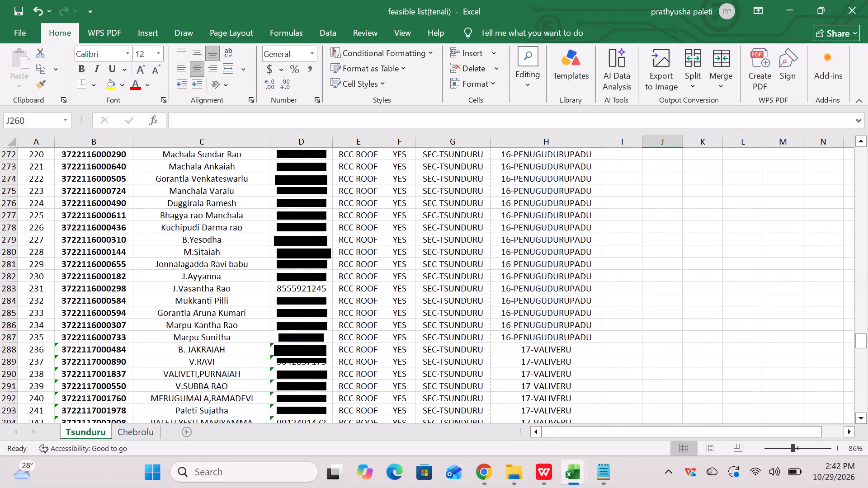
left_click(6, 351)
right_click(6, 351)
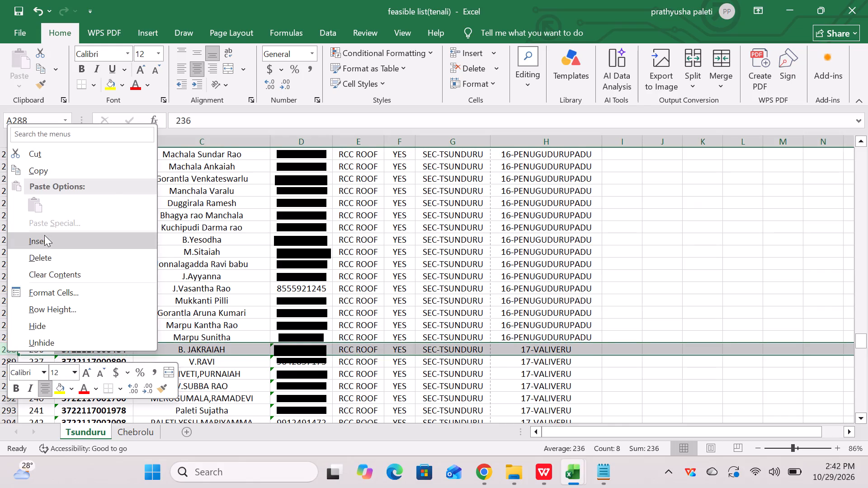
left_click(44, 235)
scroll(183, 343, "down", 1)
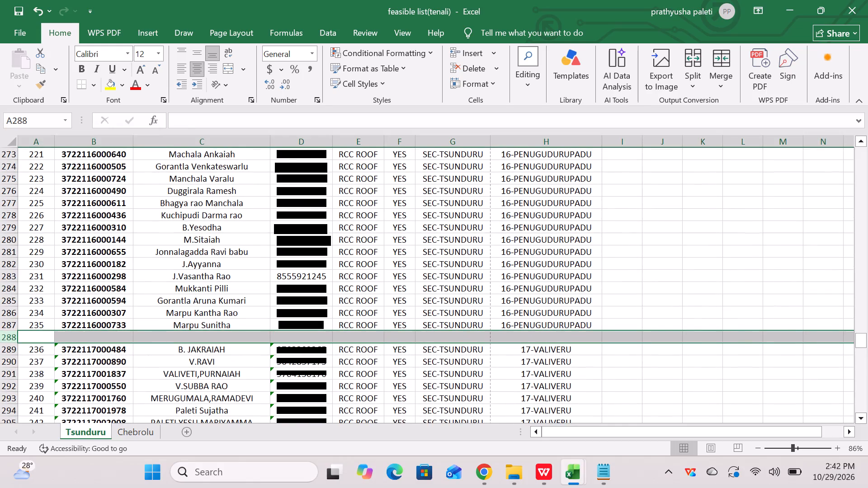
Save the workbook.
key("ctrl+s")
Examine the rest of the Tsunduru sheet below the inserted blank row, including the area the Penugudurupadu records came from.
scroll(259, 343, "down", 11)
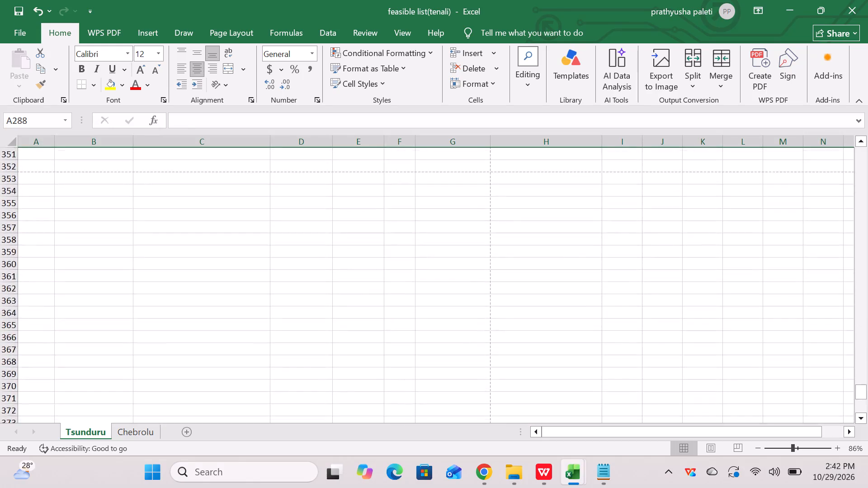
scroll(259, 343, "up", 8)
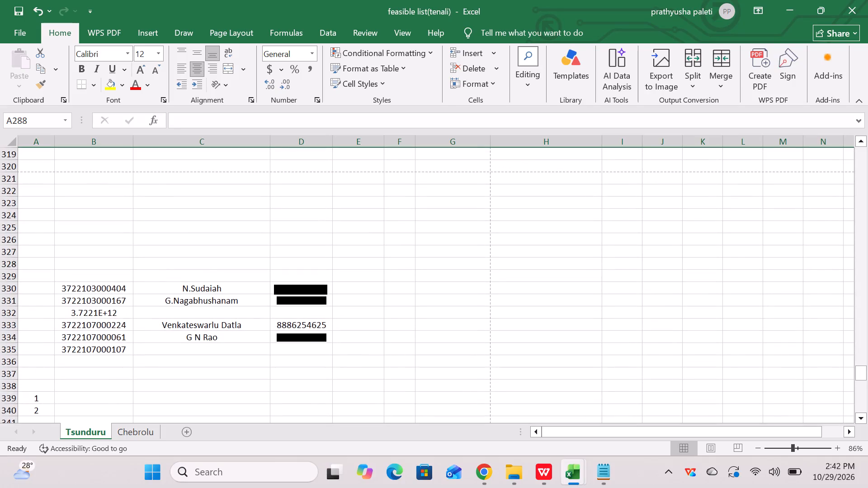
scroll(259, 343, "up", 9)
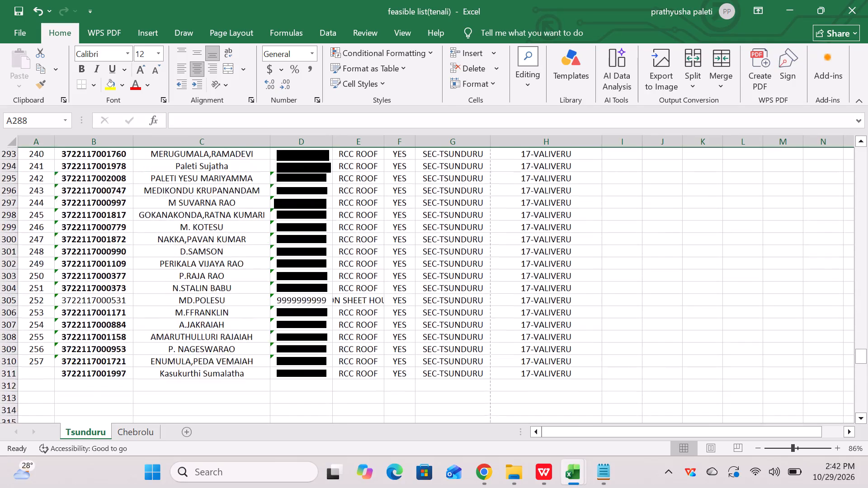
scroll(259, 343, "up", 4)
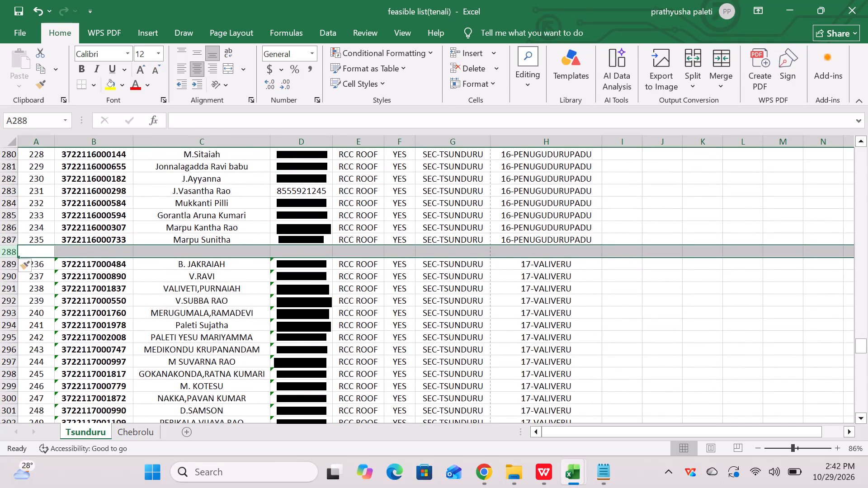
Deselect the inserted row and save the workbook again.
left_click(621, 264)
key("ctrl+s")
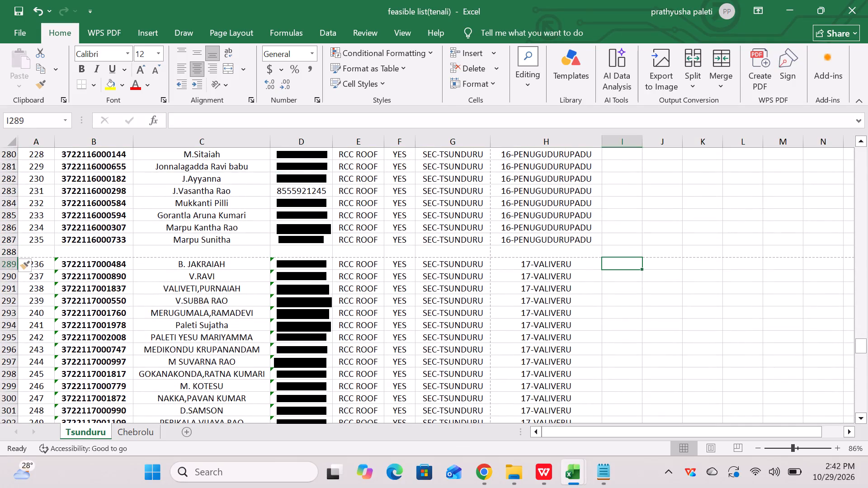
Filter the District column to show only 16-PENUGUDURUPADU, searching the filter values for "pen".
scroll(561, 240, "up", 11)
scroll(561, 240, "up", 10)
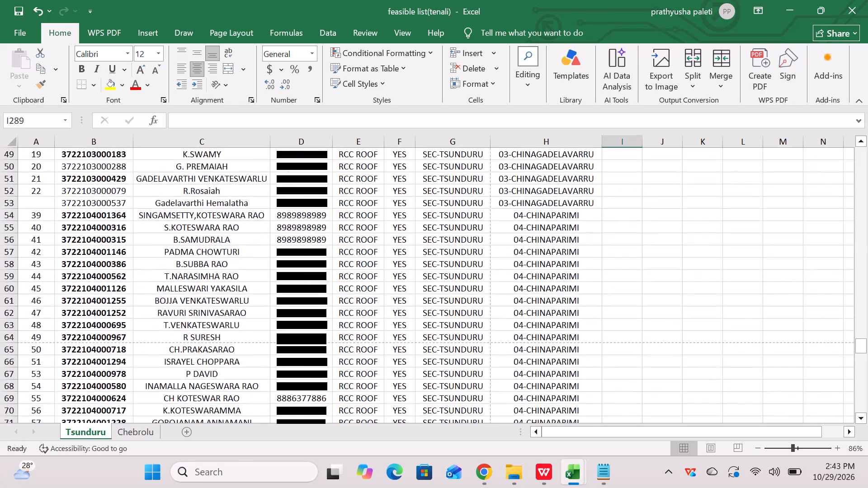
scroll(561, 240, "up", 9)
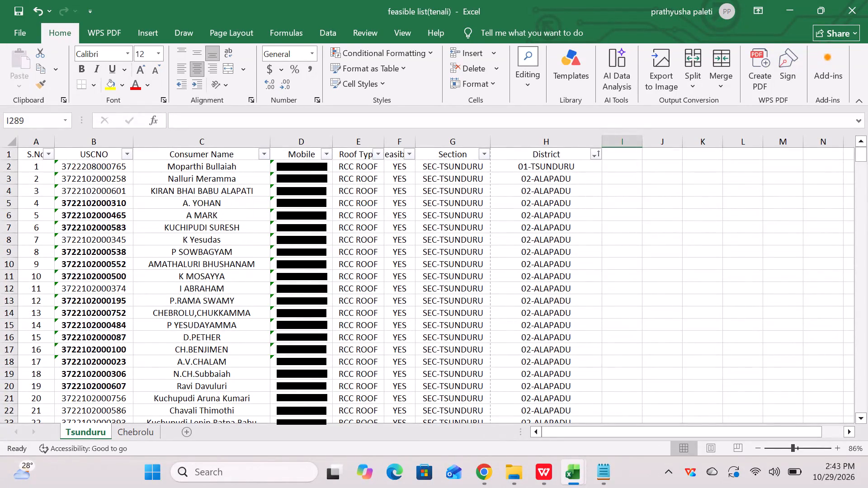
left_click(598, 154)
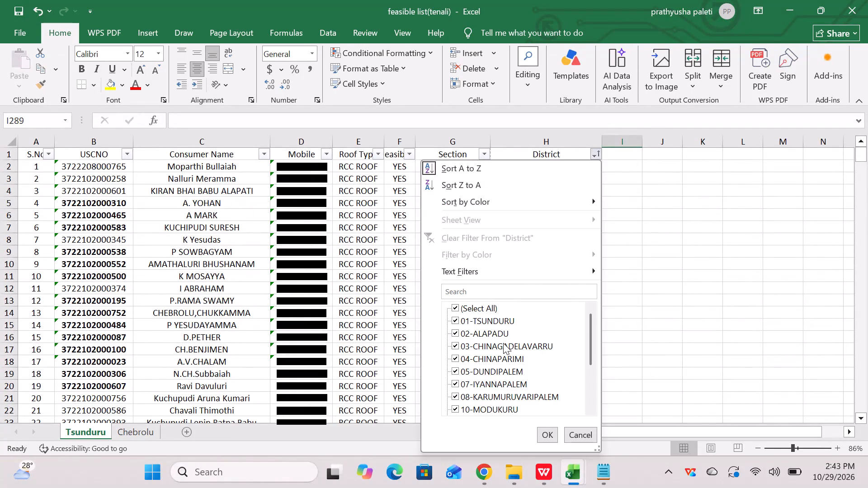
scroll(503, 343, "down", 2)
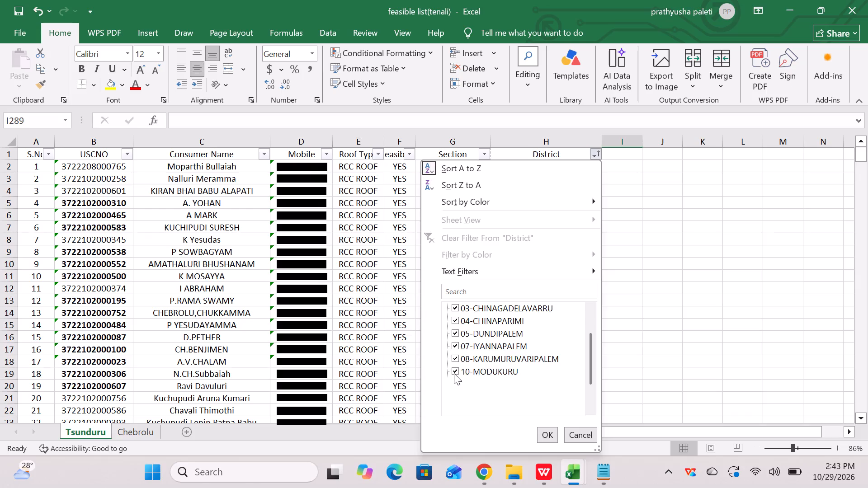
scroll(461, 377, "up", 7)
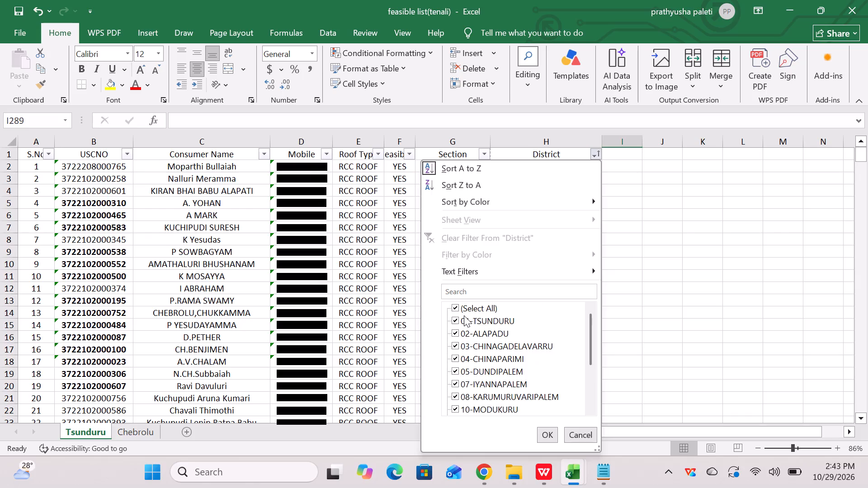
left_click(452, 308)
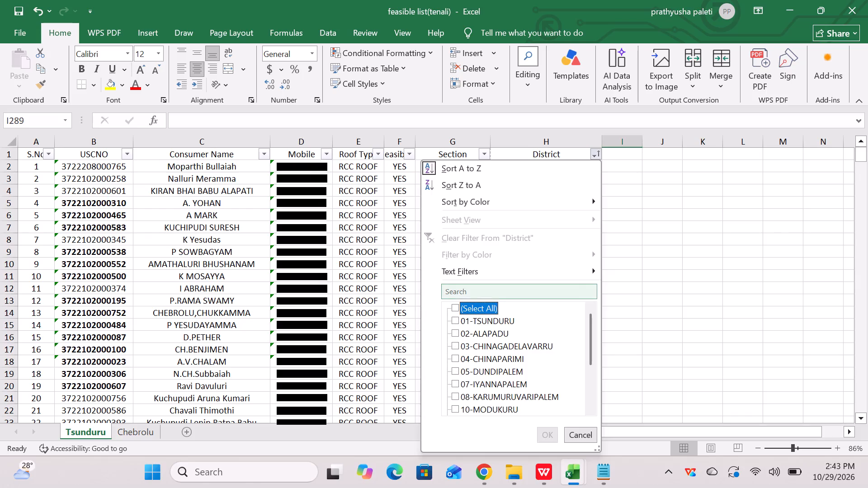
left_click(466, 294)
type("pen")
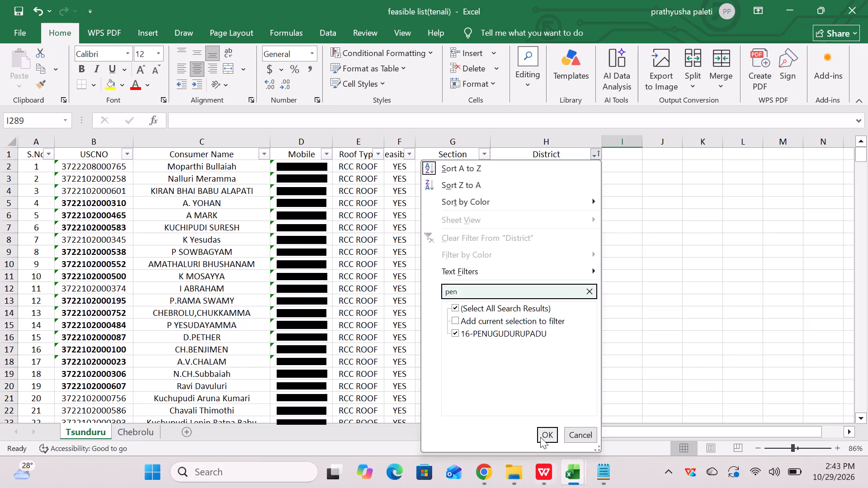
left_click(542, 432)
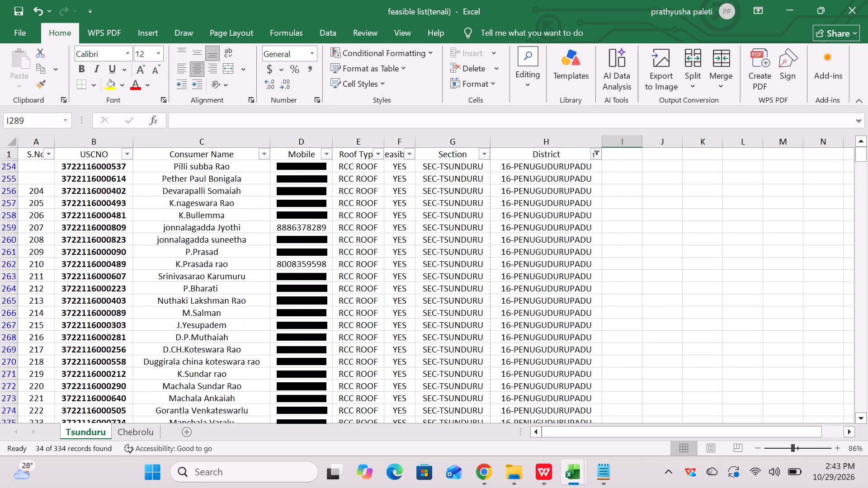
Enter serial numbers 1 and 2 for the first two filtered 16-PENUGUDURUPADU records, in A254 and A255.
scroll(342, 333, "up", 1)
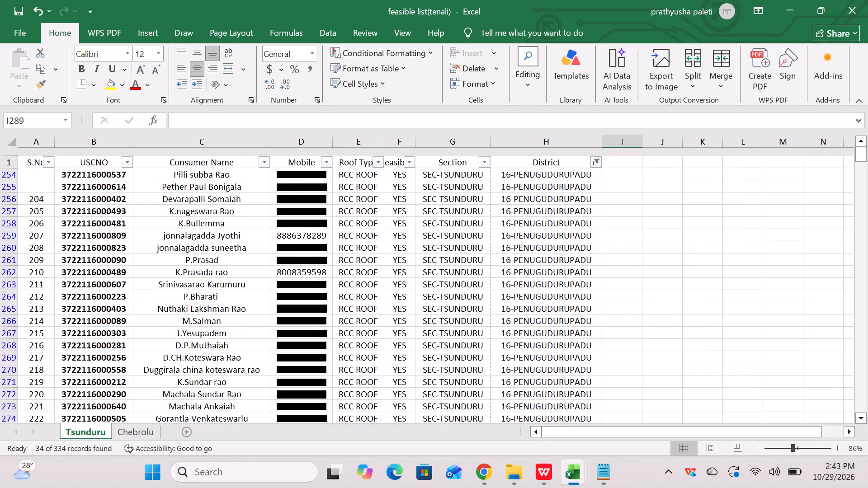
scroll(342, 333, "up", 1)
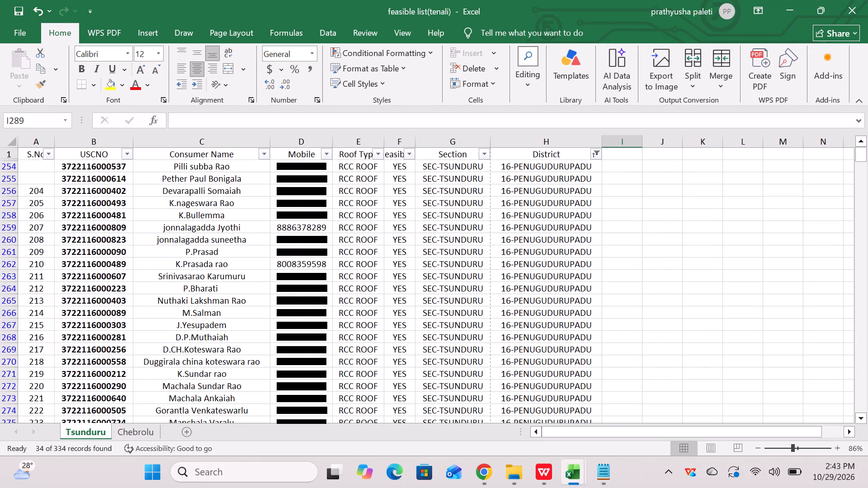
left_click(46, 167)
key("1")
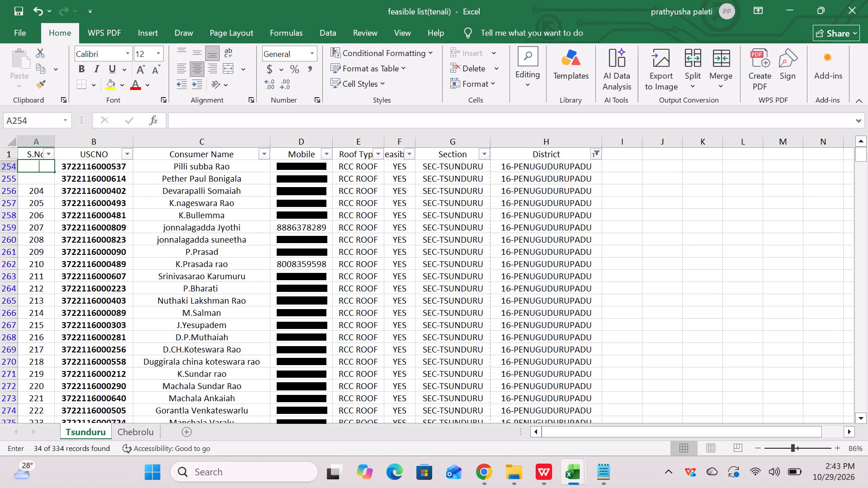
left_click(39, 178)
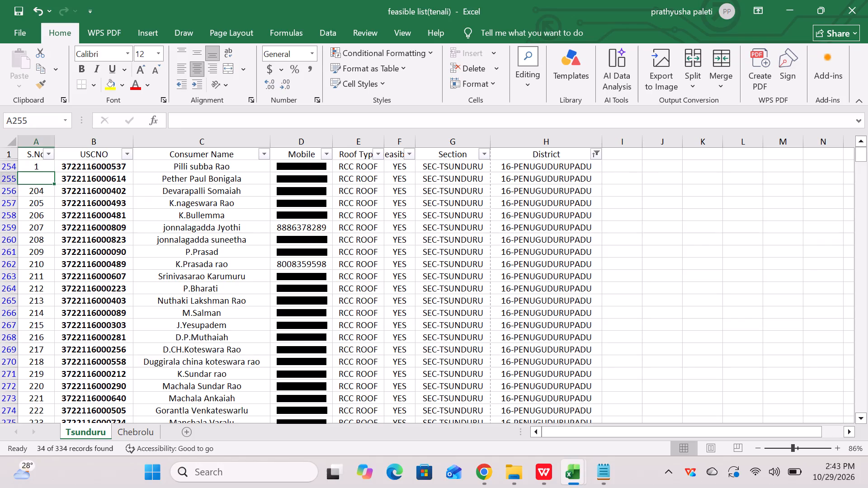
key("2")
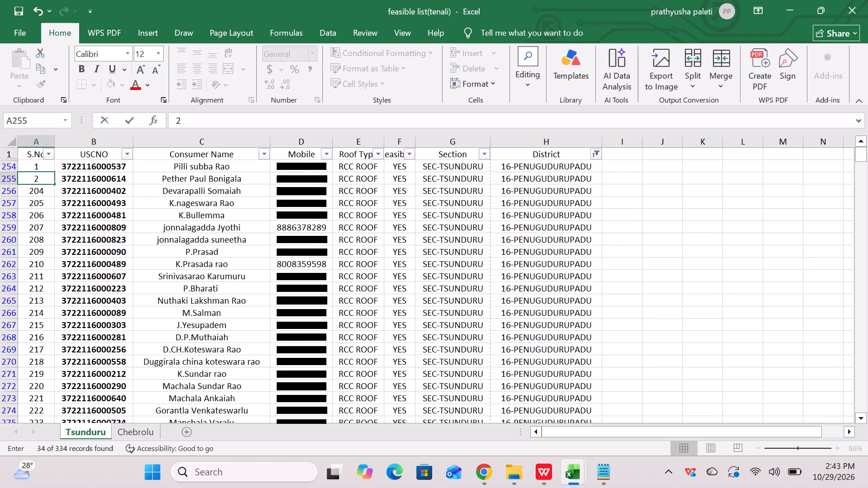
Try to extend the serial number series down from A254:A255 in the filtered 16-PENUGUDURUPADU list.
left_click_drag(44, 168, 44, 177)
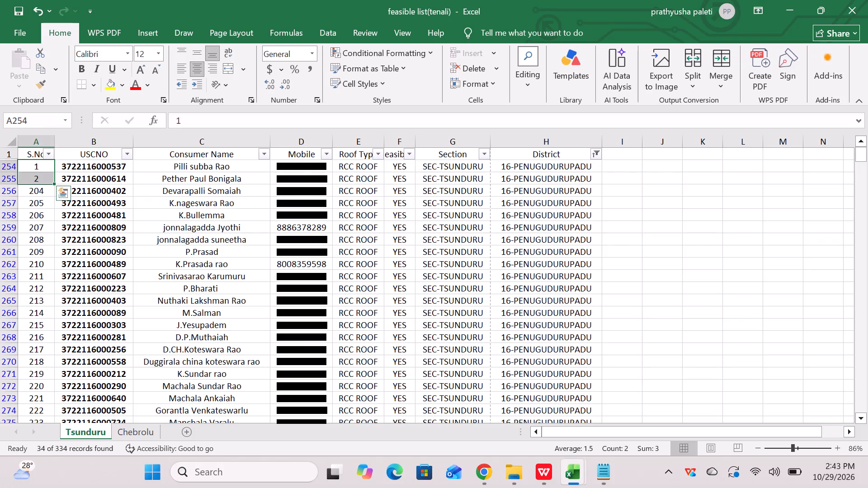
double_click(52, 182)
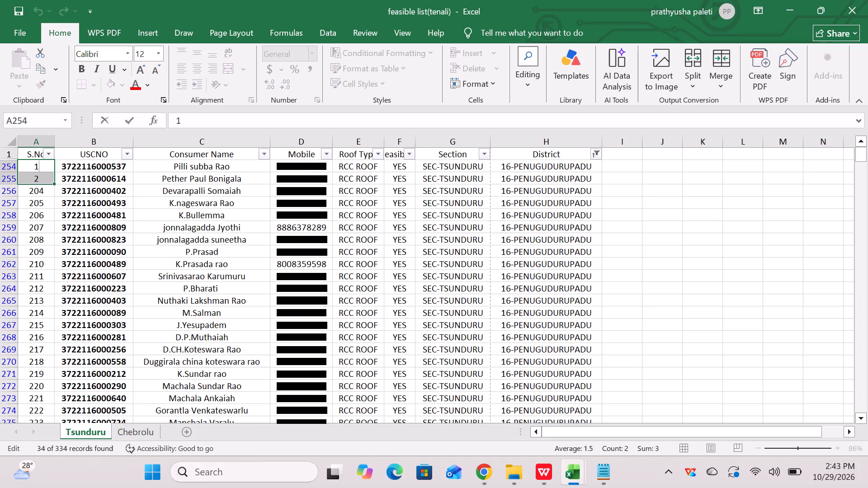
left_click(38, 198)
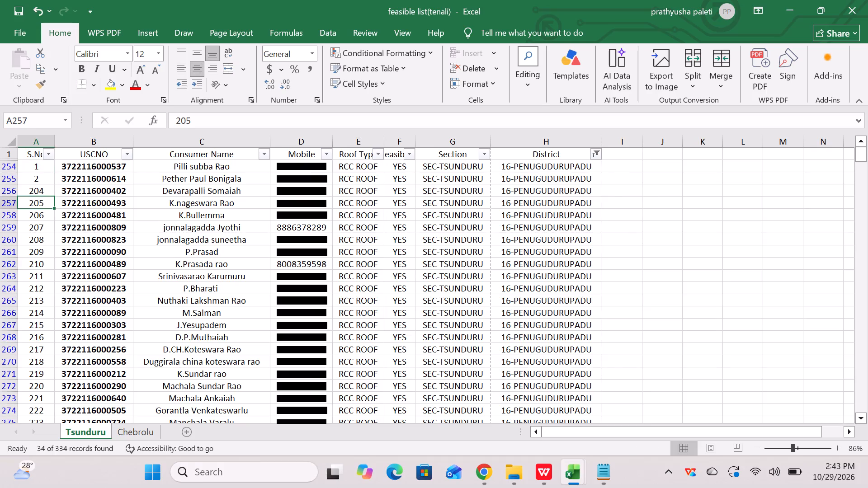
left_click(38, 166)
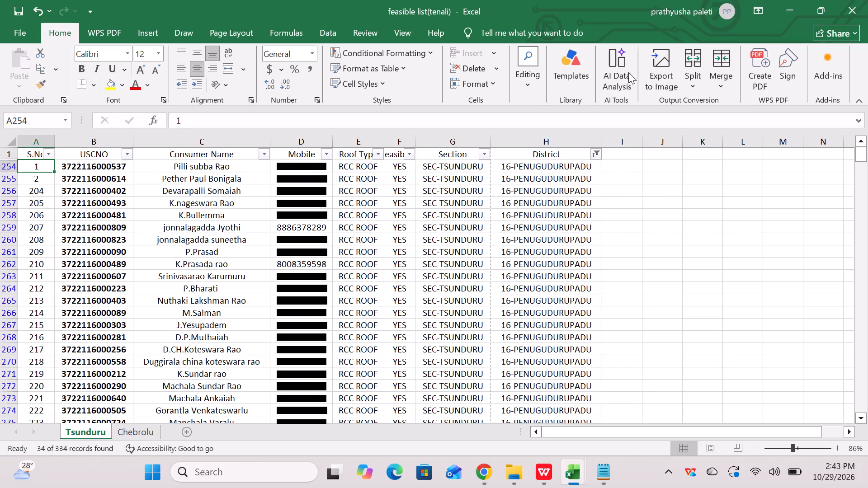
Show all districts again by selecting every value in the District column filter.
left_click(597, 151)
left_click(454, 306)
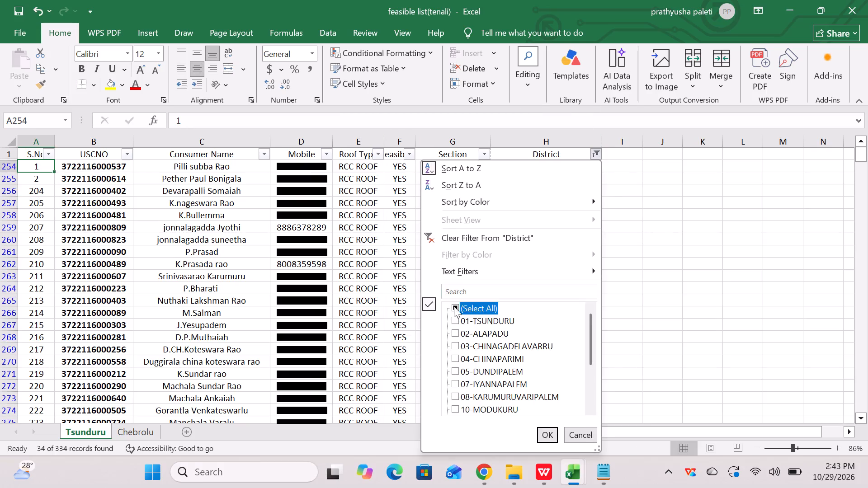
left_click(547, 433)
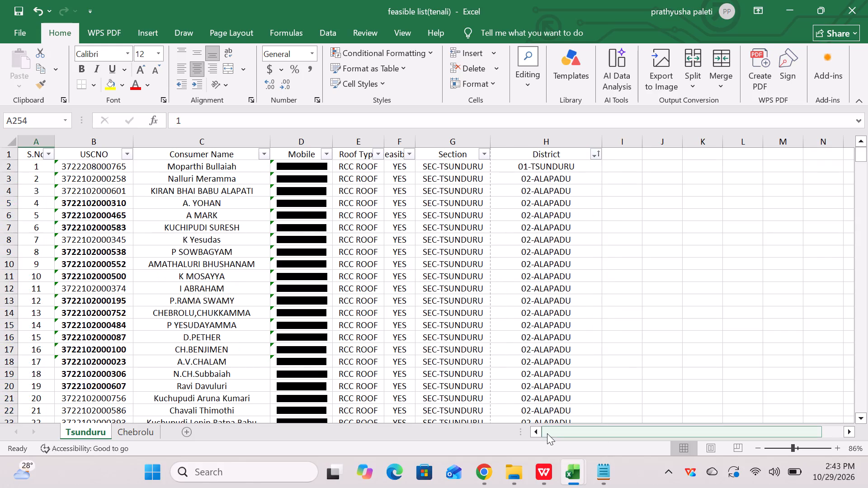
Fill the serial number series from A254:A255 down to 34 in A287 for the 16-PENUGUDURUPADU records, and save the workbook.
scroll(541, 244, "down", 3)
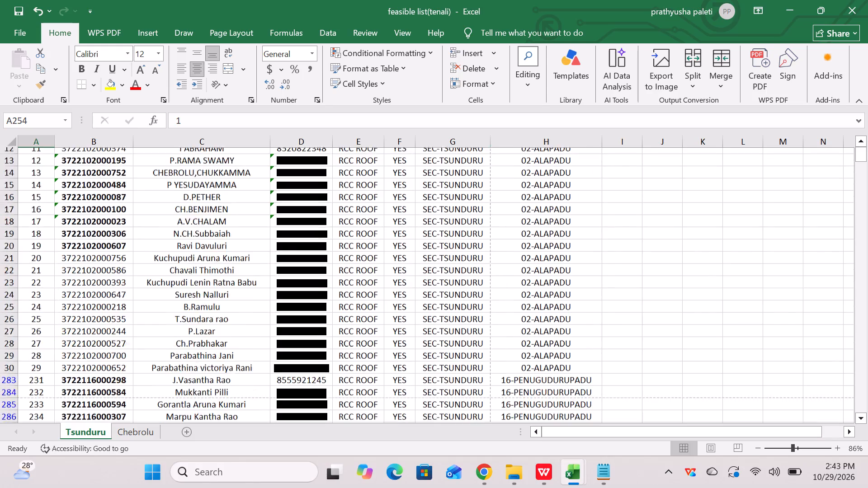
scroll(541, 244, "down", 12)
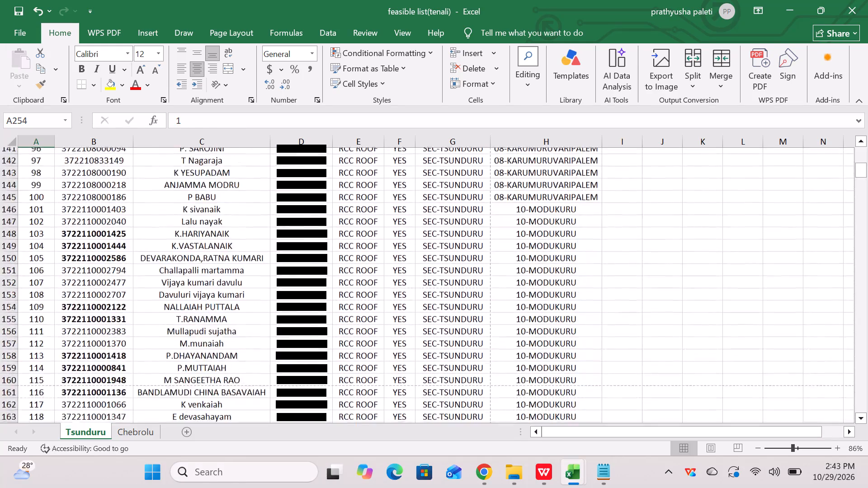
scroll(541, 244, "down", 10)
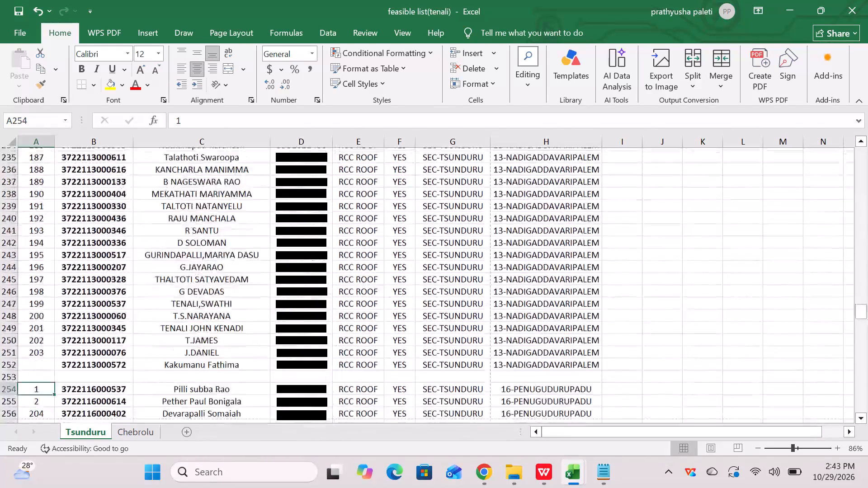
scroll(541, 244, "down", 3)
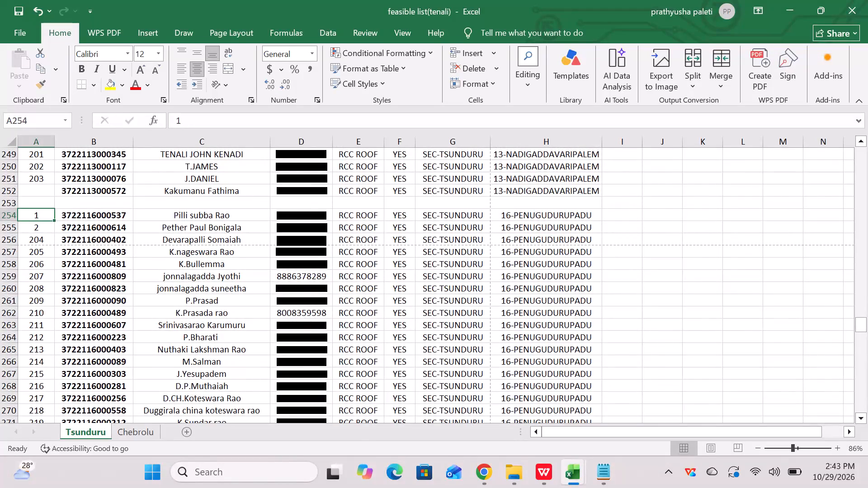
left_click_drag(42, 217, 41, 226)
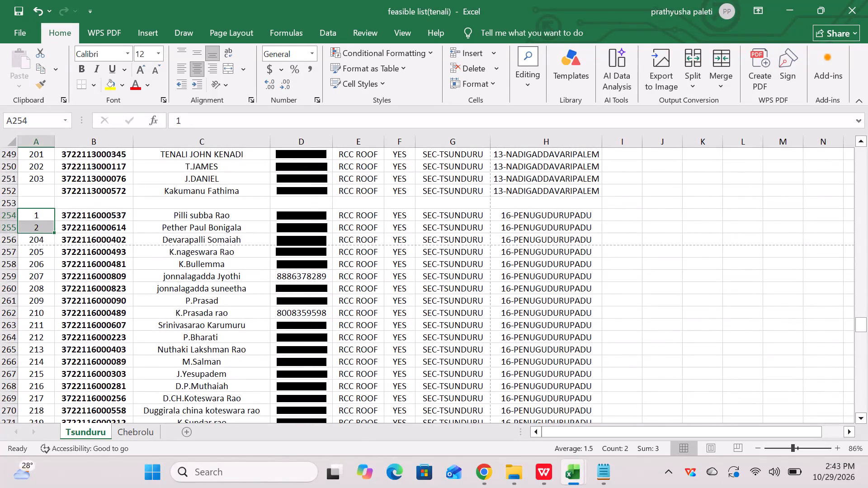
double_click(52, 230)
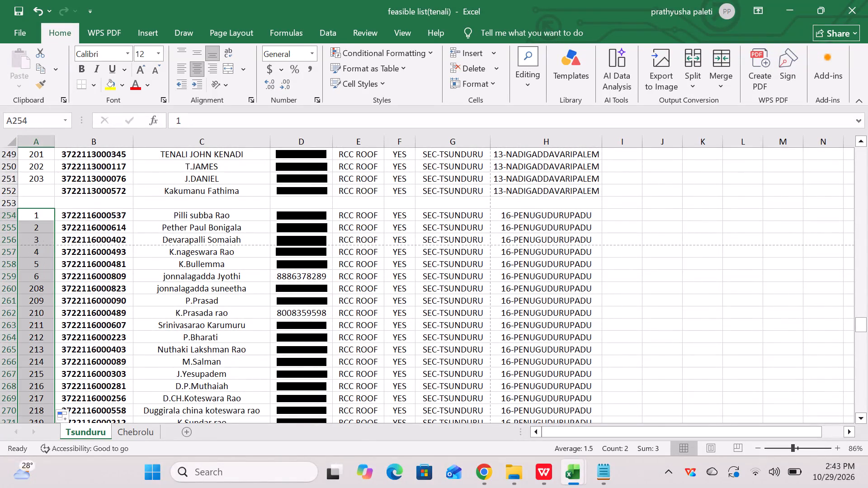
scroll(19, 319, "down", 5)
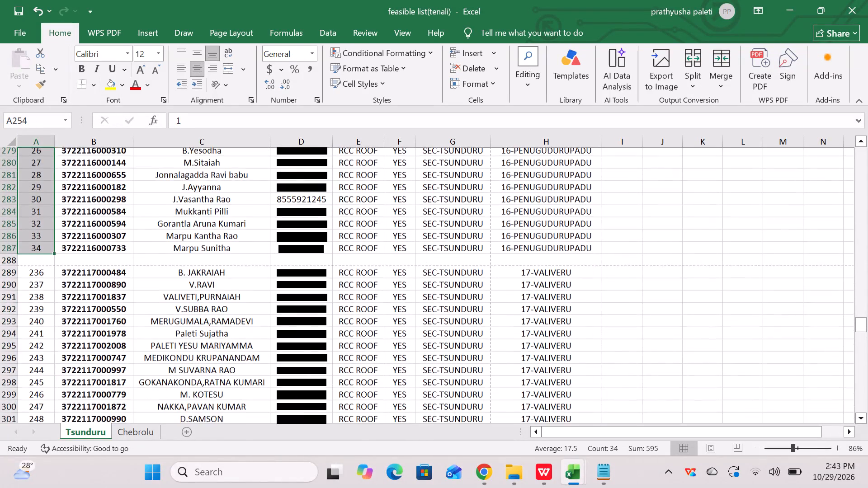
scroll(19, 319, "down", 1)
left_click(135, 240)
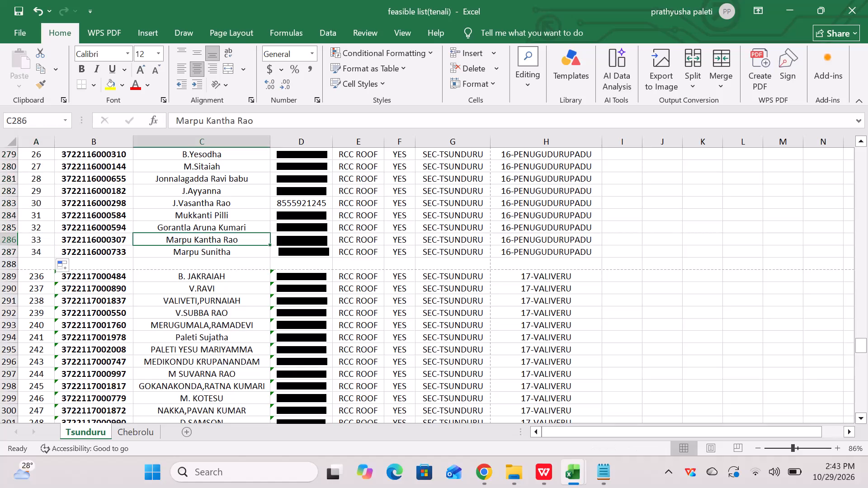
key("ctrl+s")
Filter the District column to show only 16-PENUGUDURUPADU, searching the filter values for "penug".
scroll(163, 210, "up", 12)
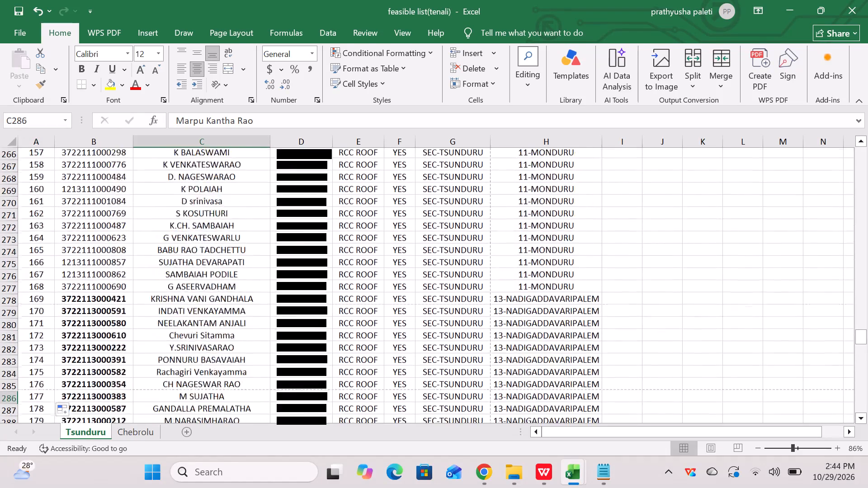
scroll(498, 239, "up", 16)
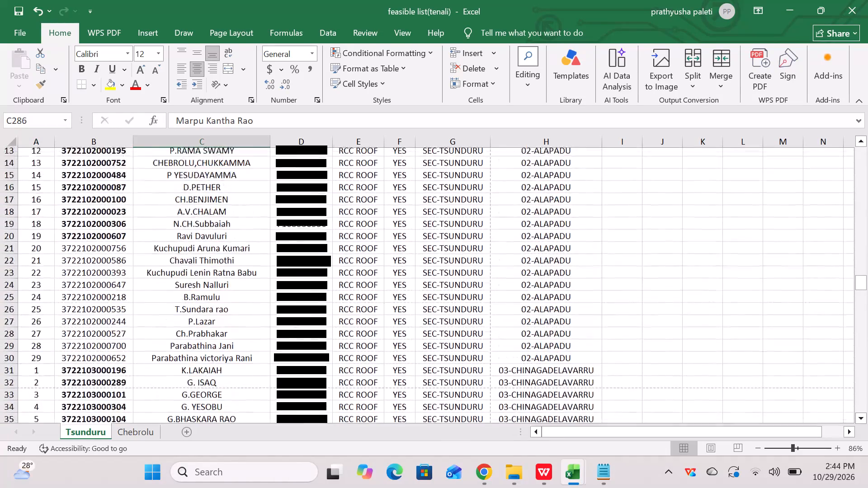
scroll(498, 239, "up", 7)
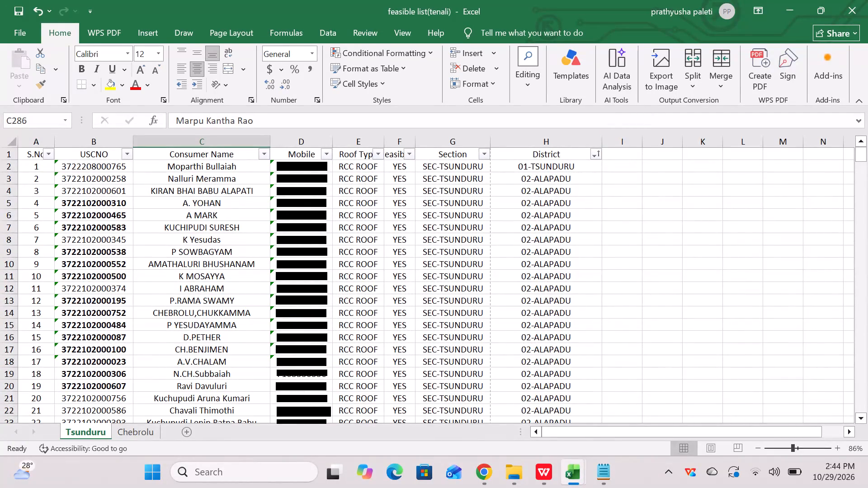
left_click(594, 153)
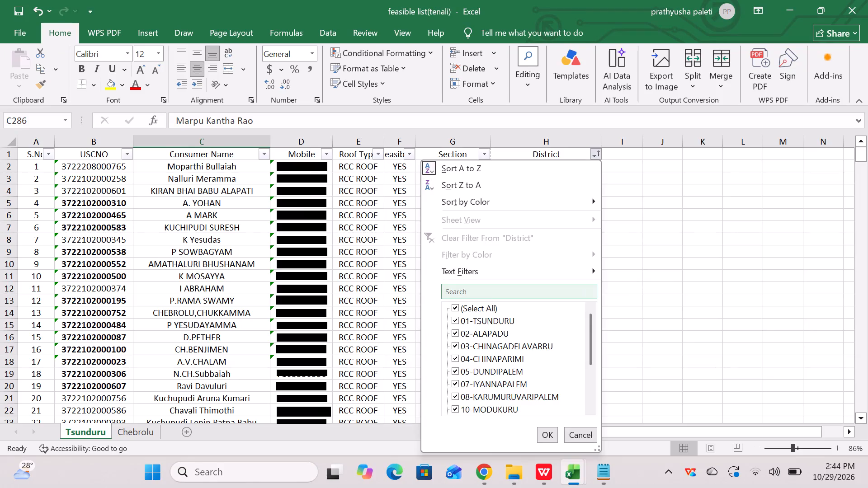
left_click(486, 293)
type("penug")
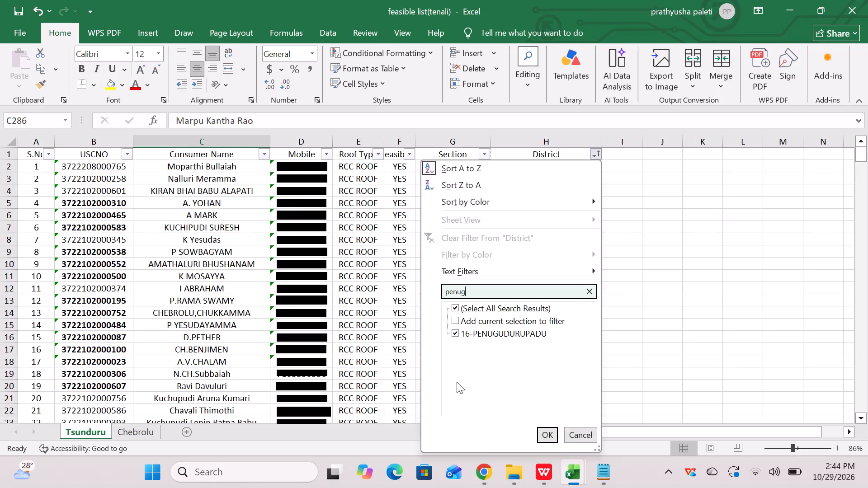
left_click(547, 430)
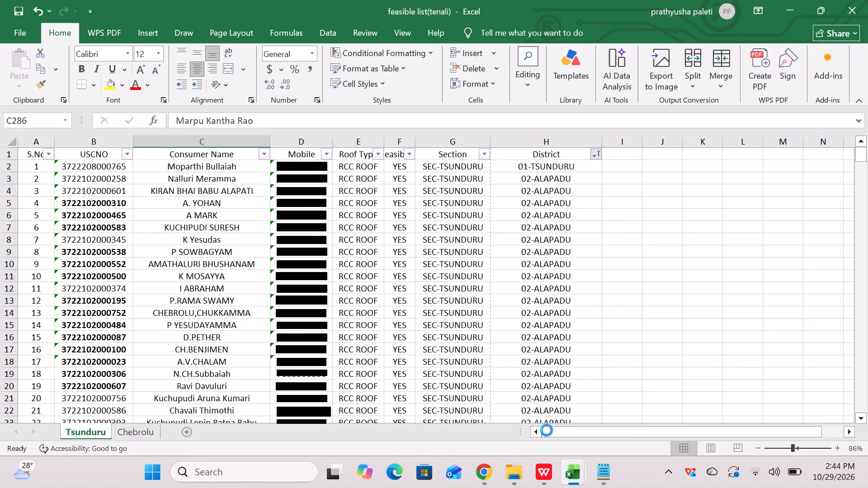
Set the print layout of the filtered sheet to portrait orientation, check the preview pages and return to the sheet.
key("ctrl+p")
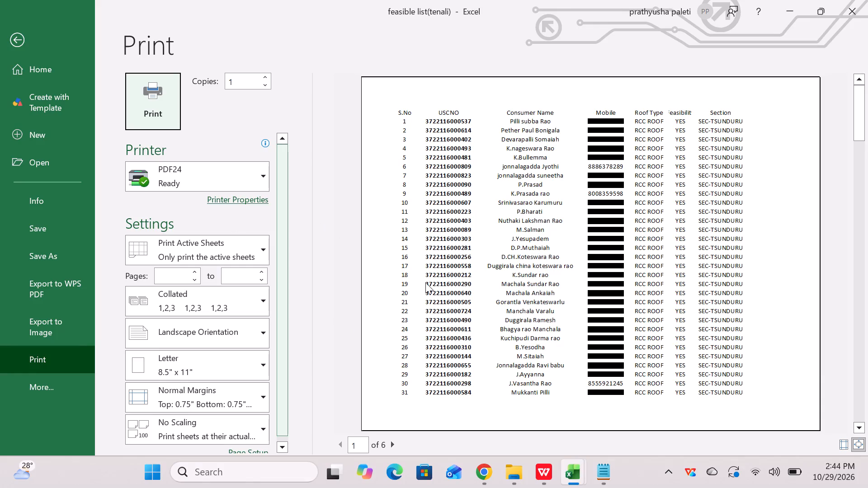
left_click(195, 342)
left_click(193, 367)
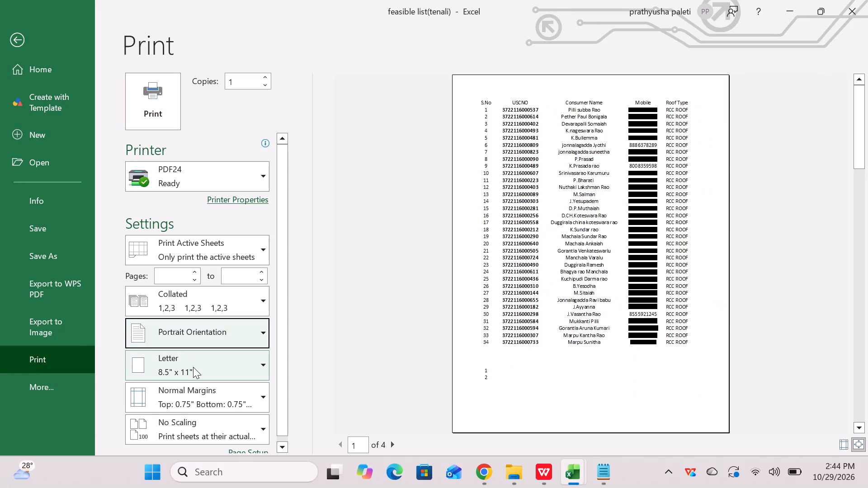
scroll(436, 361, "down", 1)
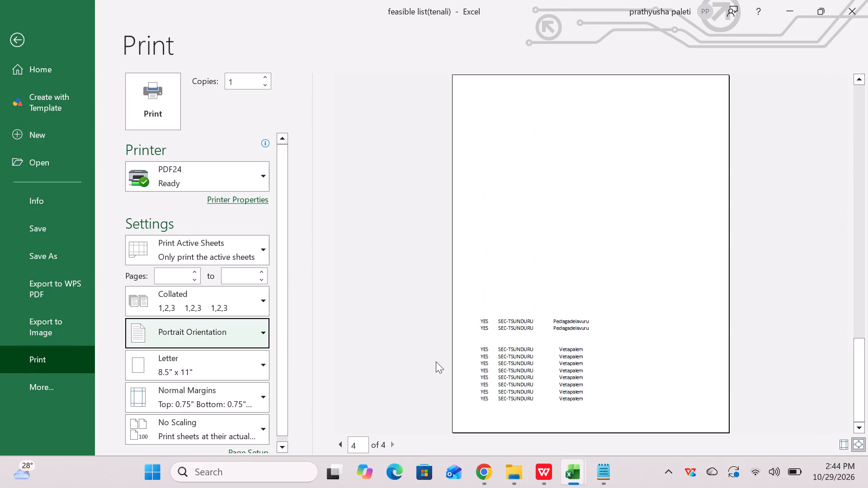
scroll(436, 361, "up", 7)
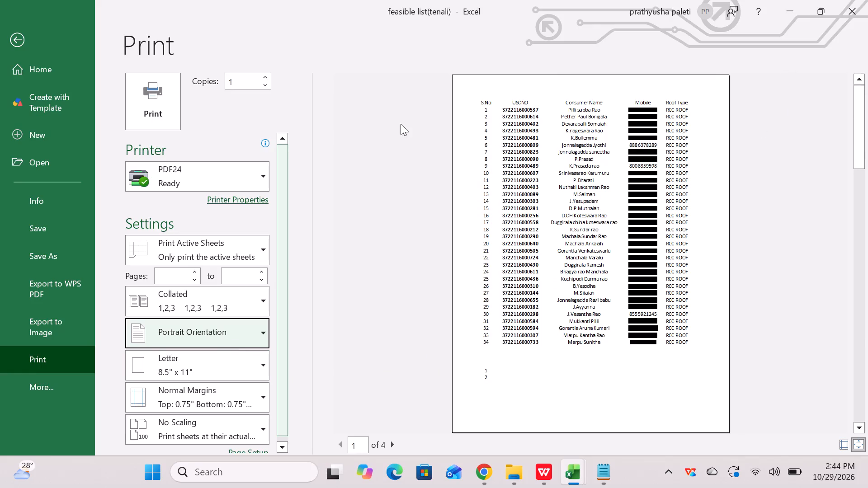
left_click(18, 33)
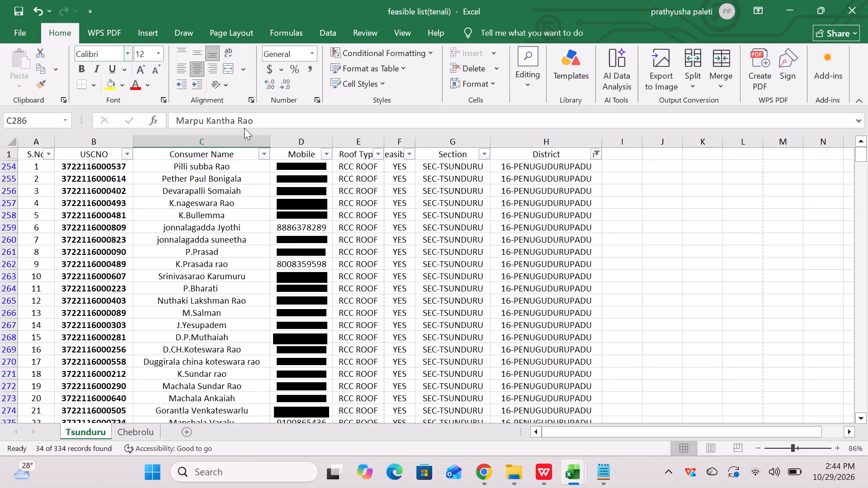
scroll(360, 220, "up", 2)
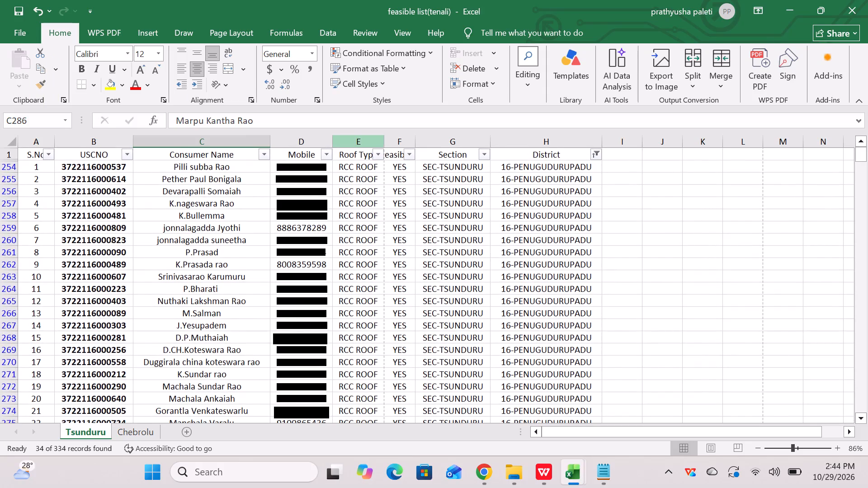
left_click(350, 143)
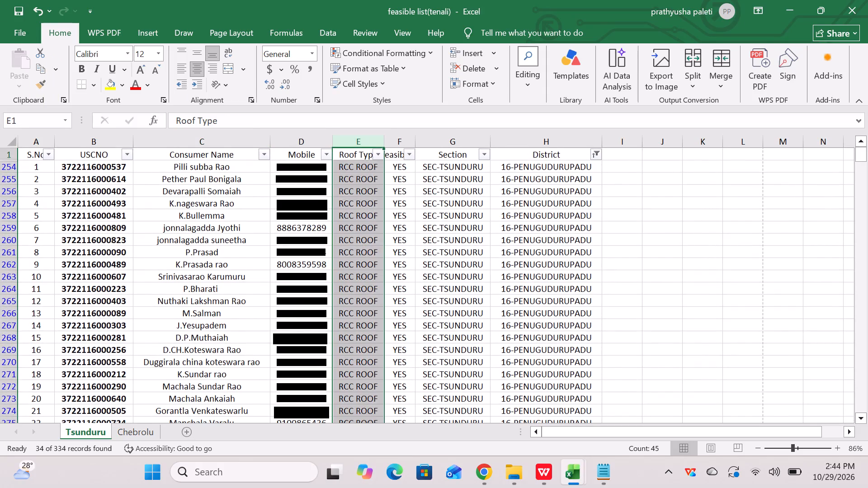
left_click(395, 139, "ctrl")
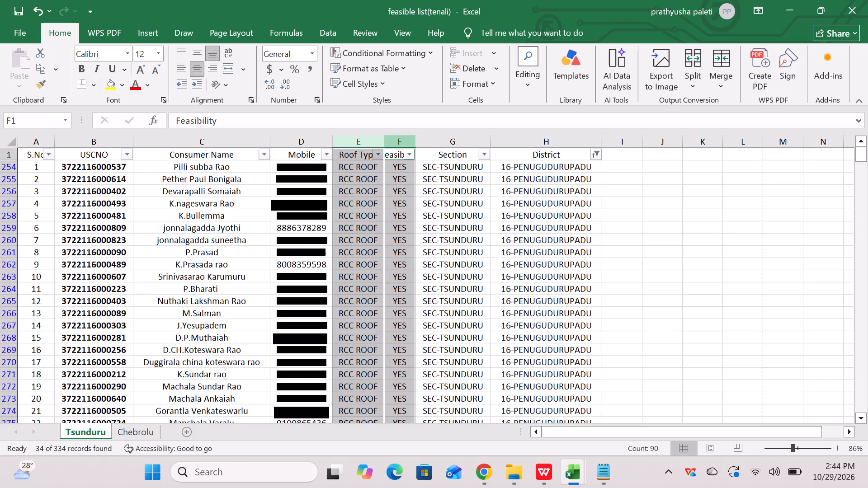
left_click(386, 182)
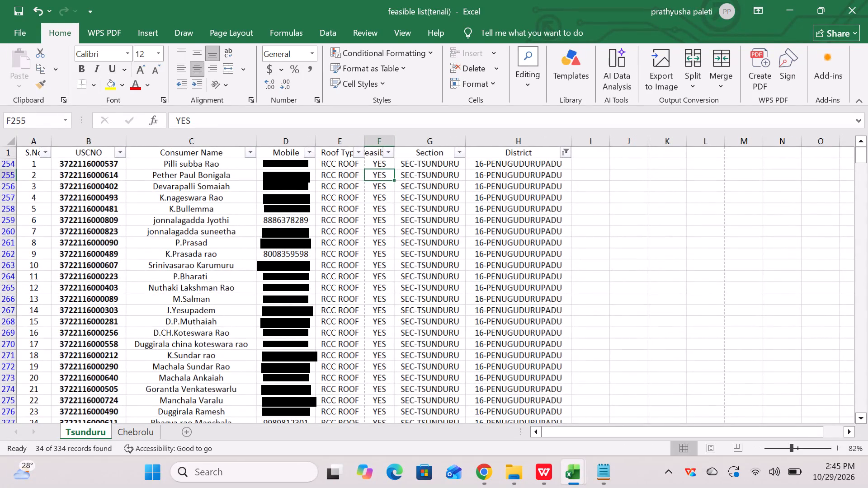
Reopen the print preview of the filtered 16-PENUGUDURUPADU list and set the paper size to A4.
scroll(278, 213, "down", 3)
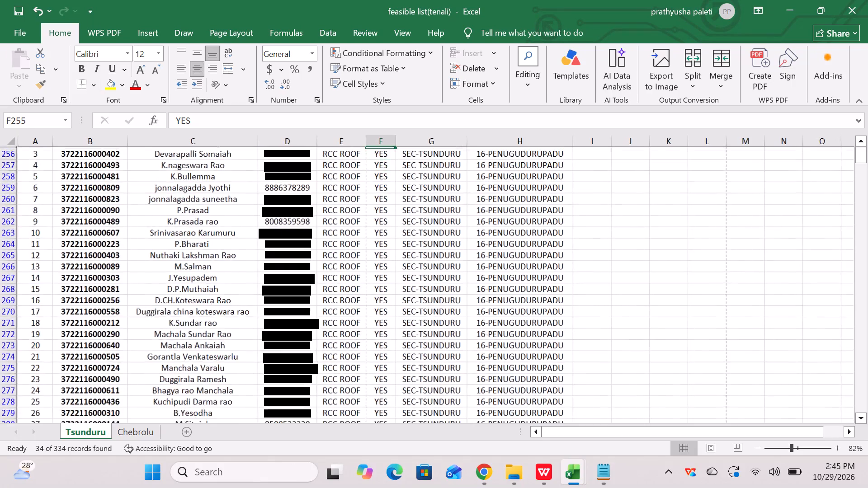
scroll(278, 213, "down", 3)
scroll(278, 213, "up", 6)
key("ctrl+p")
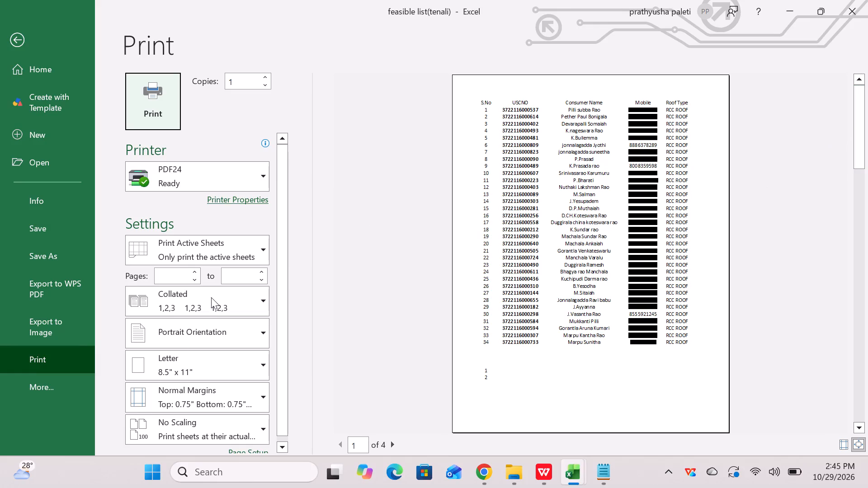
scroll(178, 348, "down", 1)
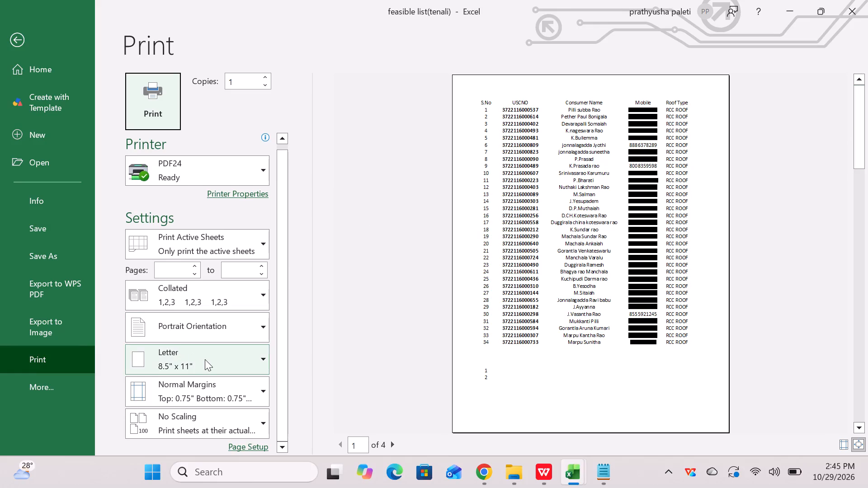
left_click(205, 359)
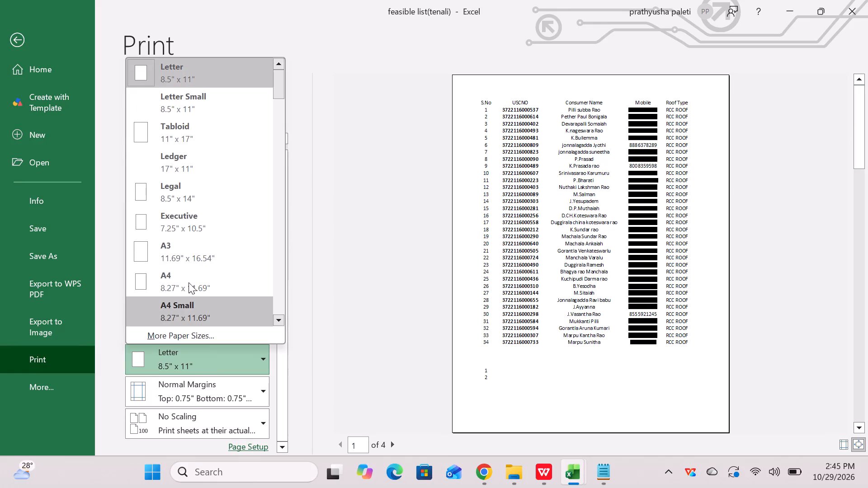
left_click(189, 279)
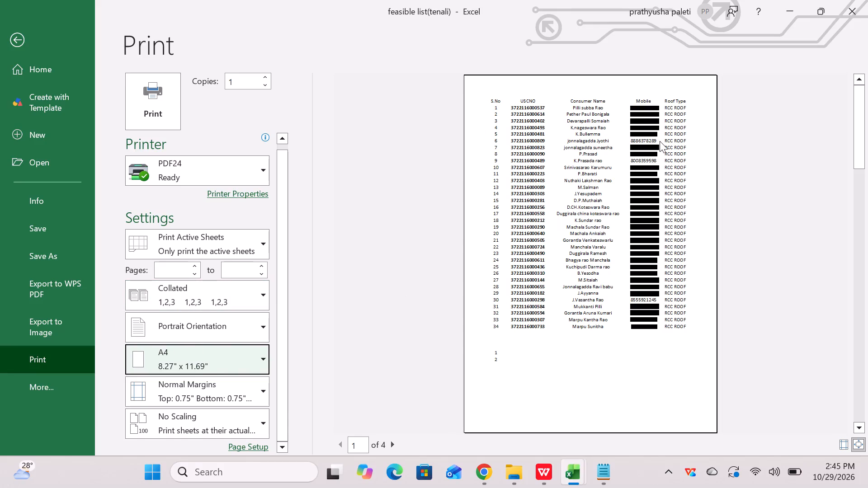
Check all four print preview pages of the filtered 16-PENUGUDURUPADU list and its page setup options, and return to the sheet.
left_click(643, 99)
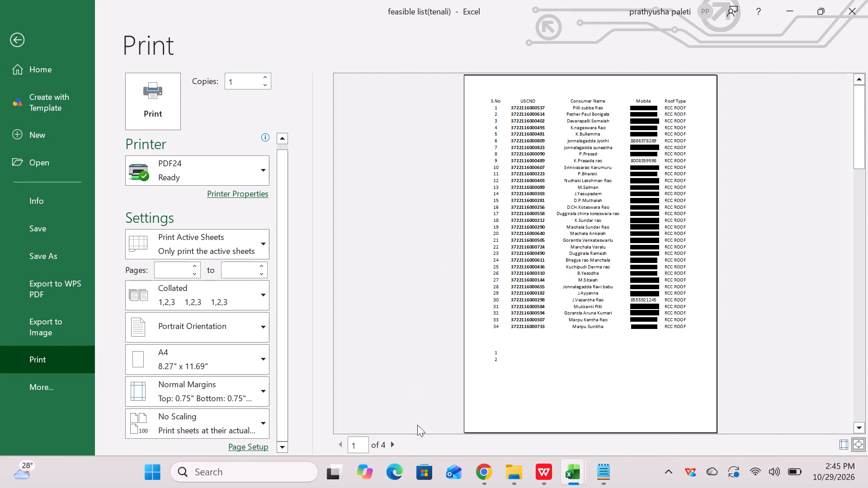
left_click(394, 445)
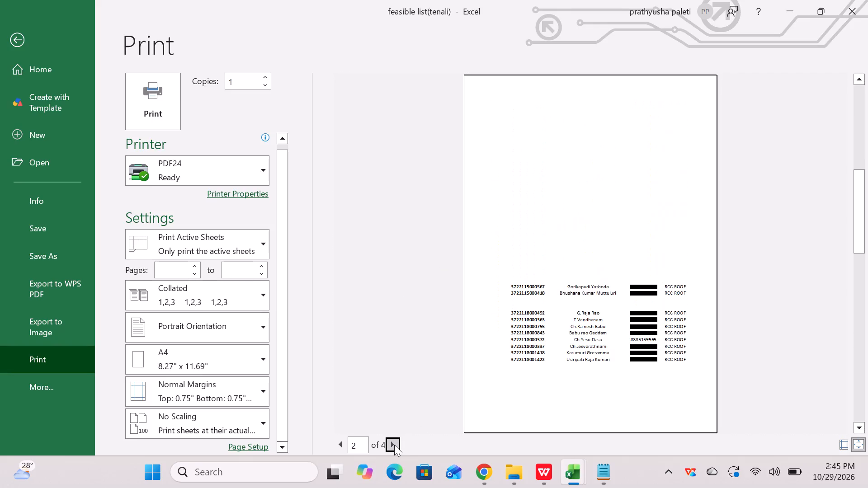
left_click(394, 445)
left_click(394, 445)
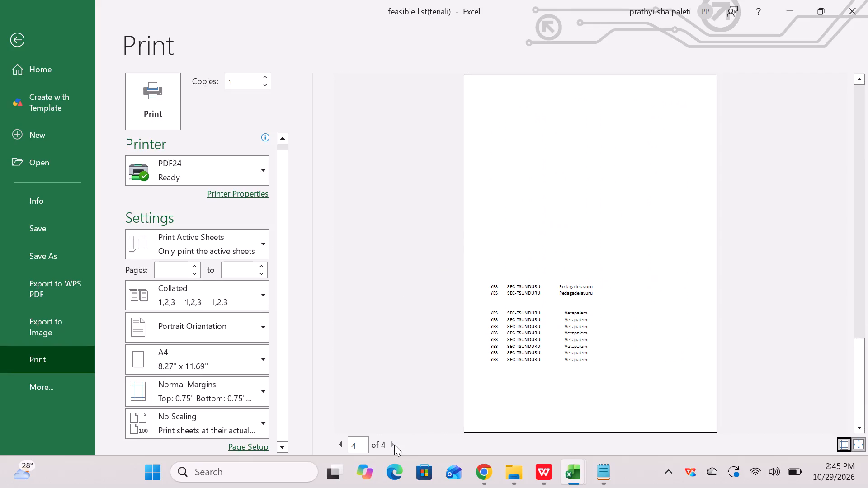
double_click(343, 448)
left_click_drag(343, 448, 294, 447)
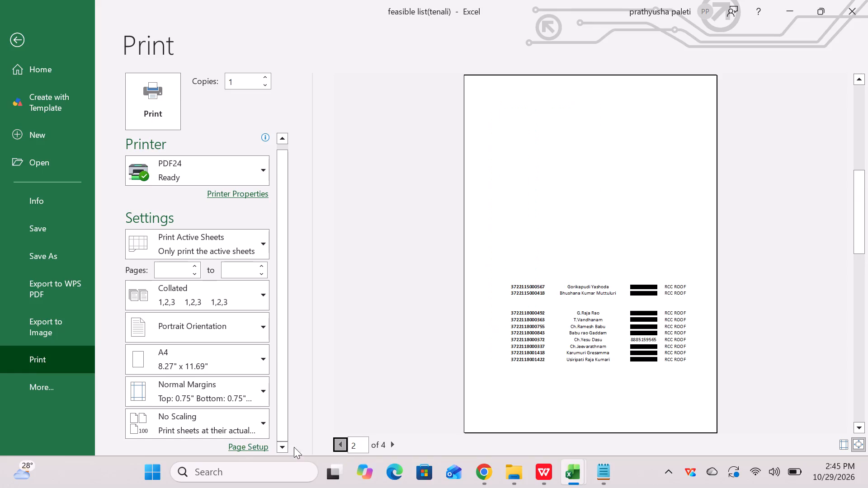
left_click_drag(294, 447, 245, 442)
left_click(245, 442)
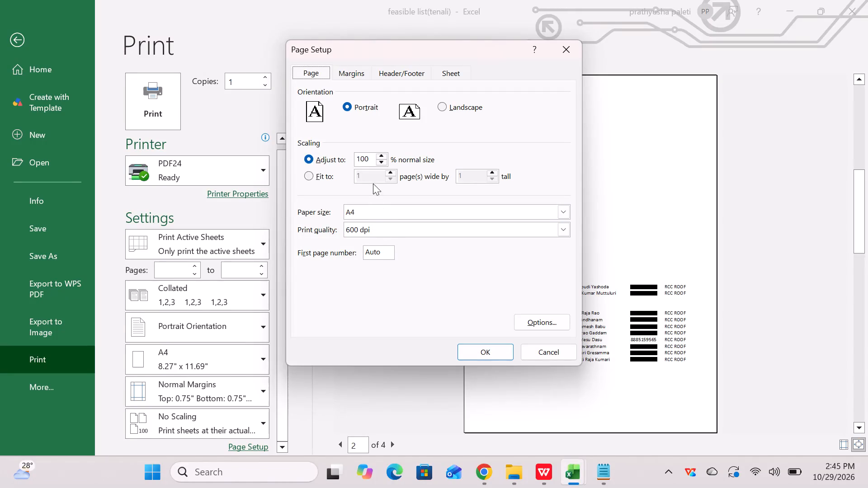
left_click(566, 43)
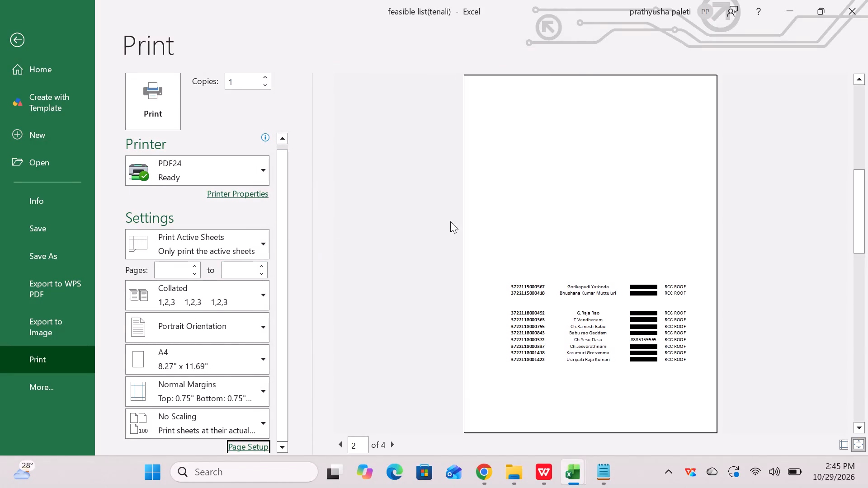
scroll(510, 218, "up", 7)
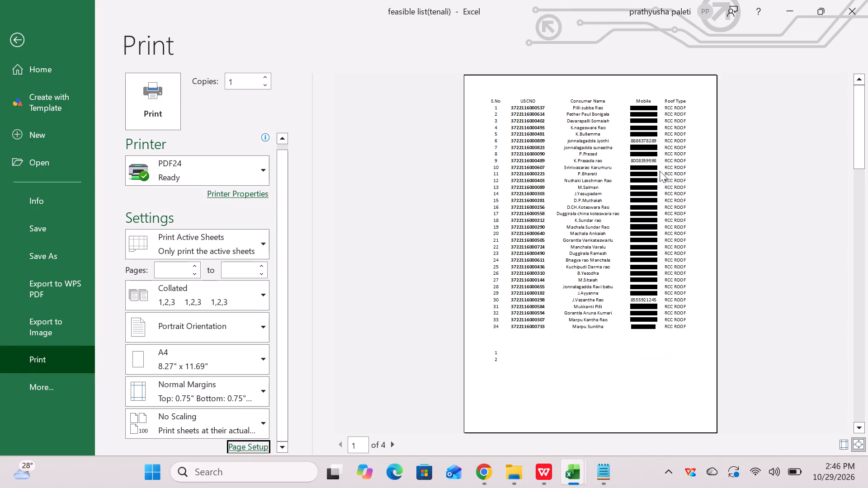
left_click(23, 37)
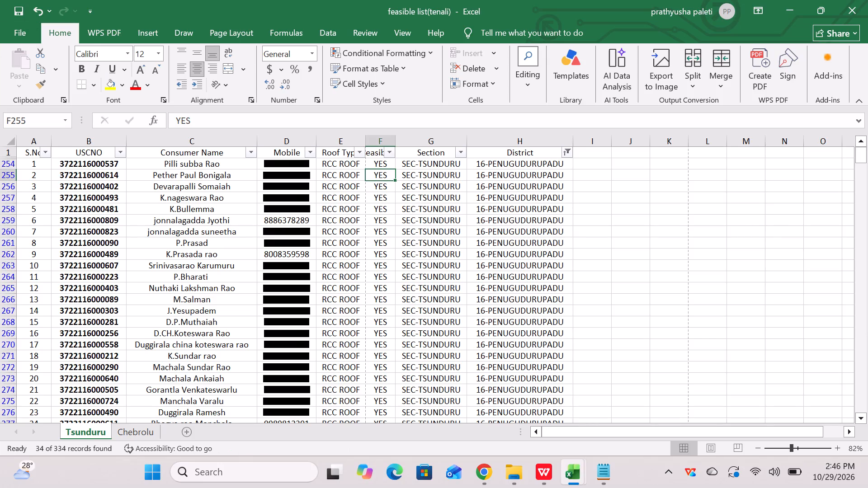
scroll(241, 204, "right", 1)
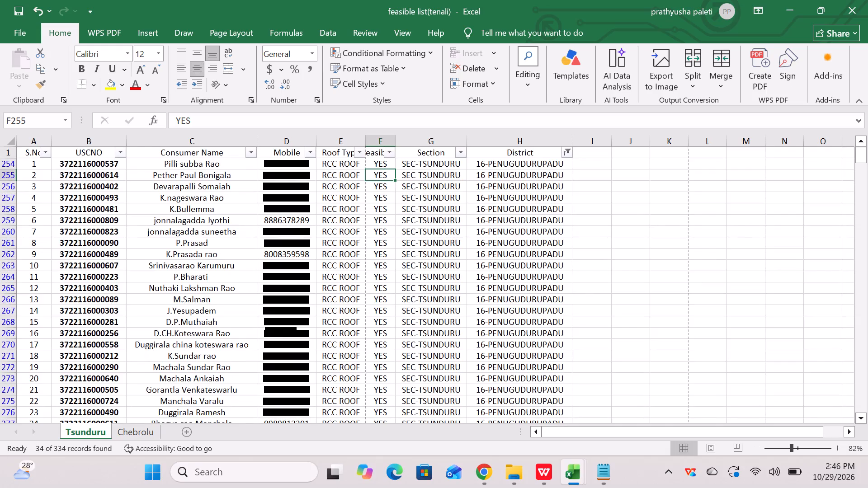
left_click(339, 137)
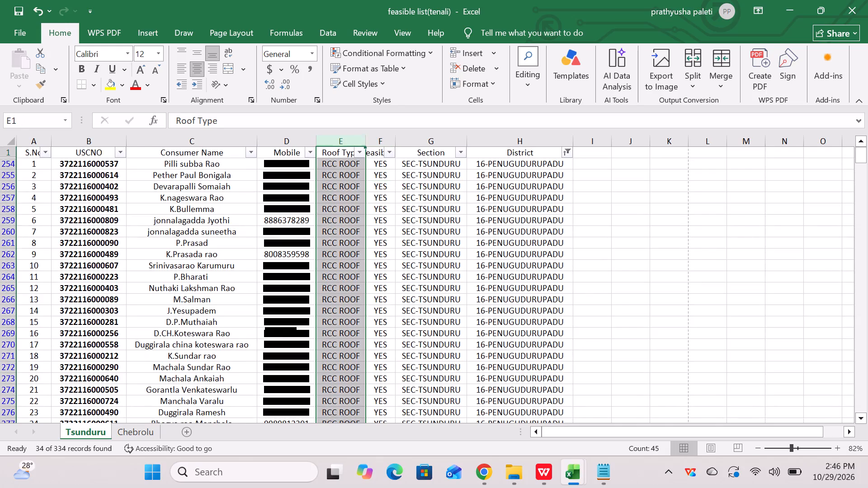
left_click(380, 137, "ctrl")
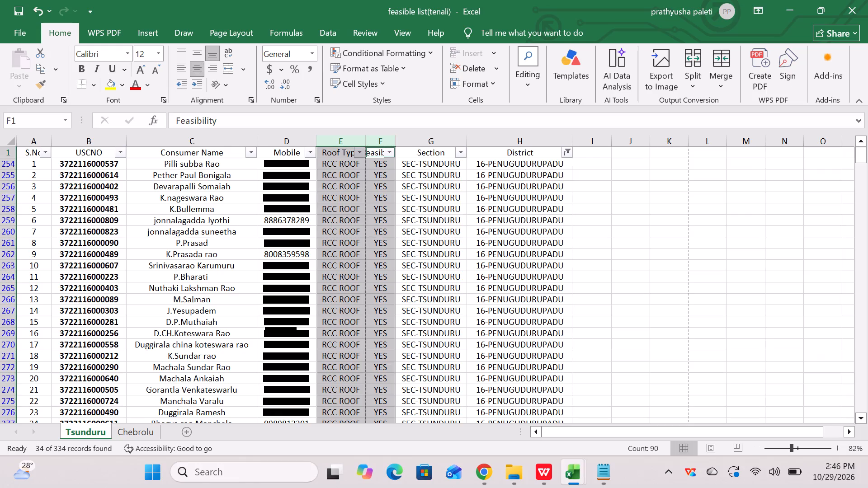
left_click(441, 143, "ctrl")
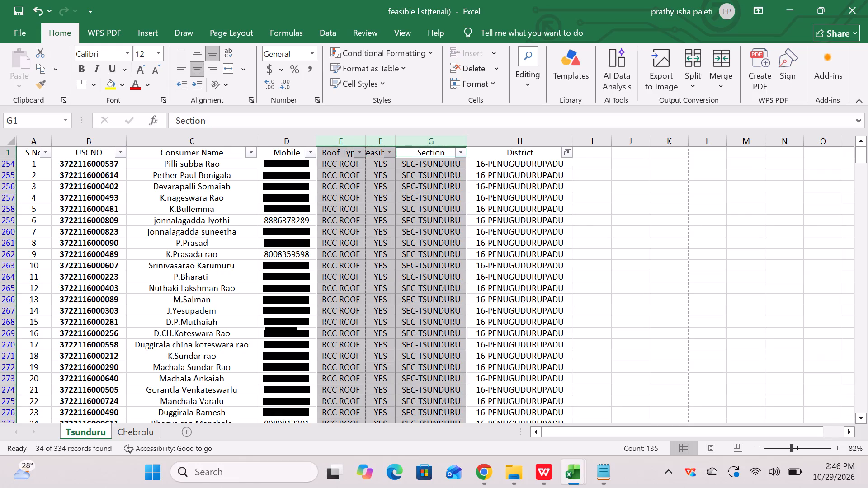
Reset the District column filter to include all districts.
left_click(569, 150)
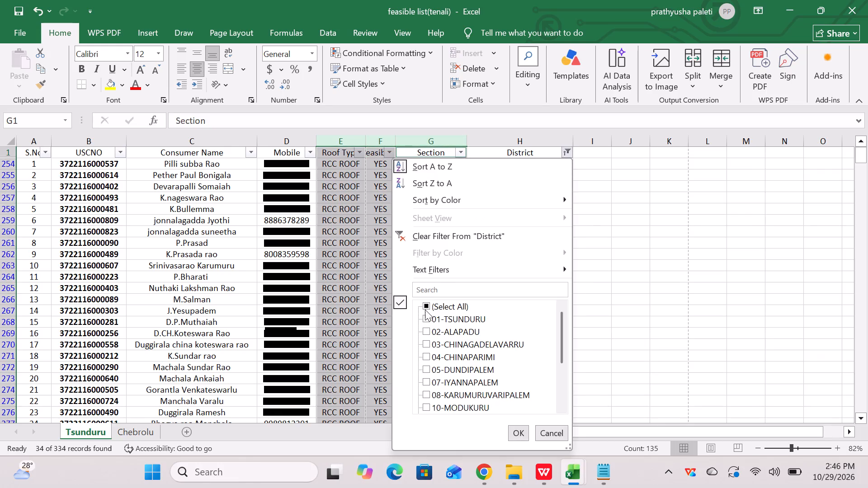
left_click(426, 306)
left_click(513, 434)
Delete the Roof Type and Feasibility columns from the Tsunduru sheet.
scroll(340, 191, "up", 1)
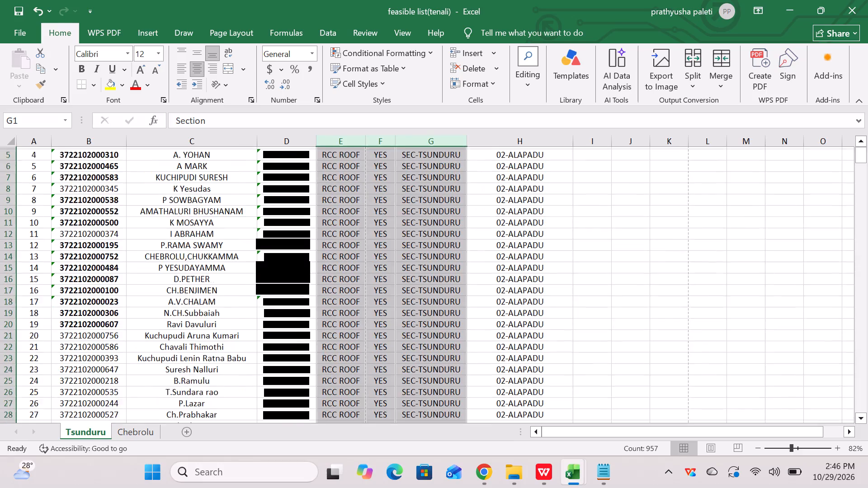
scroll(340, 191, "up", 1)
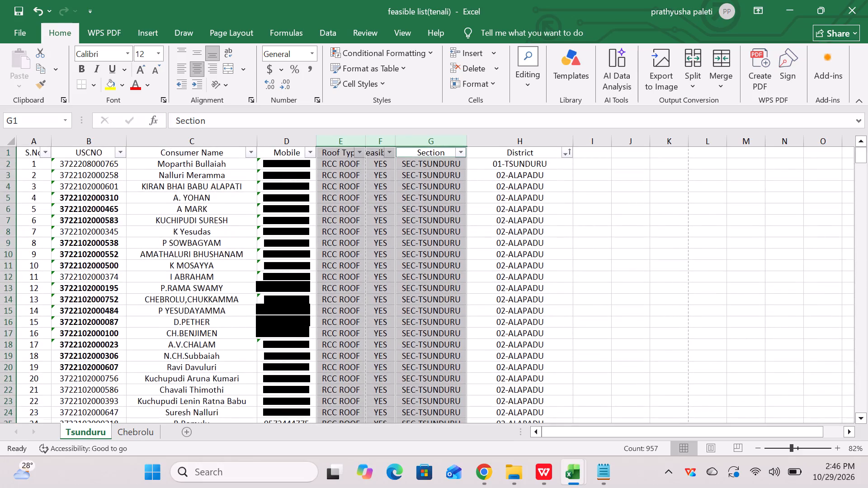
scroll(340, 191, "down", 4)
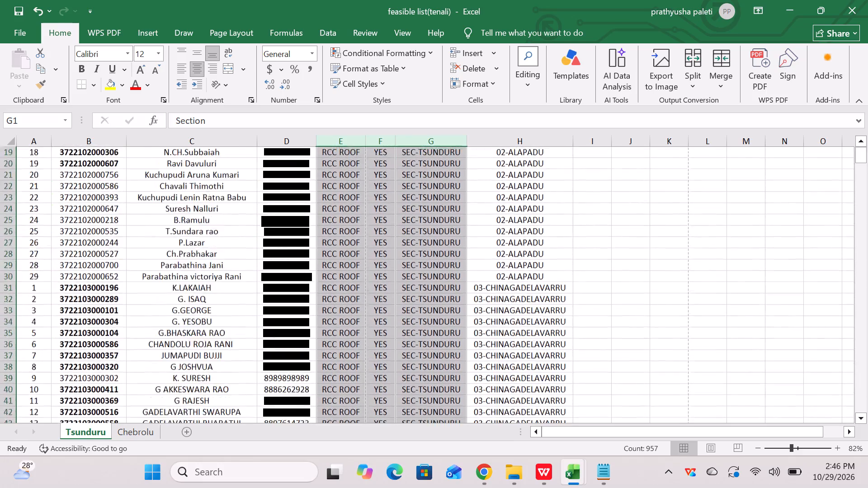
scroll(340, 191, "down", 5)
scroll(340, 191, "up", 7)
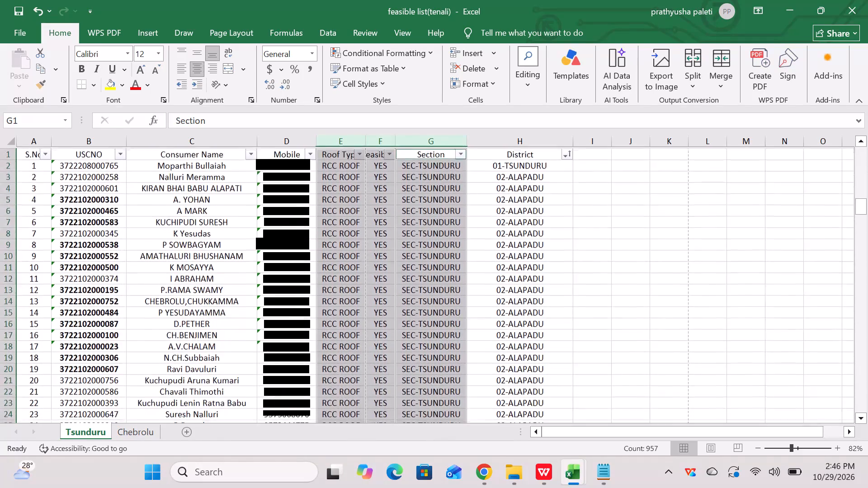
scroll(340, 191, "up", 3)
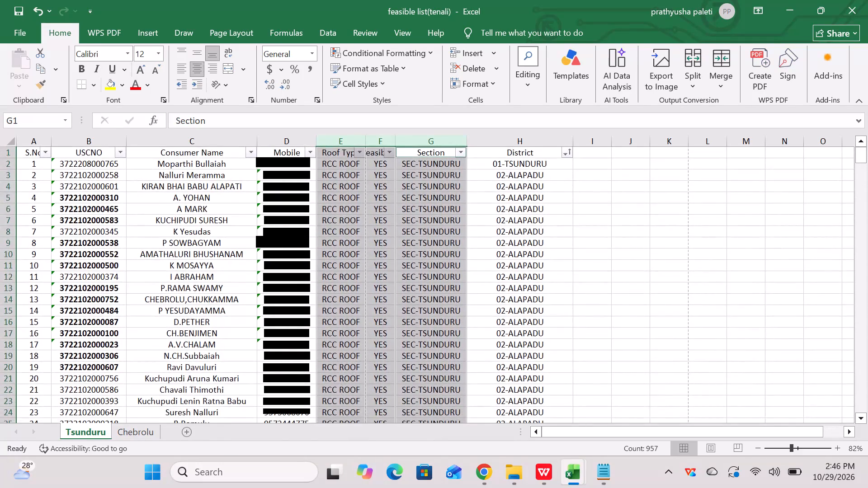
left_click(346, 138)
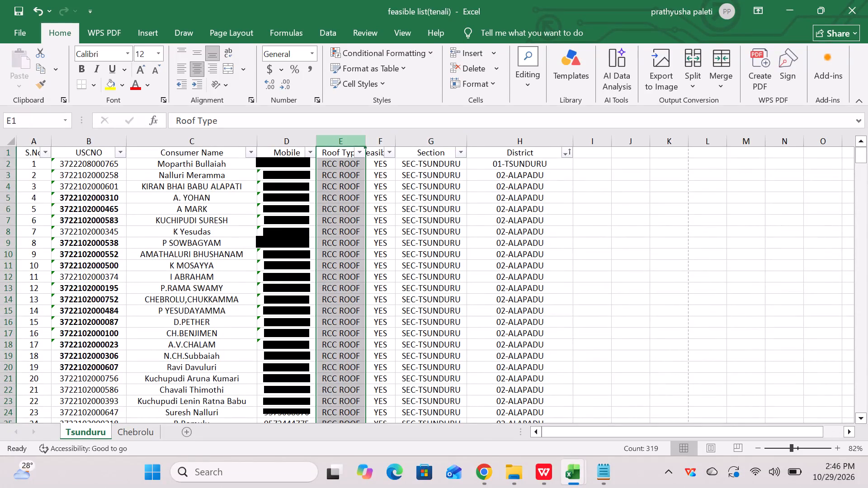
left_click(379, 141, "ctrl")
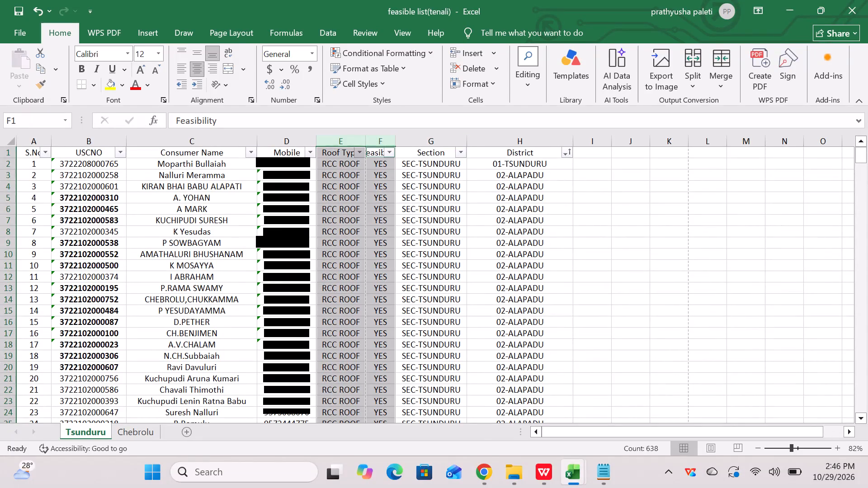
right_click(354, 195)
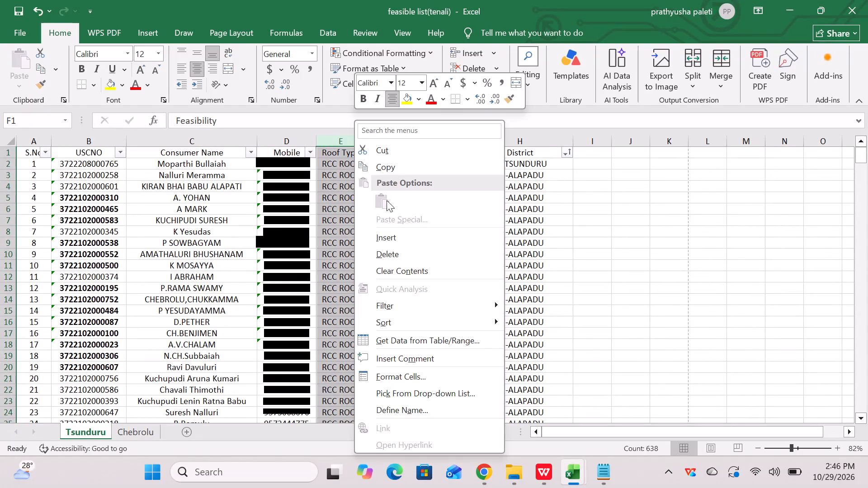
left_click(384, 251)
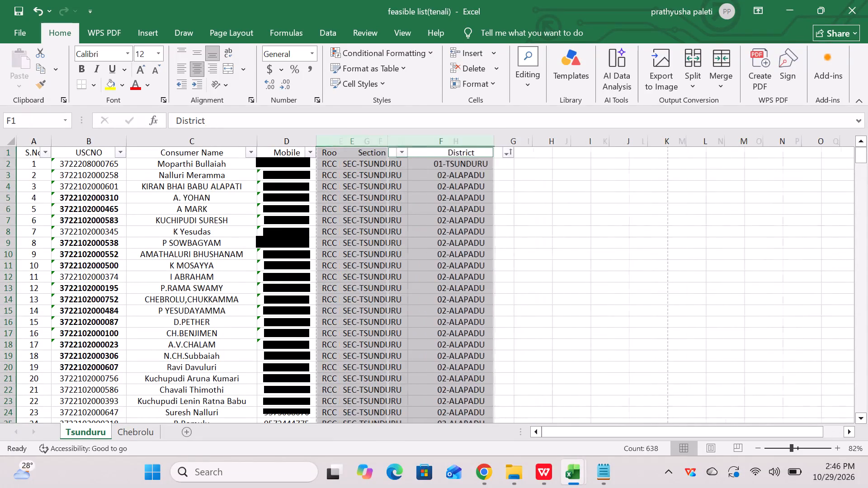
left_click(459, 258)
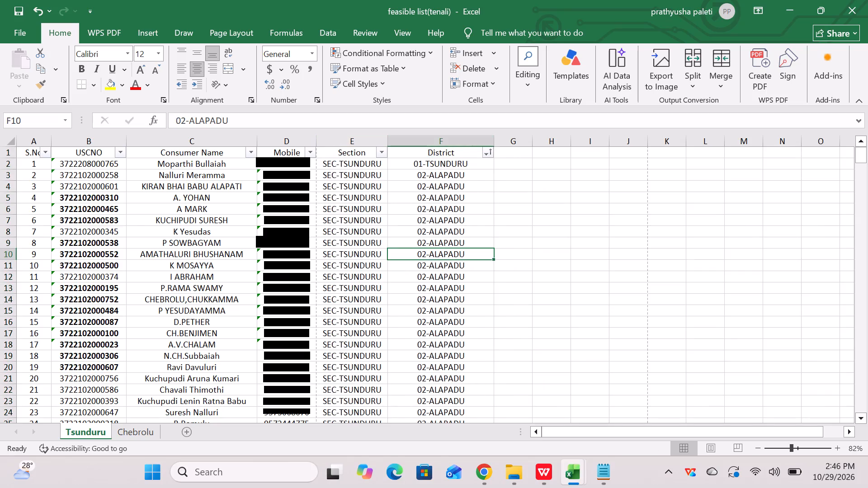
Narrow the District column slightly and save the workbook.
left_click_drag(494, 140, 481, 140)
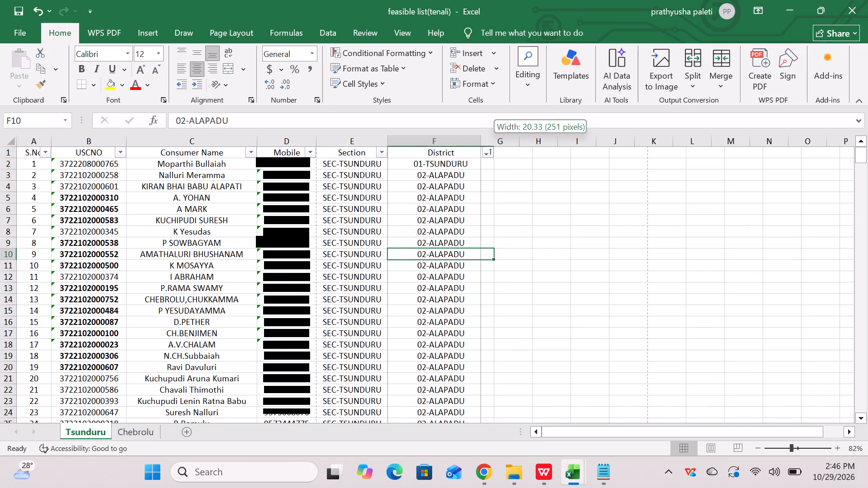
left_click_drag(481, 140, 486, 140)
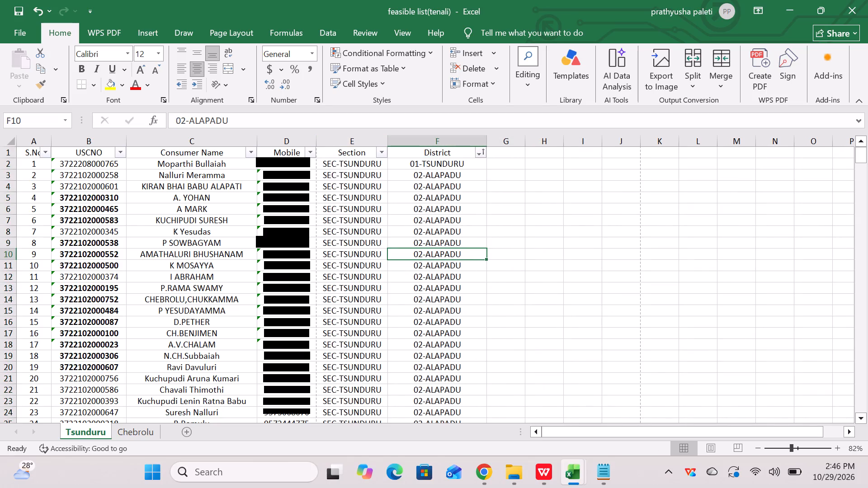
key("ctrl+s")
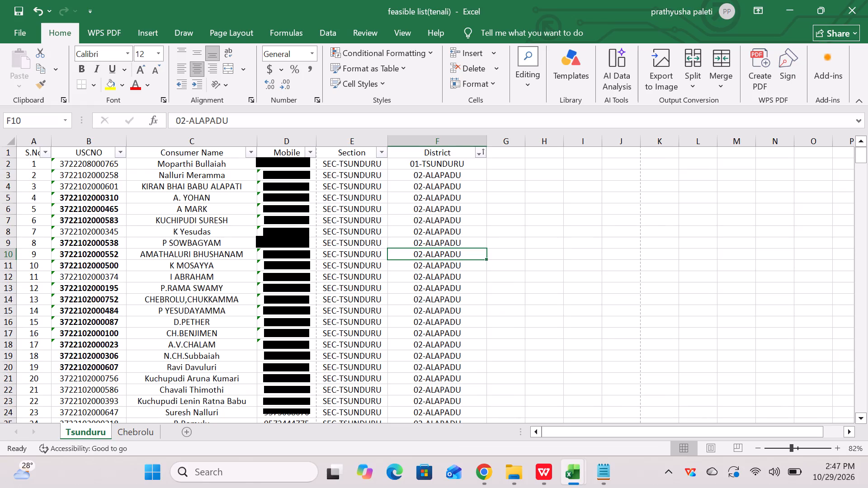
Look through the records and the print preview pages of the full Tsunduru list to check the page layout, and return to the sheet.
scroll(349, 223, "down", 6)
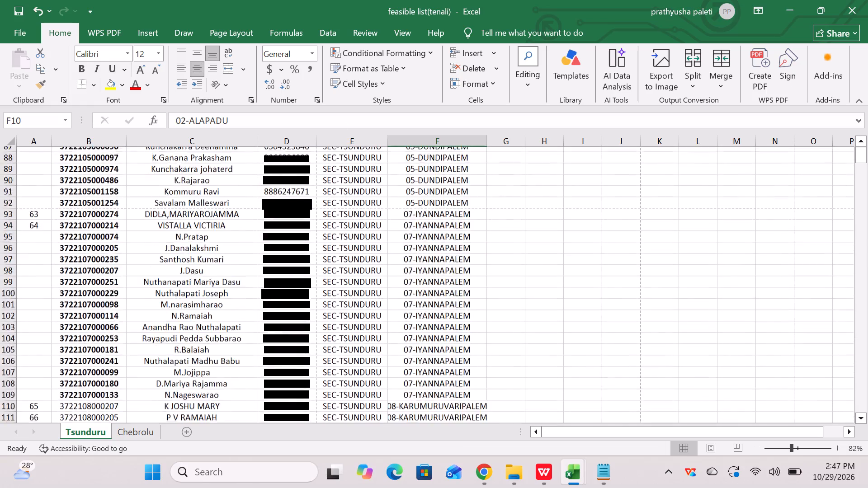
scroll(349, 223, "down", 6)
scroll(349, 223, "up", 6)
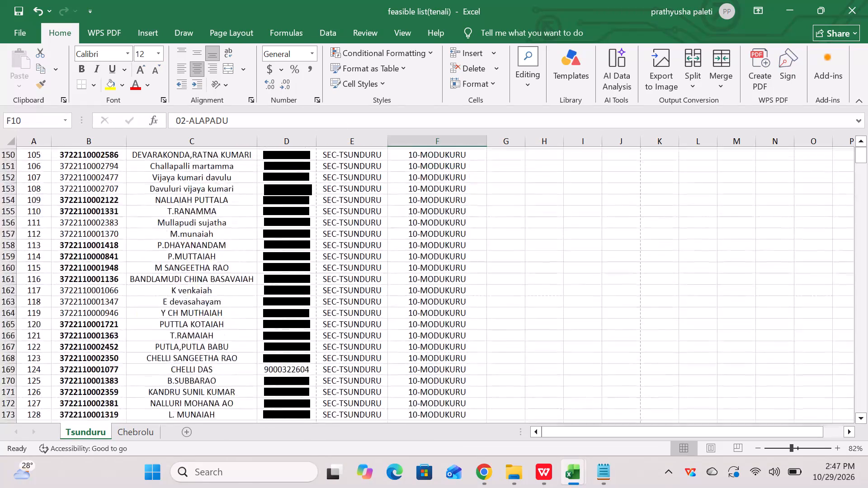
scroll(349, 223, "up", 3)
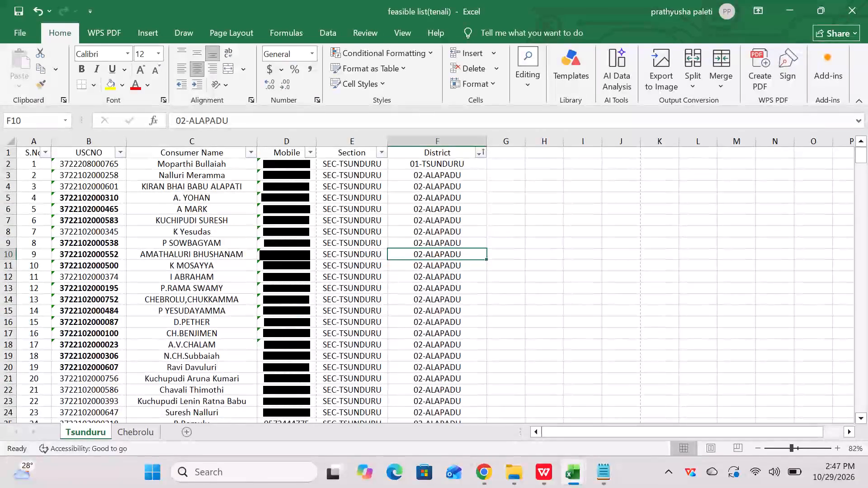
key("ctrl+p")
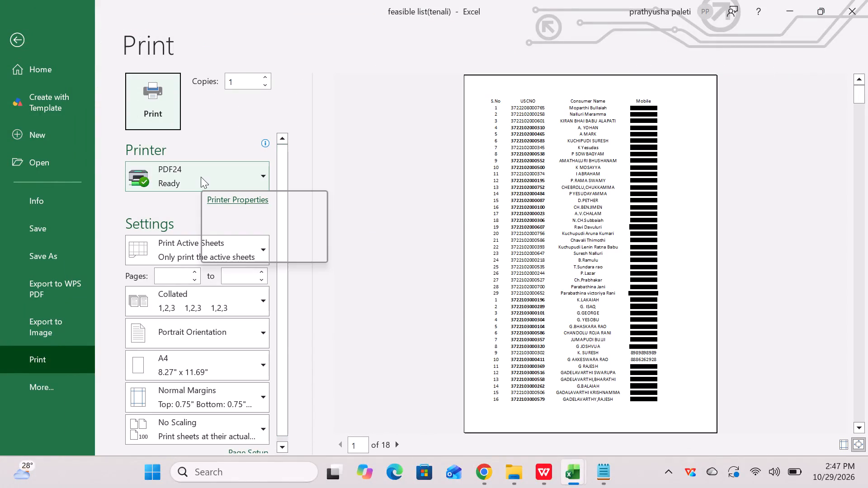
scroll(557, 341, "down", 7)
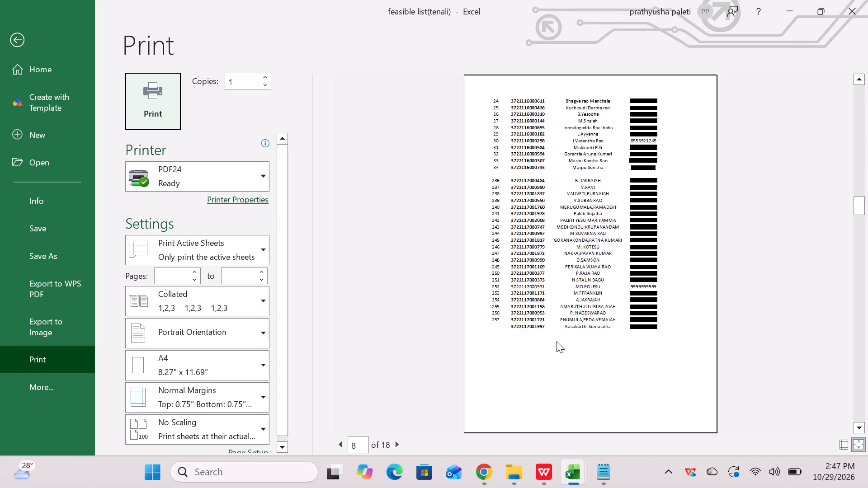
scroll(557, 341, "down", 2)
scroll(557, 341, "down", 19)
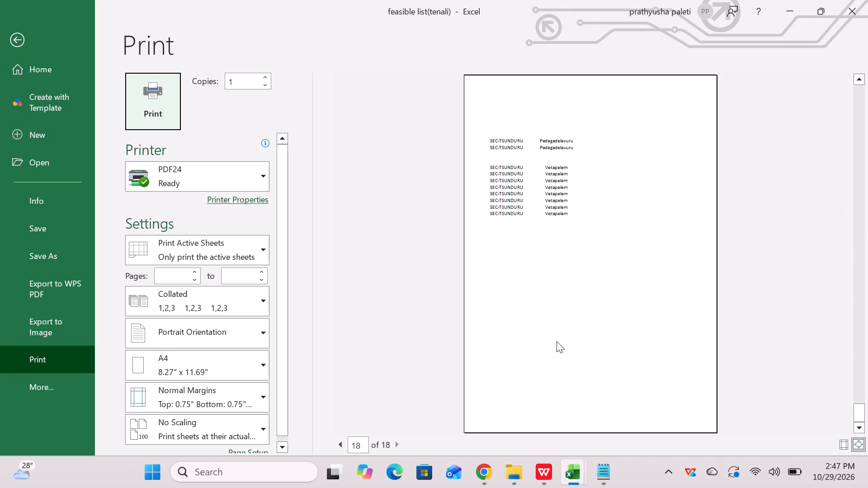
scroll(551, 310, "up", 20)
scroll(551, 310, "up", 20)
scroll(551, 310, "up", 20)
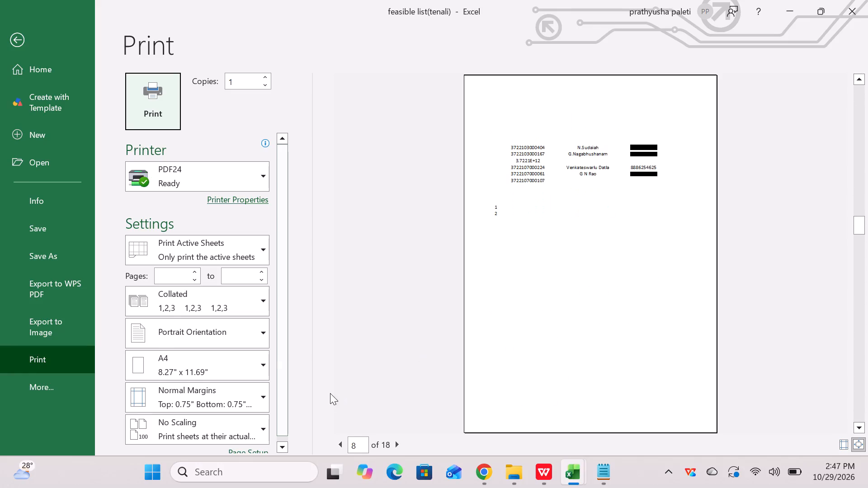
left_click(24, 38)
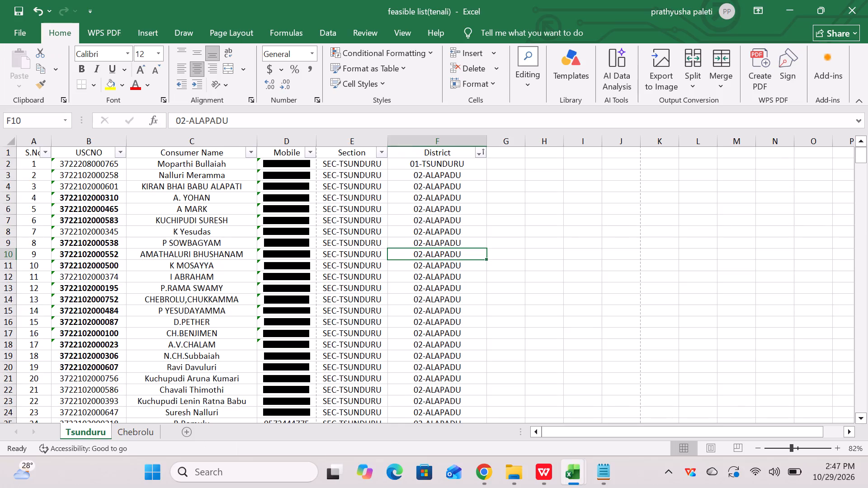
Delete the Section column from the Tsunduru sheet and save the workbook.
left_click(355, 138)
right_click(355, 138)
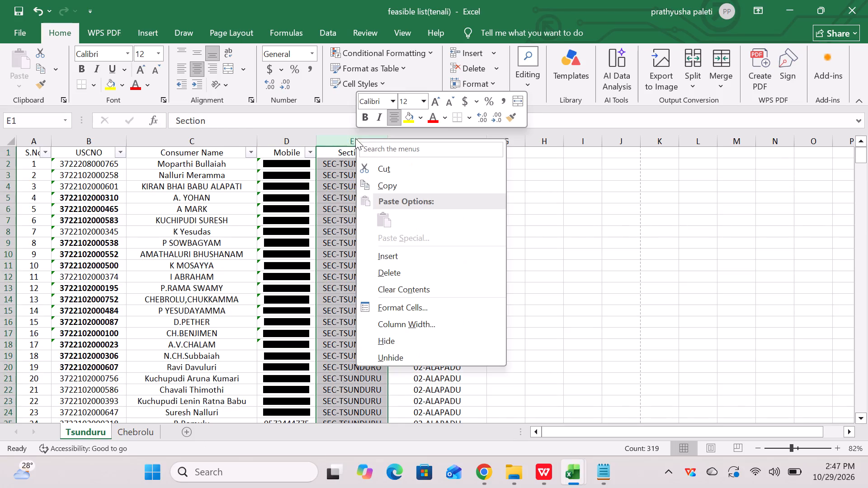
left_click(382, 258)
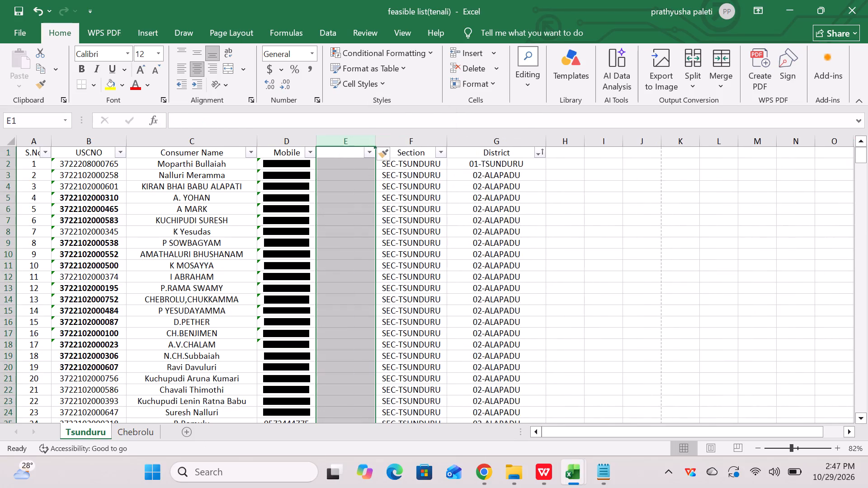
key("ctrl+z")
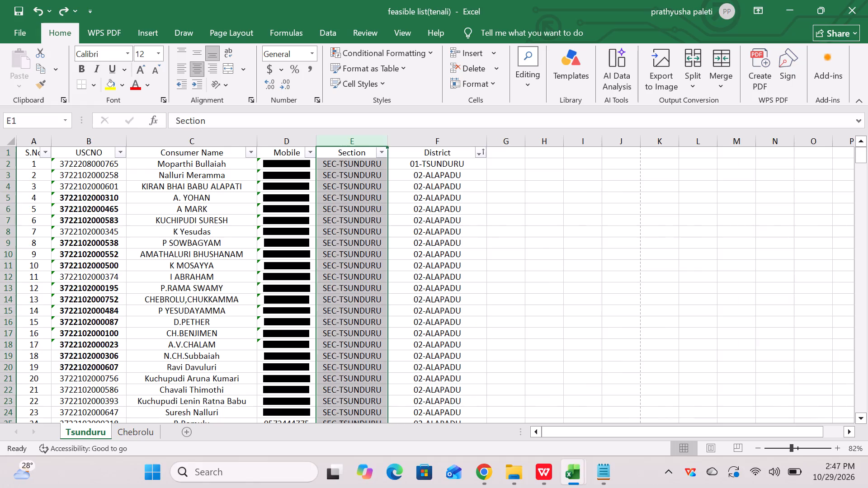
right_click(355, 244)
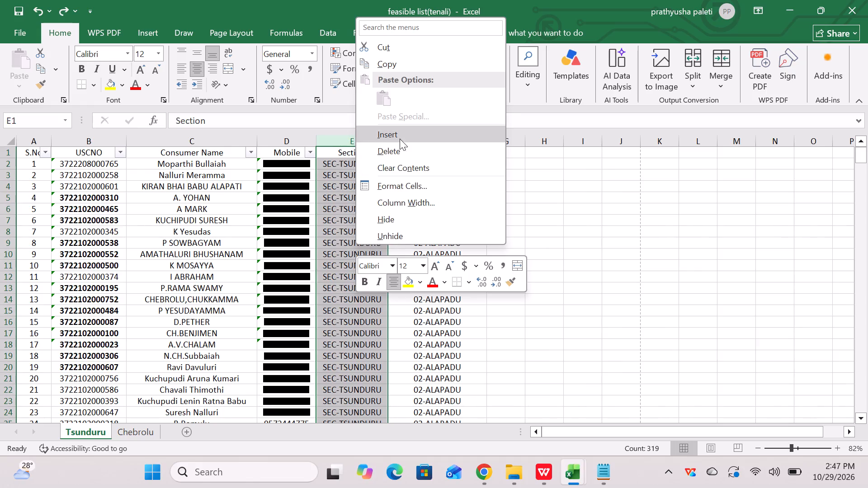
left_click(398, 151)
left_click(476, 253)
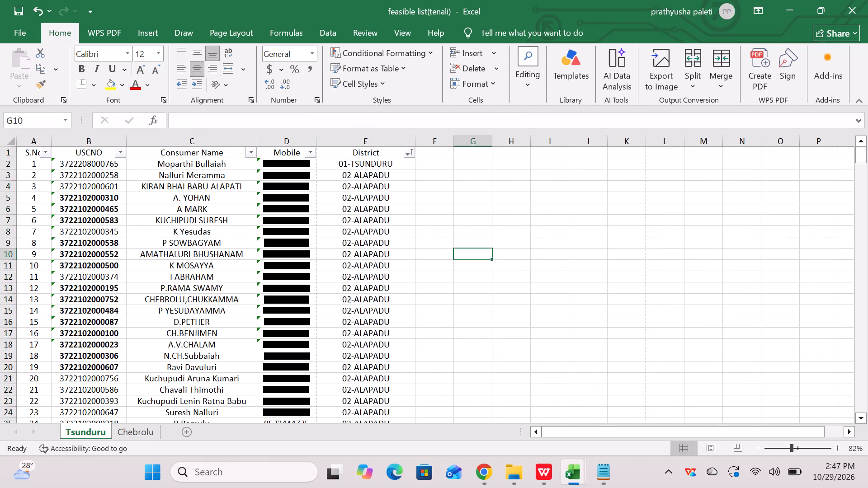
key("ctrl+s")
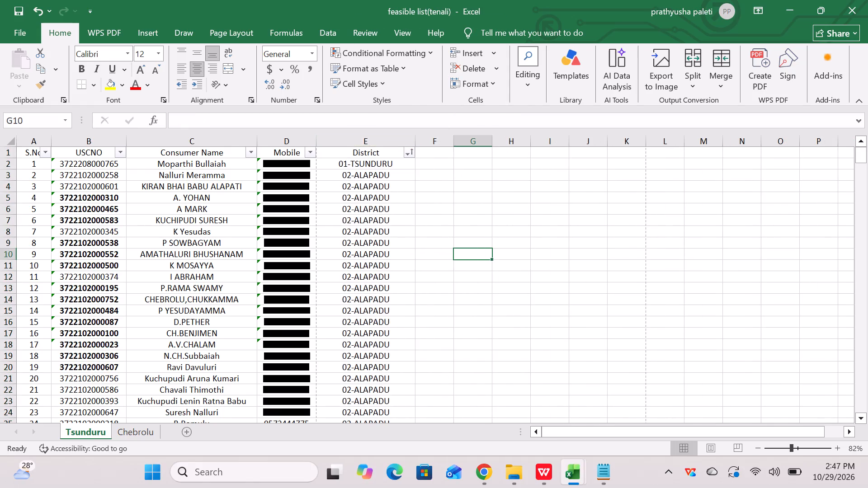
Filter the District column to show only 16-PENUGUDURUPADU, searching the filter values for "penu".
left_click(410, 153)
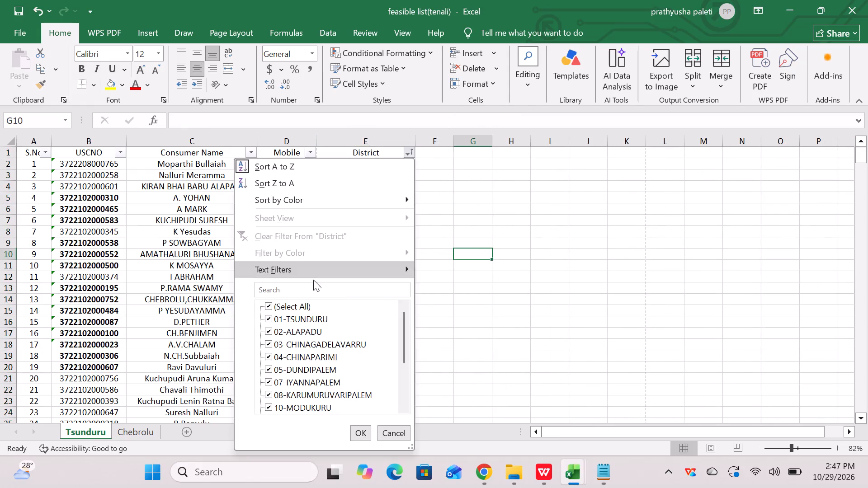
left_click(310, 286)
type("penu")
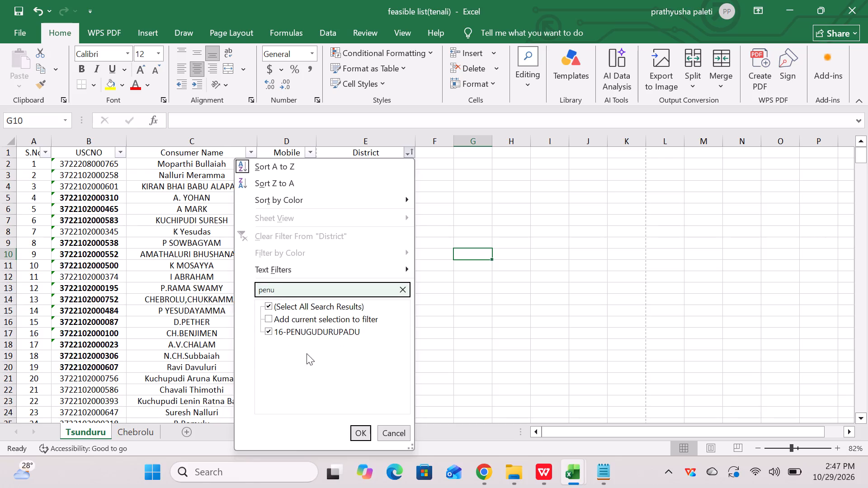
left_click(357, 431)
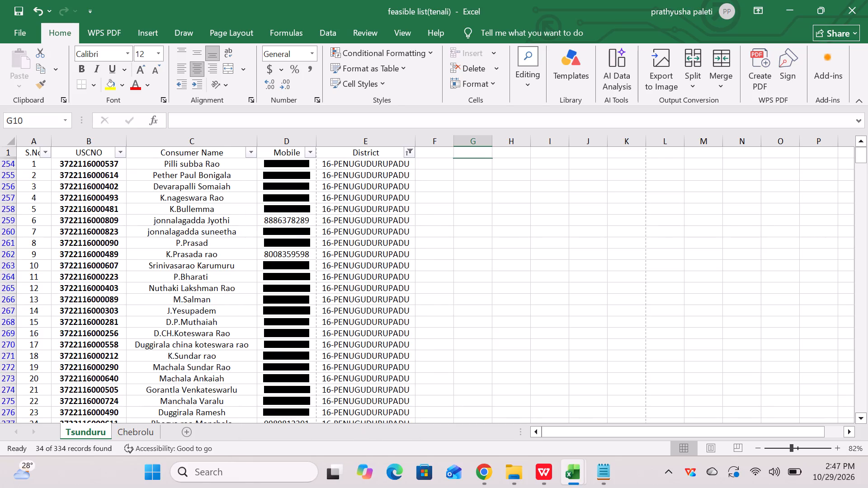
Left-align the whole Consumer Name column.
left_click(188, 258)
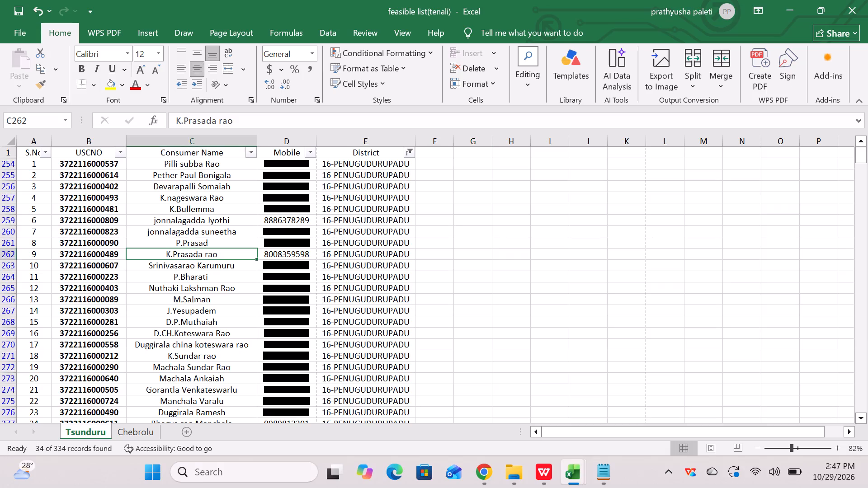
left_click(216, 141)
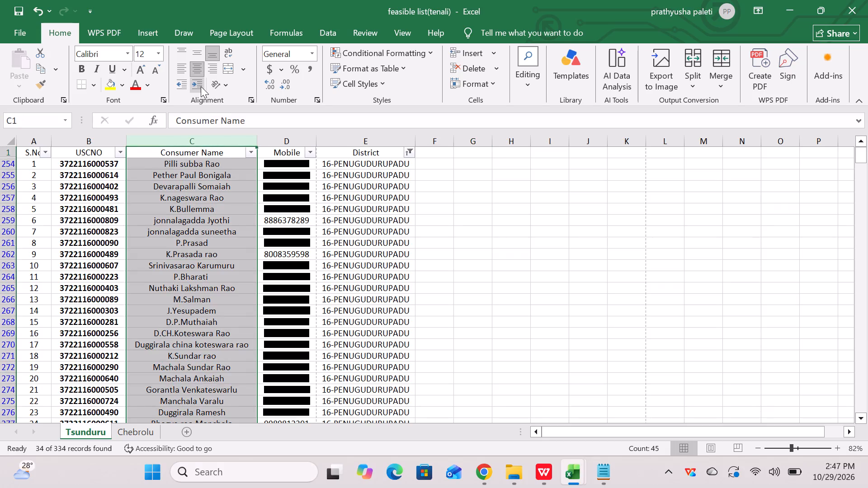
left_click(179, 70)
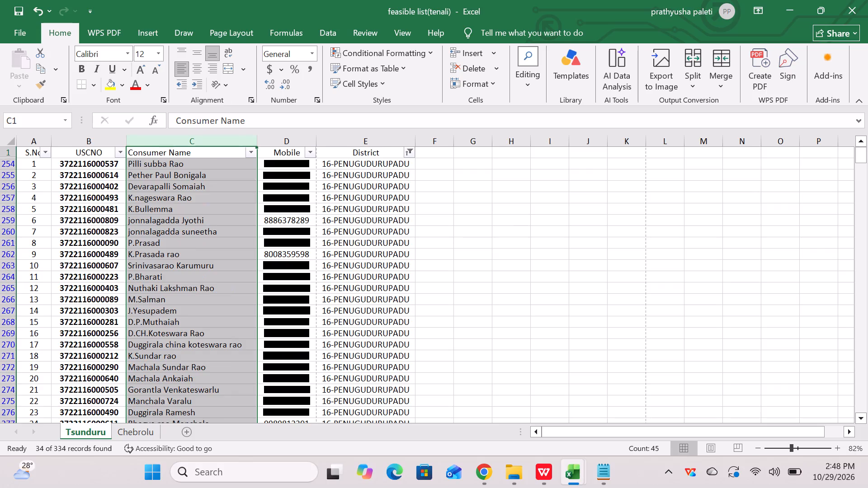
Narrow the Consumer Name column so its longest visible name just fits, and save the workbook.
left_click_drag(255, 138, 242, 141)
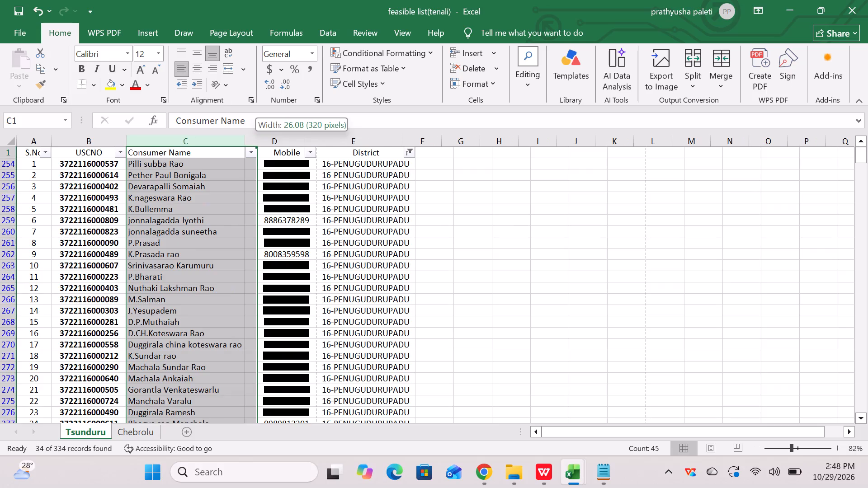
left_click_drag(242, 141, 244, 141)
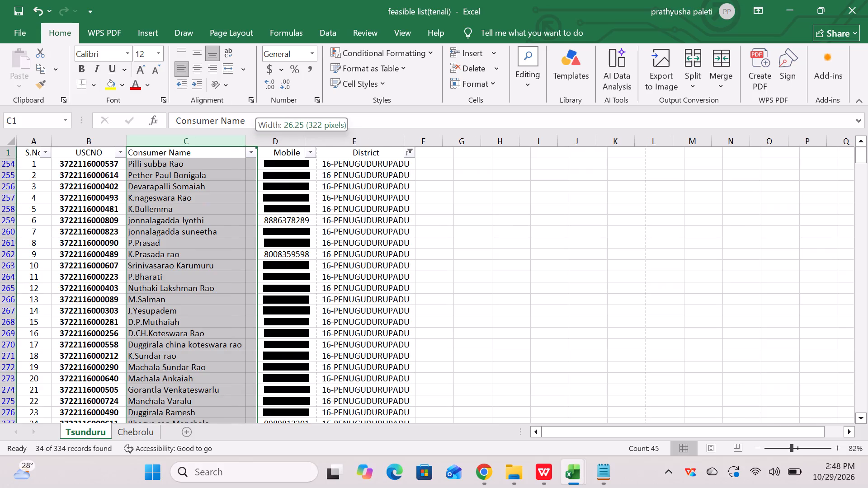
left_click_drag(244, 141, 236, 143)
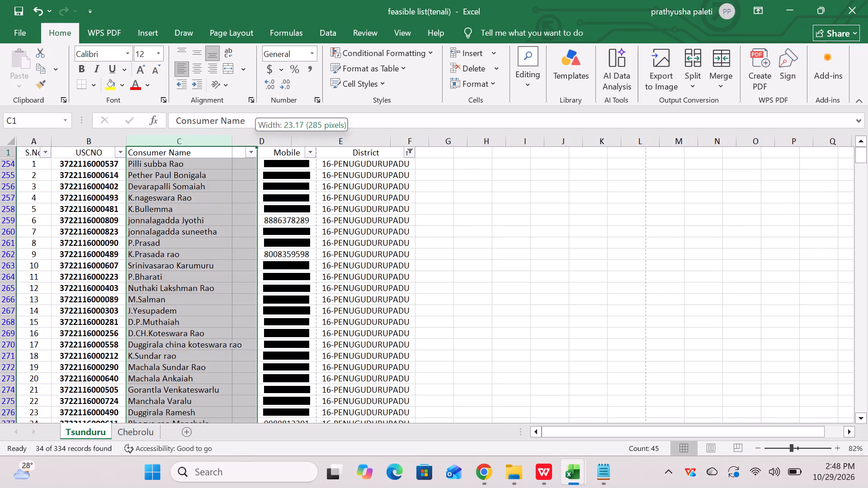
left_click_drag(236, 143, 242, 145)
scroll(269, 247, "down", 2)
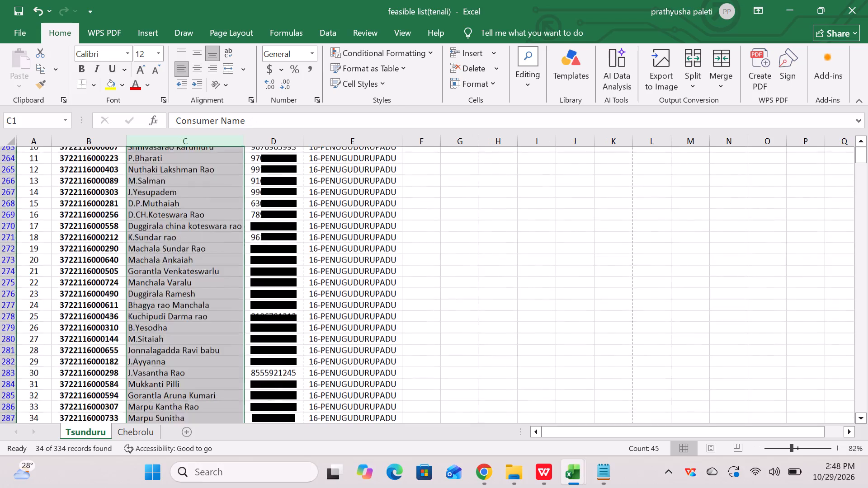
scroll(269, 247, "down", 3)
scroll(269, 247, "up", 3)
left_click(301, 254)
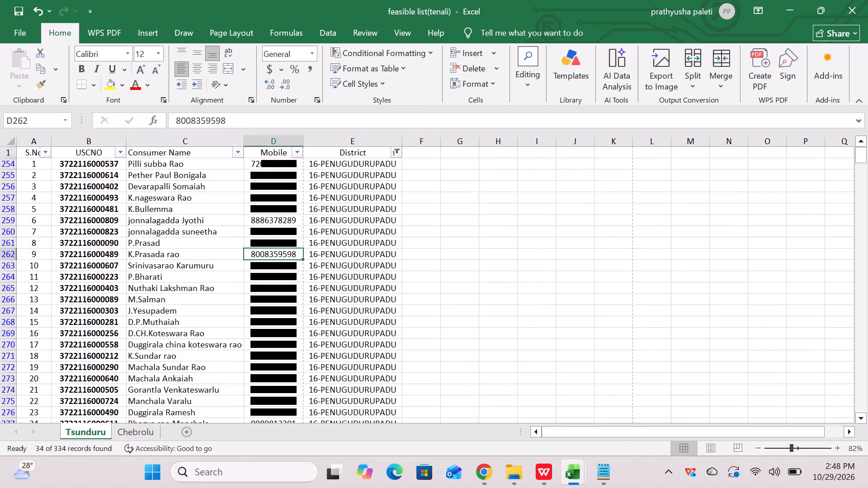
key("ctrl+s")
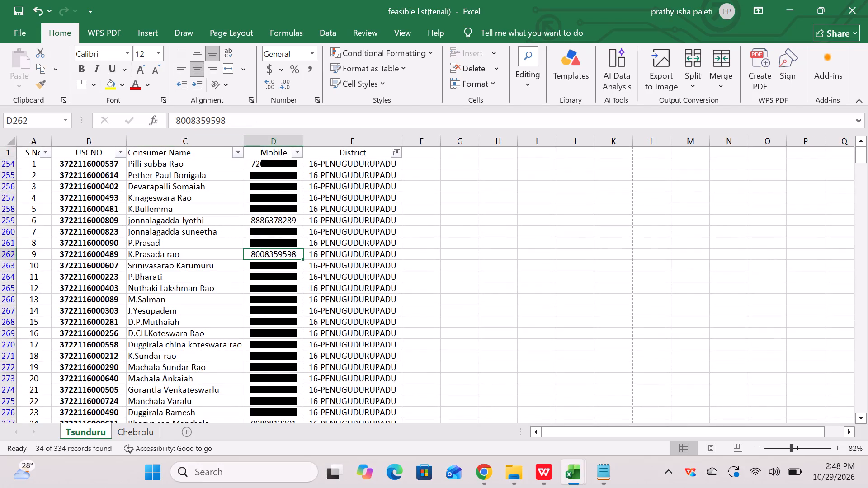
Set the print orientation to landscape for the filtered list and check its preview pages.
key("ctrl+p")
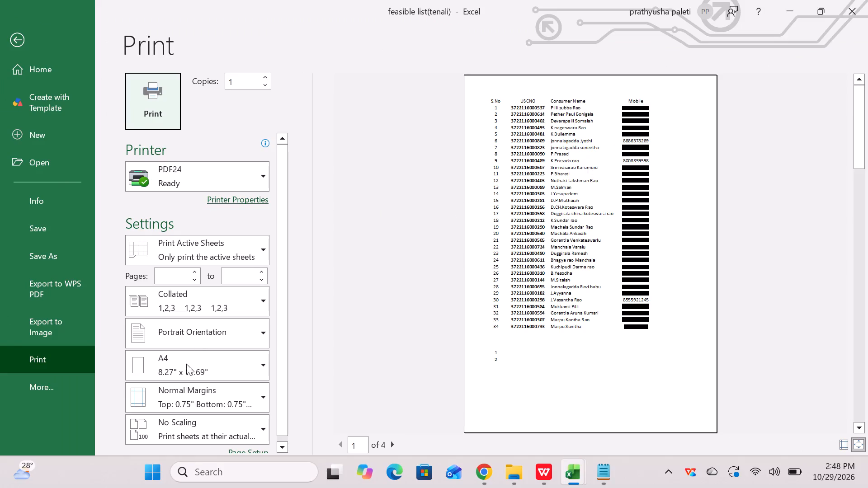
left_click(200, 326)
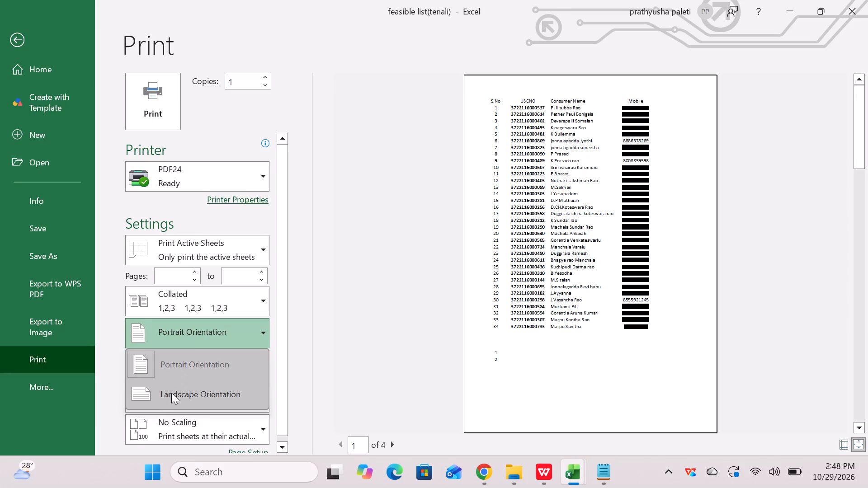
left_click(177, 388)
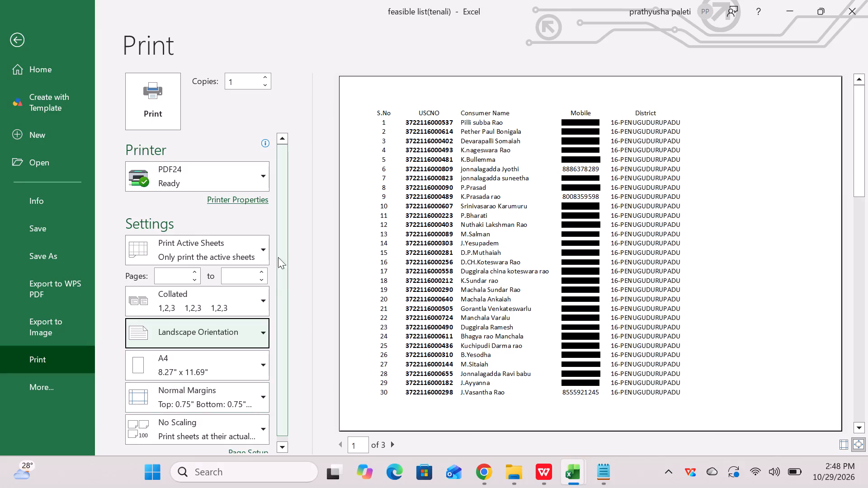
scroll(520, 290, "down", 2)
scroll(520, 290, "up", 2)
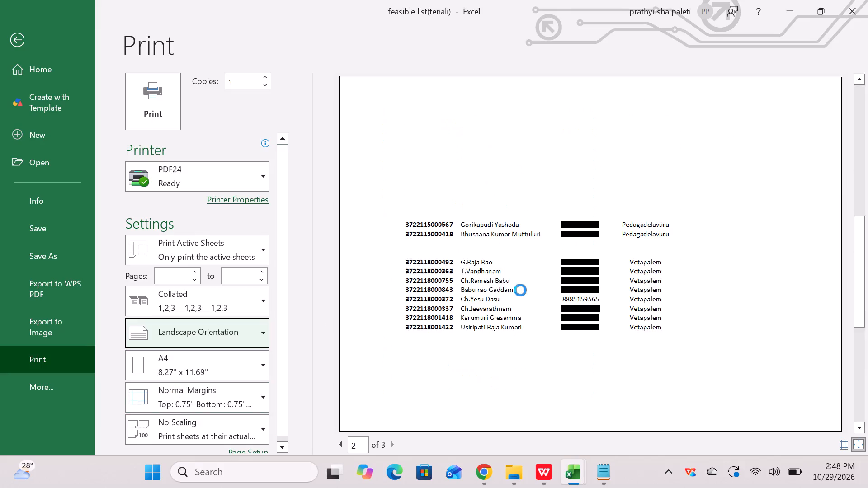
scroll(520, 290, "up", 1)
scroll(524, 273, "down", 1)
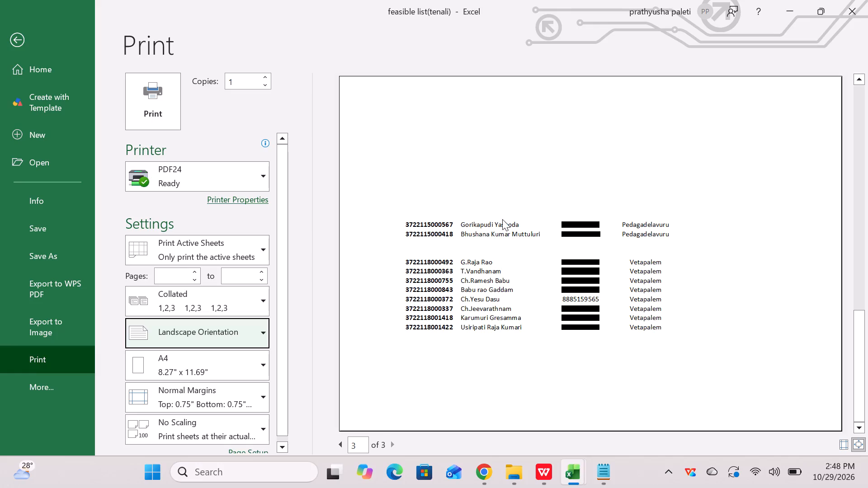
scroll(596, 204, "up", 20)
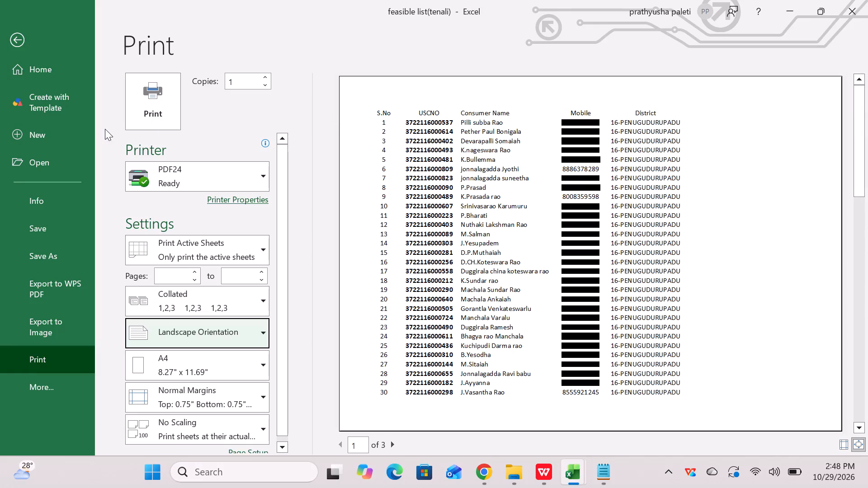
Print the filtered list with PDF24 and save the PDF in Downloads under the name penugudurupadu.
left_click(160, 103)
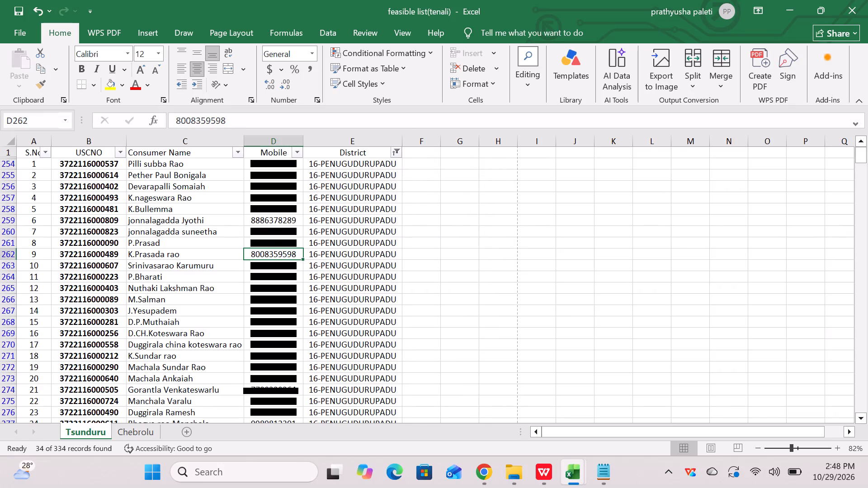
left_click(335, 157)
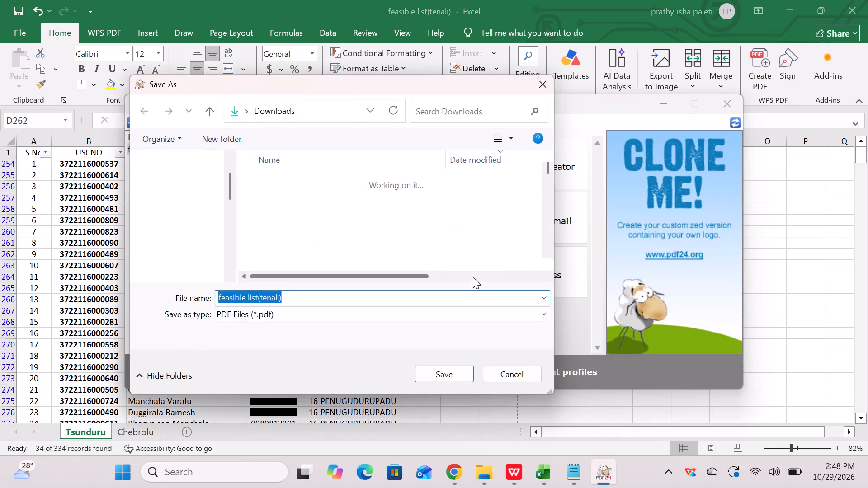
left_click(398, 301)
key("BackSpace")
key("BackSpace")
key("BackSpace")
key("BackSpace")
key("BackSpace")
key("BackSpace")
key("BackSpace")
key("BackSpace")
key("BackSpace")
key("BackSpace")
key("BackSpace")
key("BackSpace")
key("BackSpace")
key("BackSpace")
key("BackSpace")
key("BackSpace")
key("BackSpace")
key("BackSpace")
key("BackSpace")
key("BackSpace")
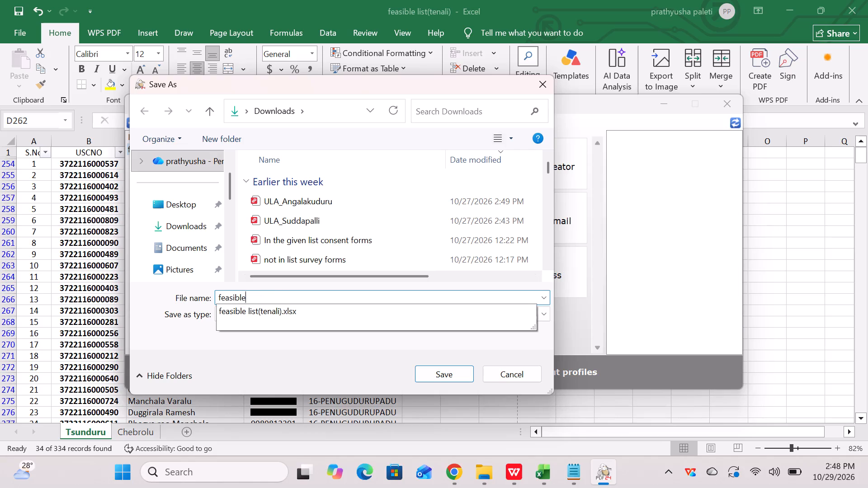
type("penu")
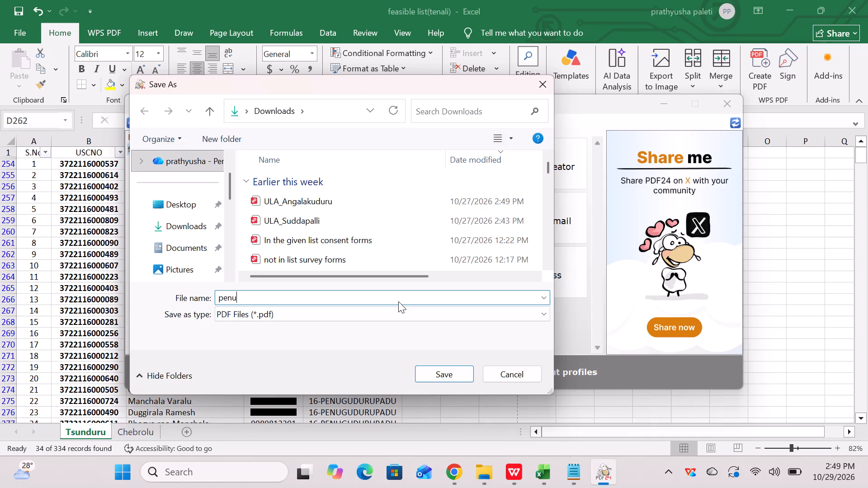
type("guduru")
type("padu")
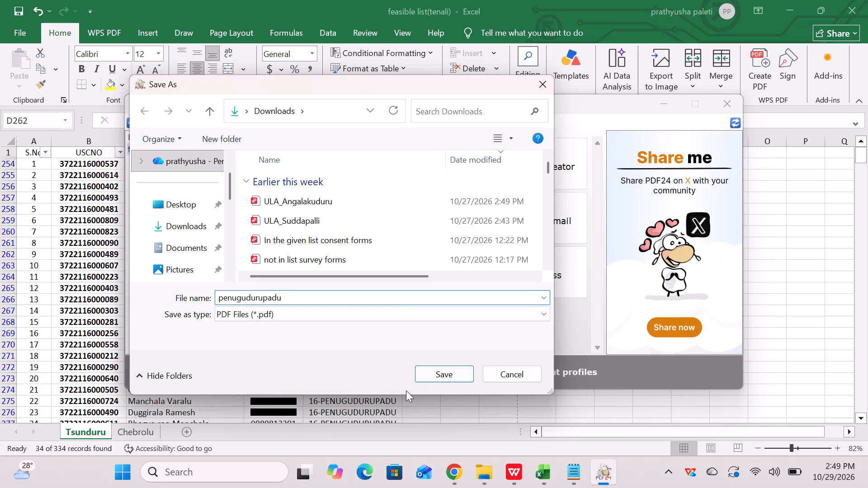
left_click(430, 376)
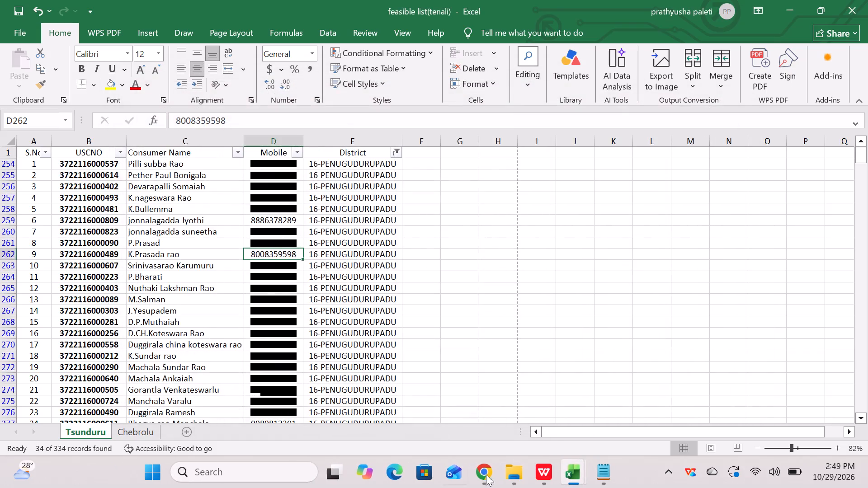
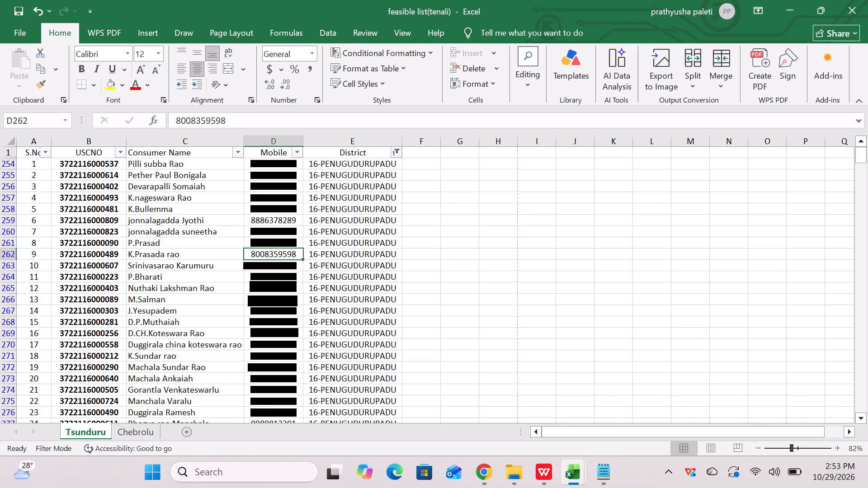
Restore the workbook to a smaller window and place it beside the scanned consent-form PDF so both are visible.
left_click(821, 10)
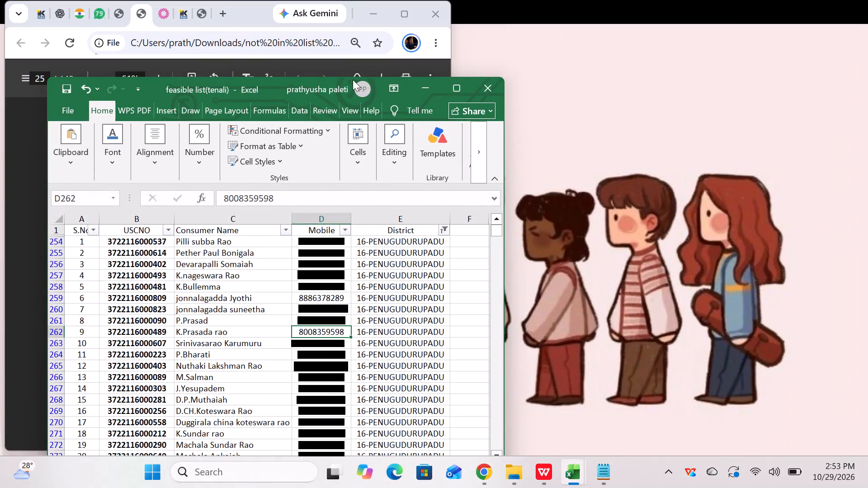
left_click_drag(270, 84, 528, 25)
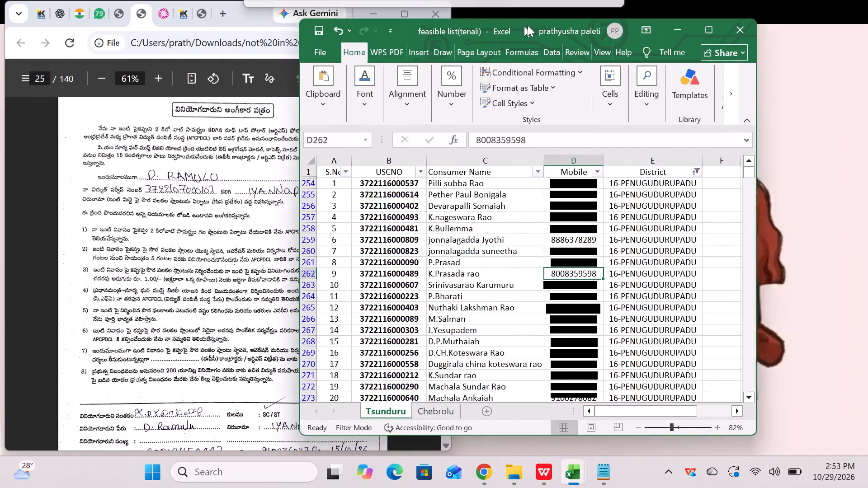
left_click_drag(528, 25, 653, 10)
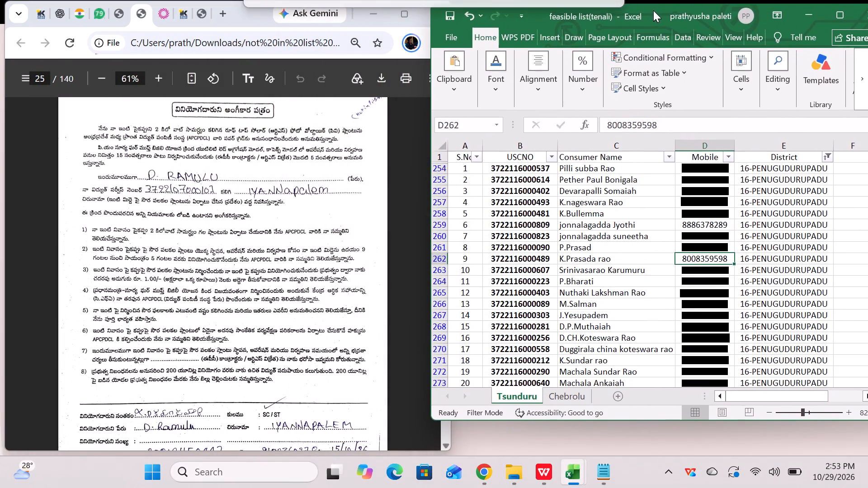
left_click_drag(653, 10, 662, 24)
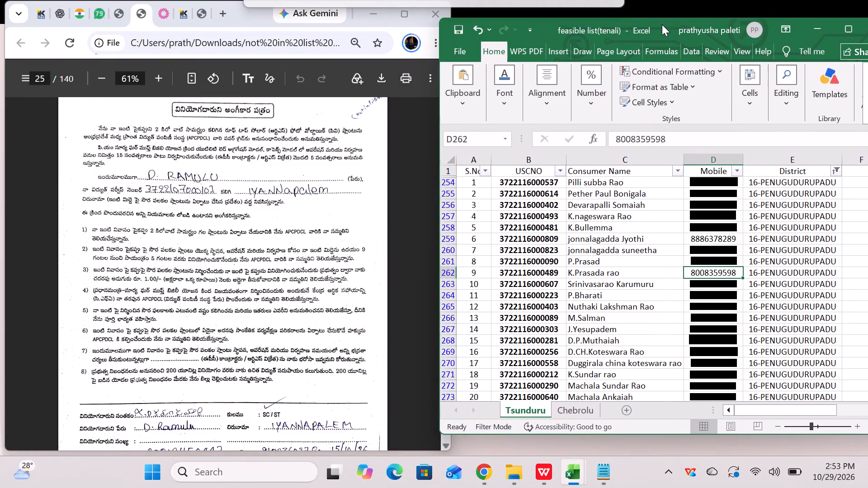
left_click_drag(662, 24, 664, 24)
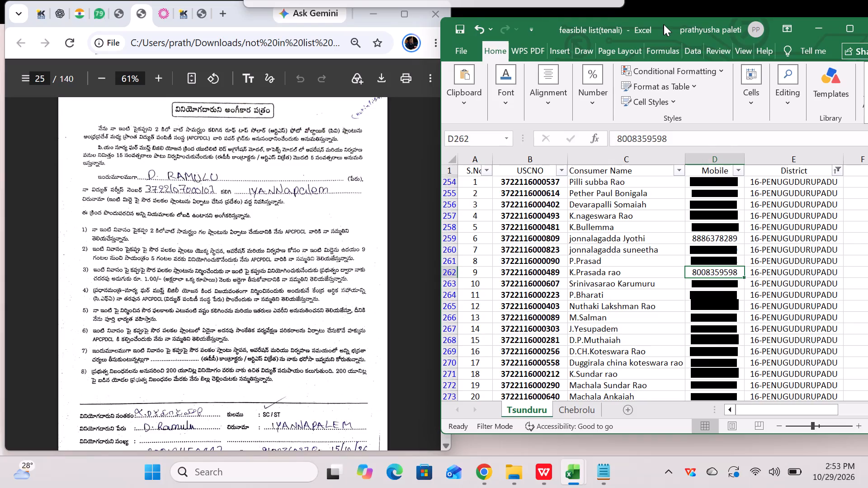
left_click_drag(664, 24, 663, 24)
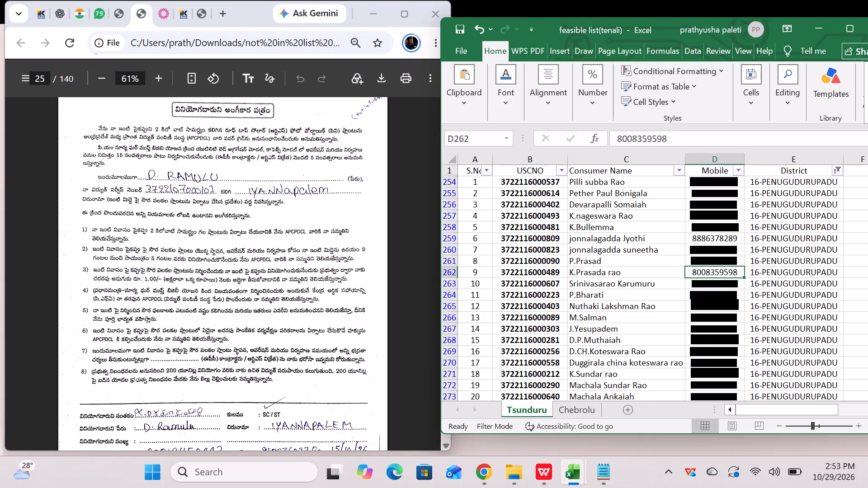
left_click(627, 208)
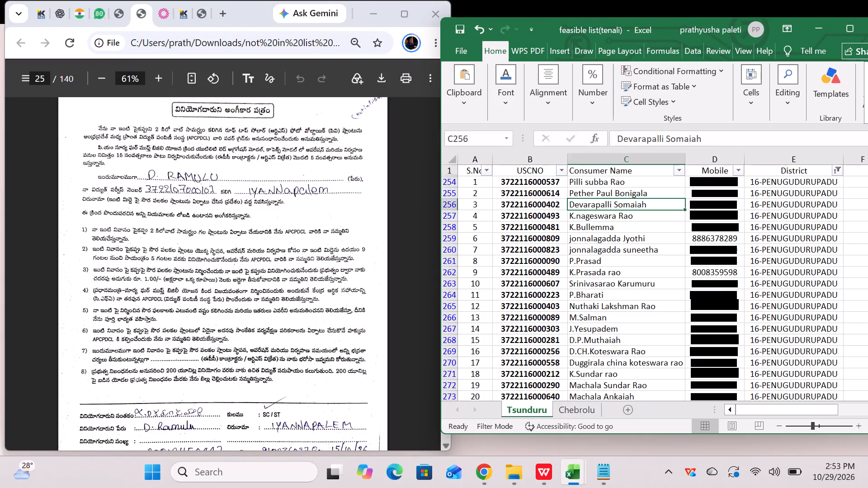
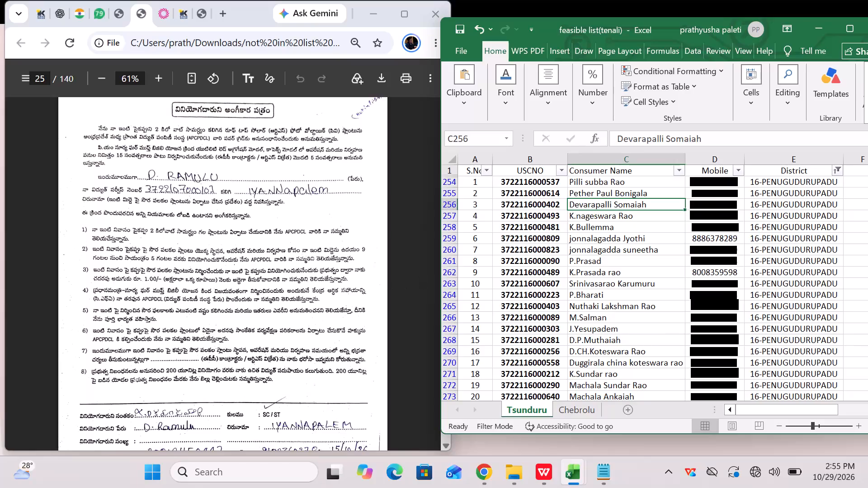
Filter the District column of the Tsunduru sheet to show only 07-IYANNAPALEM.
scroll(686, 216, "down", 2)
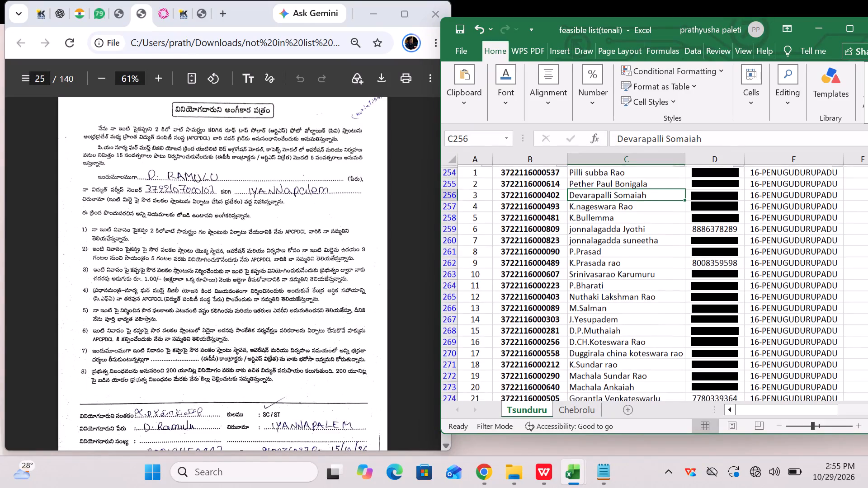
scroll(678, 219, "up", 5)
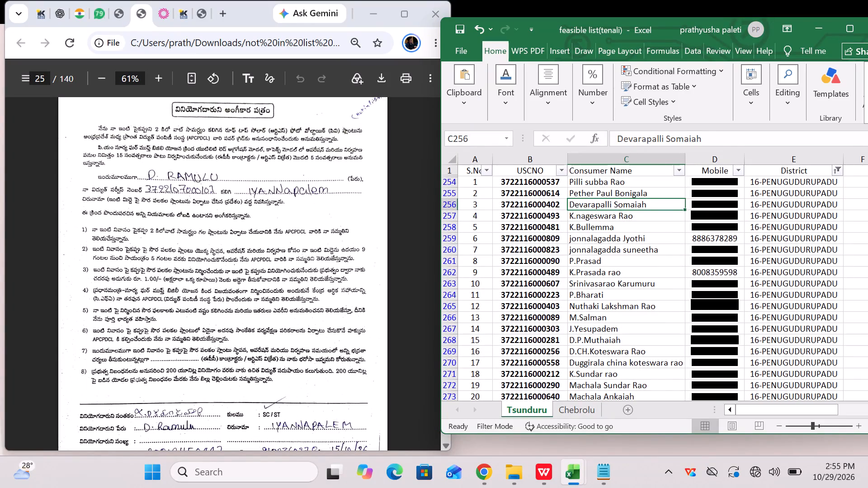
left_click(836, 172)
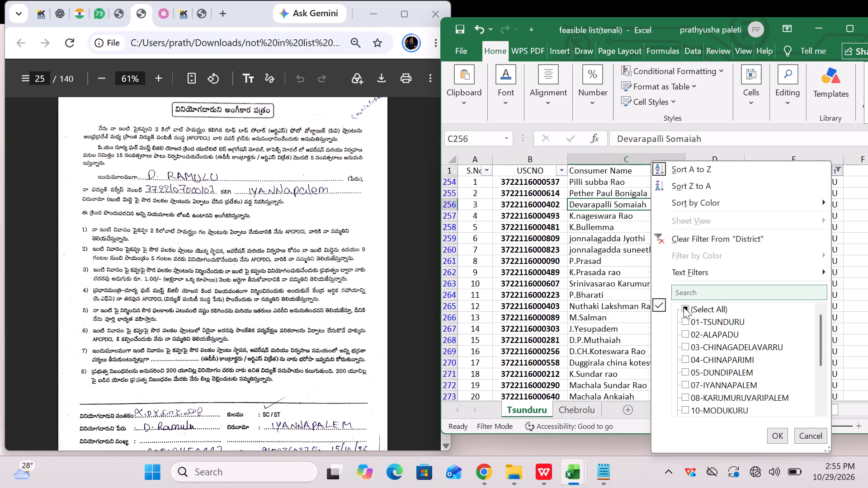
left_click(684, 307)
left_click(684, 307)
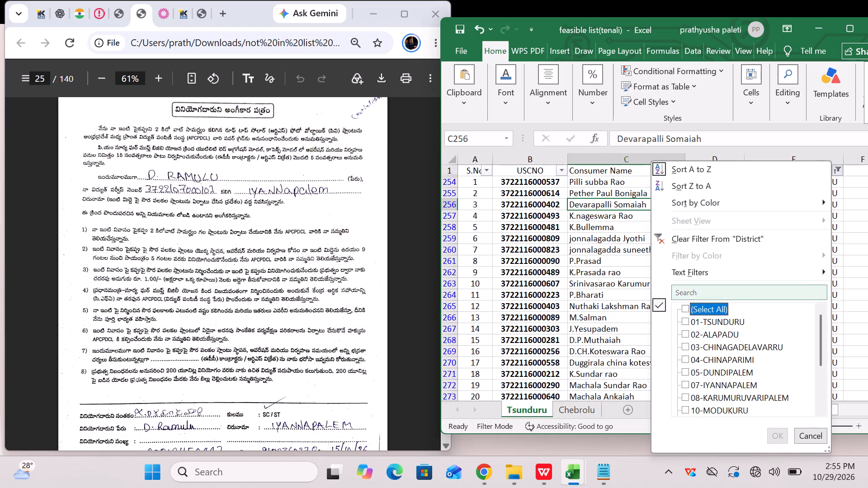
left_click(695, 295)
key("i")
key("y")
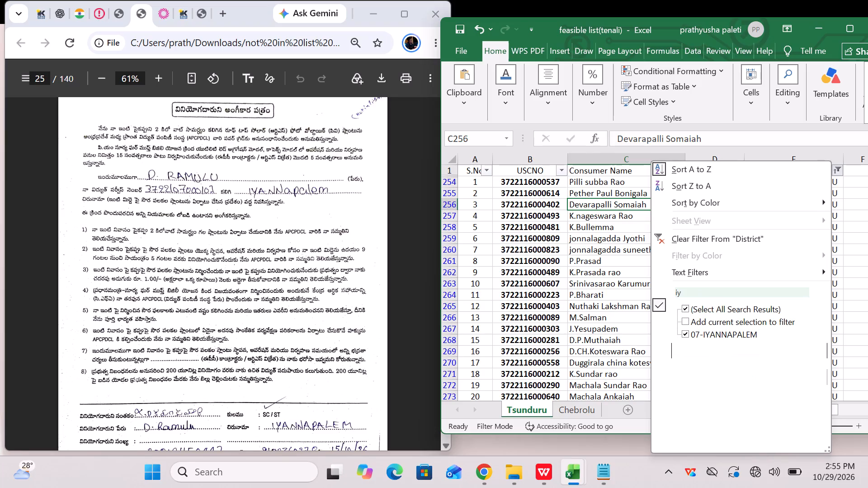
left_click(777, 432)
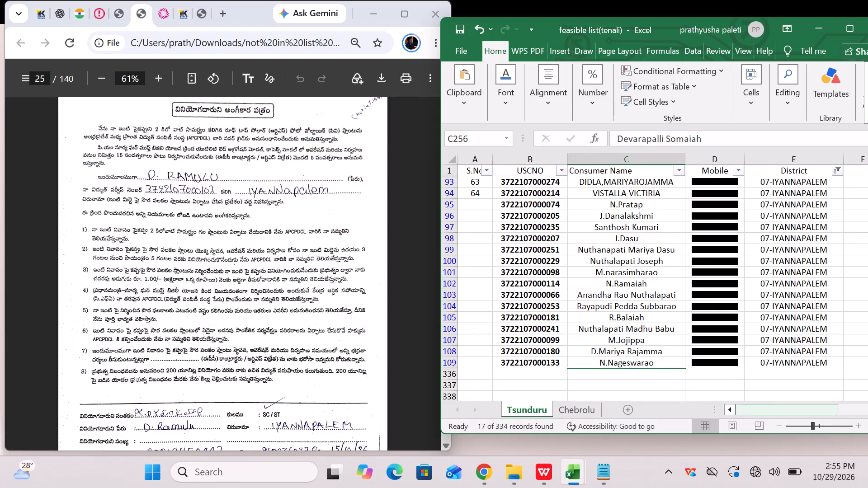
Clear the stray serial numbers in cells A339 and A340 below the filtered list.
scroll(702, 300, "up", 4)
scroll(702, 300, "down", 4)
scroll(703, 300, "up", 5)
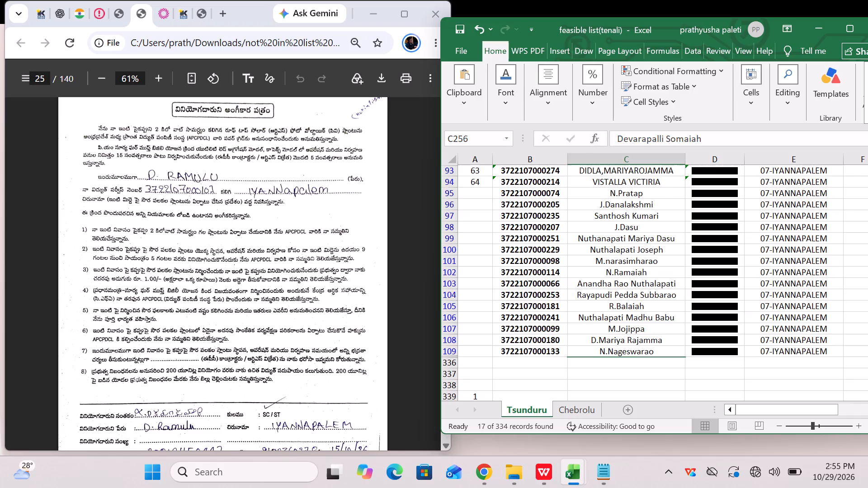
scroll(703, 300, "up", 3)
scroll(703, 300, "down", 3)
left_click_drag(482, 329, 480, 339)
key("BackSpace")
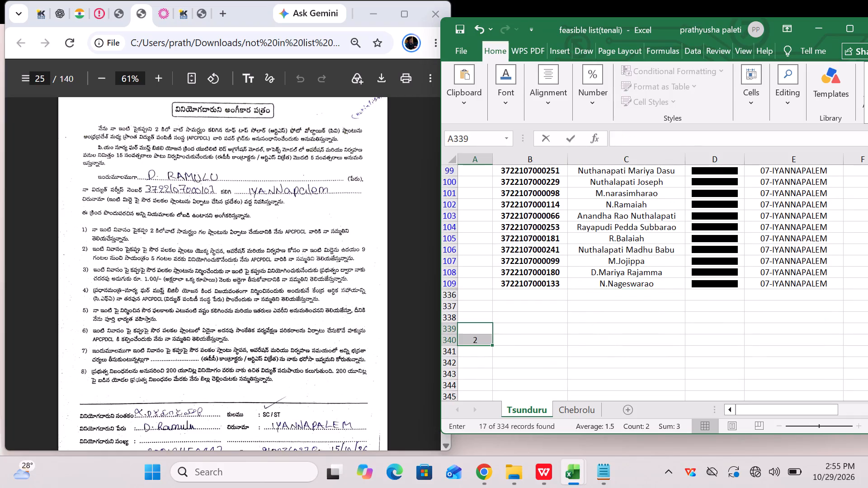
left_click(486, 343)
key("BackSpace")
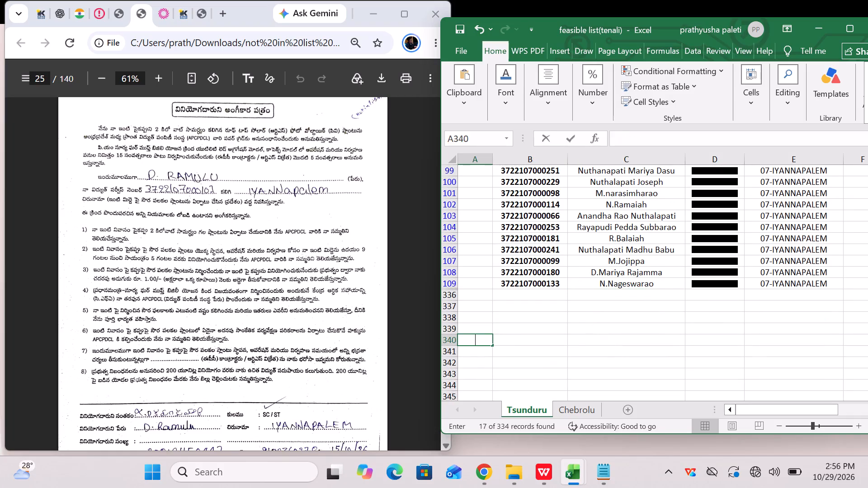
left_click(517, 327)
Examine the filtered 07-IYANNAPALEM list and the rows beneath it on the Tsunduru sheet.
scroll(538, 332, "down", 9)
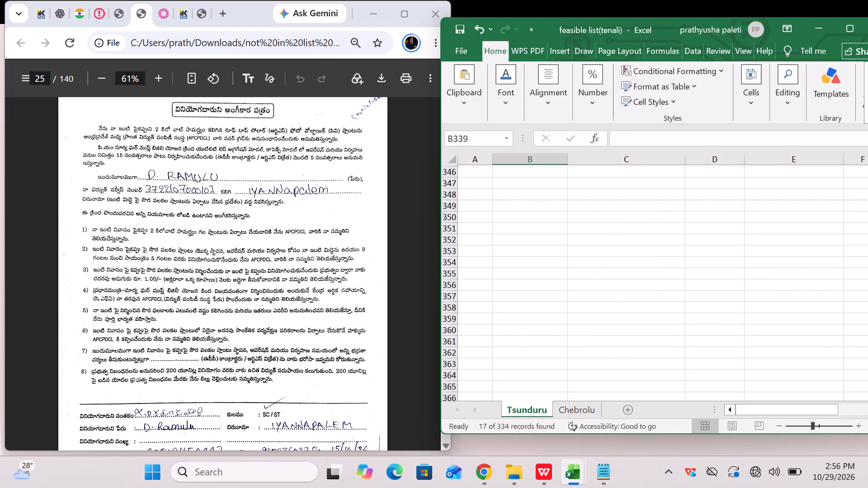
scroll(538, 332, "down", 7)
scroll(537, 332, "up", 3)
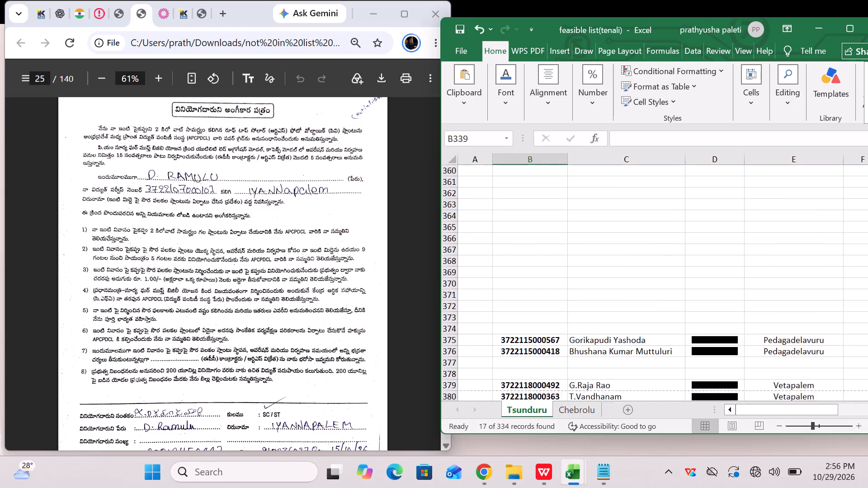
scroll(537, 332, "up", 15)
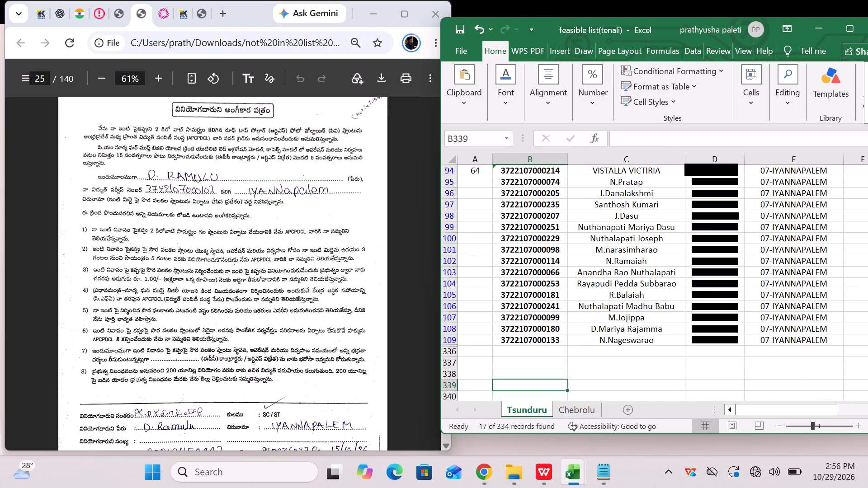
scroll(583, 328, "up", 7)
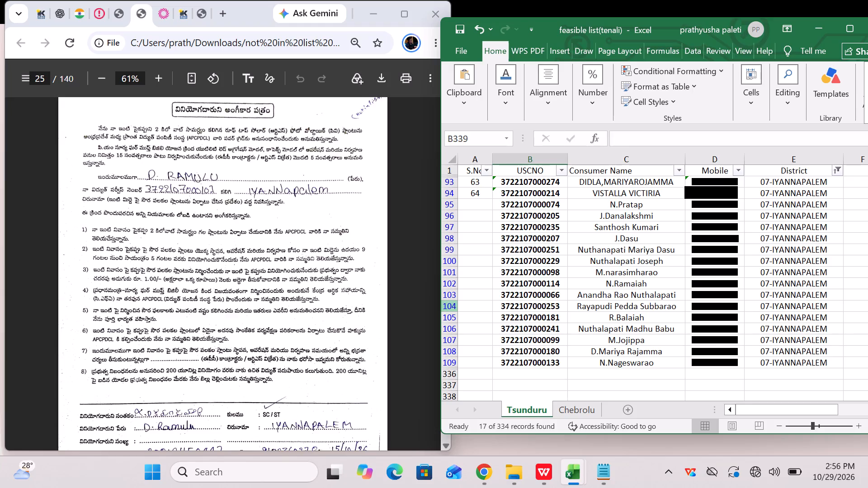
scroll(562, 322, "up", 5)
scroll(560, 323, "down", 3)
scroll(558, 324, "up", 5)
scroll(558, 324, "down", 13)
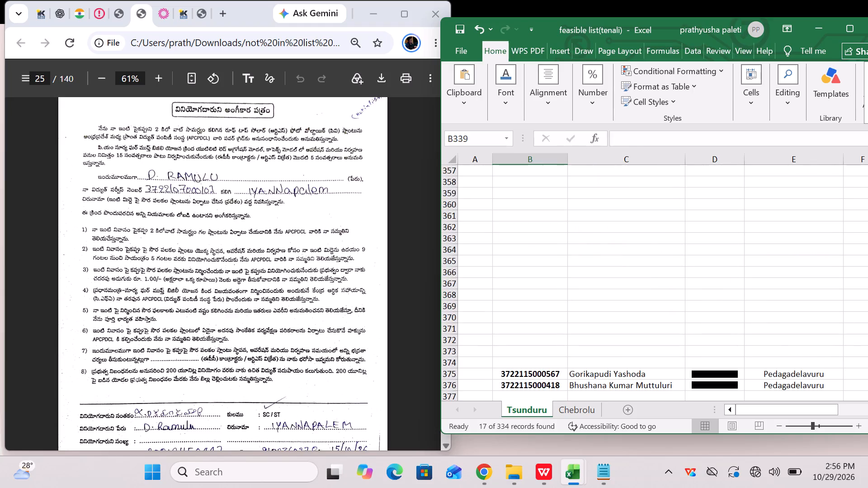
scroll(558, 324, "down", 20)
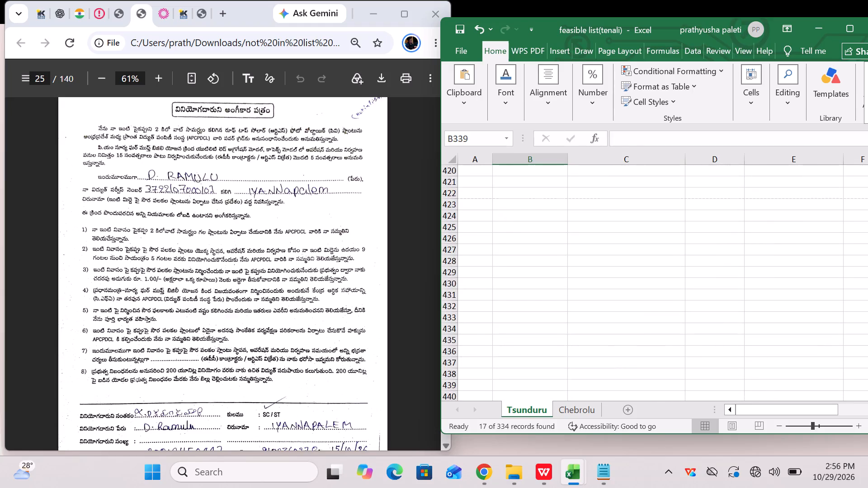
scroll(558, 324, "down", 18)
scroll(558, 324, "up", 6)
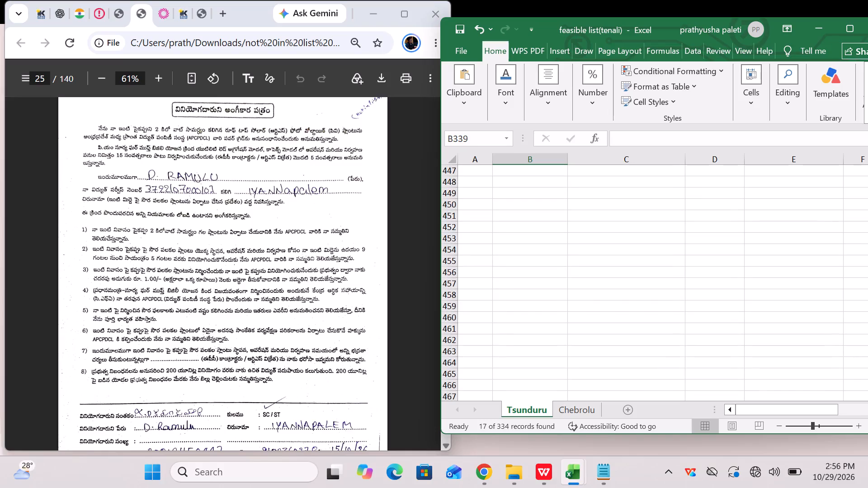
scroll(558, 324, "up", 20)
scroll(558, 324, "up", 16)
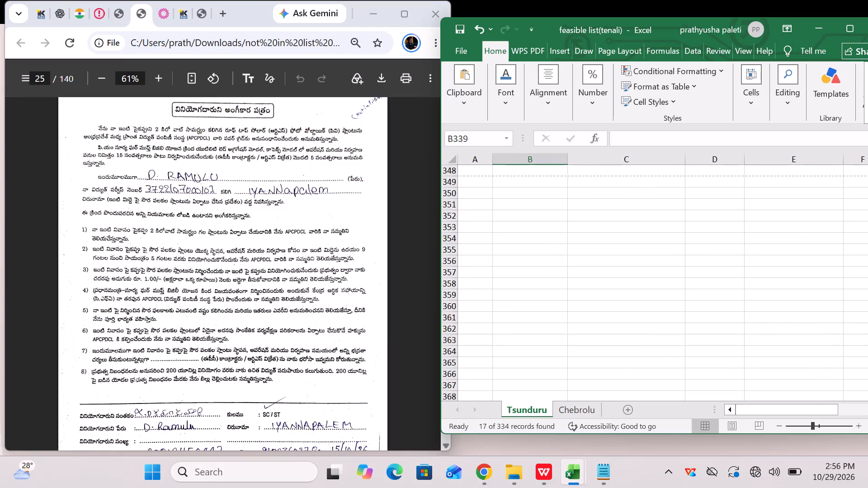
scroll(558, 324, "up", 7)
Find the first Iyannapalem consent form in the scanned PDF, on page 23, and read its handwritten details.
scroll(325, 311, "up", 4)
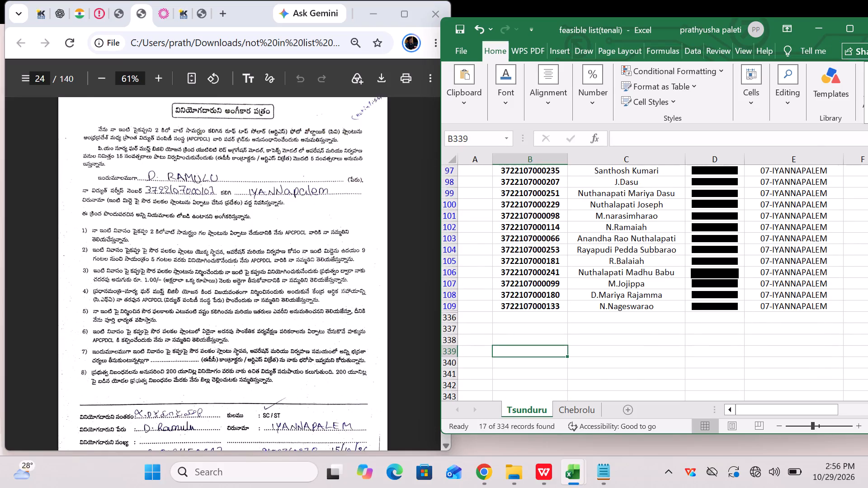
scroll(325, 310, "up", 9)
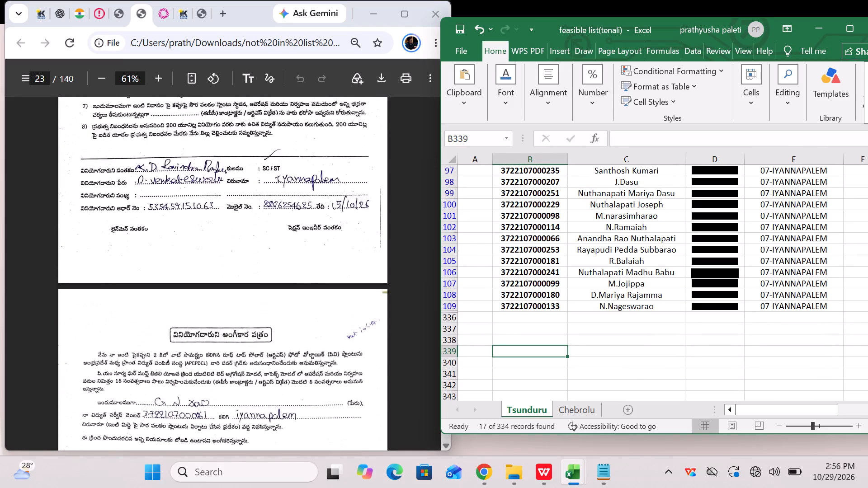
scroll(325, 310, "up", 7)
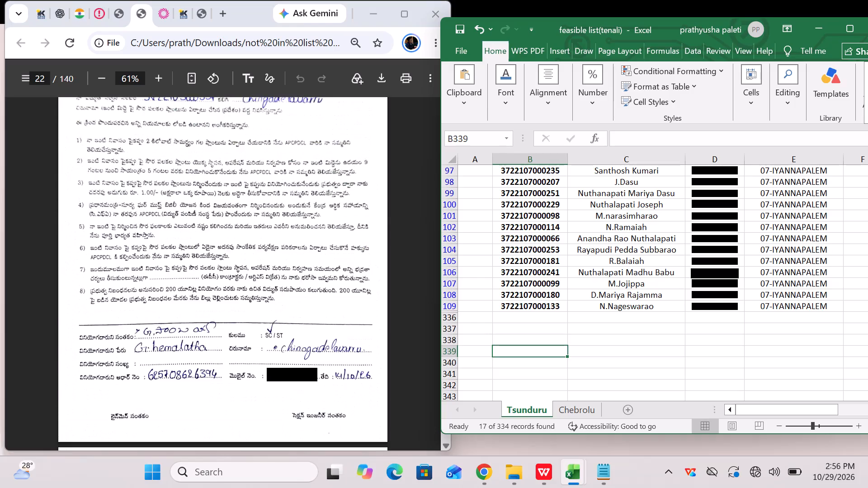
scroll(325, 310, "down", 7)
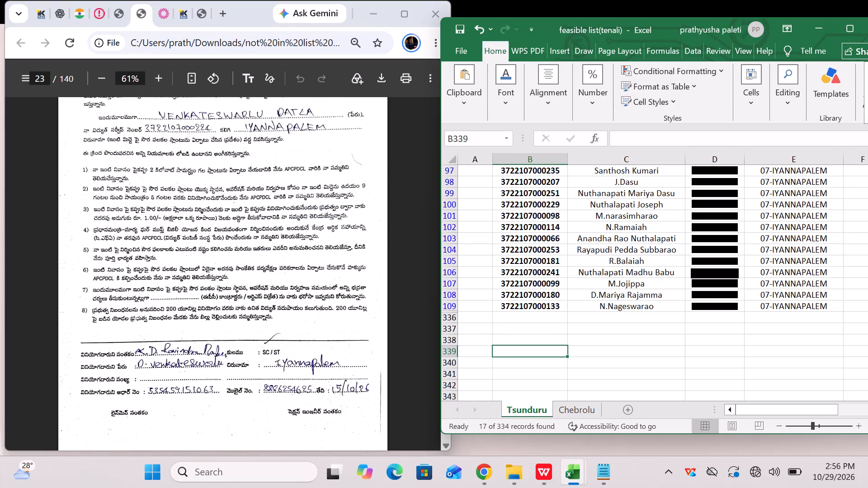
scroll(325, 310, "up", 2)
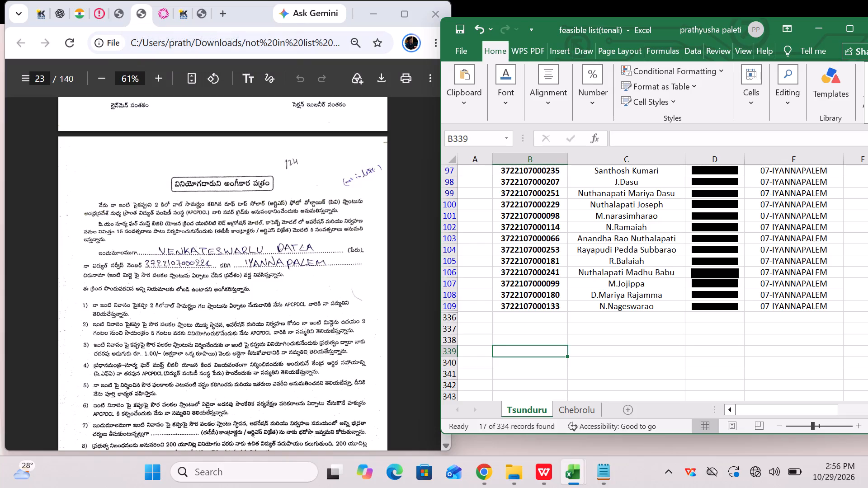
scroll(222, 250, "down", 1)
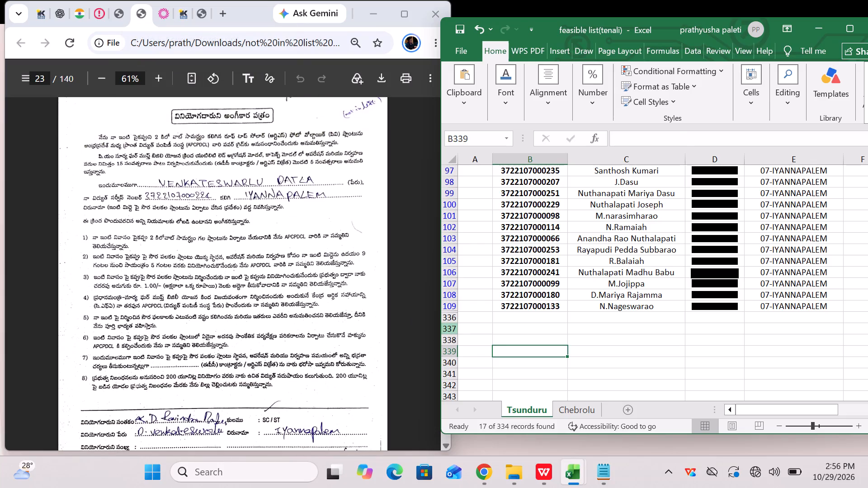
Enter the page 23 consent form's service number in the USCNO column of row 336, directly below the Iyannapalem list.
left_click(532, 308)
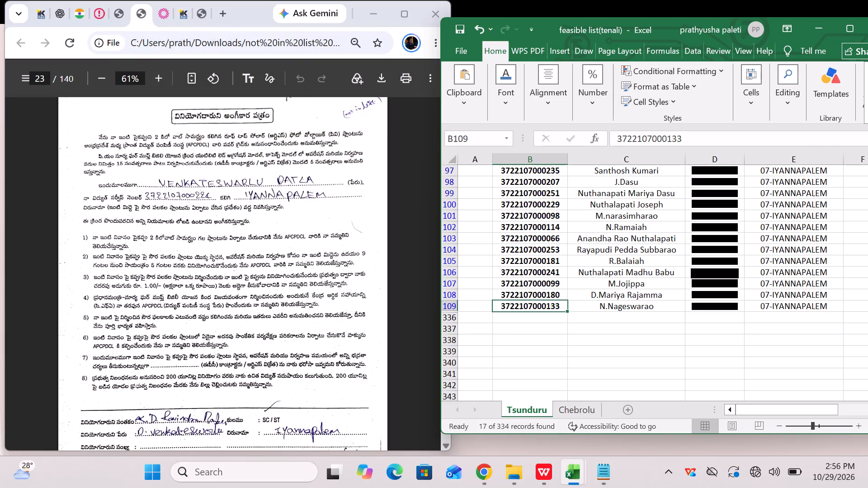
left_click(545, 321)
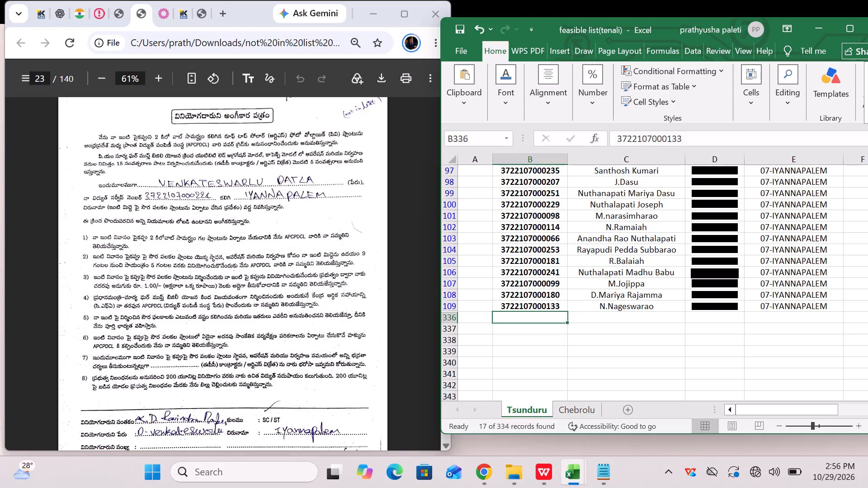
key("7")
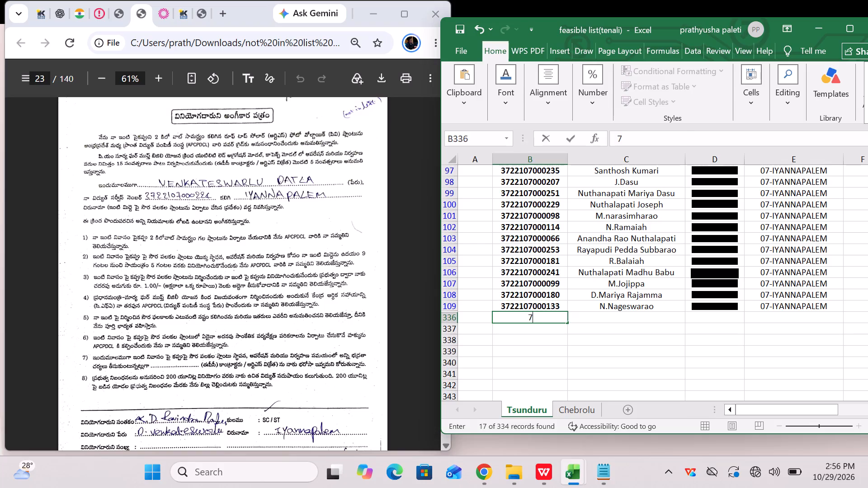
key("BackSpace")
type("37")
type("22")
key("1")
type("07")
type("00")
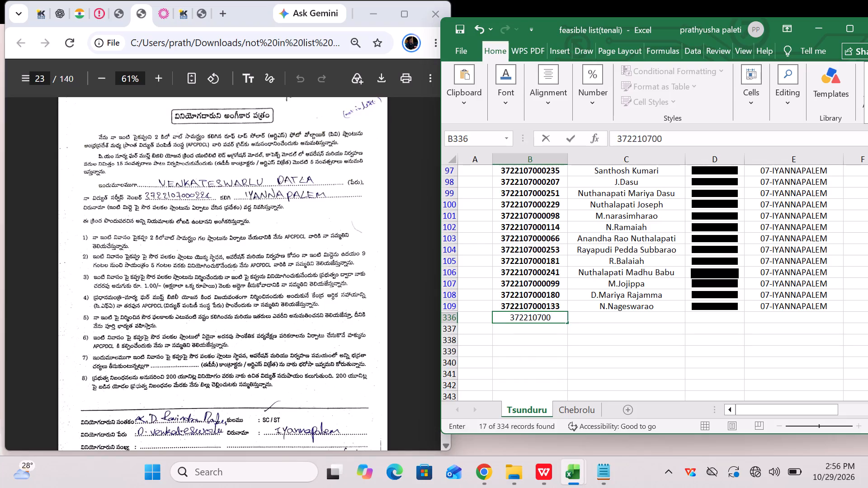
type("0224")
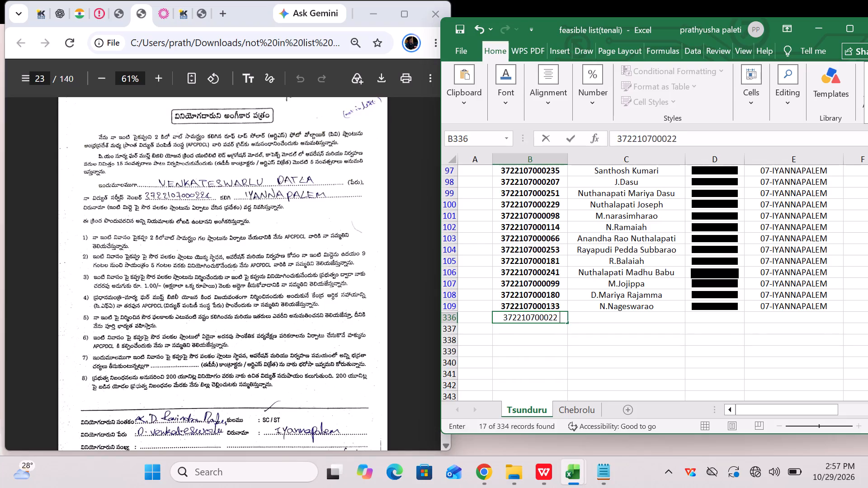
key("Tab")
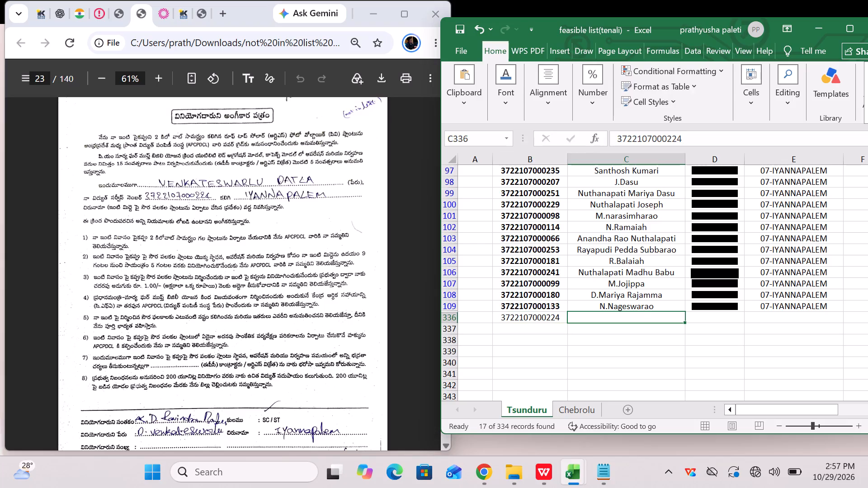
Enter the consumer's name from the page 23 form in row 336, accepting the suggested completion.
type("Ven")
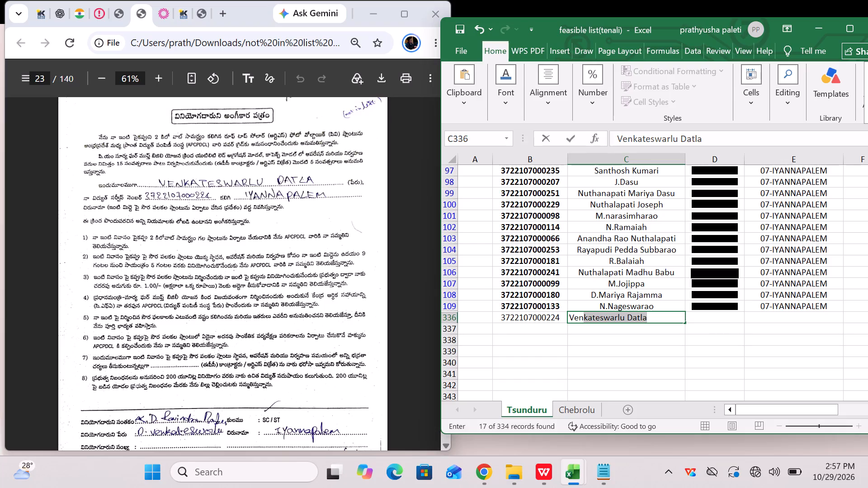
scroll(555, 232, "up", 1)
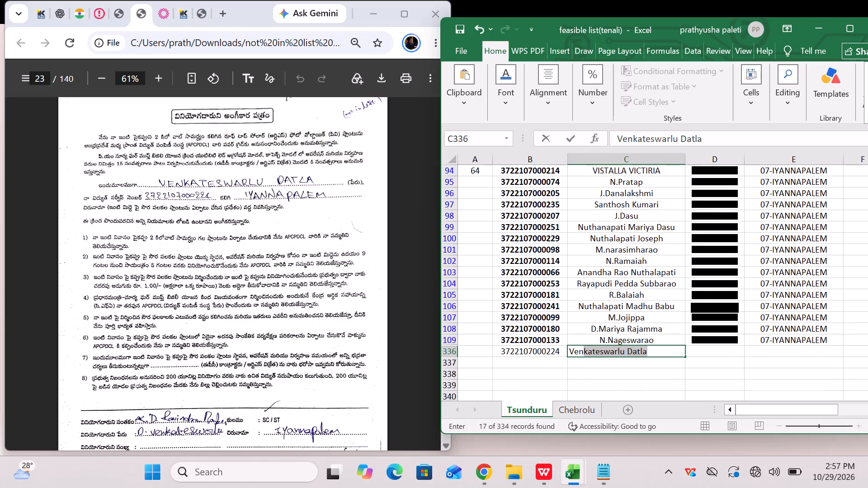
scroll(555, 232, "up", 2)
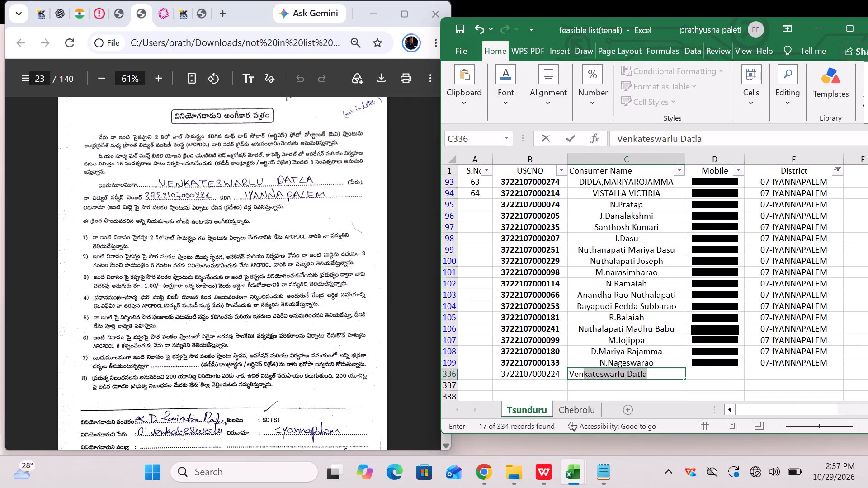
left_click(656, 373)
left_click(704, 375)
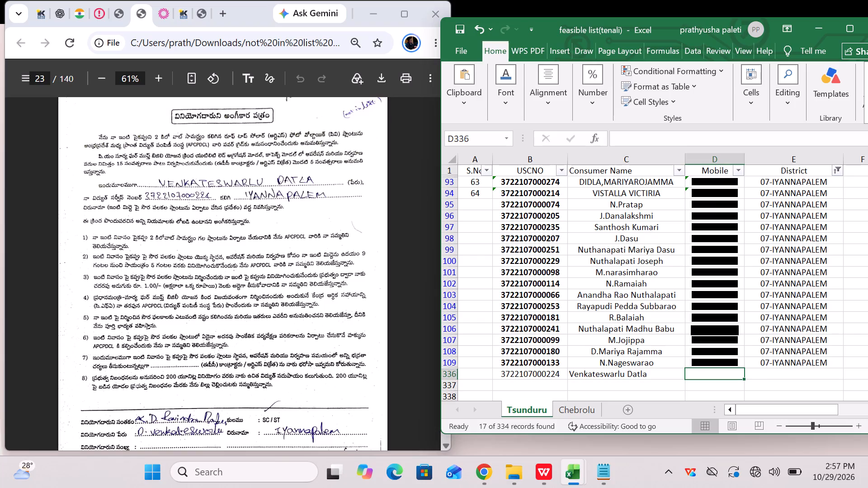
Examine the rows below row 336 on the Tsunduru sheet, through the separate Pedagadelavuru and Vetapalem entries.
scroll(629, 347, "down", 12)
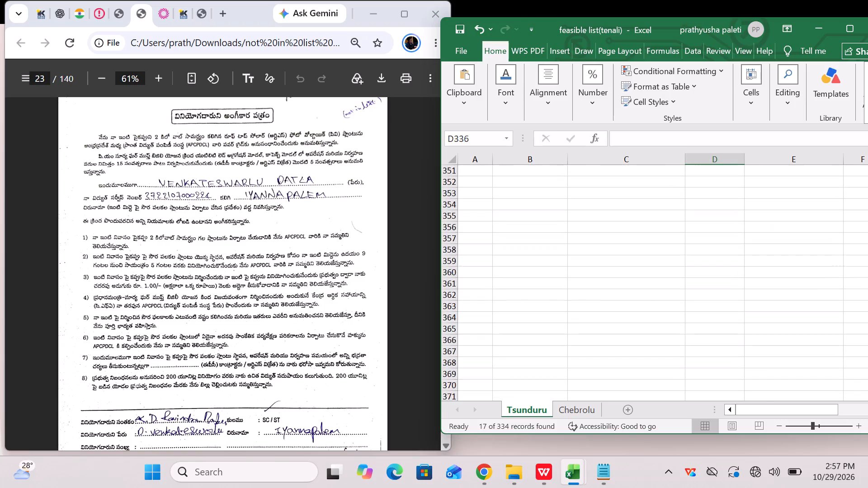
scroll(626, 342, "down", 5)
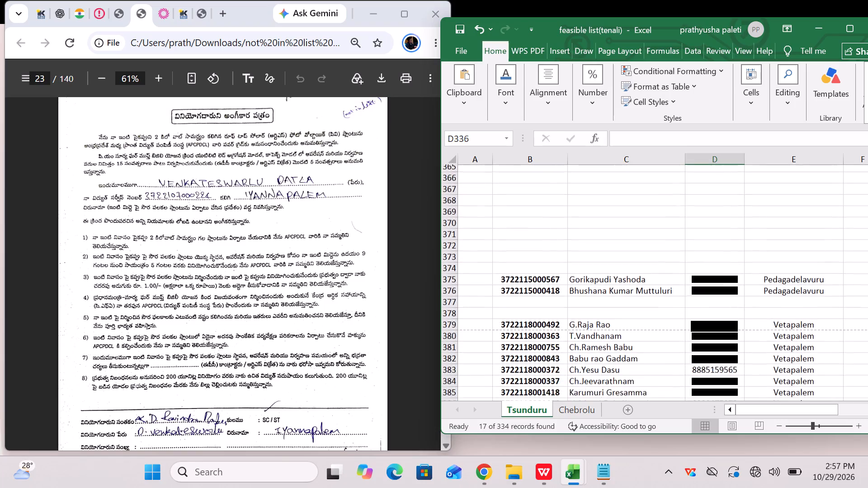
scroll(599, 360, "down", 2)
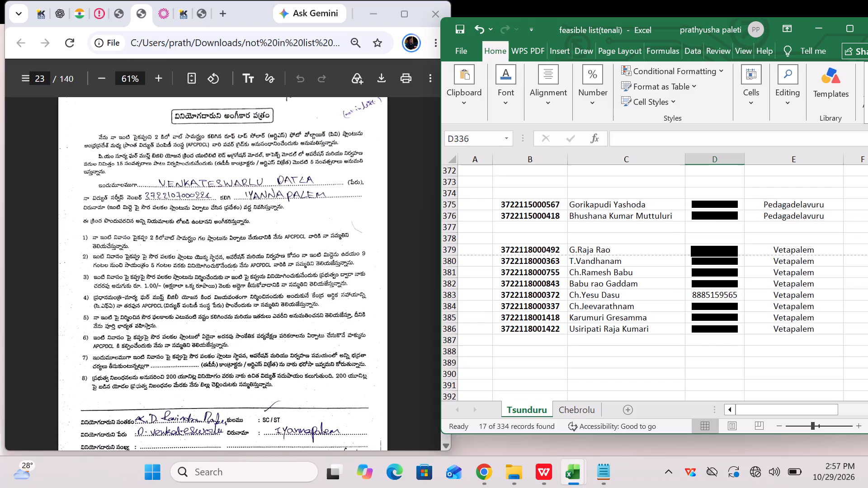
scroll(599, 360, "up", 15)
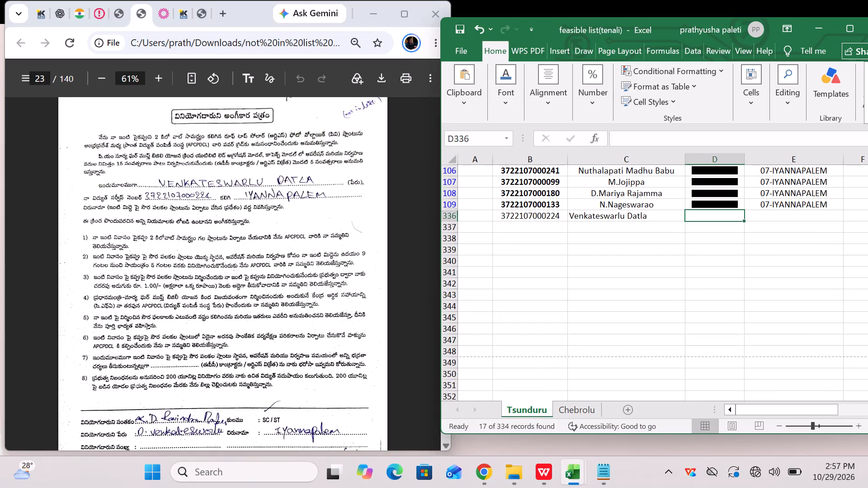
Enter the consumer's mobile number from the bottom of the page 23 consent form in the Mobile column of row 336.
scroll(321, 365, "down", 1)
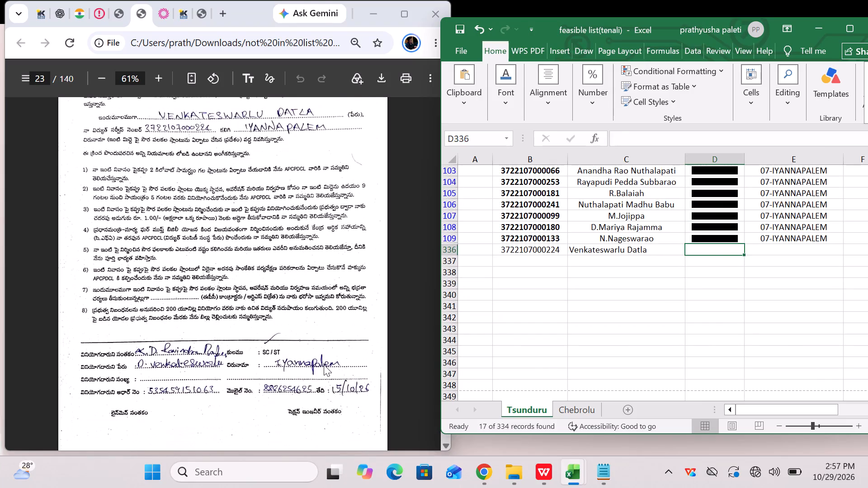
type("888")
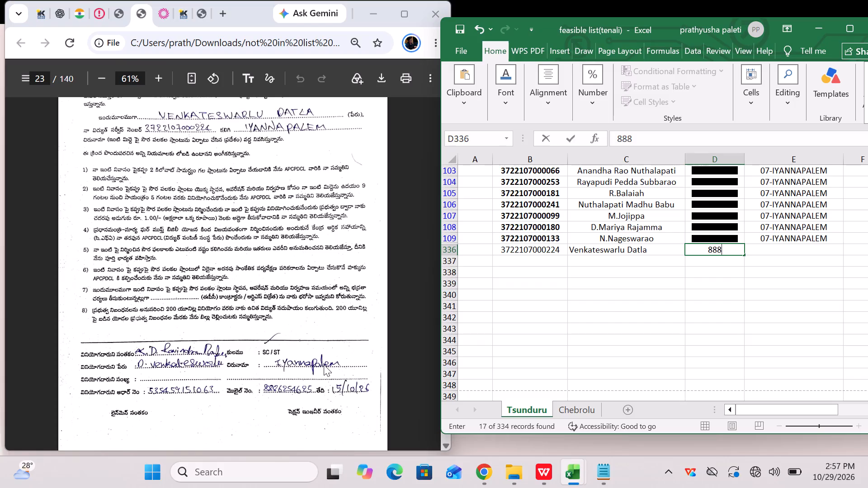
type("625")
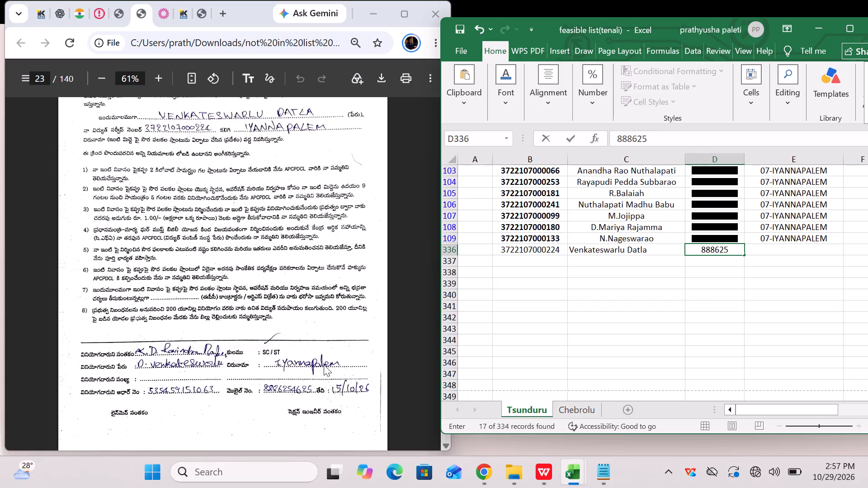
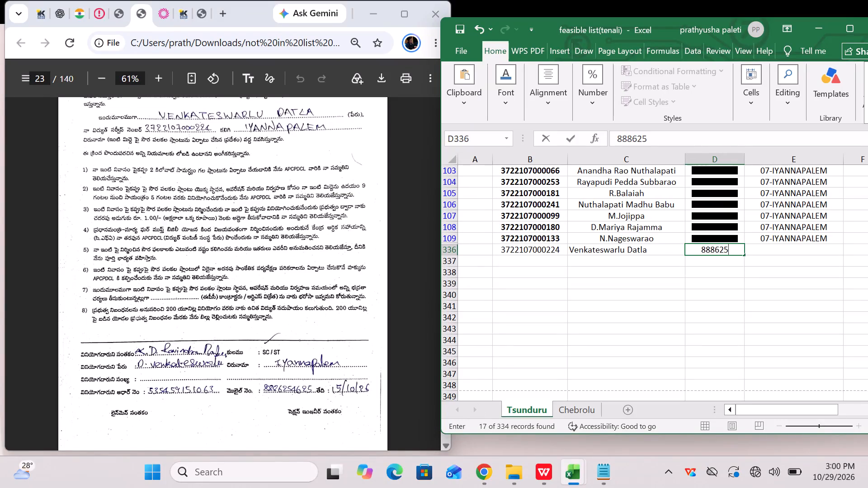
Complete the remaining digits of the page 23 consumer's mobile number in the Mobile column of row 336.
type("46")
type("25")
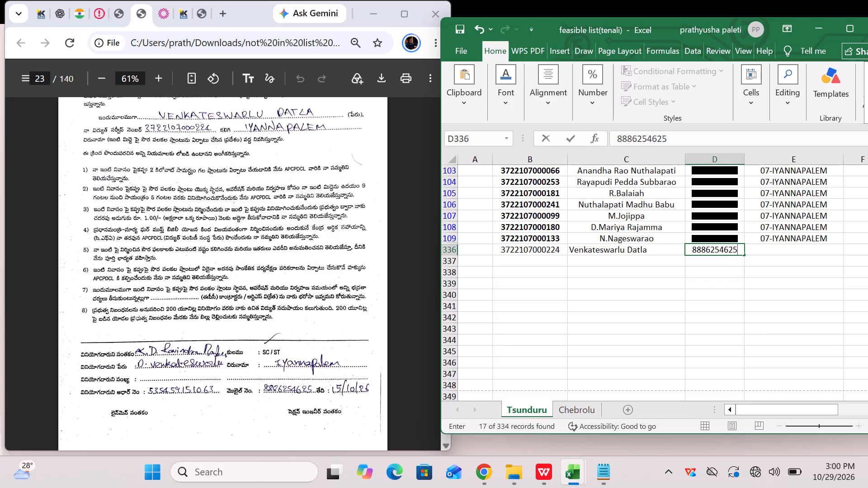
left_click(520, 261)
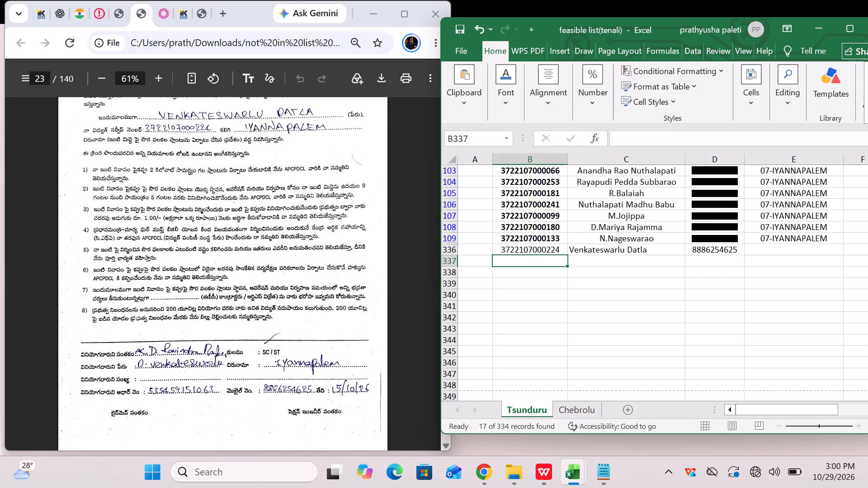
Fill row 337's USCNO with the page 24 form's service number, copying the number from row 336 and replacing its last three digits.
scroll(266, 274, "down", 6)
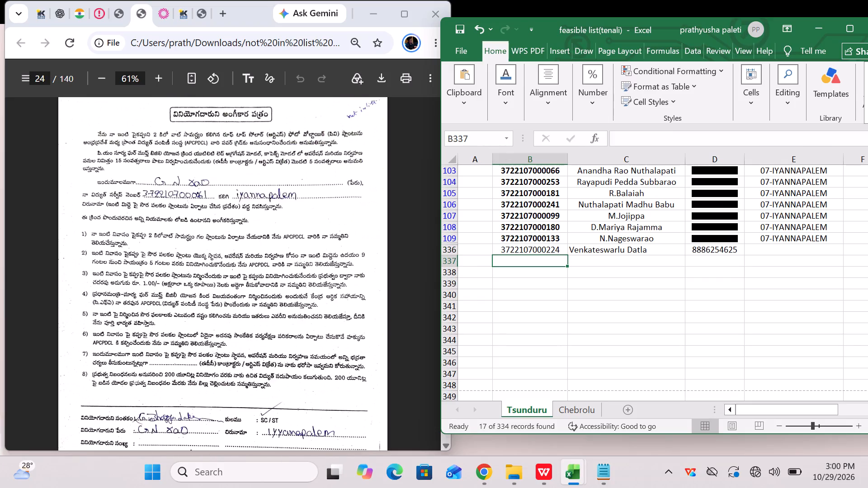
left_click(534, 253)
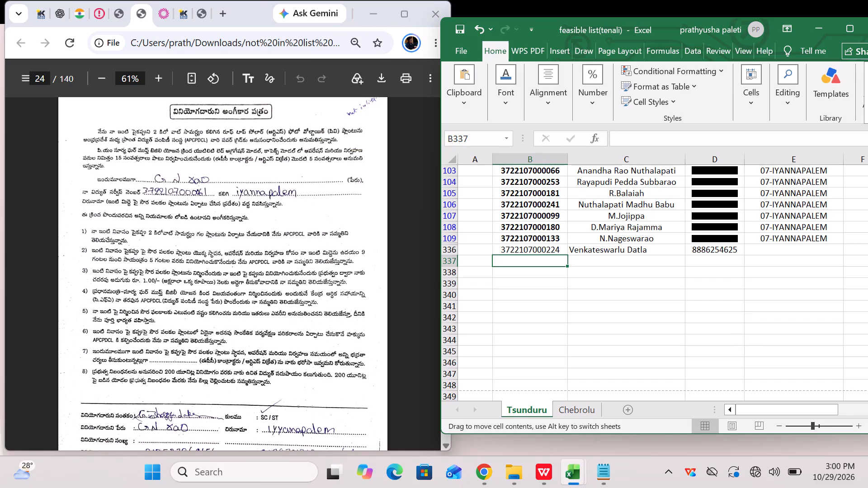
left_click(534, 249)
key("ctrl+c")
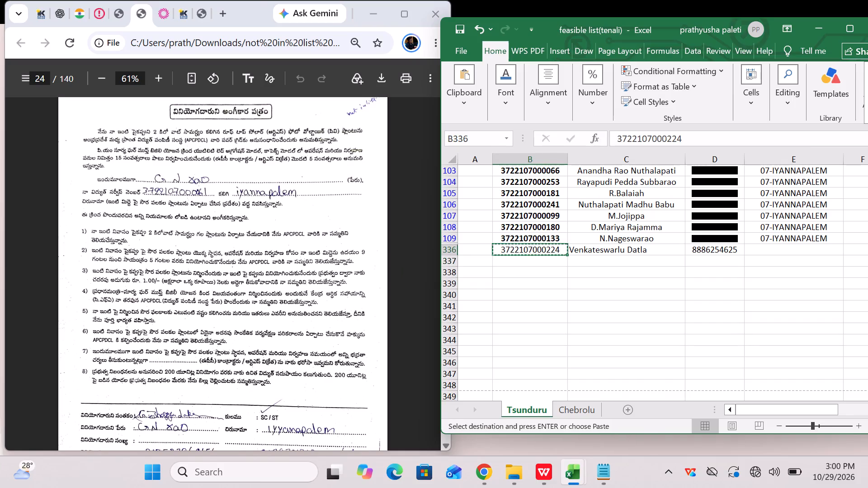
left_click(533, 263)
key("ctrl+v")
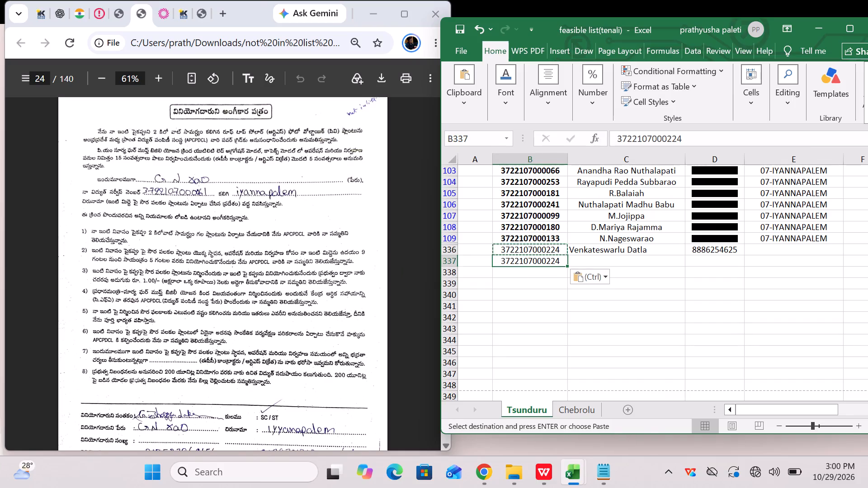
double_click(562, 258)
key("BackSpace")
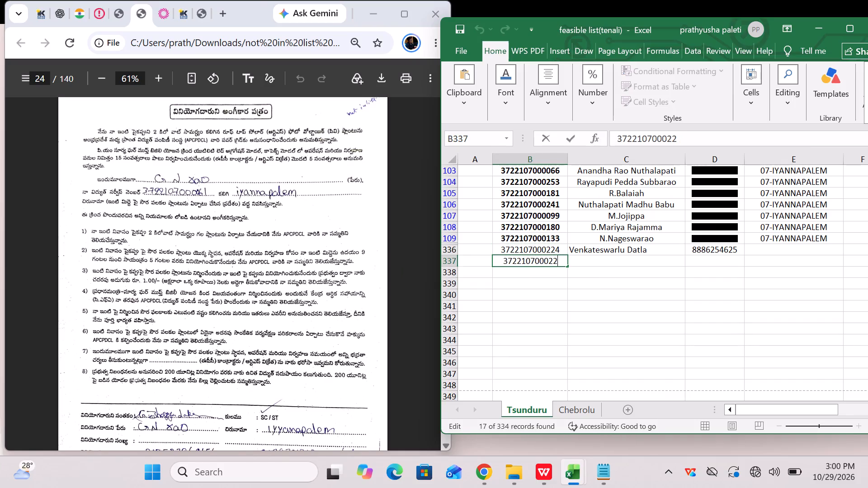
key("BackSpace")
key("BackSpace")
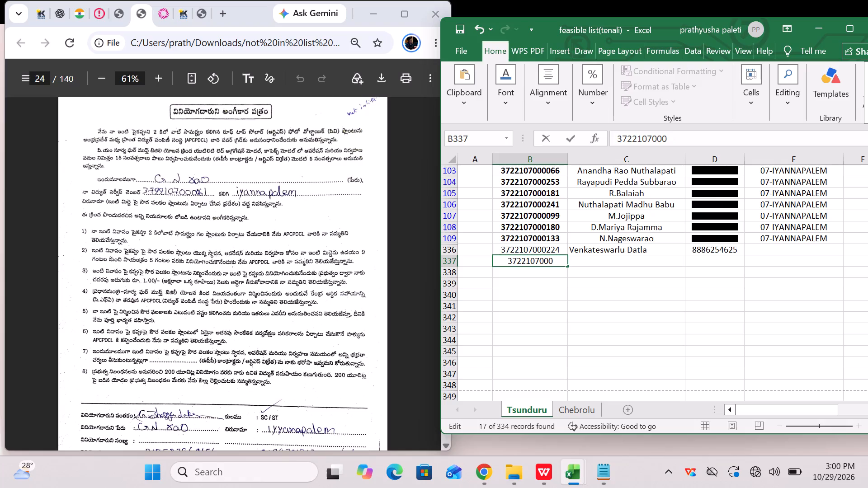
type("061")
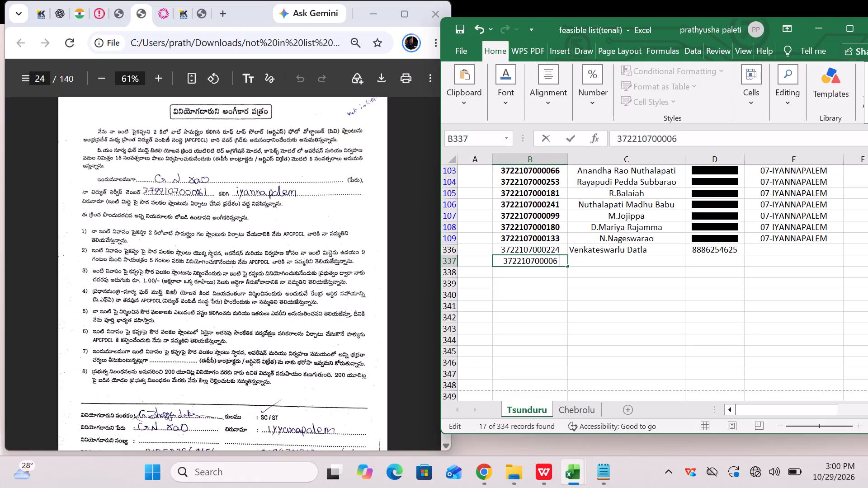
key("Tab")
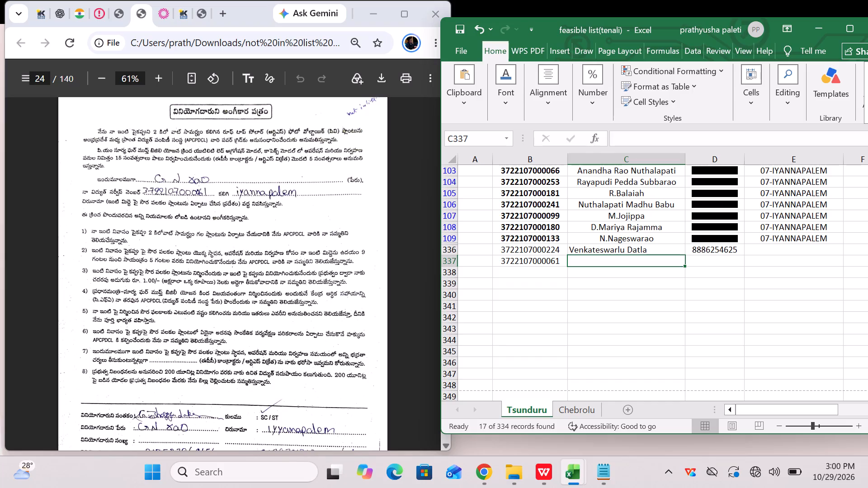
Enter the consumer's name from the page 24 consent form in row 337, accepting the suggested completion.
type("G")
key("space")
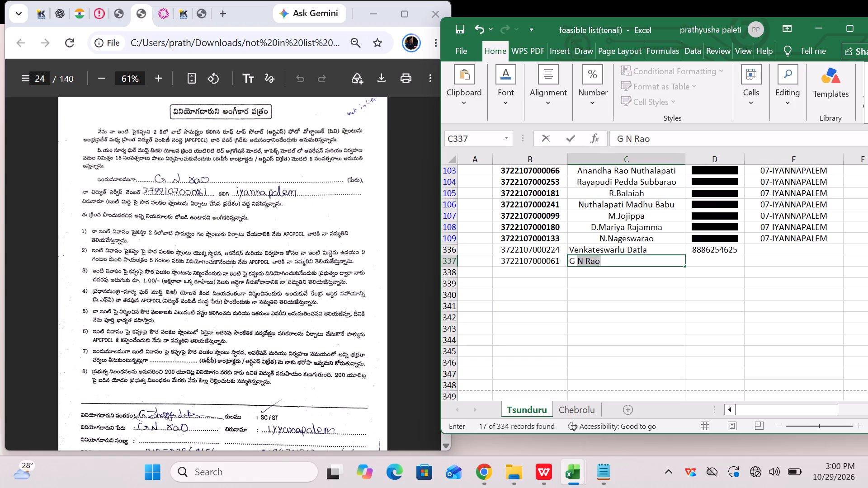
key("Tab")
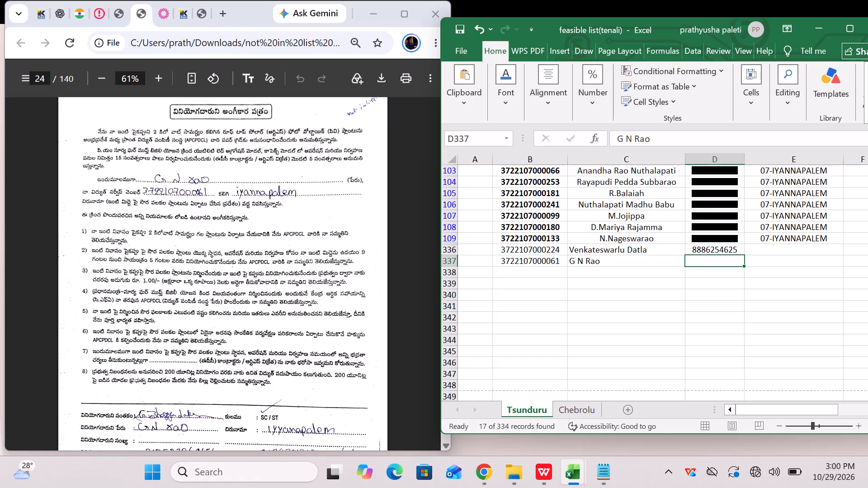
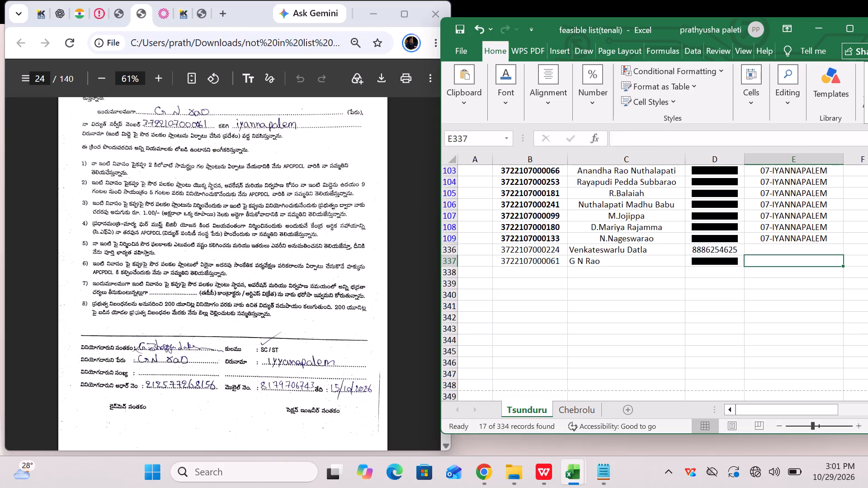
Select the USCNO cell in row 338 and bring up the page 25 consent form in the scanned PDF.
left_click(530, 271)
scroll(274, 303, "down", 4)
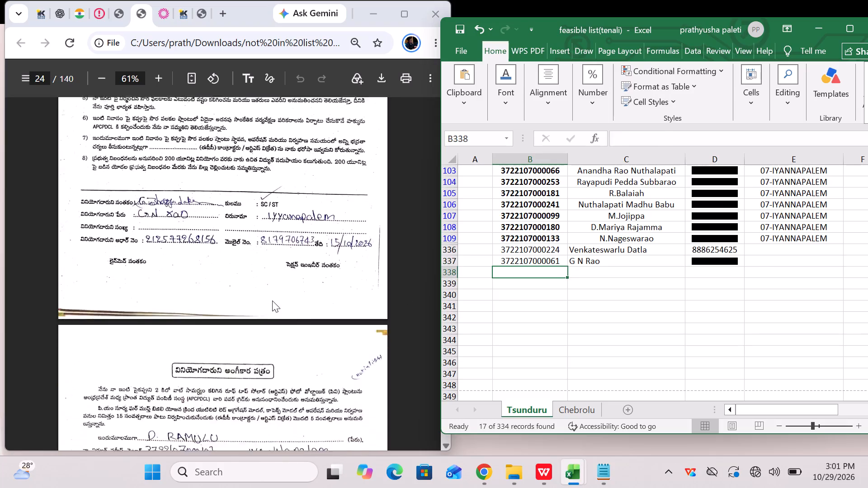
scroll(272, 299, "down", 2)
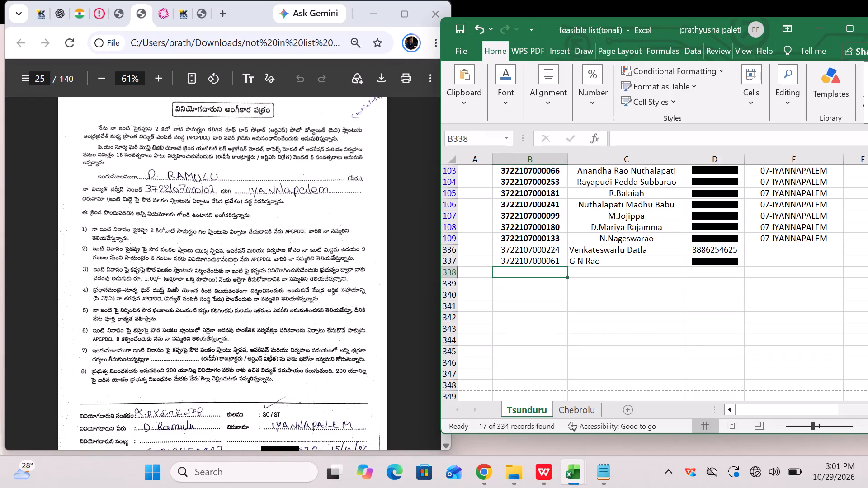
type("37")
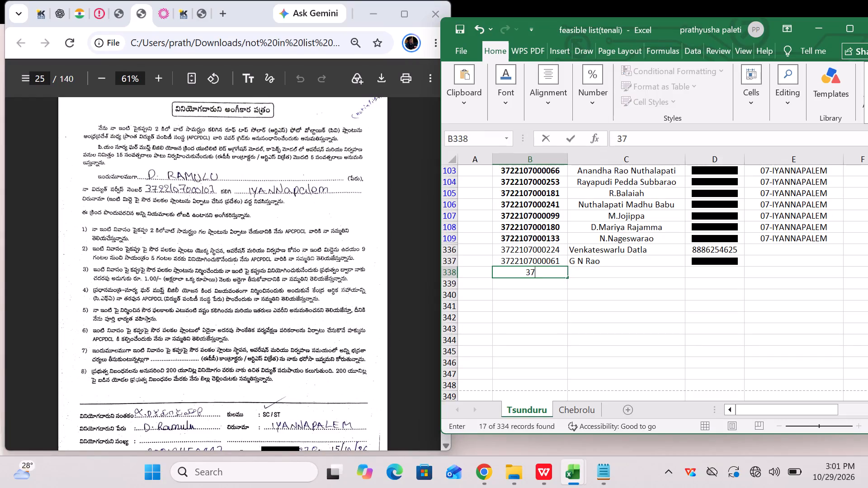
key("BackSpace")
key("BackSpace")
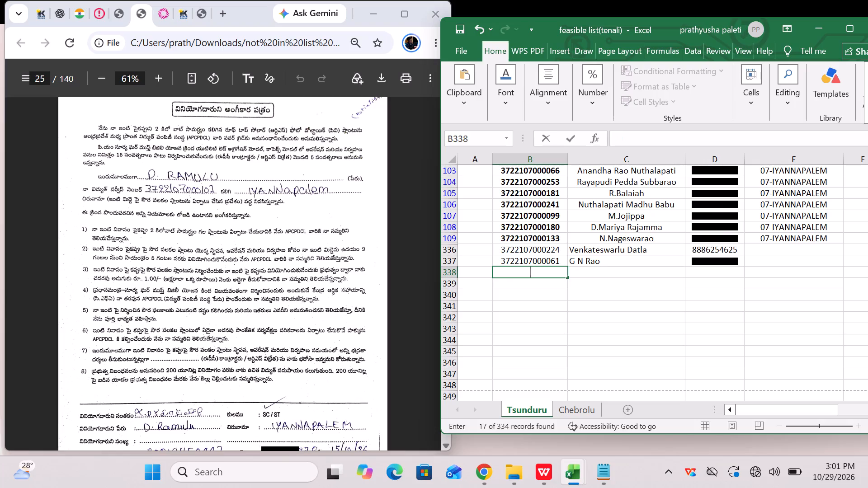
Fill row 338's USCNO with the page 25 form's service number, copying the number from row 337 and replacing its last three digits.
left_click(516, 262)
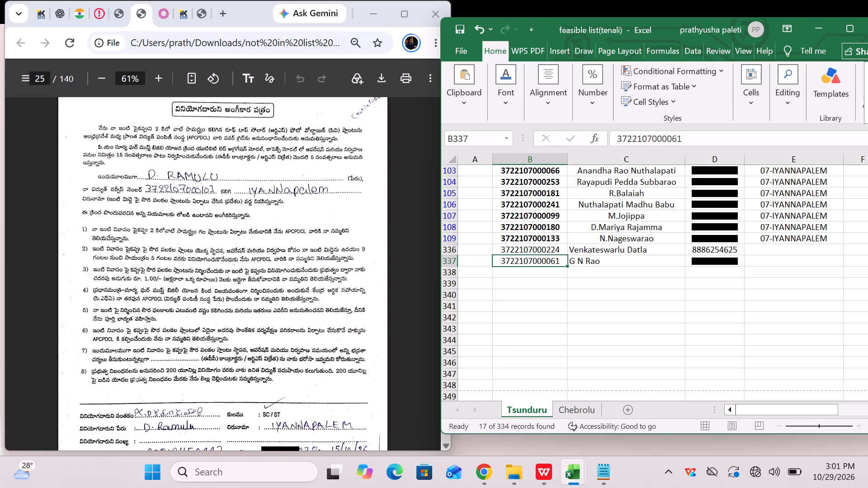
key("ctrl+c")
left_click(511, 272)
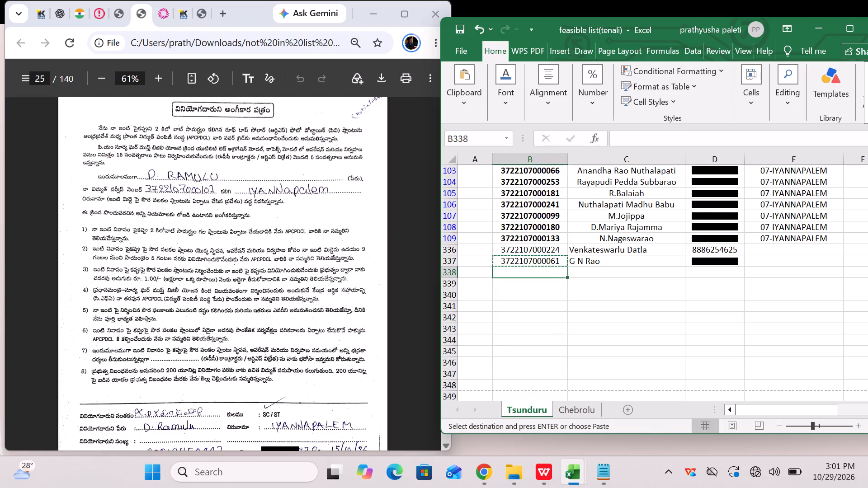
key("ctrl+v")
double_click(561, 271)
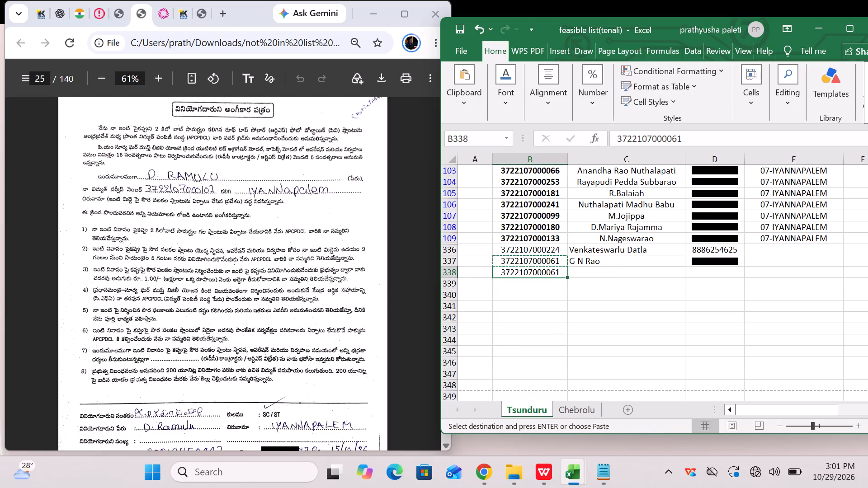
key("BackSpace")
key("BackSpace")
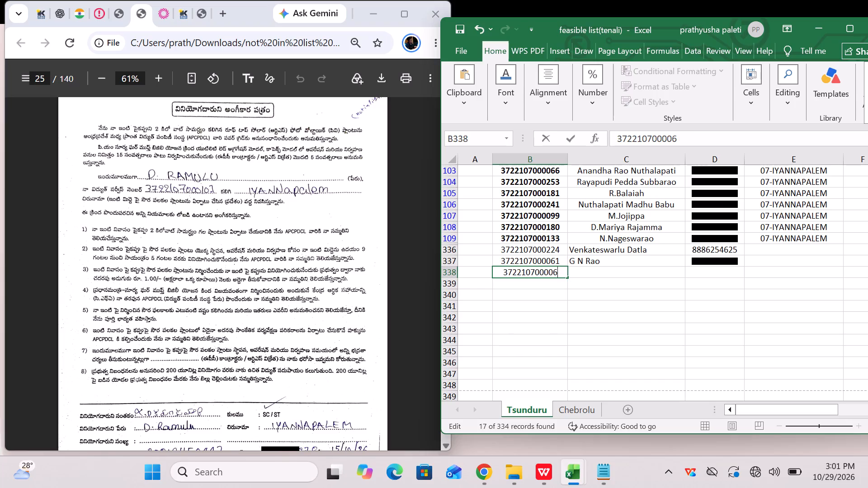
key("BackSpace")
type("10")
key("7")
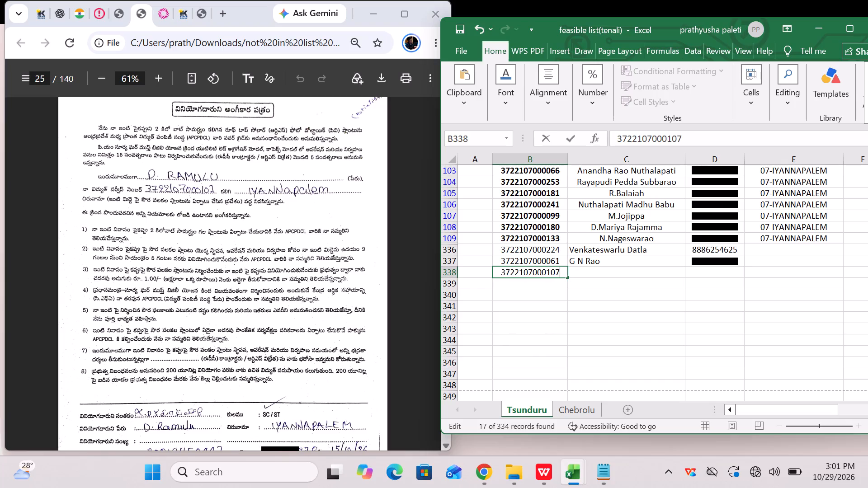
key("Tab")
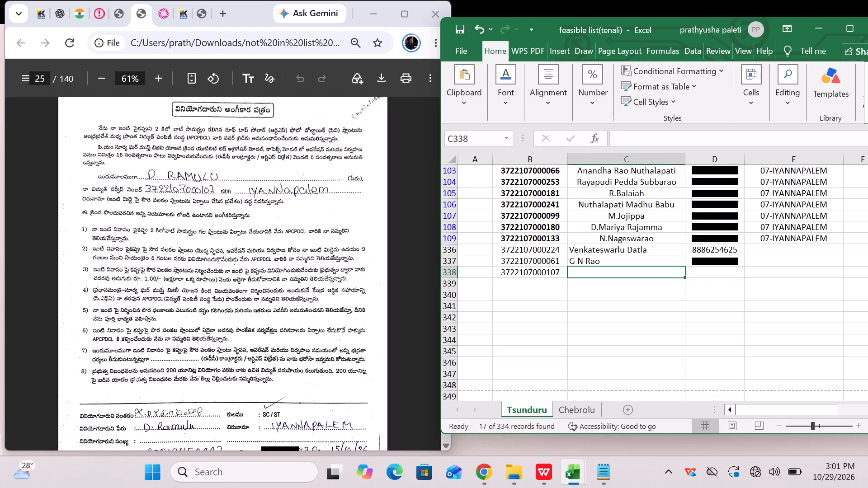
Enter the consumer's name from the page 25 consent form in row 338.
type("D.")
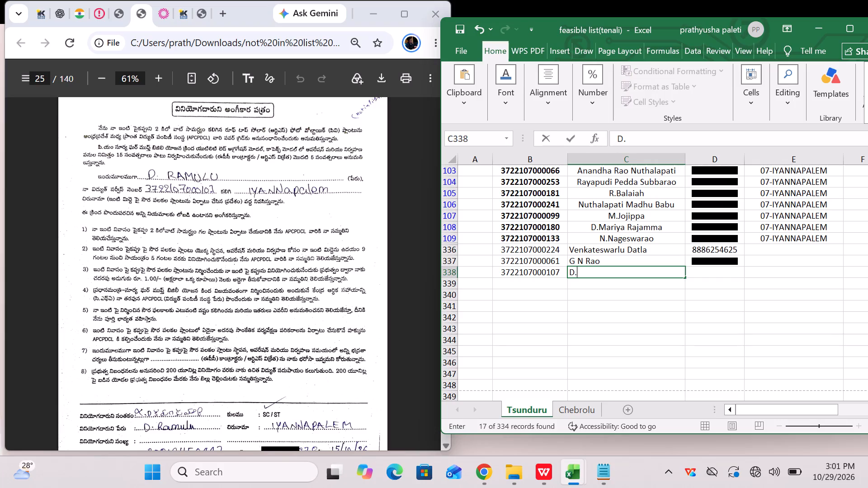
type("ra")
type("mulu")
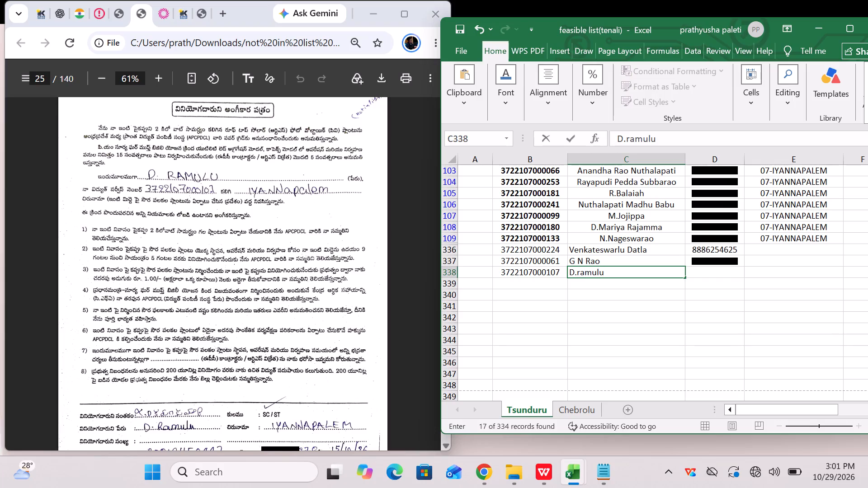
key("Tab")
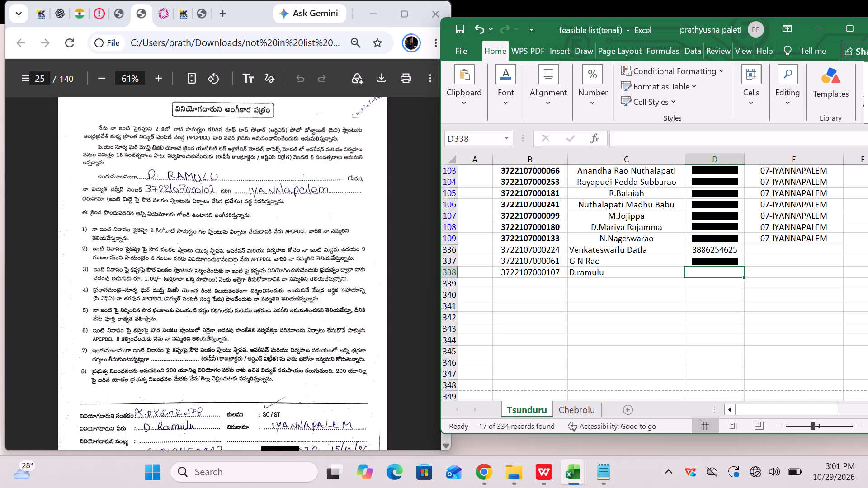
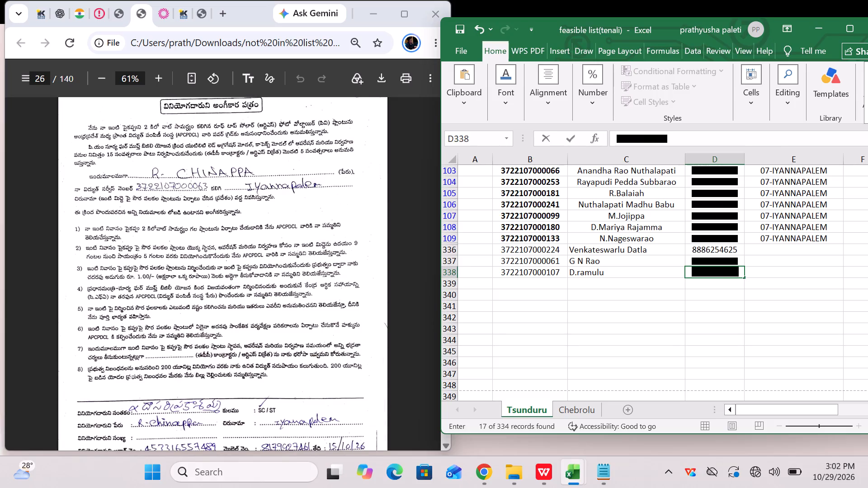
Fill row 339's USCNO with the page 26 form's service number, copying the number from row 338 and replacing its last three digits.
left_click(523, 285)
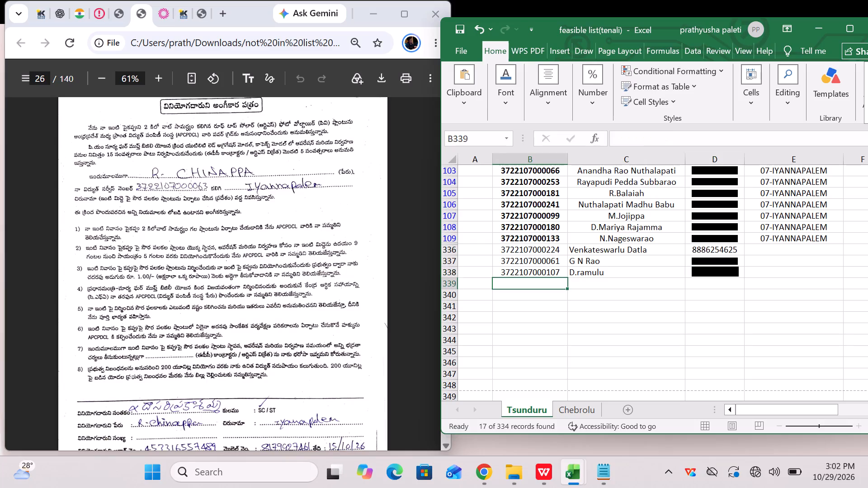
left_click(533, 273)
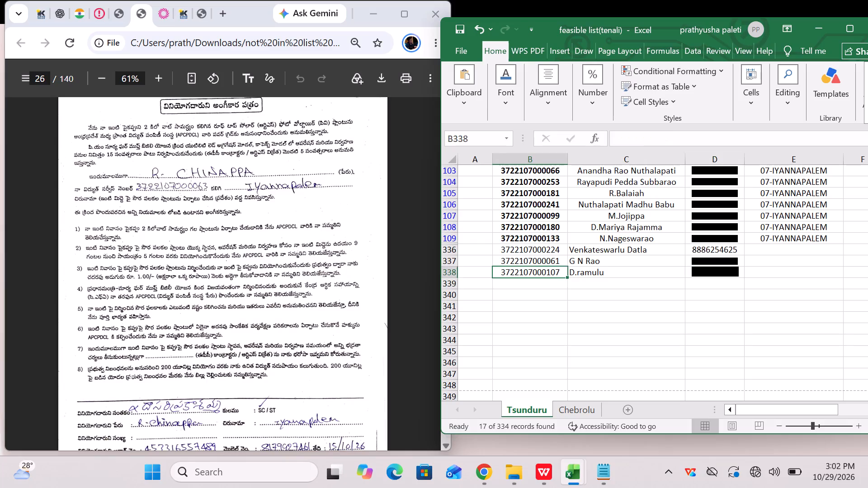
key("ctrl+c")
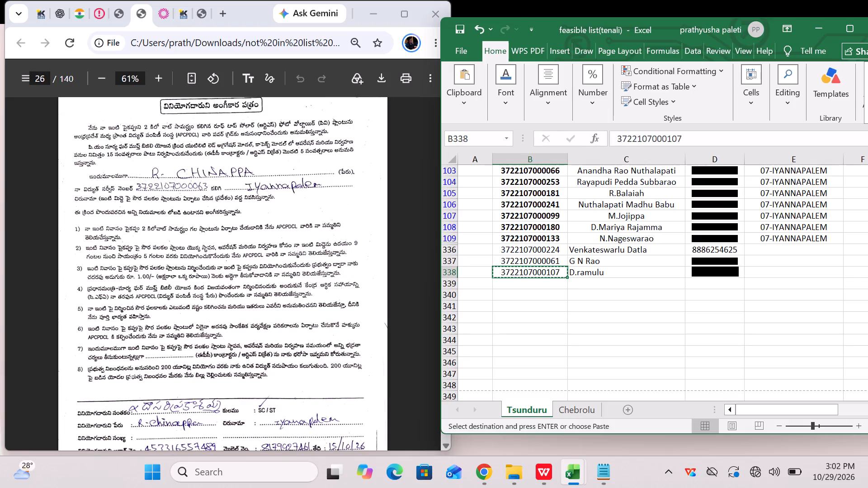
left_click(527, 284)
key("ctrl+v")
double_click(560, 284)
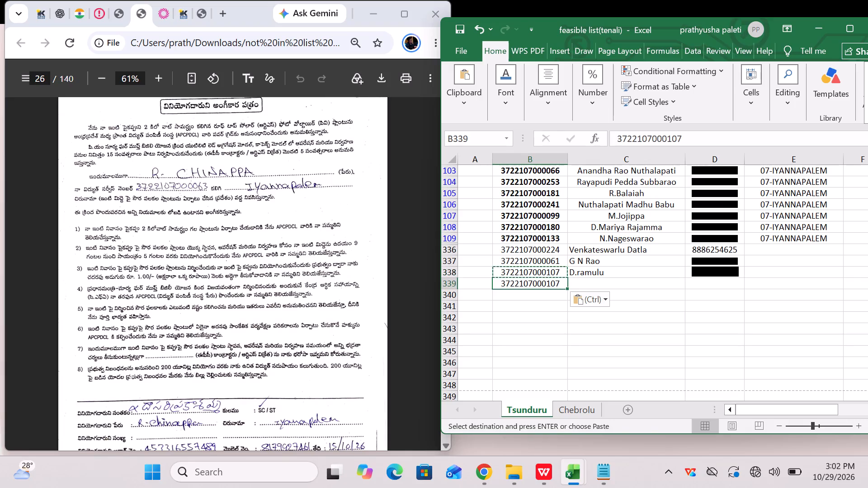
key("BackSpace")
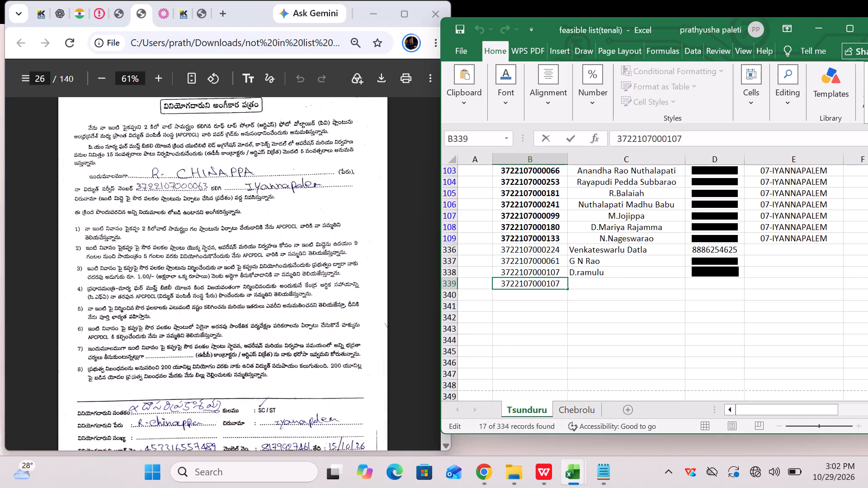
key("BackSpace")
key("BackSpace")
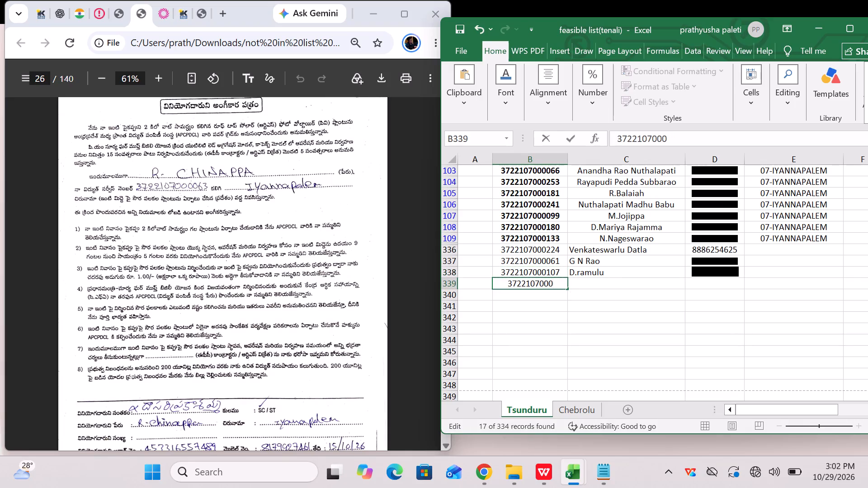
key("0")
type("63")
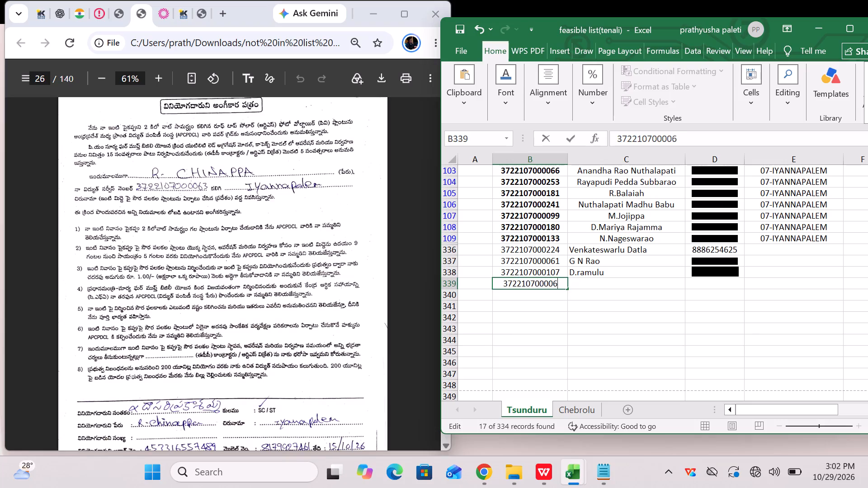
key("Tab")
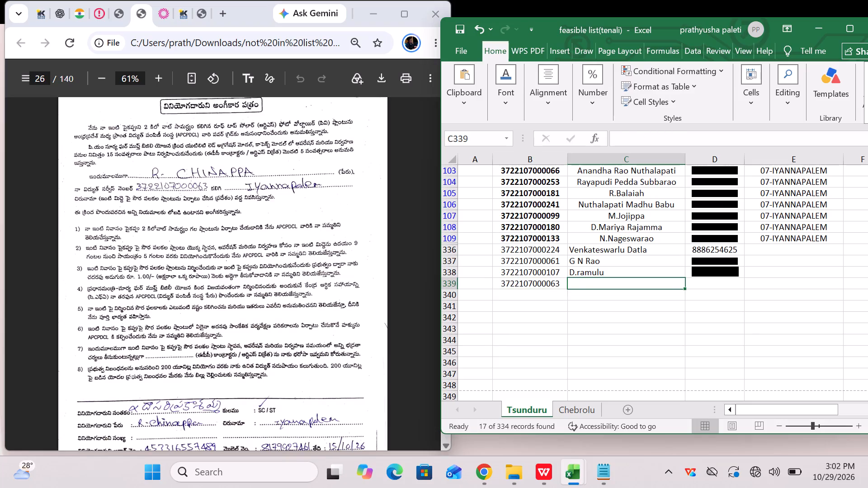
Enter the consumer's name from the page 26 consent form in row 339.
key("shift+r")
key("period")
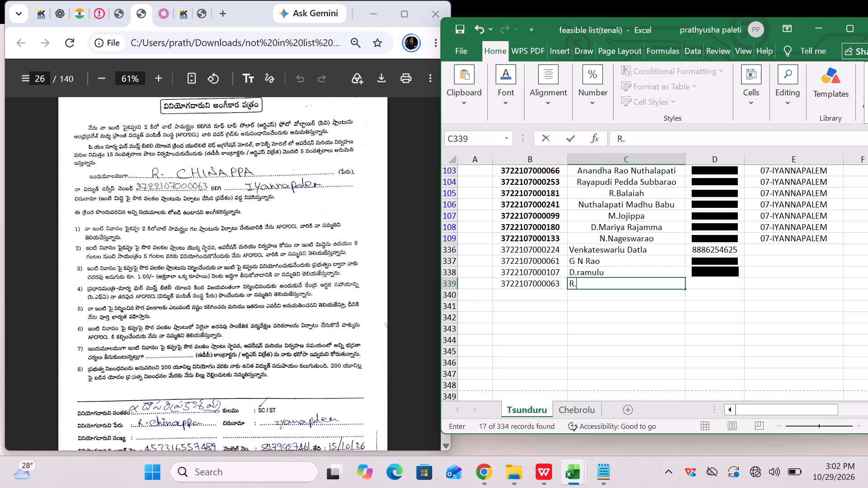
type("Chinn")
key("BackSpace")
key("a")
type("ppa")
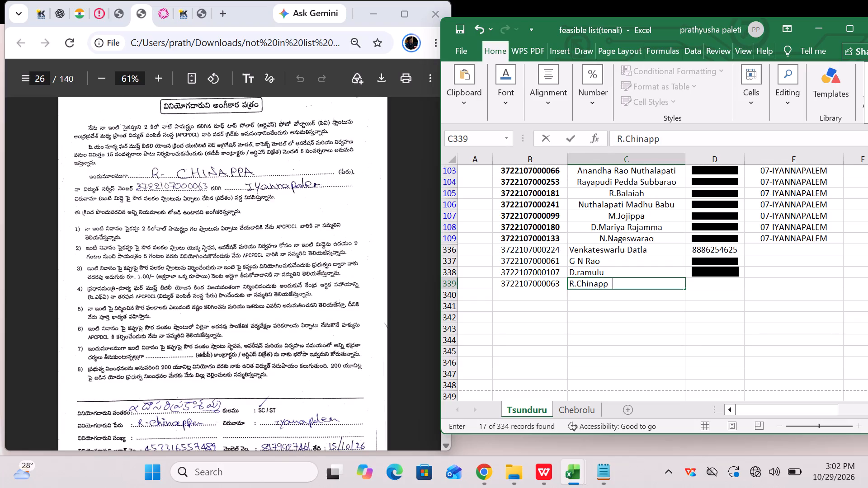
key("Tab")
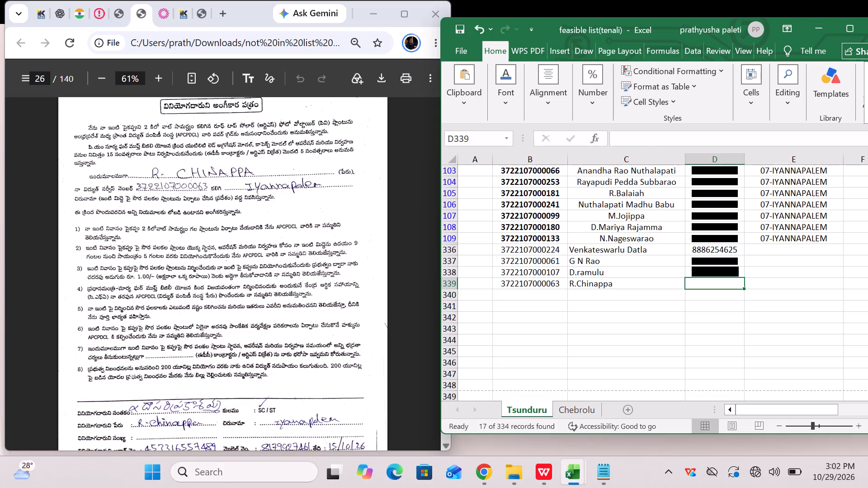
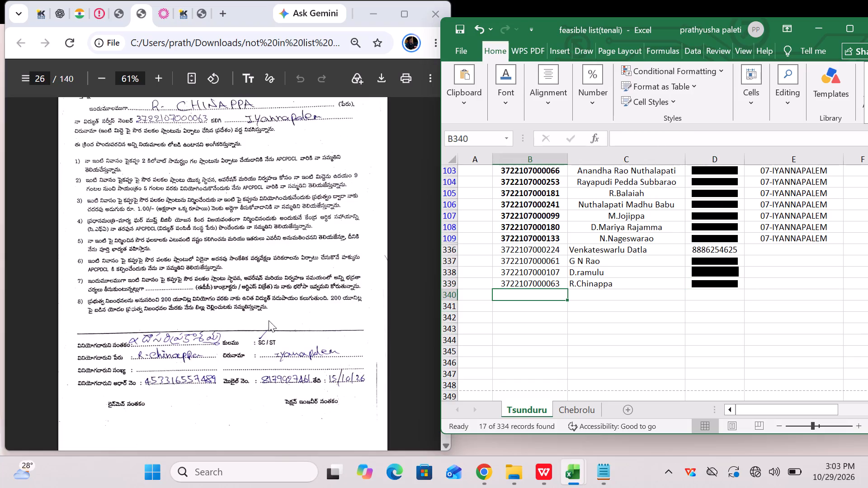
Fill row 340's USCNO with the page 27 form's service number, copying the number from row 339 and replacing its last three digits.
scroll(269, 320, "down", 5)
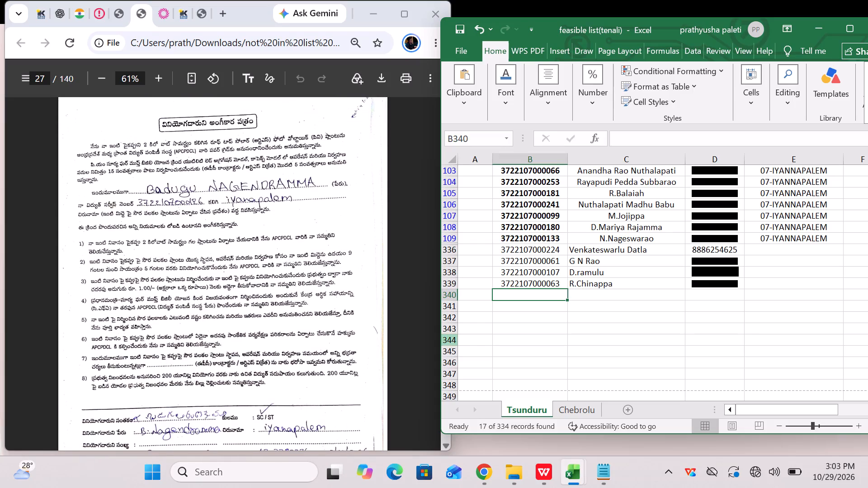
left_click(532, 285)
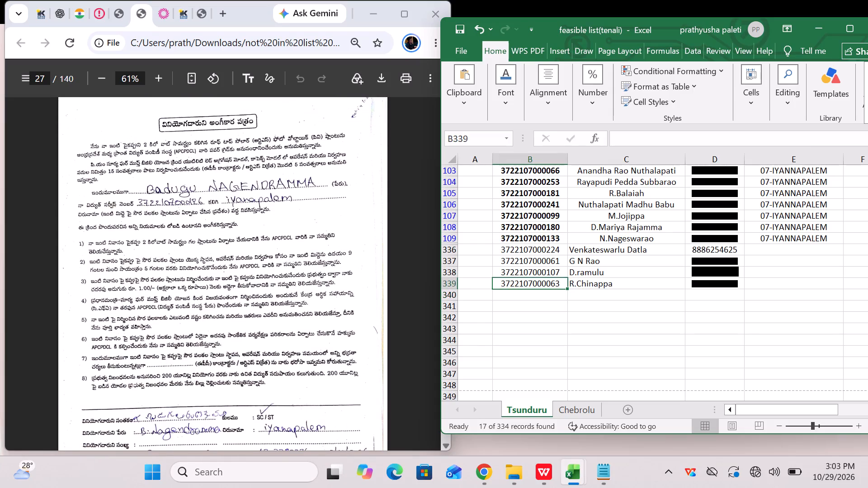
key("ctrl+c")
left_click(528, 291)
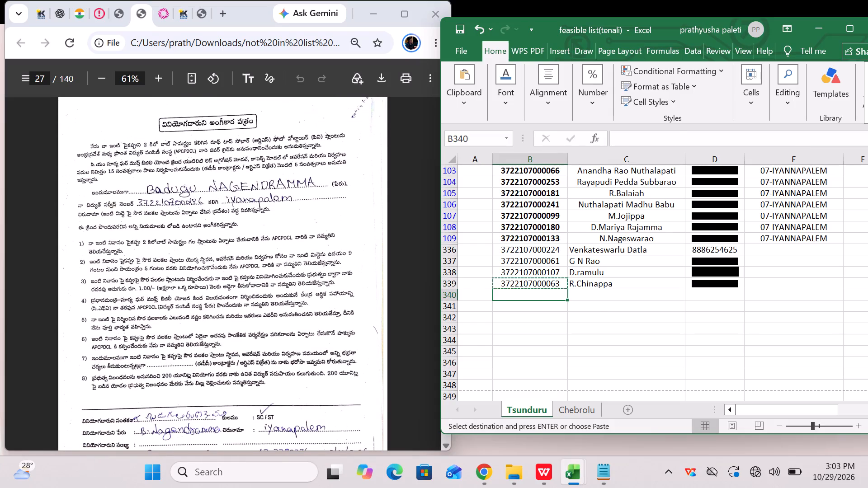
key("ctrl+v")
double_click(560, 294)
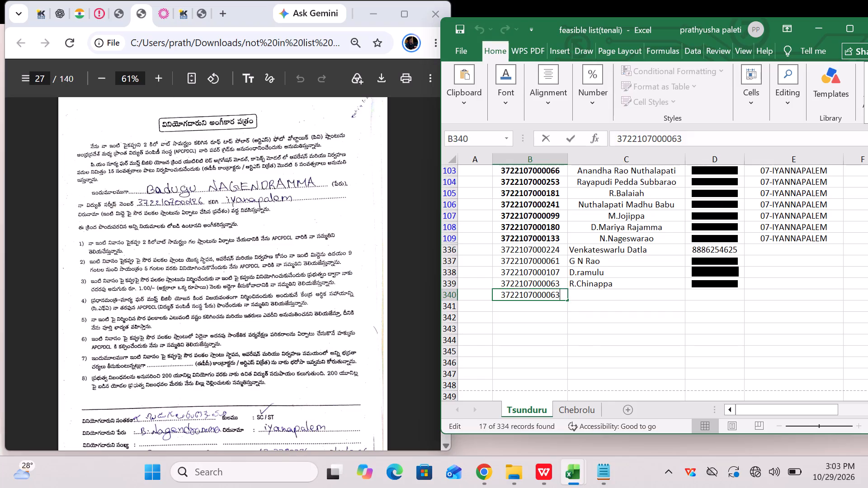
key("BackSpace")
key("BackSpace")
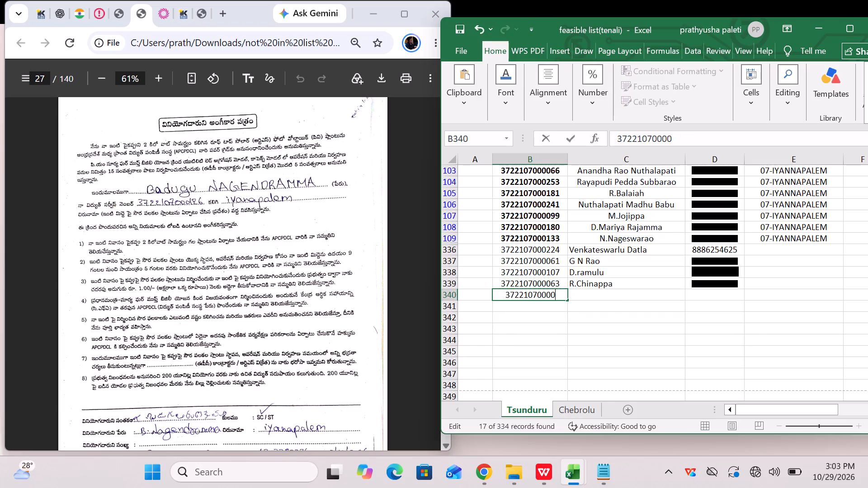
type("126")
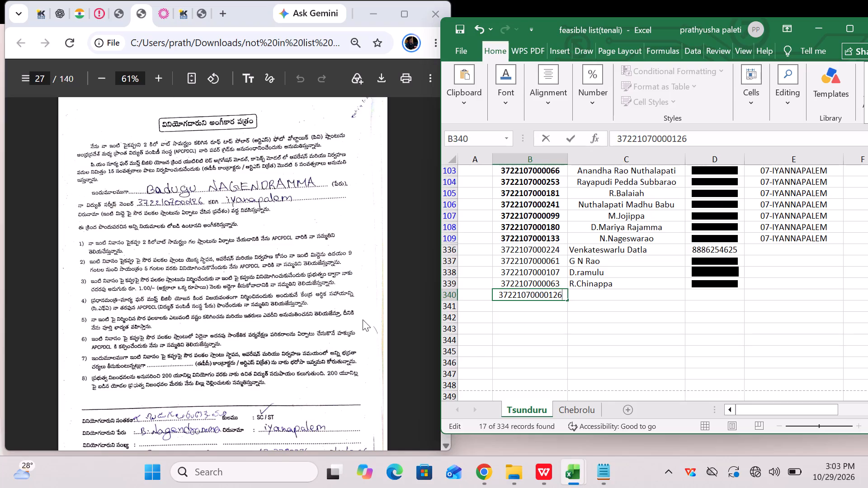
left_click(540, 298)
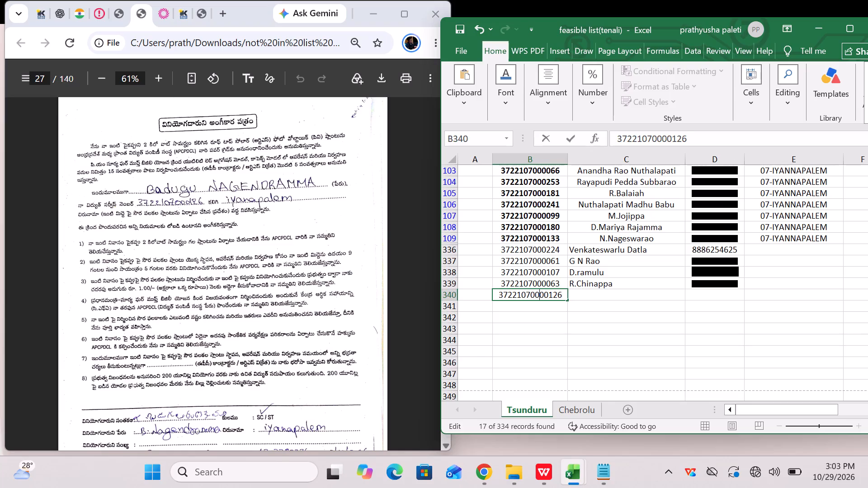
key("BackSpace")
left_click(542, 286)
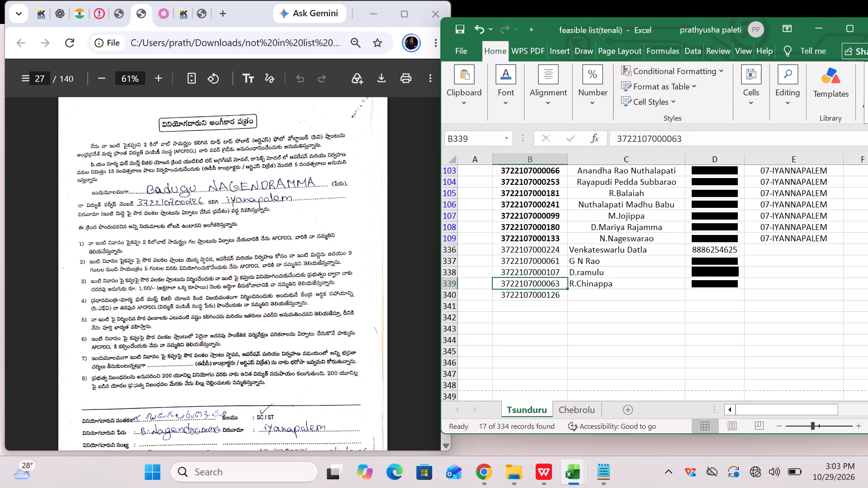
Enter the consumer's name from the page 27 consent form in row 340.
left_click(588, 296)
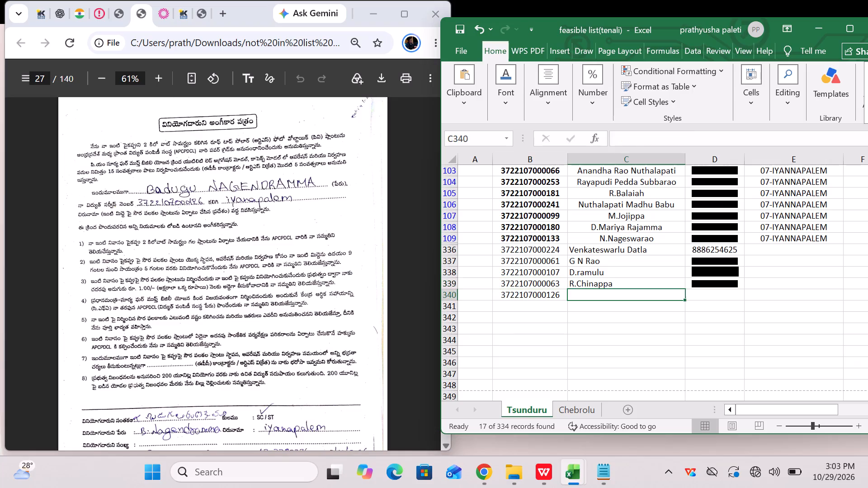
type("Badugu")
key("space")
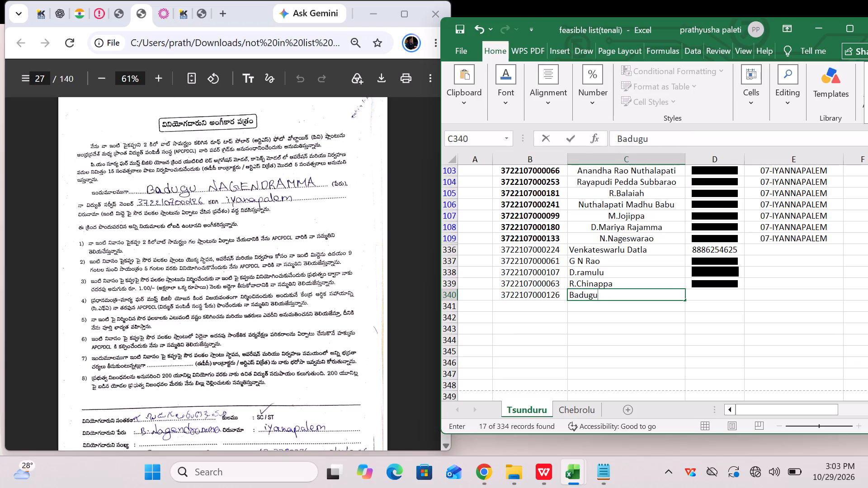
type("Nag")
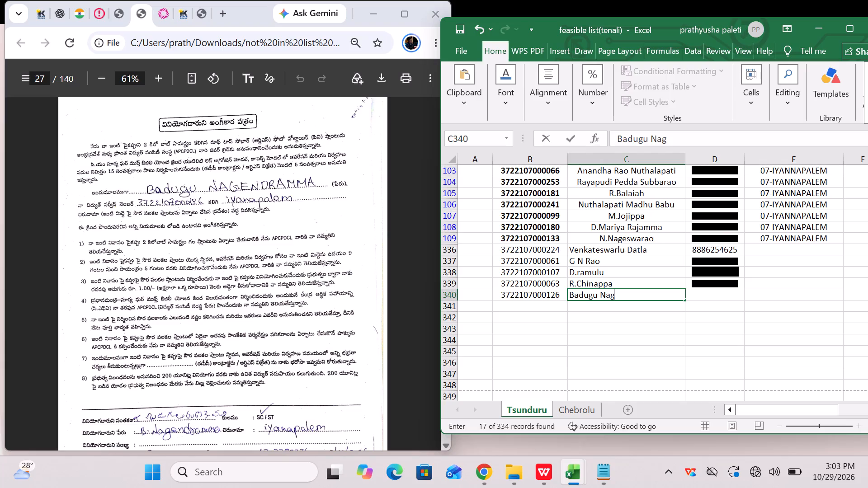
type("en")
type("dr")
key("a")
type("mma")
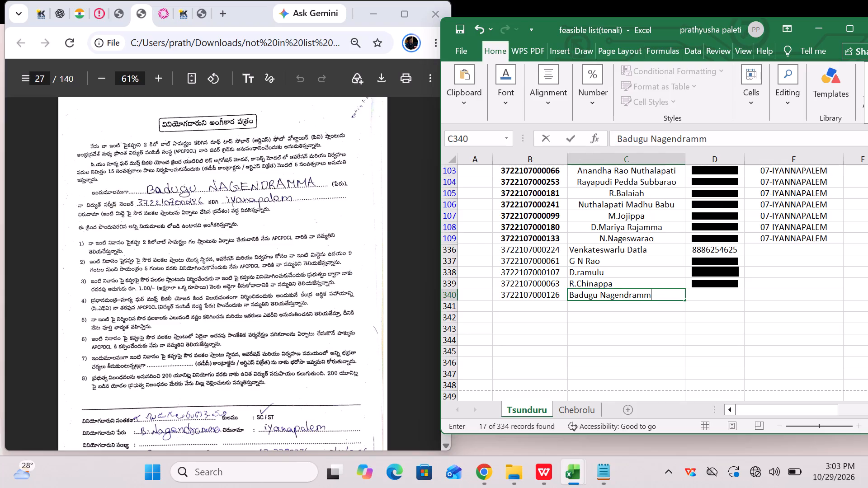
scroll(282, 350, "down", 1)
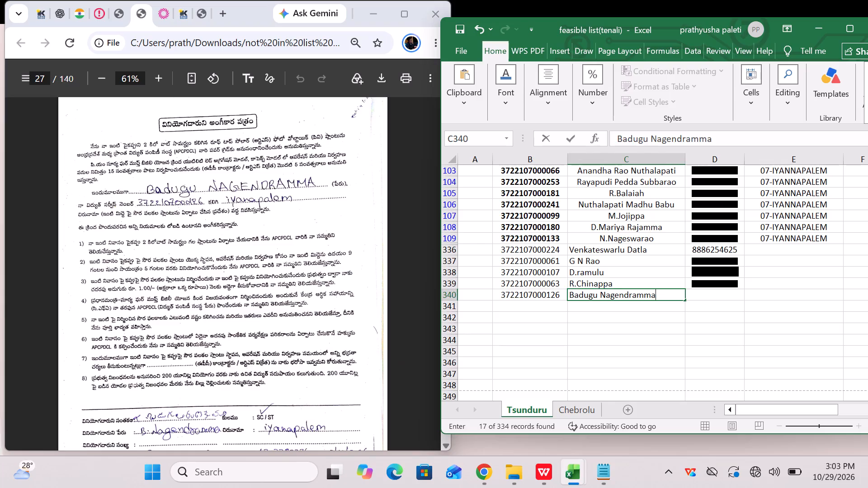
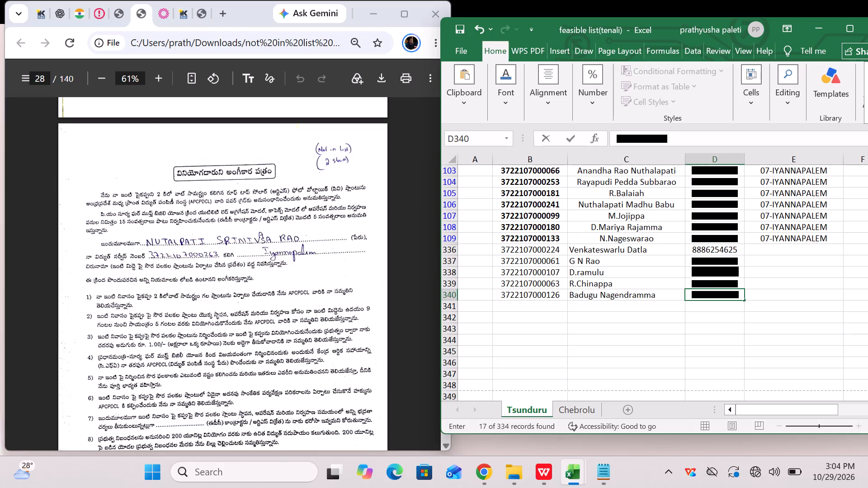
Fill row 341's USCNO with the page 28 form's service number, copying the number from row 340 and replacing its last three digits.
left_click(524, 304)
scroll(274, 252, "down", 1)
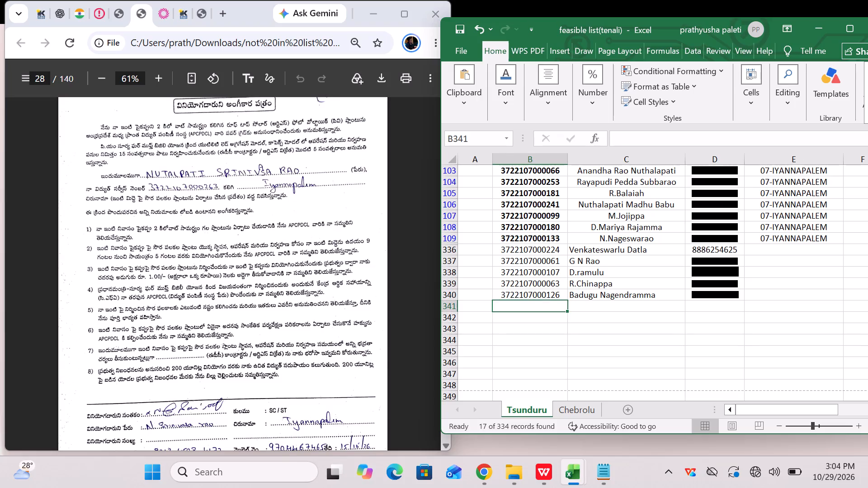
left_click(514, 296)
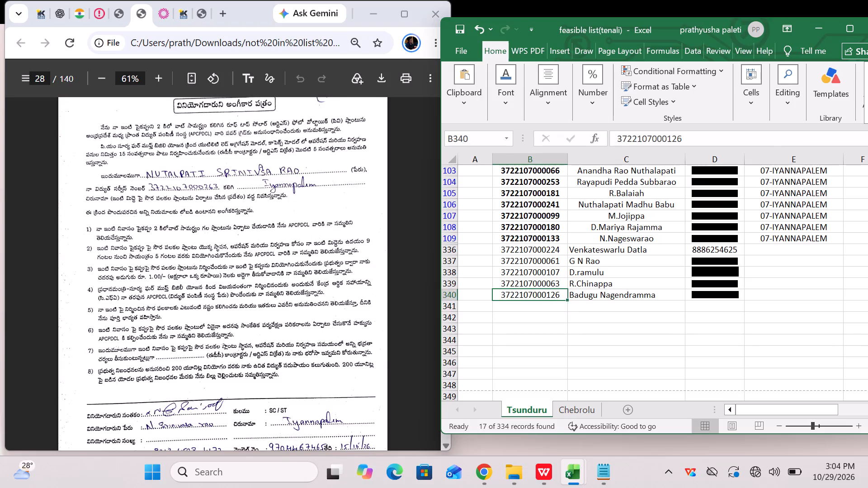
key("ctrl+c")
left_click(526, 309)
key("ctrl+v")
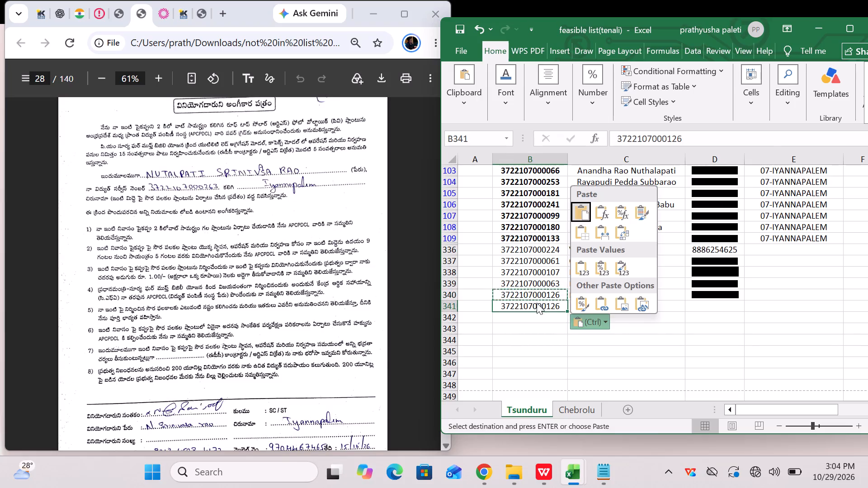
double_click(559, 302)
double_click(560, 307)
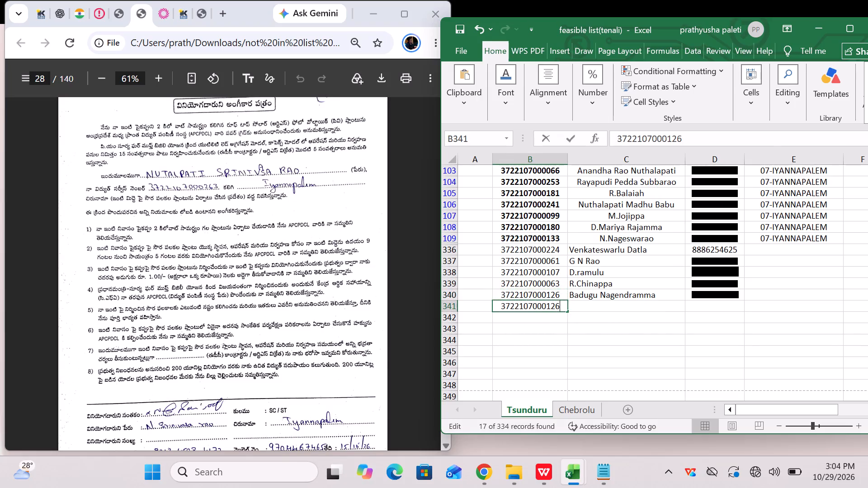
key("BackSpace")
key("BackSpace")
key("BackSpace")
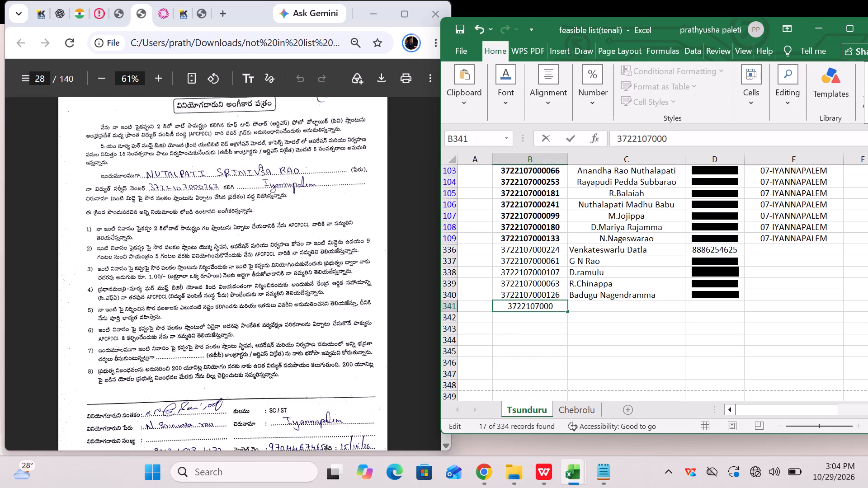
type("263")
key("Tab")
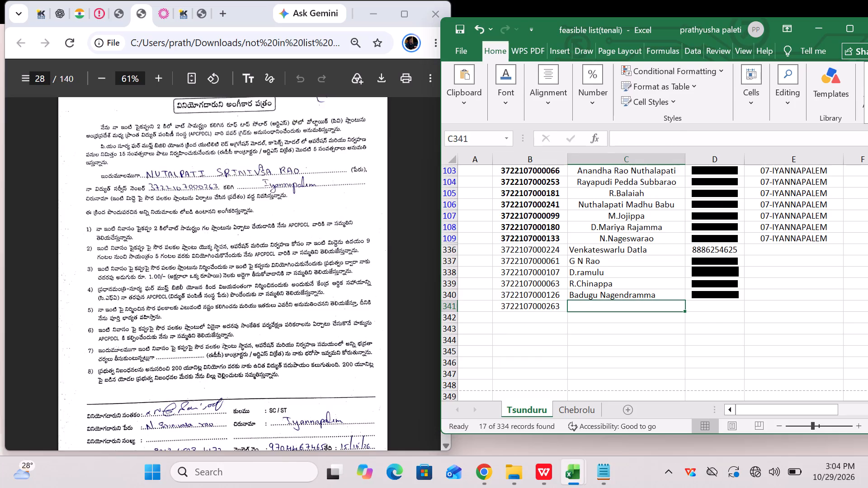
Enter the consumer's name from the page 28 consent form in row 341.
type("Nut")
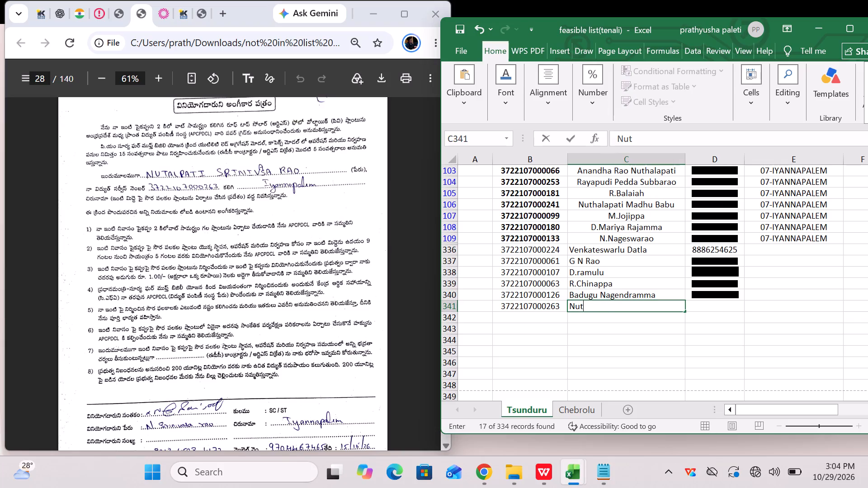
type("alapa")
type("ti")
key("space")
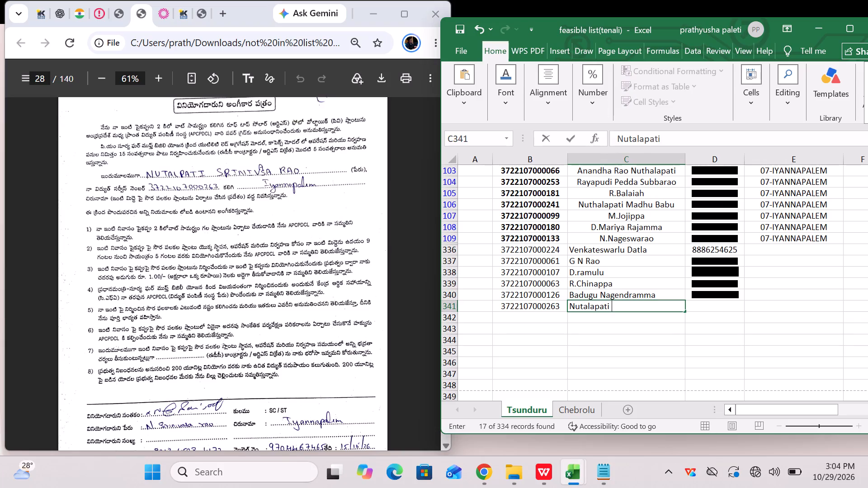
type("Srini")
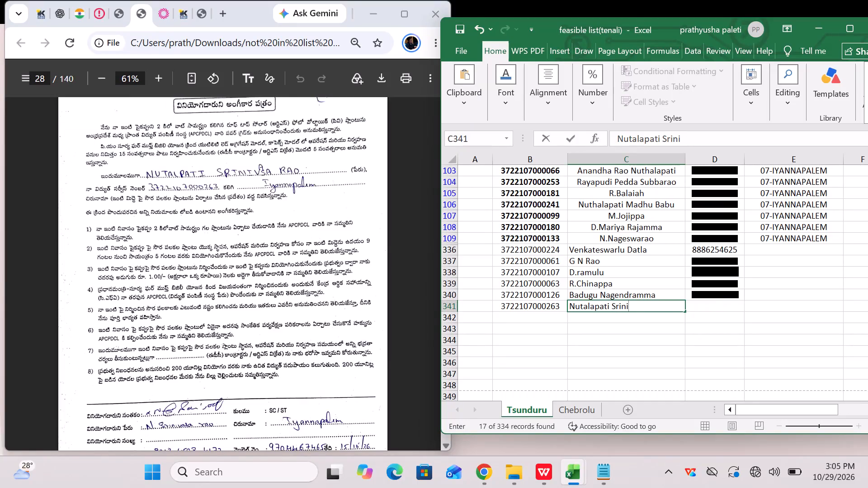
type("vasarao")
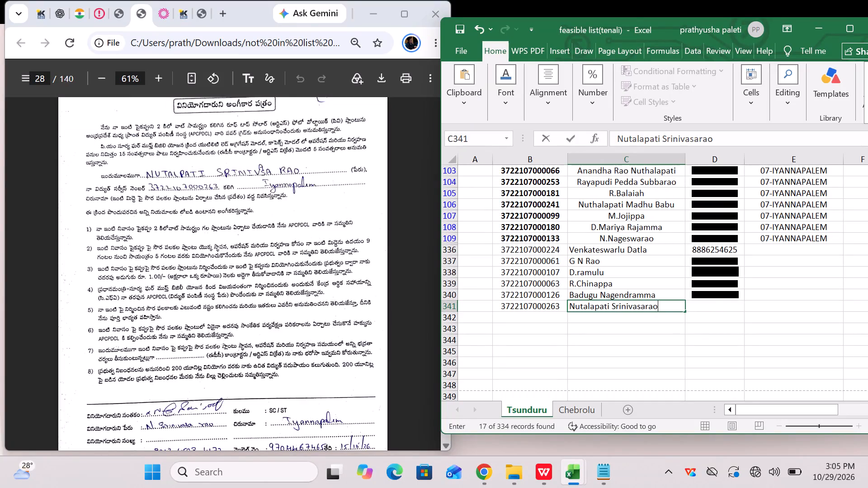
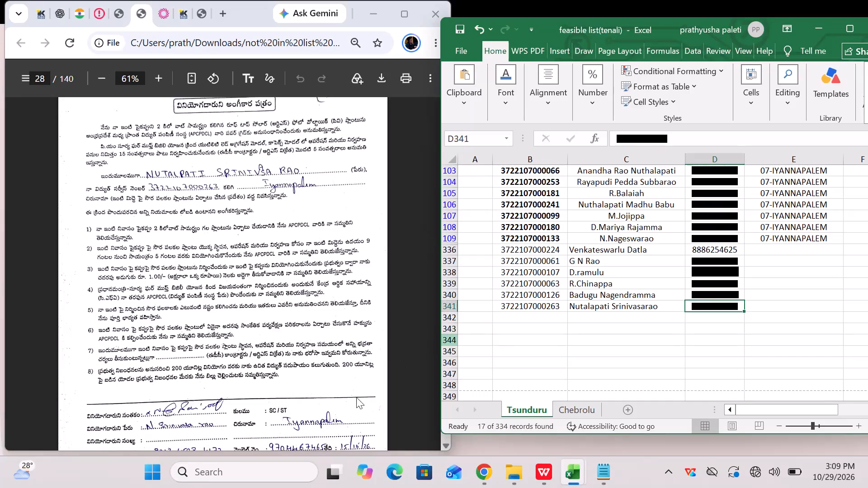
Fill row 342's USCNO with the page 29 form's service number, copying the number from row 341 and replacing its last three digits.
scroll(301, 363, "down", 4)
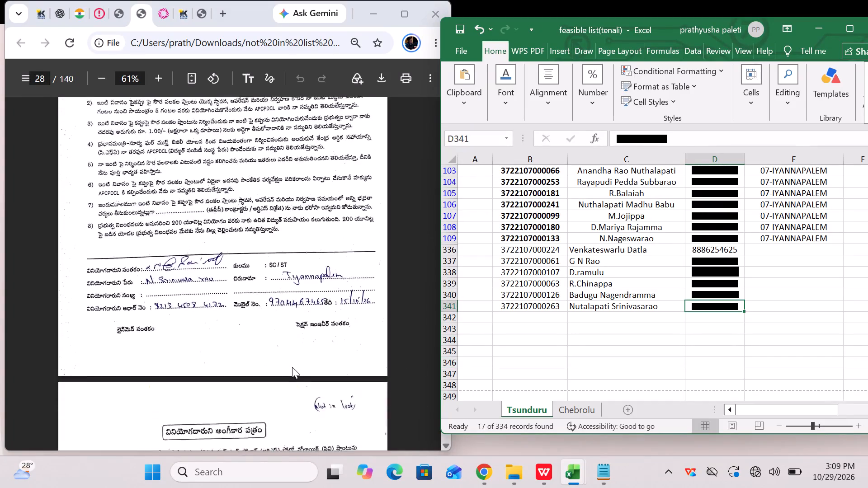
scroll(292, 367, "down", 3)
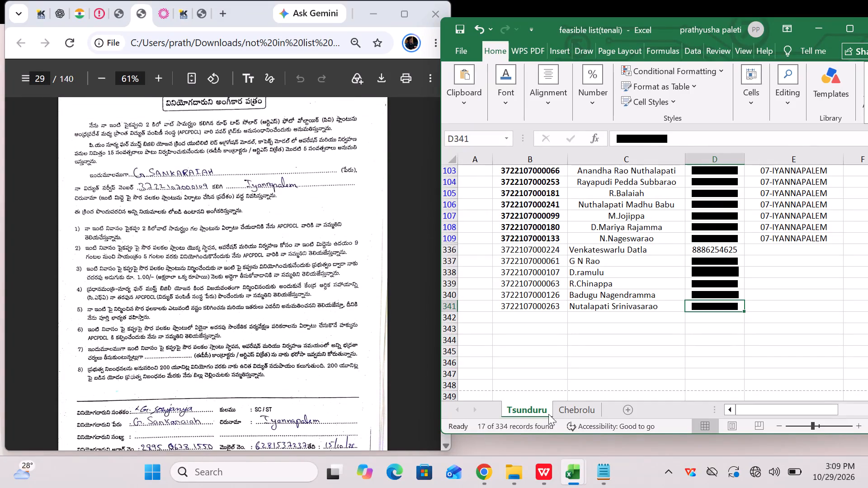
left_click(533, 300)
left_click(530, 305)
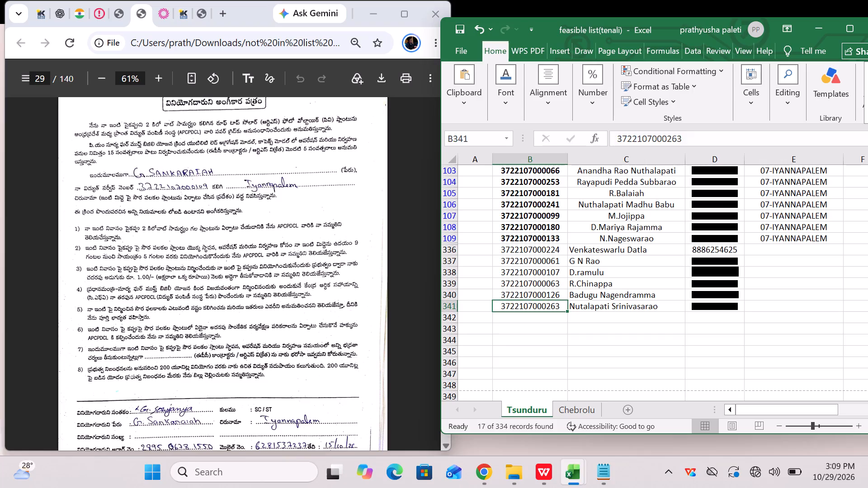
key("ctrl+c")
left_click(511, 318)
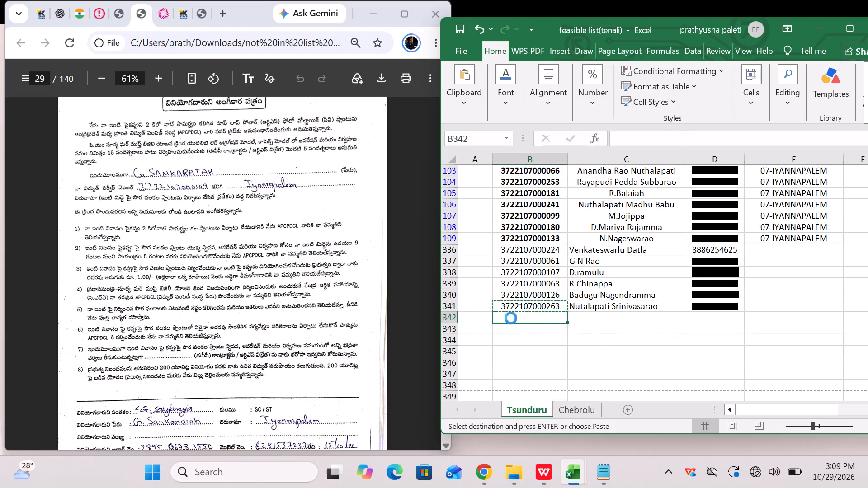
key("ctrl+v")
double_click(562, 314)
double_click(561, 317)
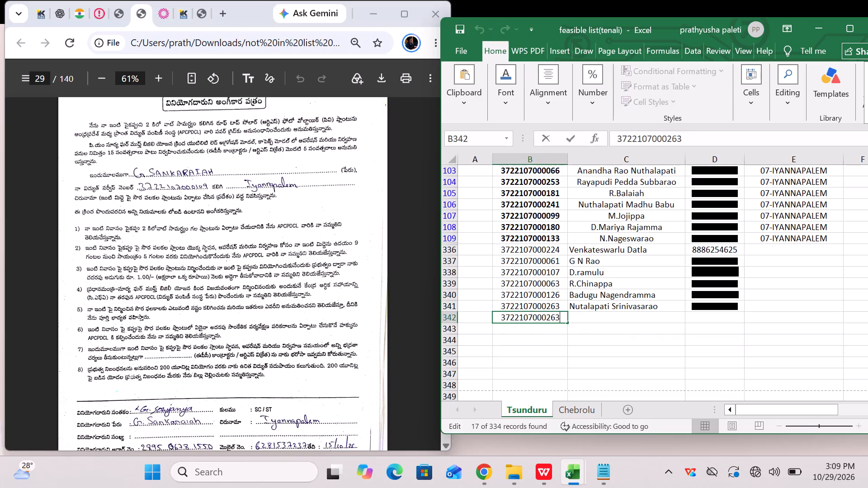
key("BackSpace")
key("BackSpace")
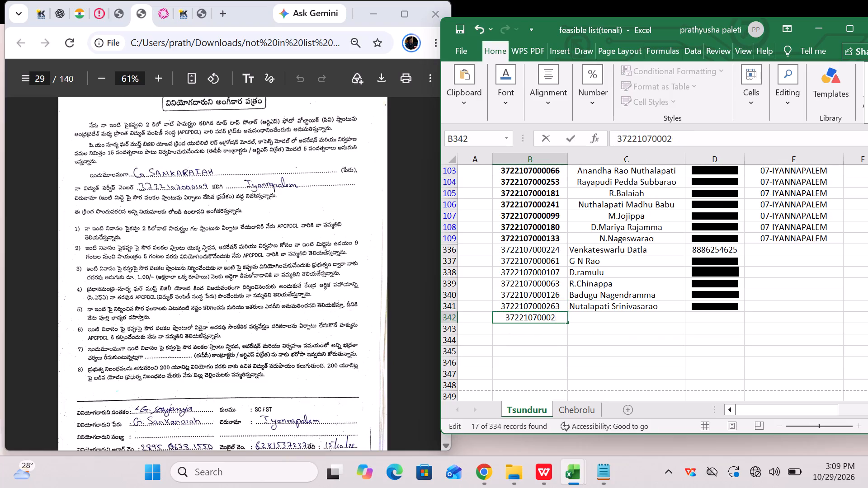
key("BackSpace")
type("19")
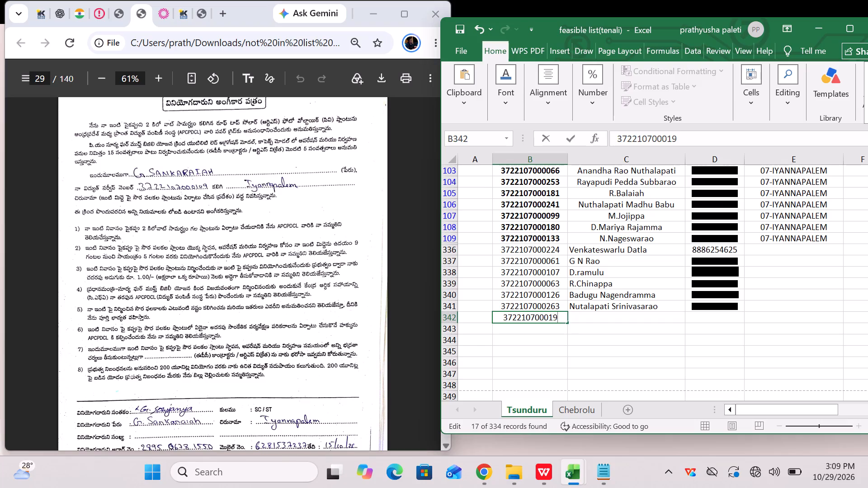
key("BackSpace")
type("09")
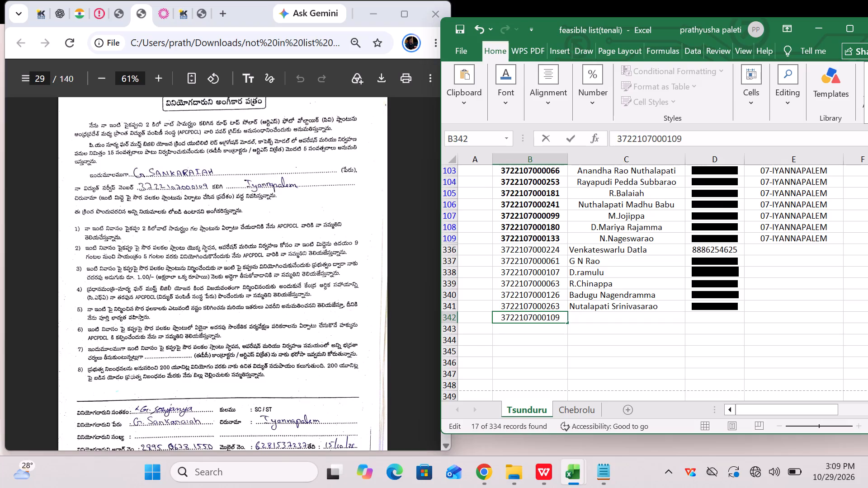
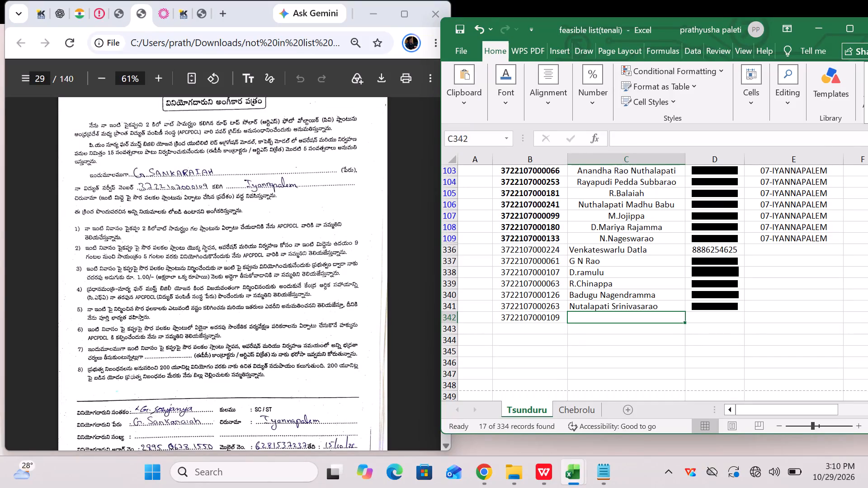
Enter the consumer name and mobile number from the page 29 form in row 342.
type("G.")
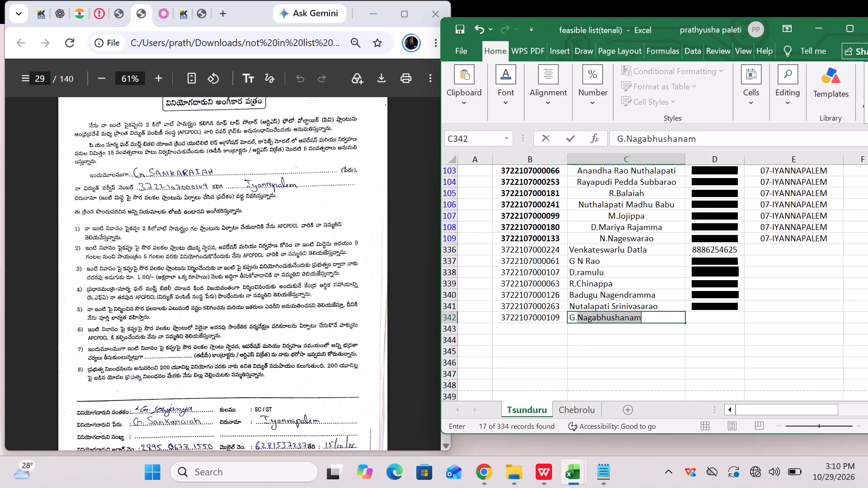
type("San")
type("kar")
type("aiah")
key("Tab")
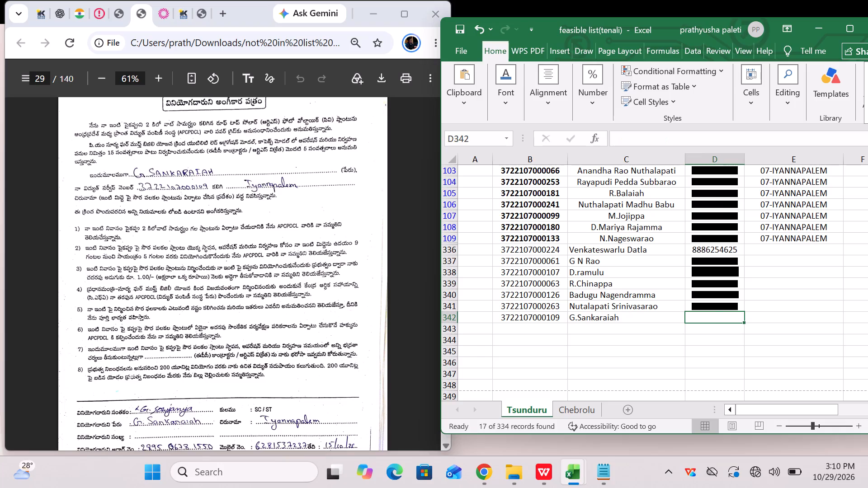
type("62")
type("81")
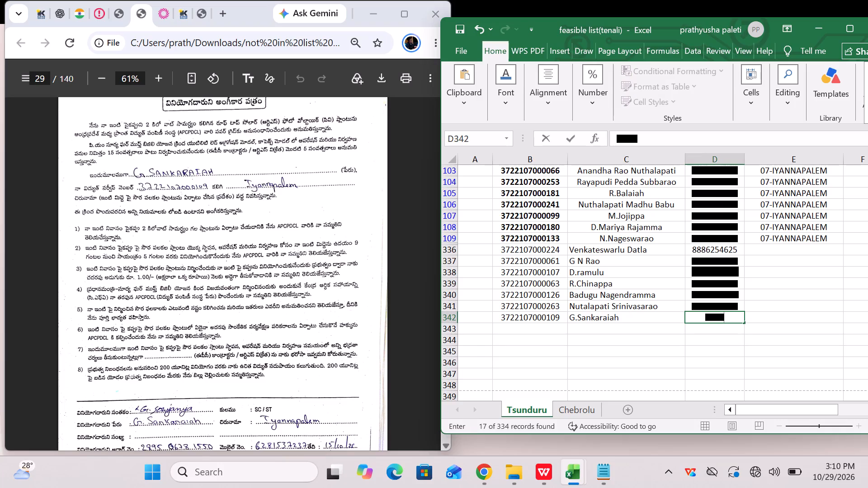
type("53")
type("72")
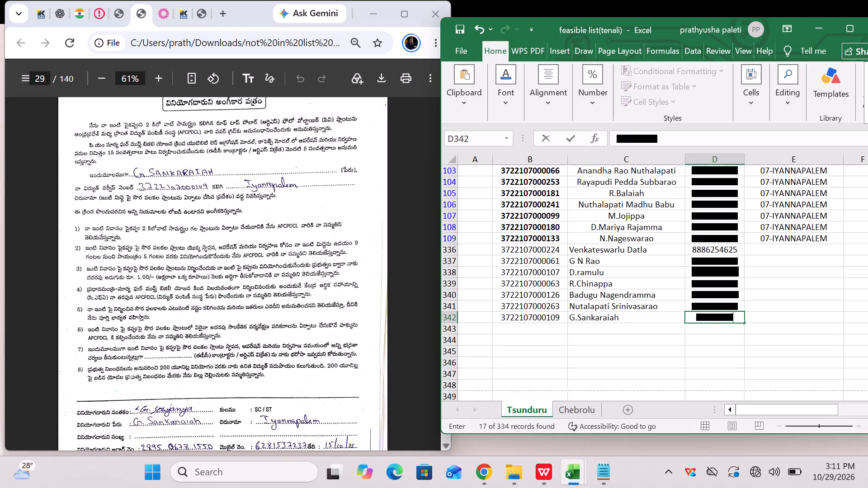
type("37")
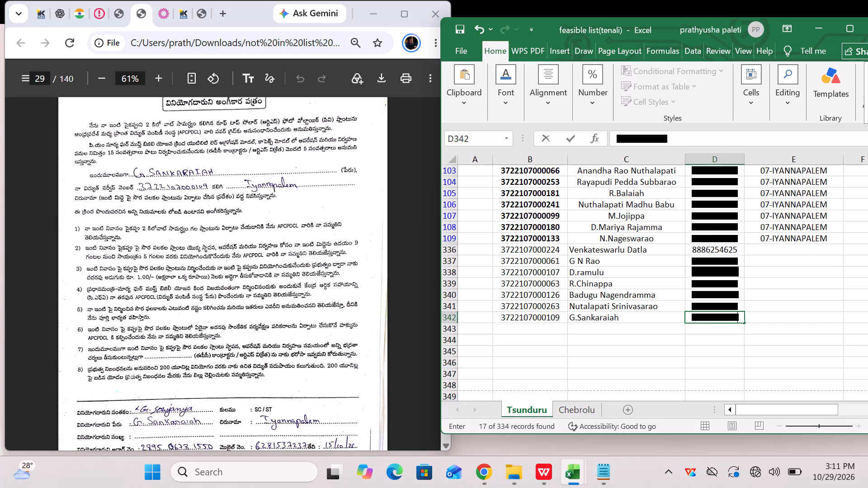
Fill the district 07-IYANNAPALEM down from row 109 through the newly added rows 336 to 342.
scroll(321, 338, "down", 6)
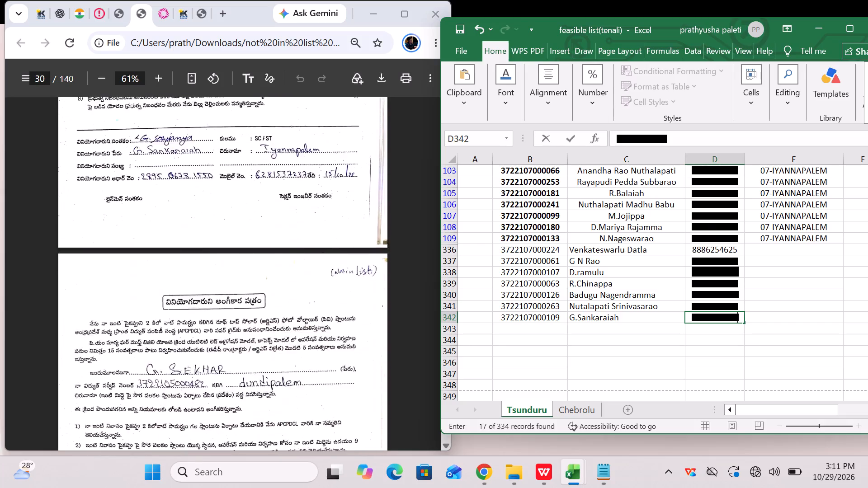
scroll(317, 338, "down", 1)
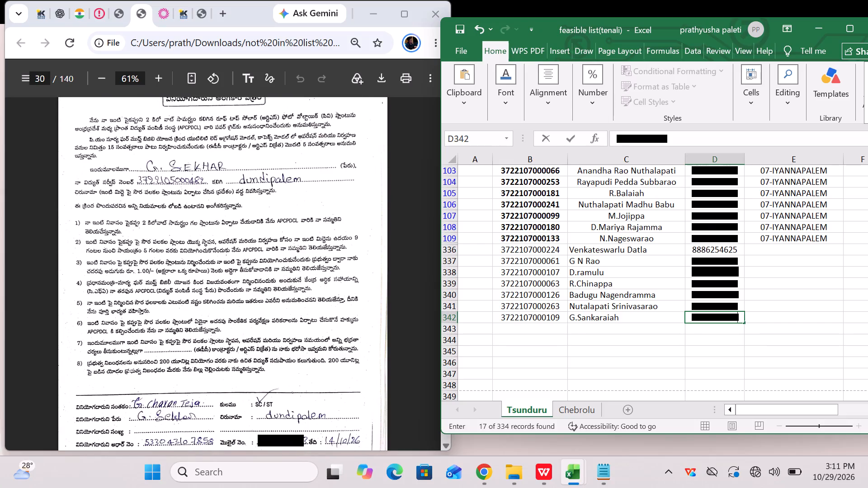
left_click(791, 241)
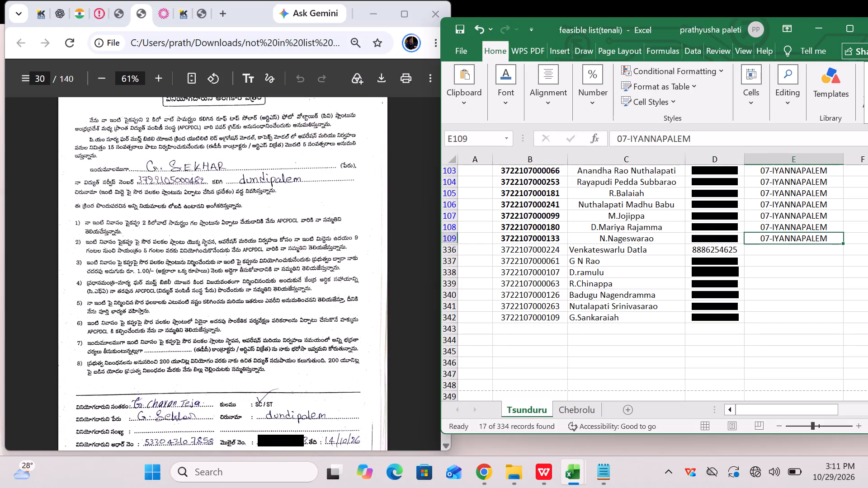
double_click(842, 242)
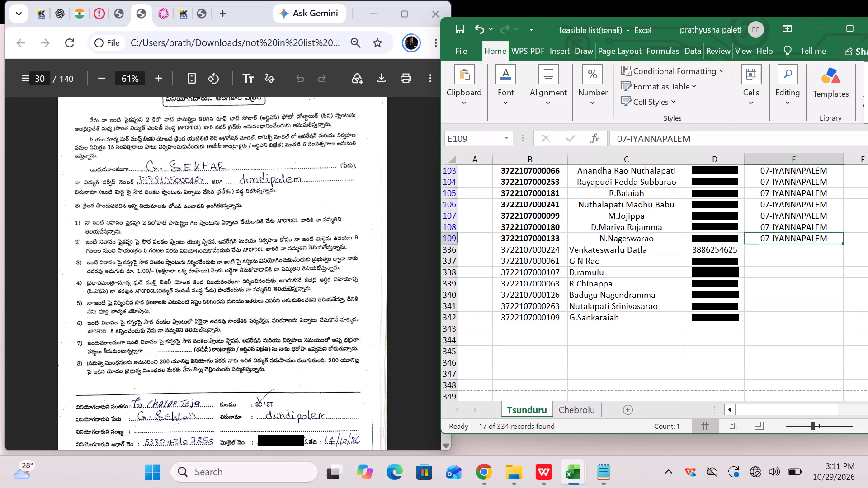
double_click(843, 243)
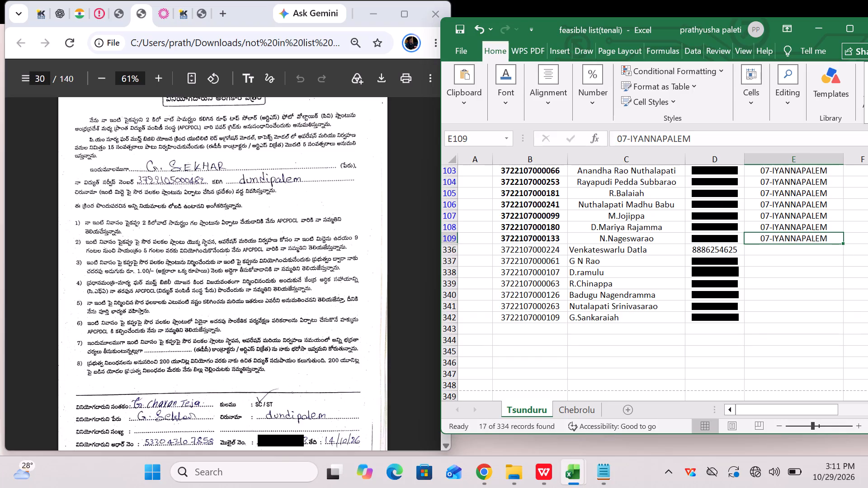
double_click(844, 243)
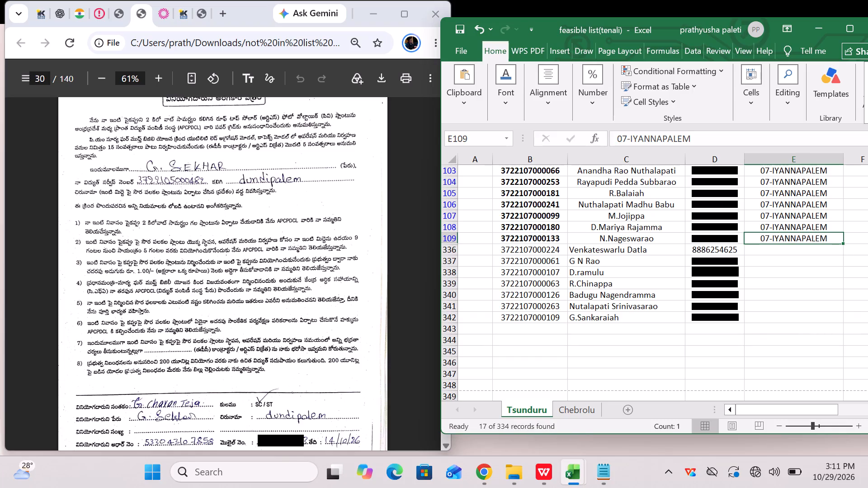
left_click(836, 238)
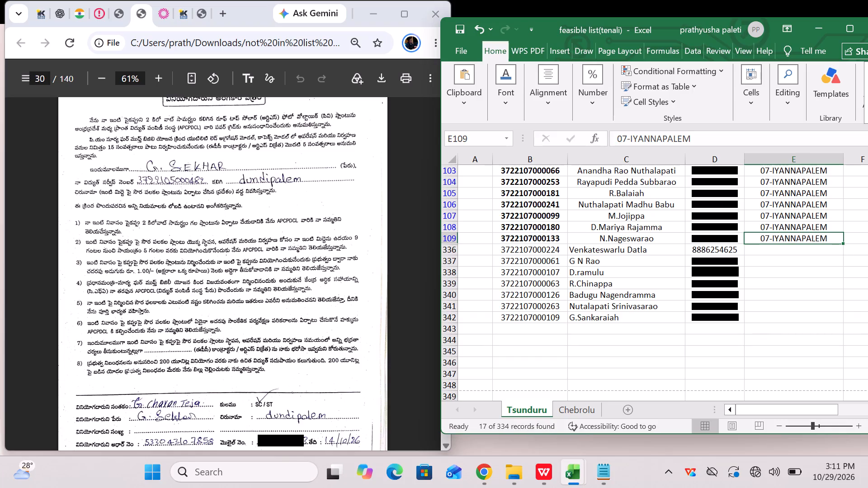
left_click_drag(841, 241, 851, 314)
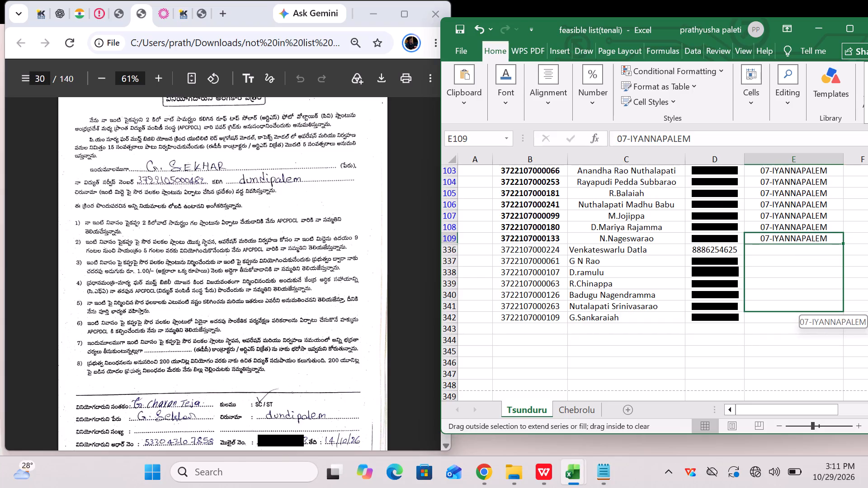
left_click_drag(851, 314, 851, 319)
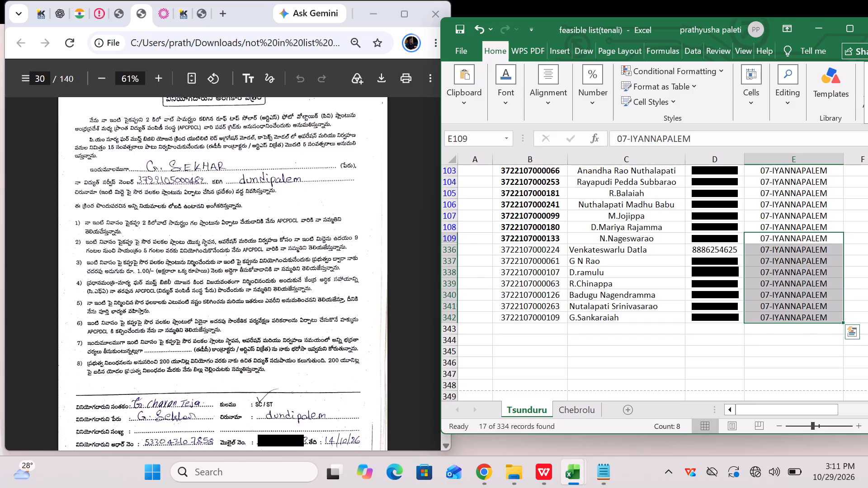
Save the workbook with the extended 07-IYANNAPALEM list.
key("ctrl+s")
left_click(771, 352)
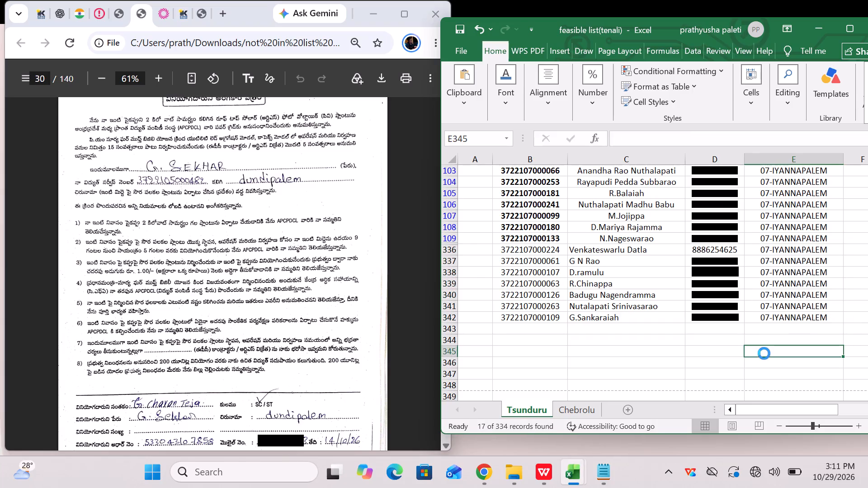
key("ctrl+s")
key("ctrl+s")
scroll(722, 350, "down", 4)
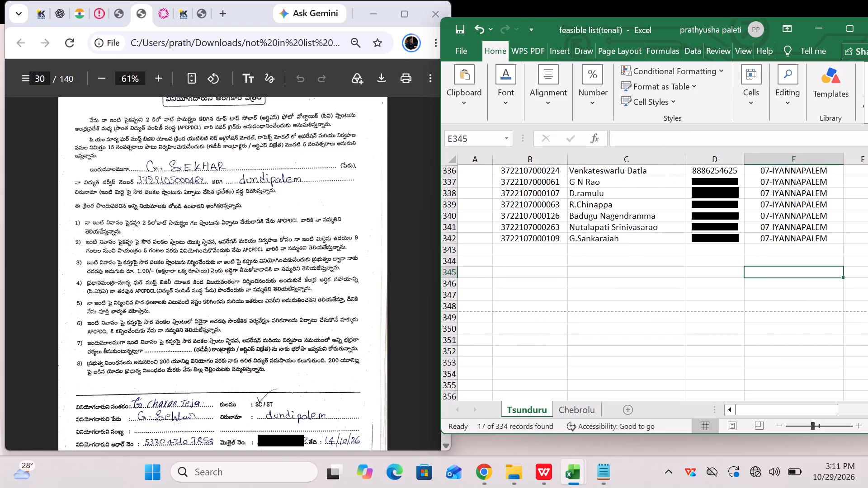
scroll(711, 345, "down", 8)
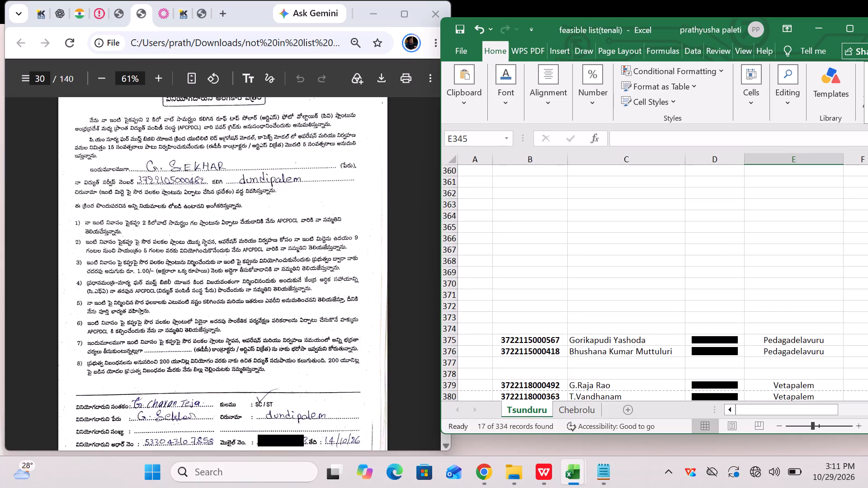
scroll(705, 347, "up", 20)
scroll(705, 347, "up", 5)
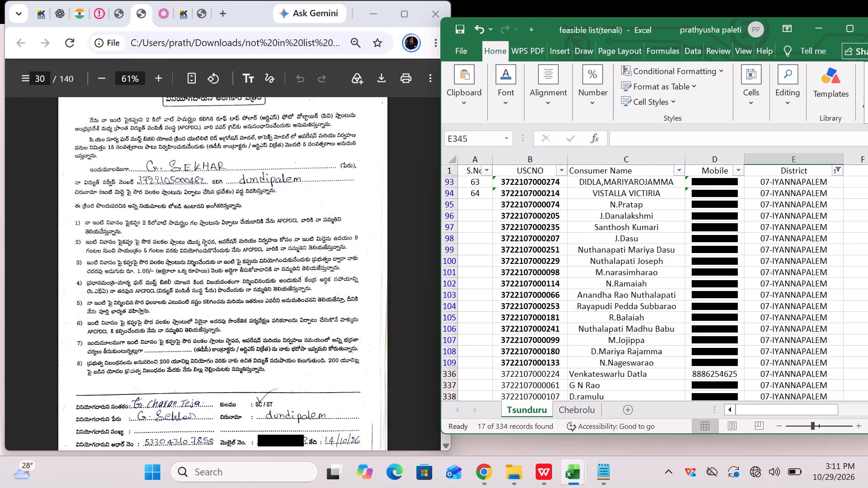
scroll(705, 347, "down", 8)
scroll(701, 346, "up", 14)
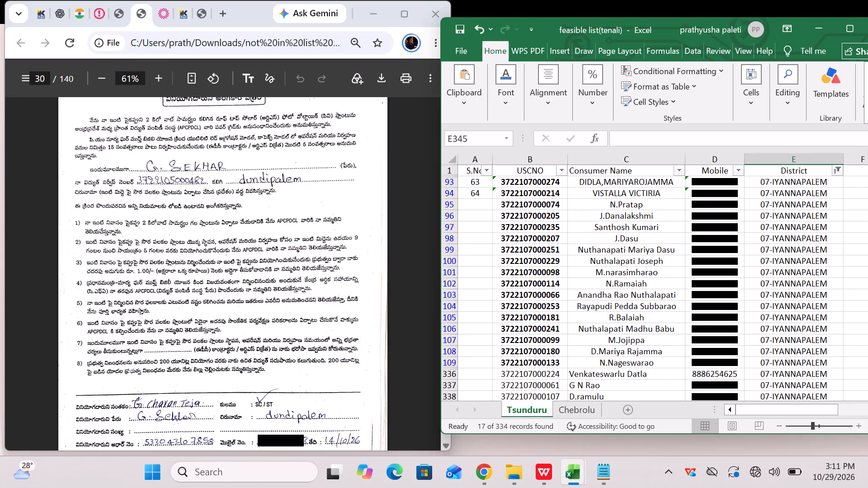
key("ctrl+s")
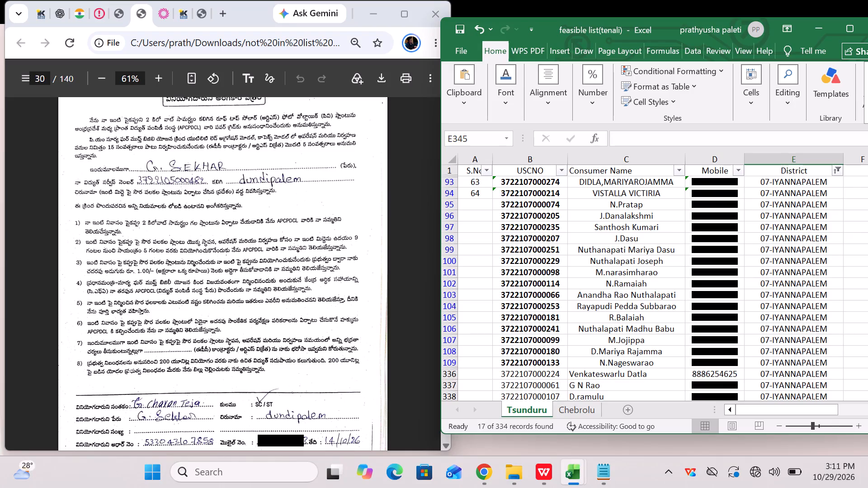
Change the District filter to show only 05-DUNDIPALEM, searching the filter values for "dun".
left_click(835, 169)
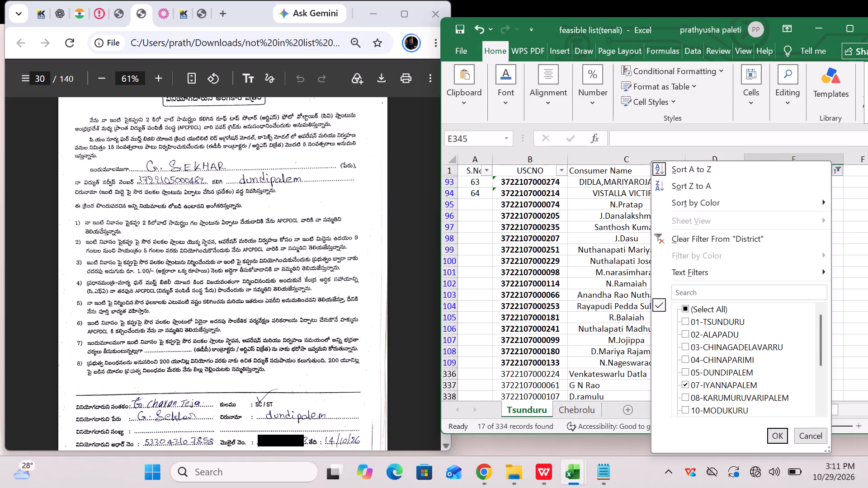
left_click(707, 291)
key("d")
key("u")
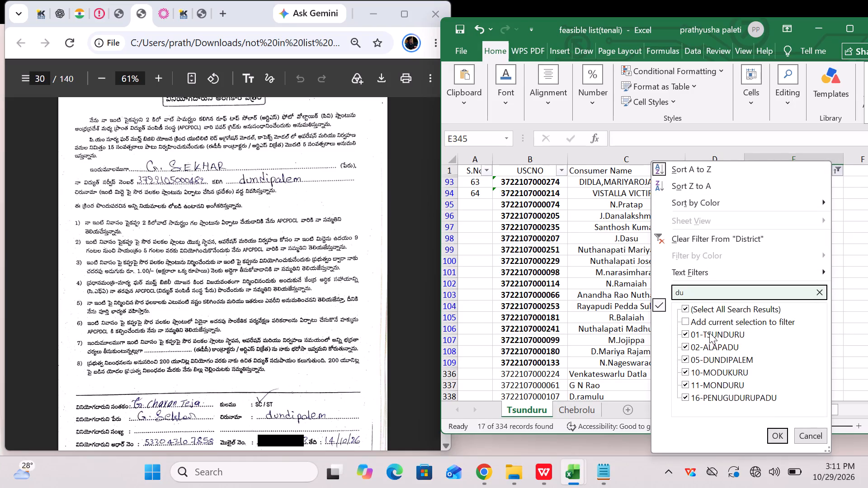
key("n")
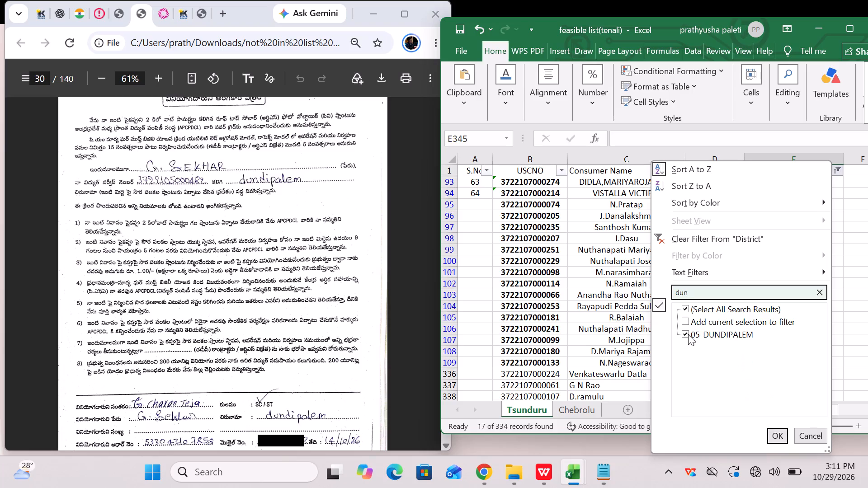
left_click(777, 432)
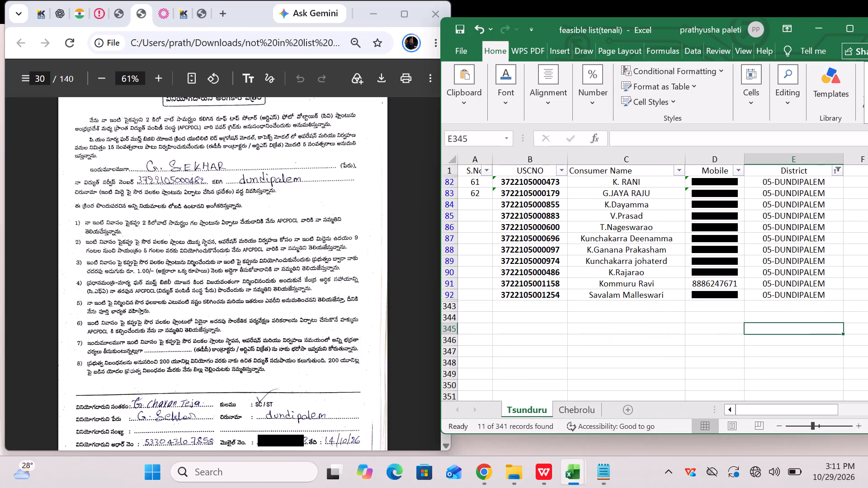
Enter the page 30 form's service number as the USCNO in row 343, below the filtered Dundipalem list.
scroll(573, 326, "up", 2)
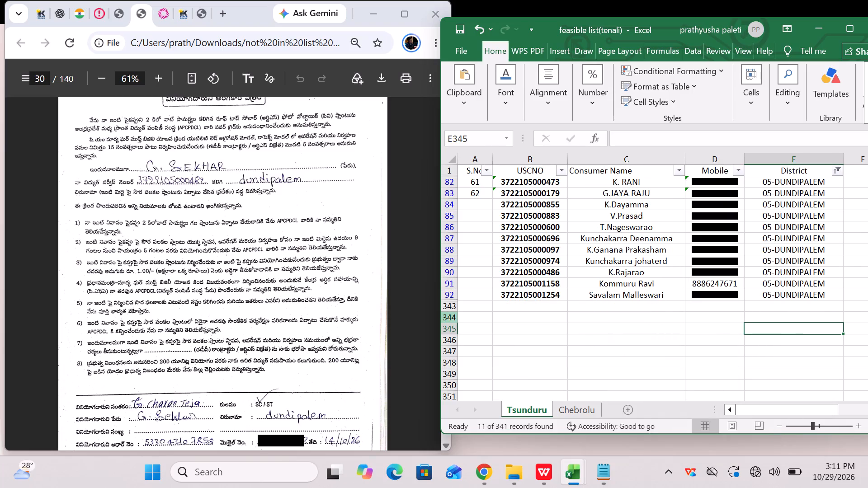
left_click(530, 304)
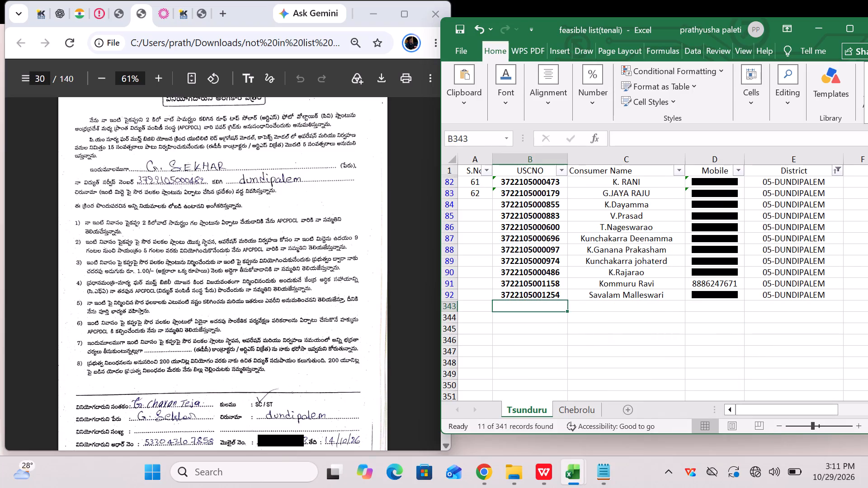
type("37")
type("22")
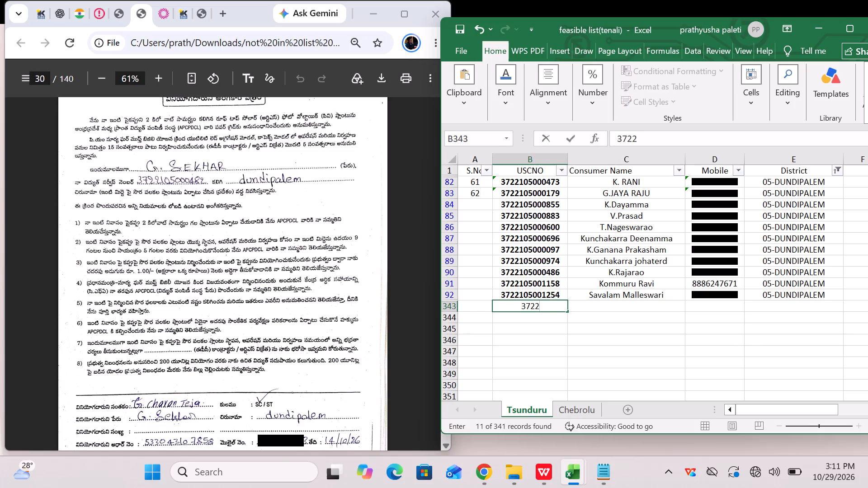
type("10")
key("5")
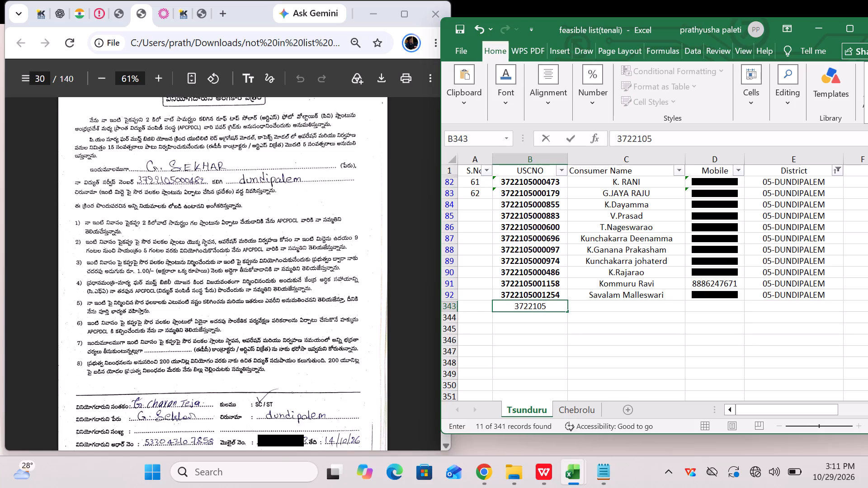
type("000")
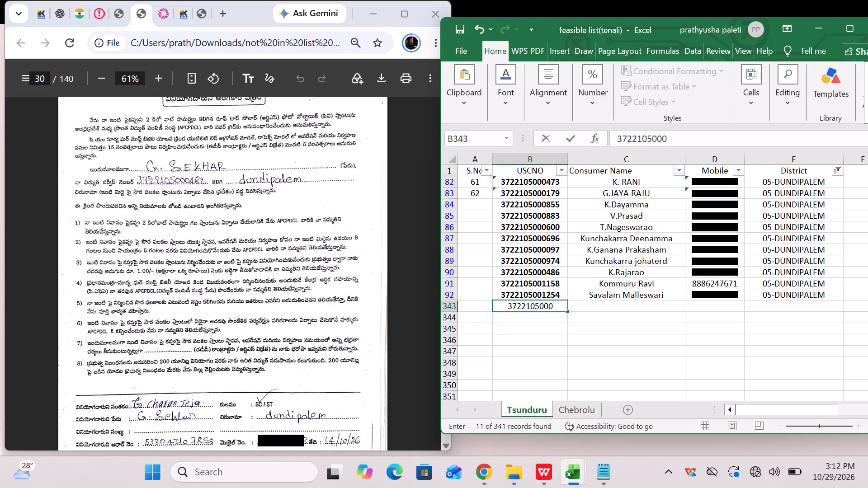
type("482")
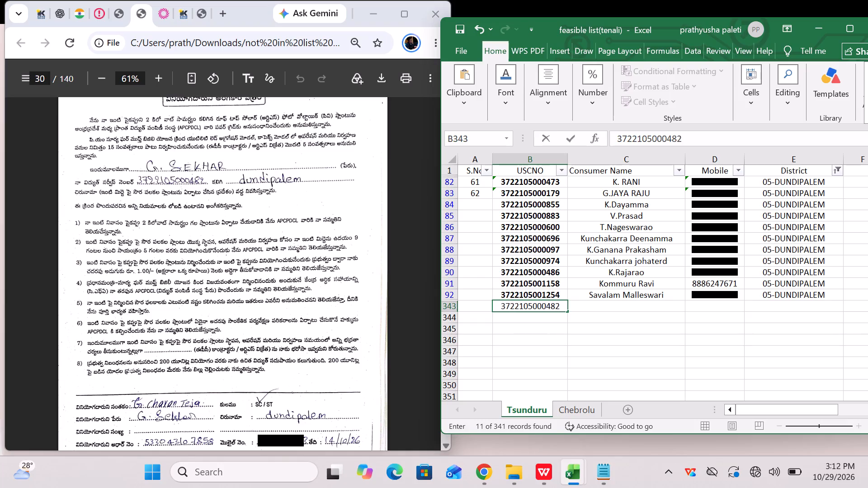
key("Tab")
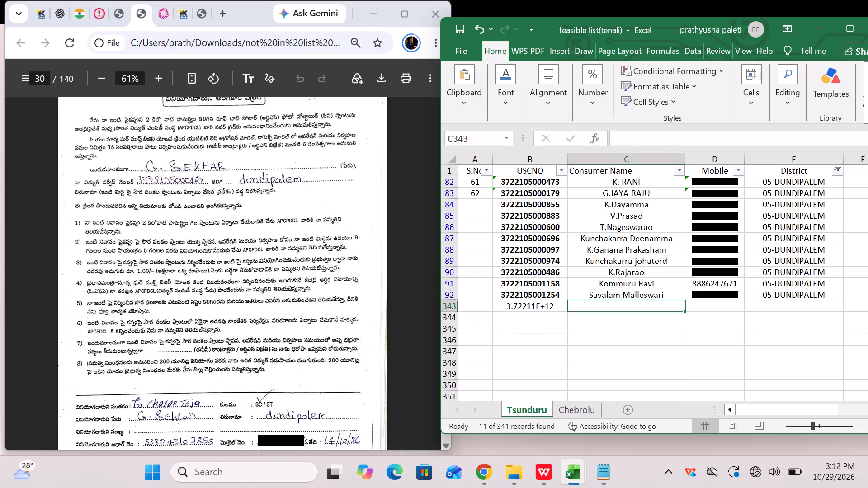
Format row 343's USCNO cell as Number with 0 decimal places.
left_click(544, 309)
right_click(541, 311)
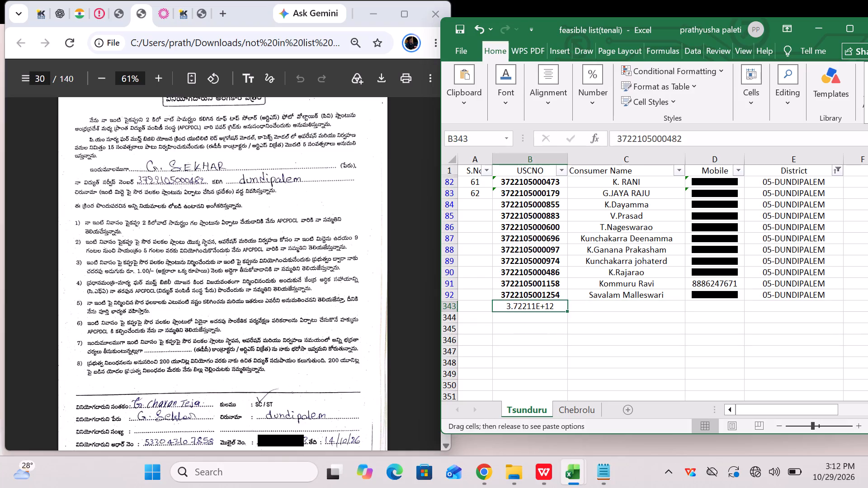
right_click(538, 305)
left_click(576, 374)
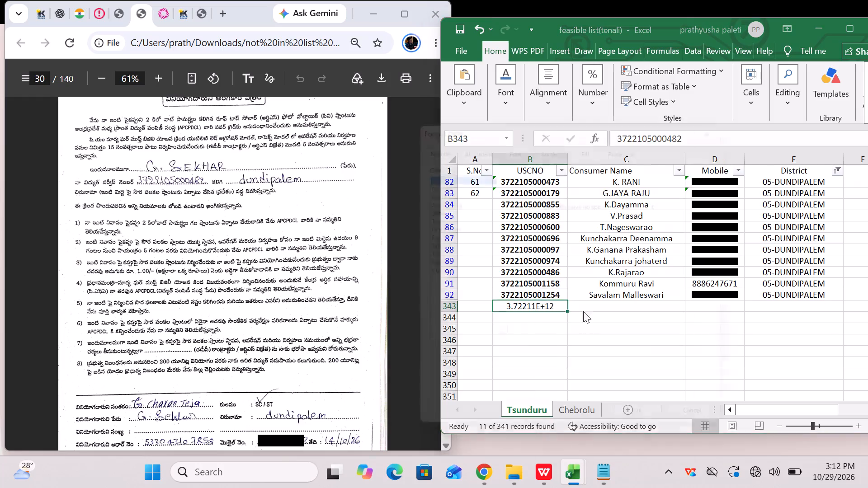
left_click(434, 176)
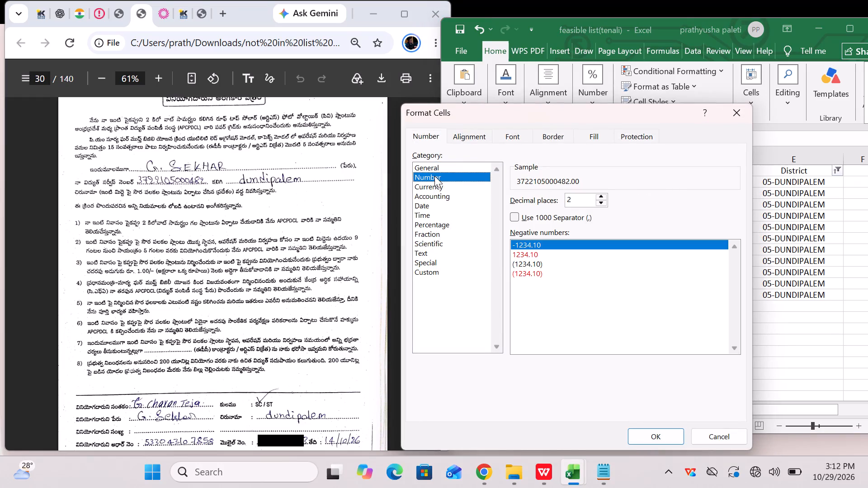
double_click(599, 203)
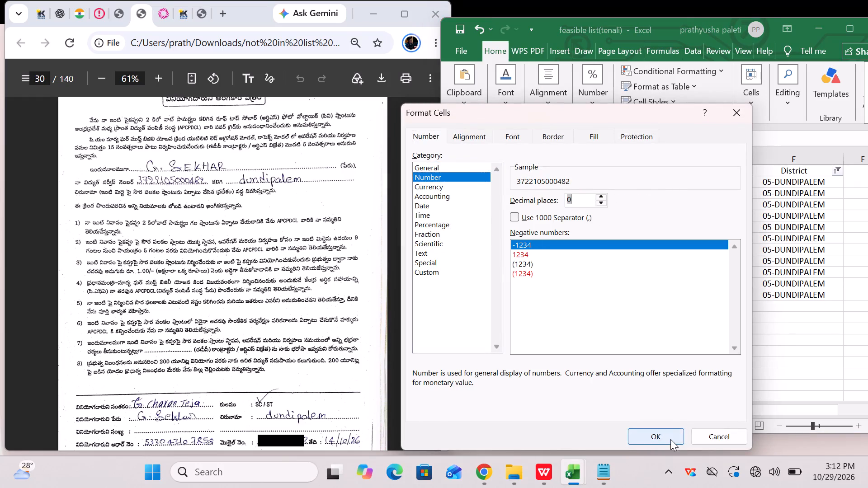
left_click(666, 440)
Enter the page 30 form's consumer name in row 343.
left_click(601, 307)
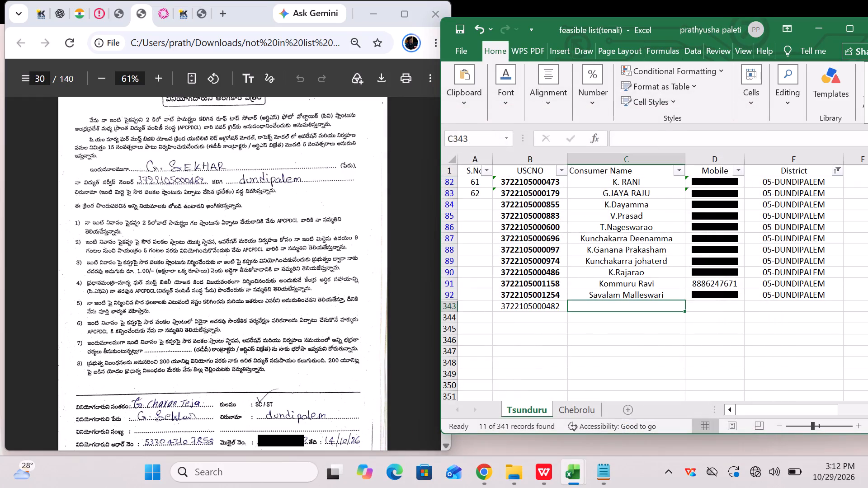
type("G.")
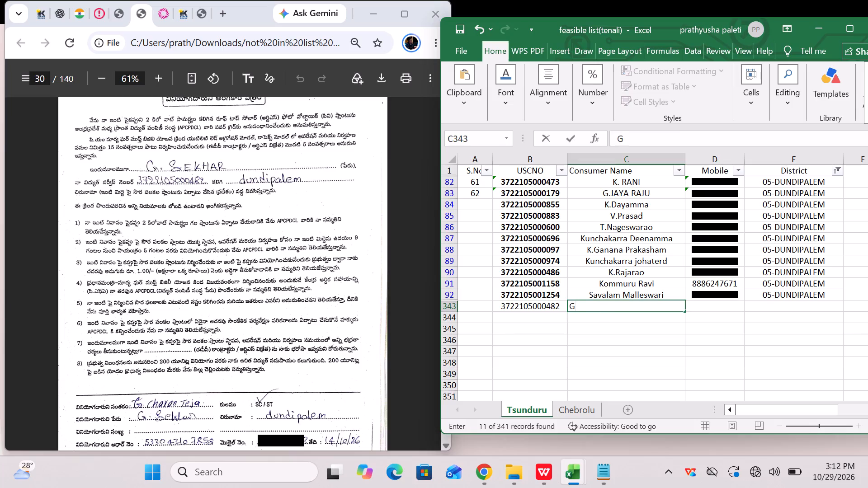
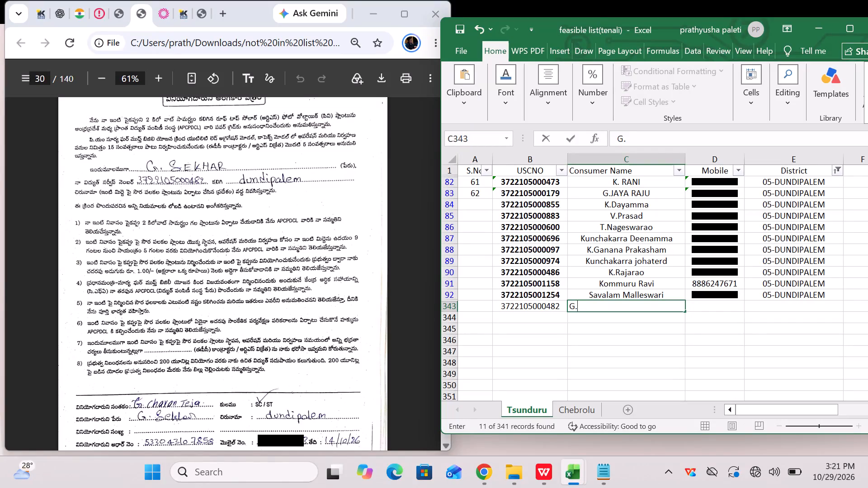
Finish entering the consumer's name from the page 30 consent form in row 343's Consumer Name cell.
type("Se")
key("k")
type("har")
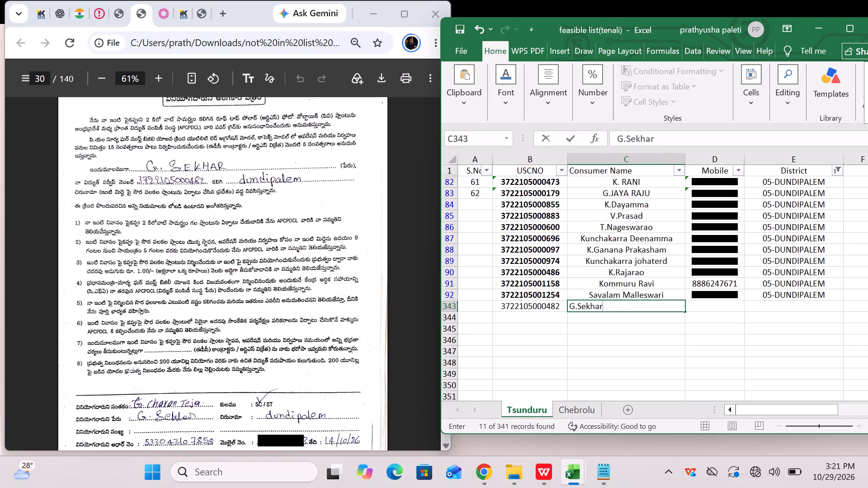
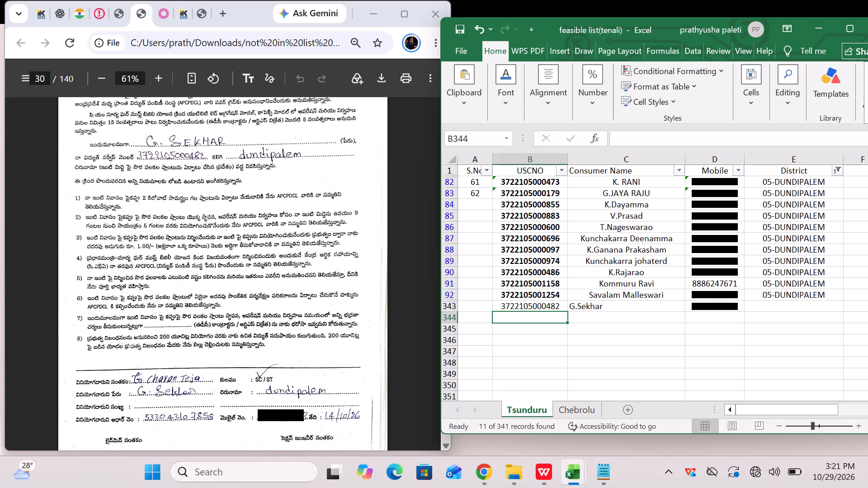
Enter the service number from the page 31 consent form in row 344's USCNO cell, adapting a copy of row 343's number.
scroll(296, 362, "down", 5)
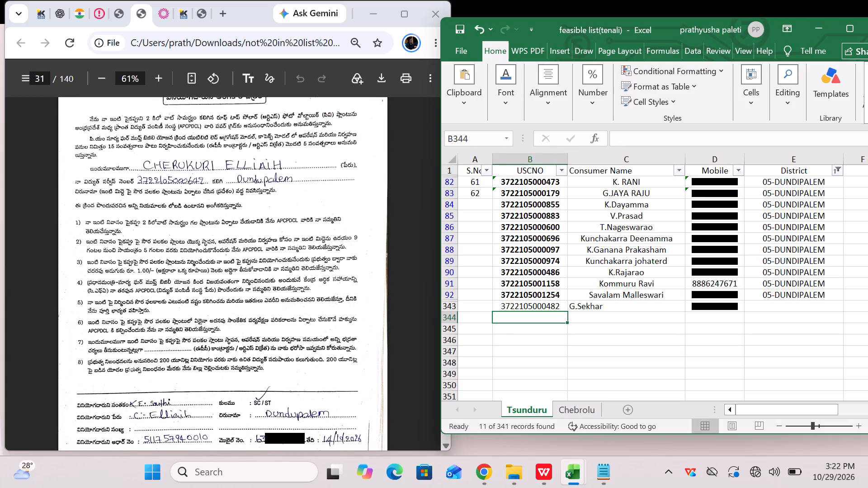
left_click(532, 308)
key("ctrl+c")
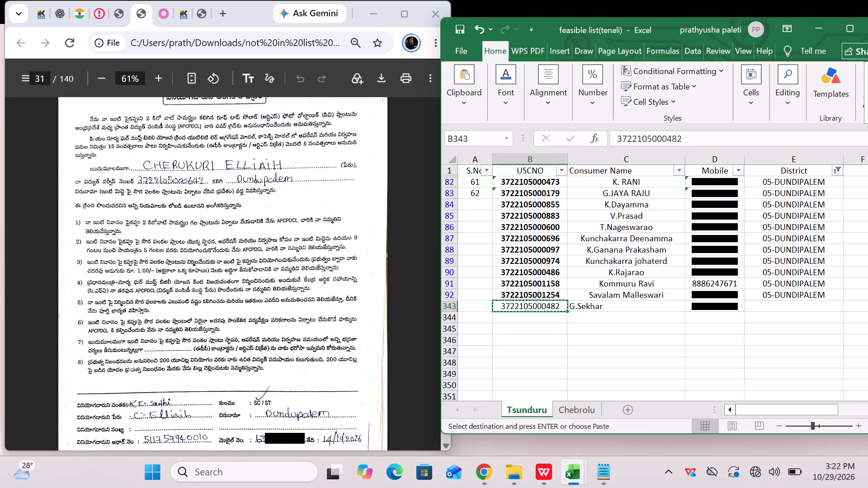
left_click(524, 321)
key("ctrl+v")
double_click(561, 315)
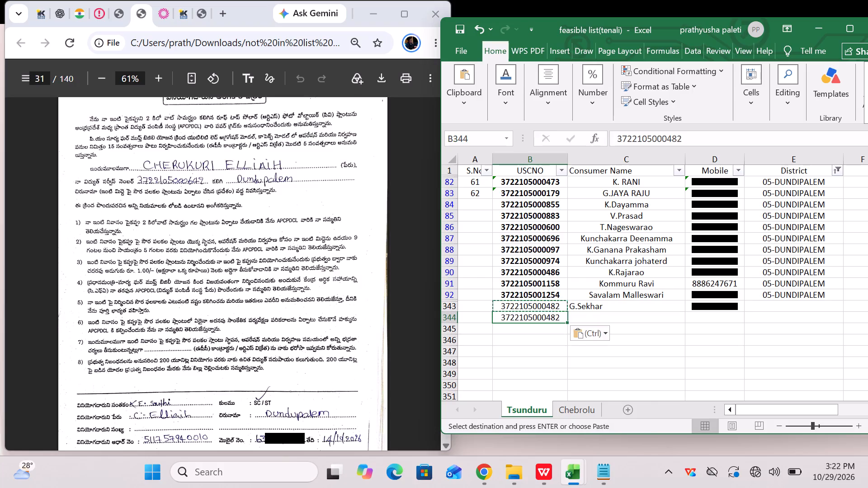
key("BackSpace")
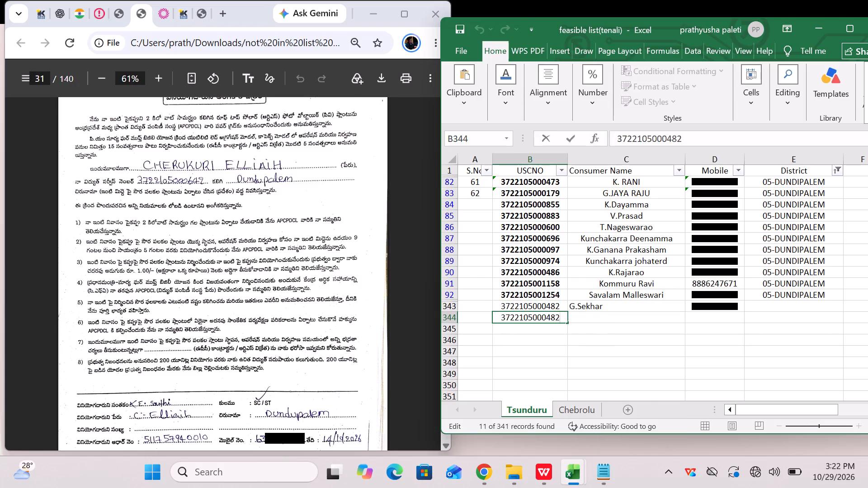
key("BackSpace")
key("BackSpace")
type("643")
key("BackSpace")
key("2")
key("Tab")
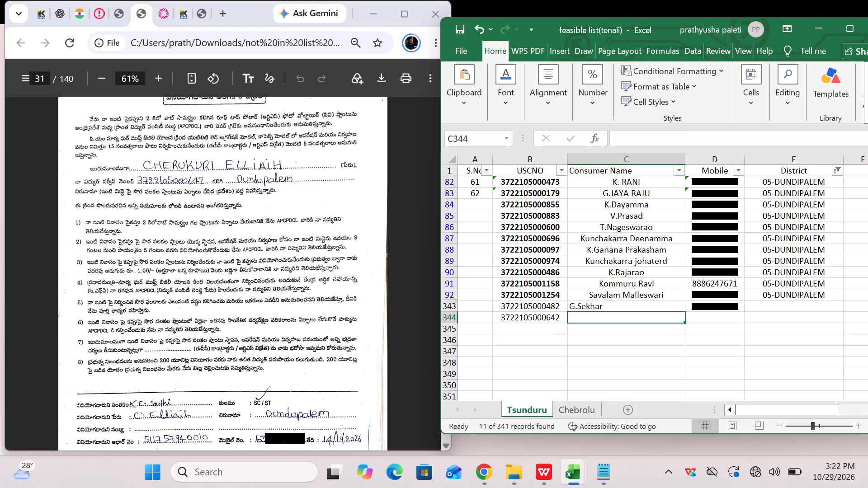
Enter the consumer's name from the page 31 consent form in row 344's Consumer Name cell.
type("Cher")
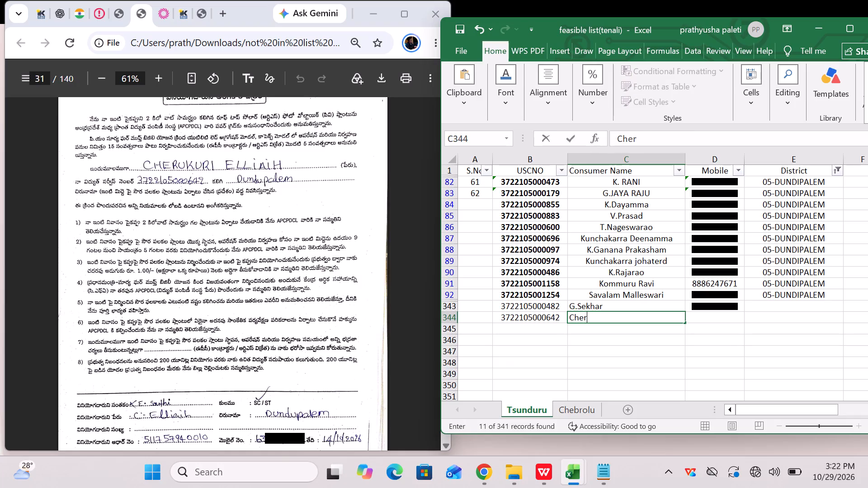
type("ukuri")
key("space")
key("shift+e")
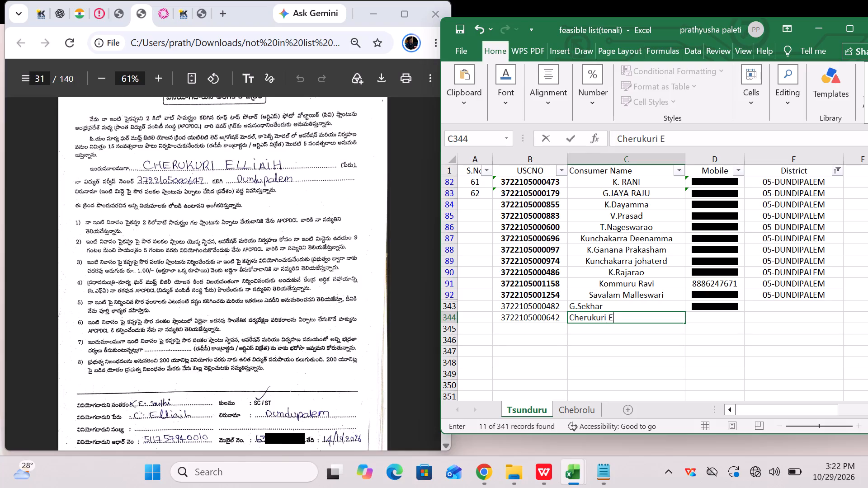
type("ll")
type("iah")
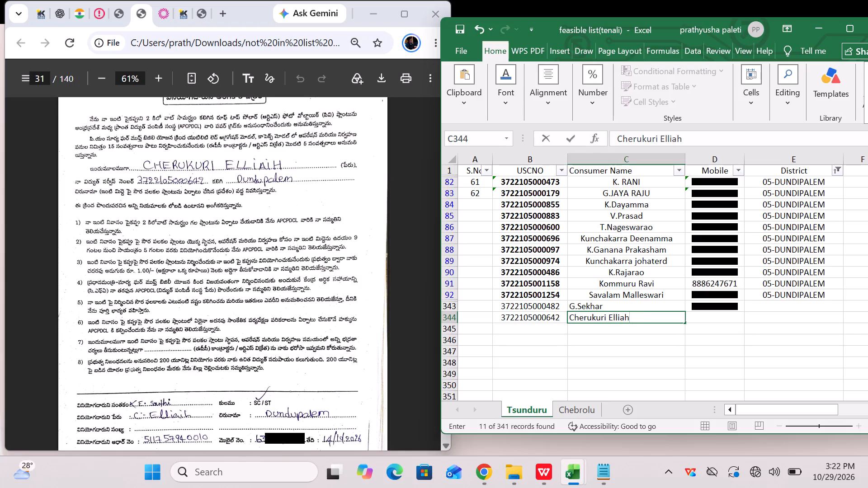
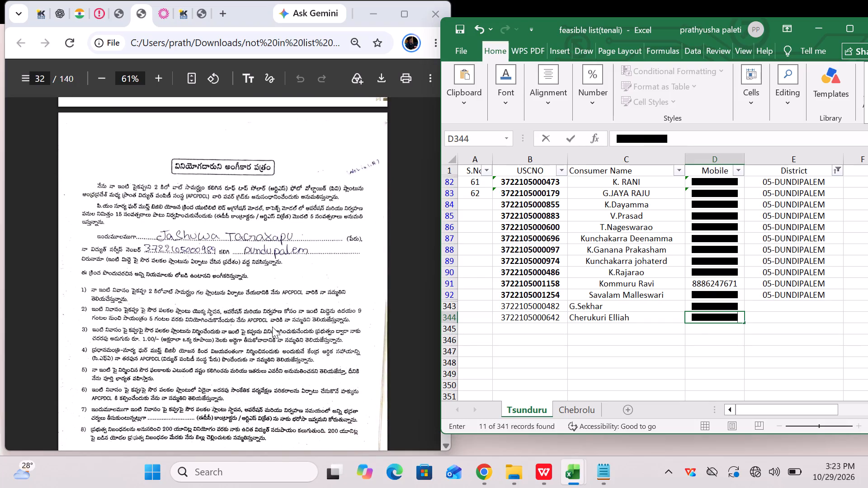
Enter the service number from the page 32 consent form in row 345's USCNO cell, adapting a copy of row 344's number.
scroll(272, 327, "down", 1)
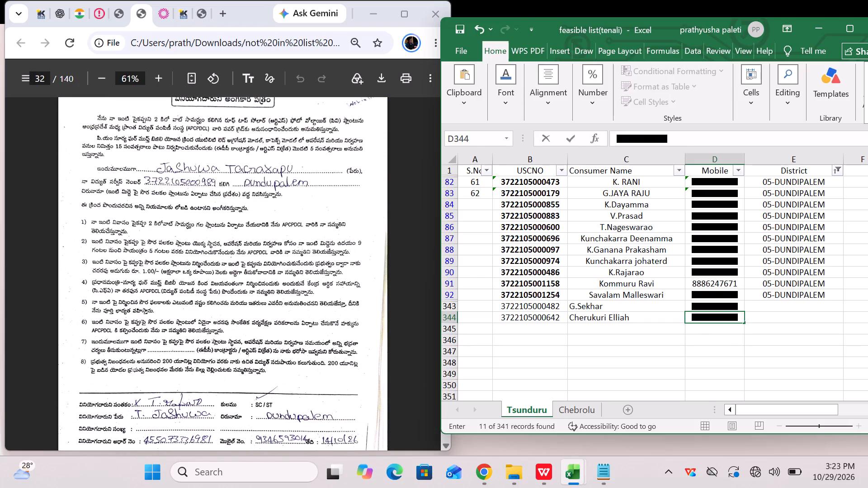
left_click(514, 327)
left_click(519, 319)
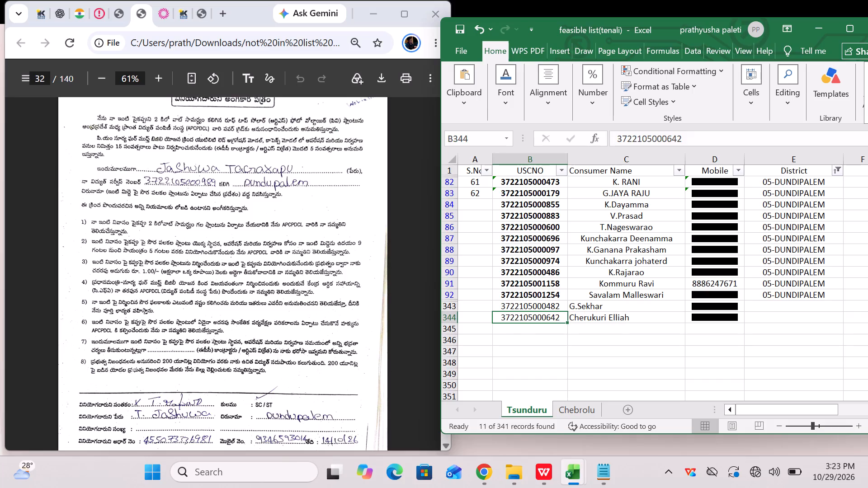
key("ctrl+c")
left_click(518, 330)
key("ctrl+v")
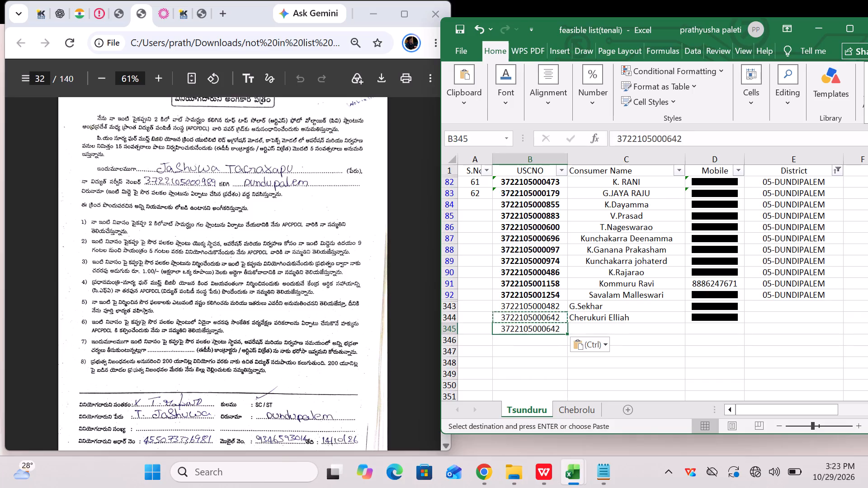
double_click(560, 329)
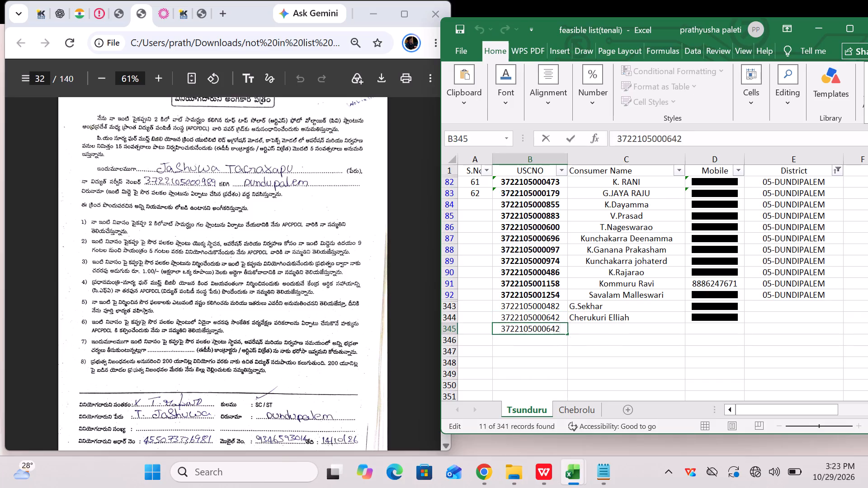
key("BackSpace")
key("BackSpace")
key("BackSpace")
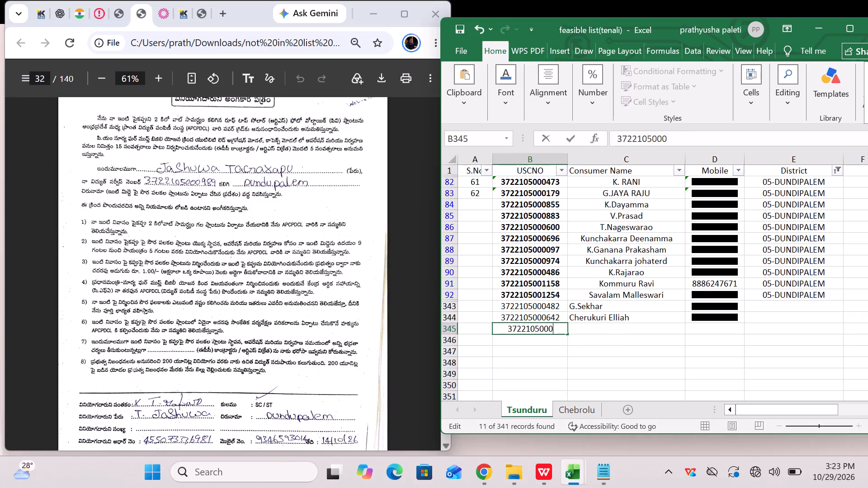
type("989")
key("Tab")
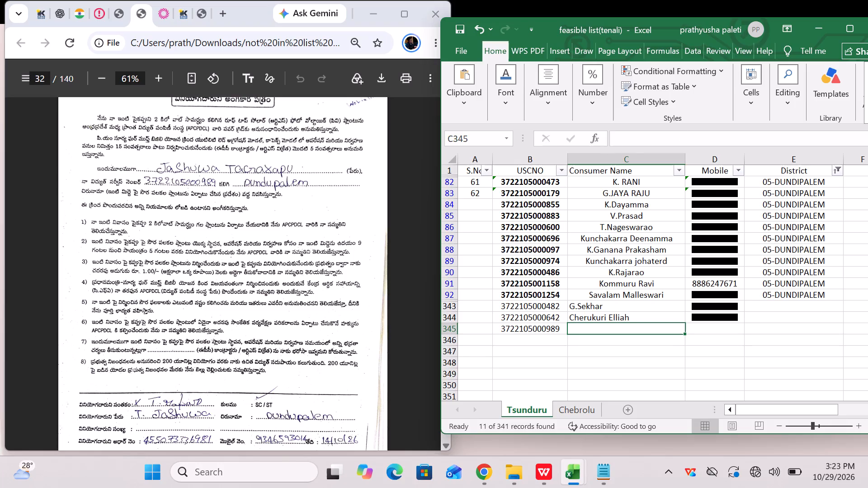
Enter the consumer's name from the page 32 consent form in row 345's Consumer Name cell.
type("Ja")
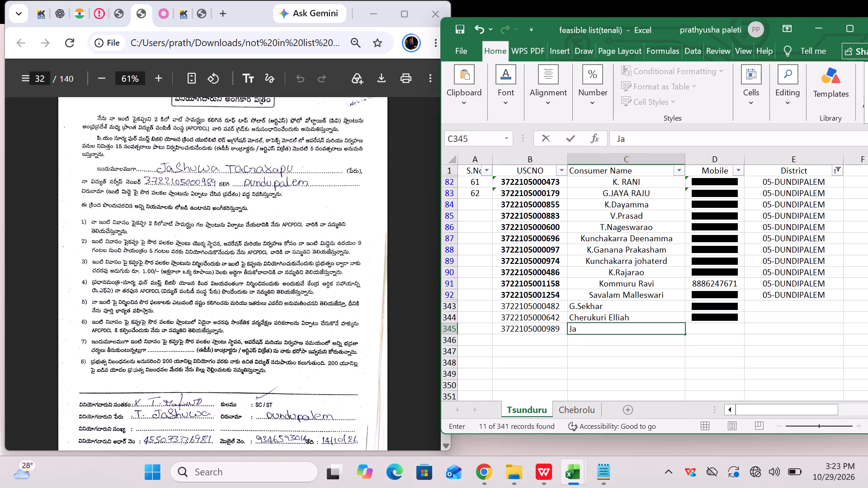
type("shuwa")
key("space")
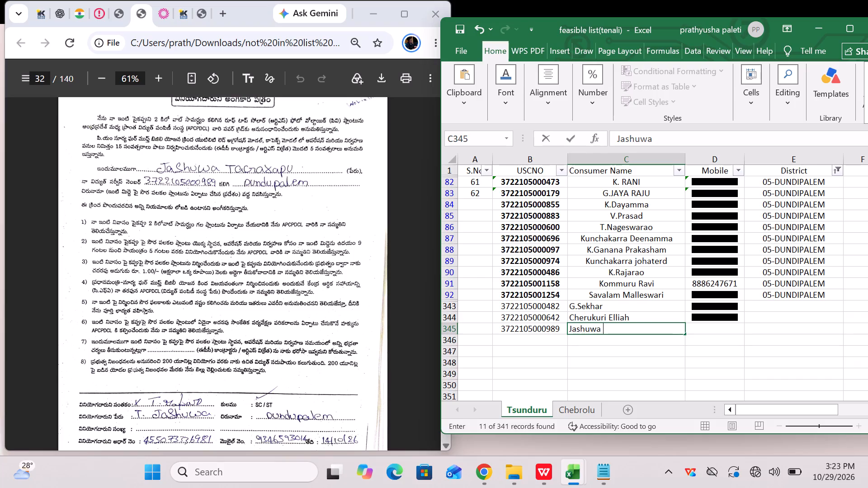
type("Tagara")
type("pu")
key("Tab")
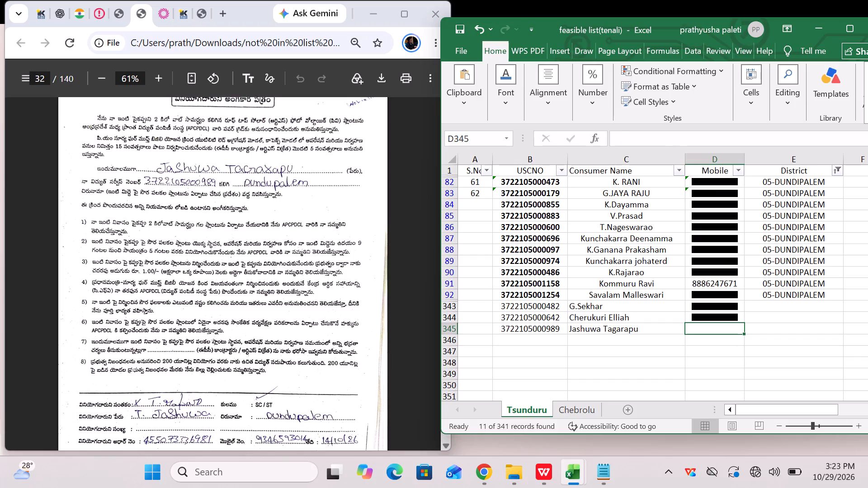
Enter the mobile number from the page 32 consent form in row 345's Mobile cell.
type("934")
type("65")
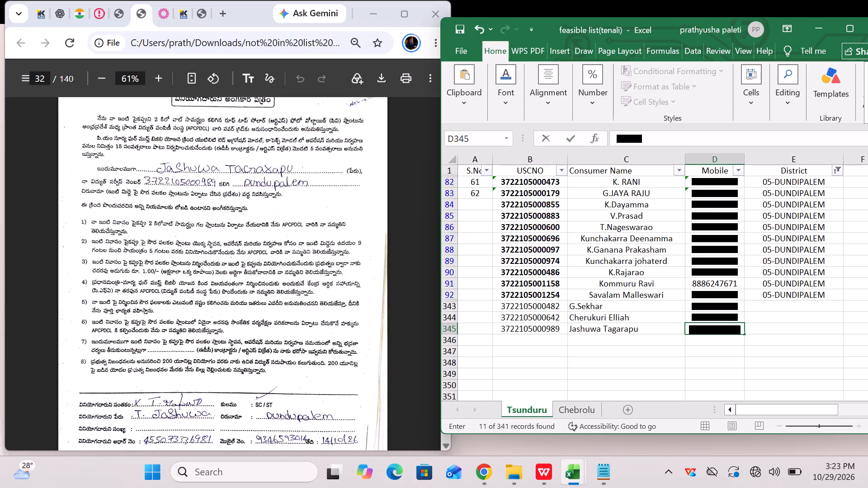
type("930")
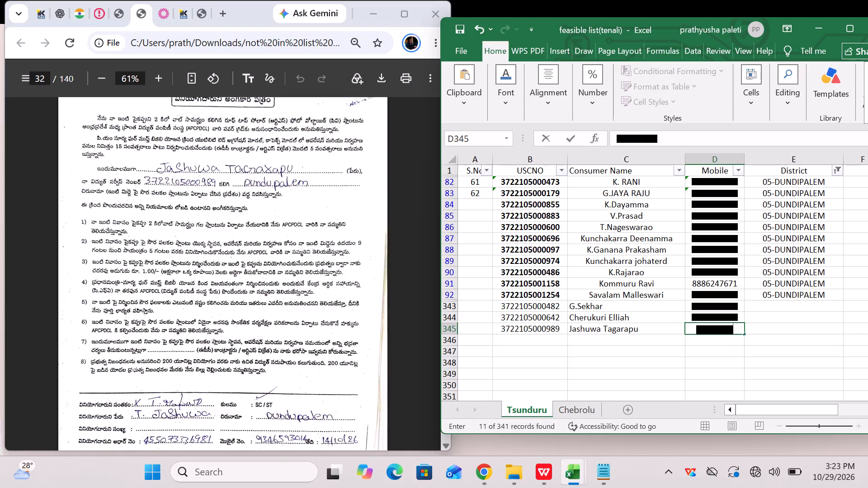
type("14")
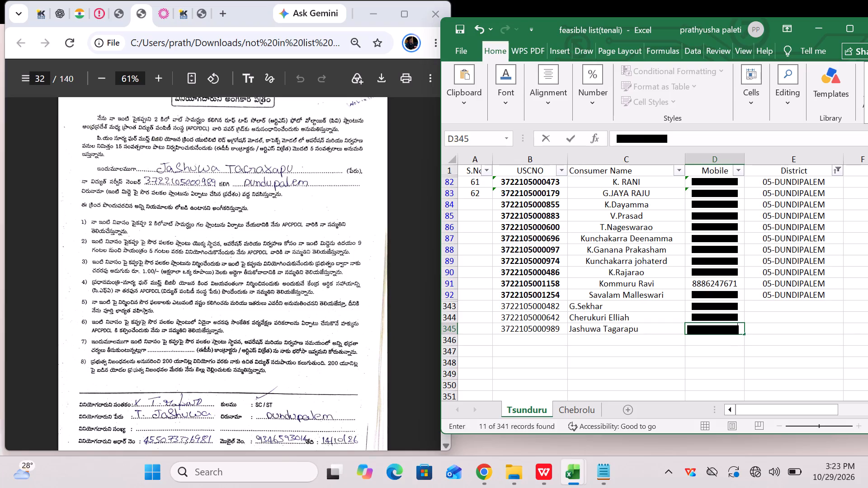
Enter the service number from the page 33 consent form in row 346's USCNO cell, adapting a copy of row 345's number.
scroll(312, 357, "down", 7)
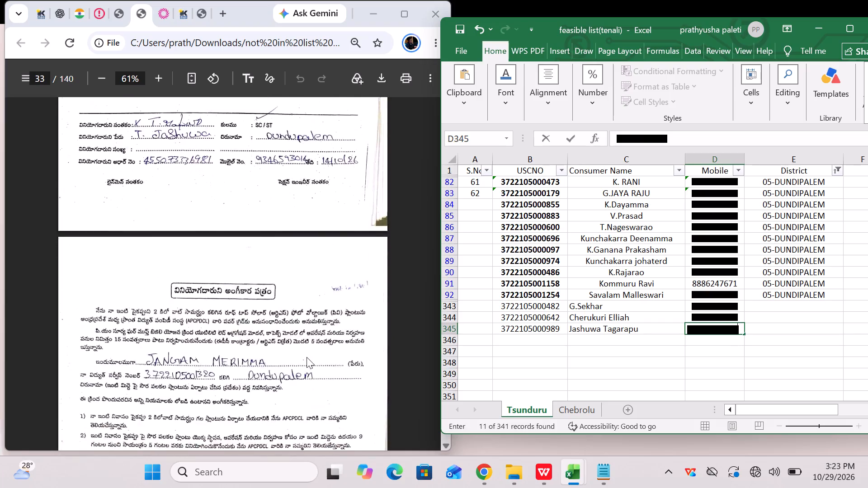
left_click(543, 341)
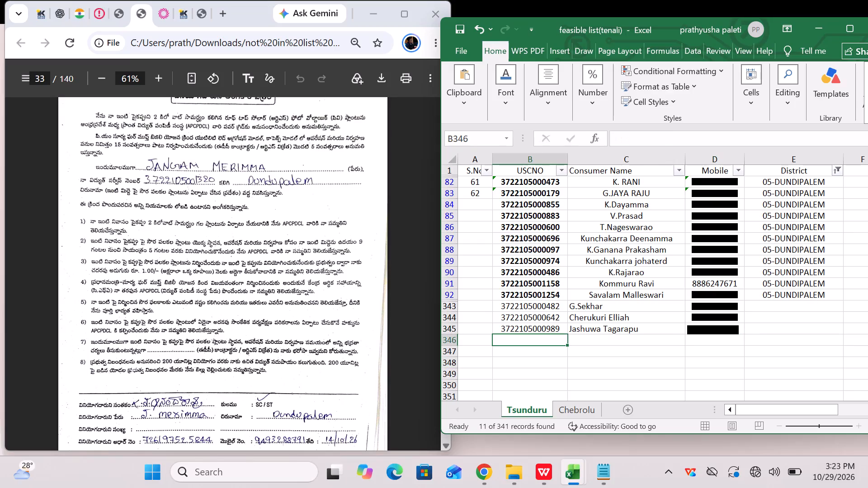
left_click(541, 329)
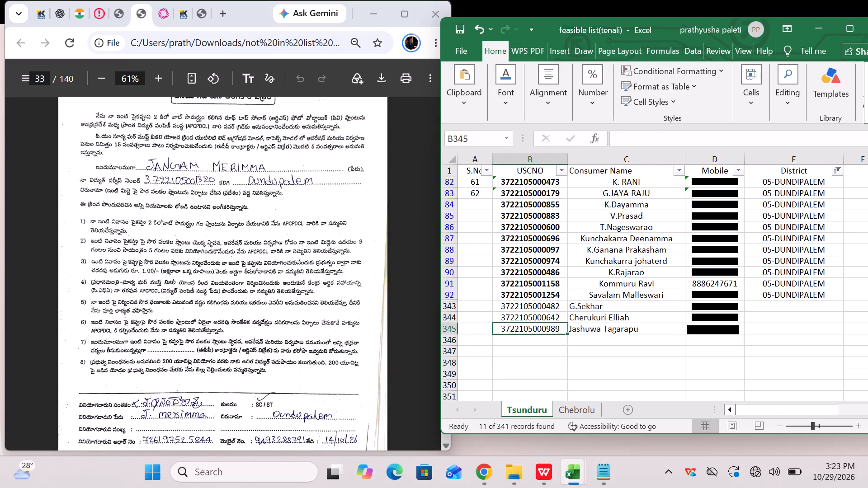
key("ctrl+c")
left_click(540, 343)
key("ctrl+v")
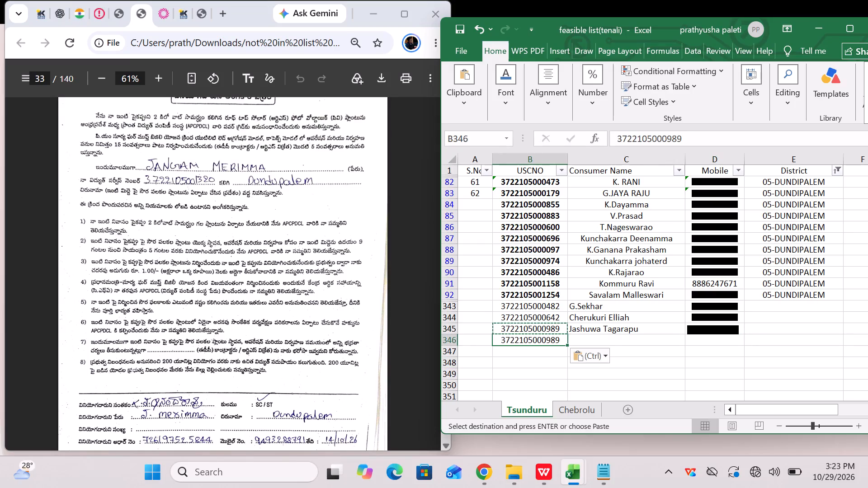
double_click(561, 341)
key("BackSpace")
key("BackSpace")
key("BackSpace")
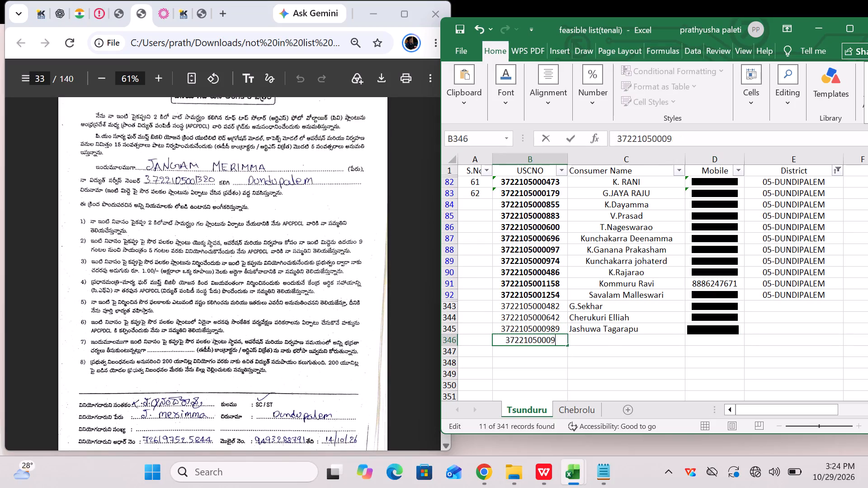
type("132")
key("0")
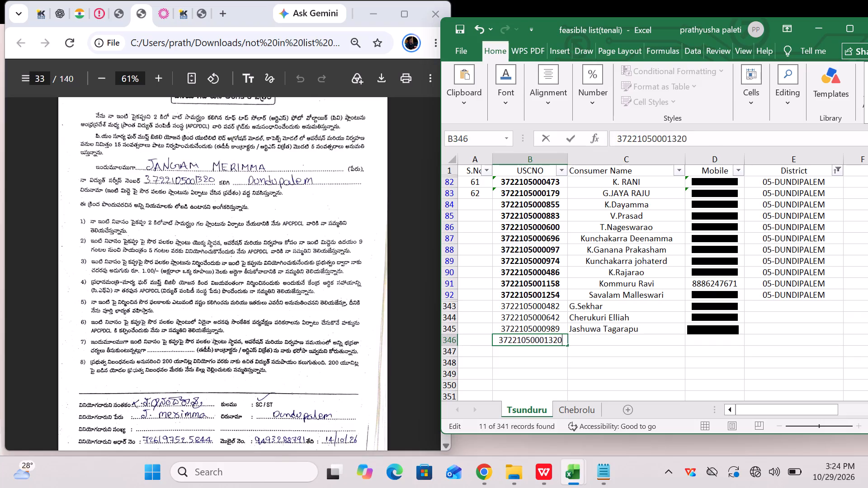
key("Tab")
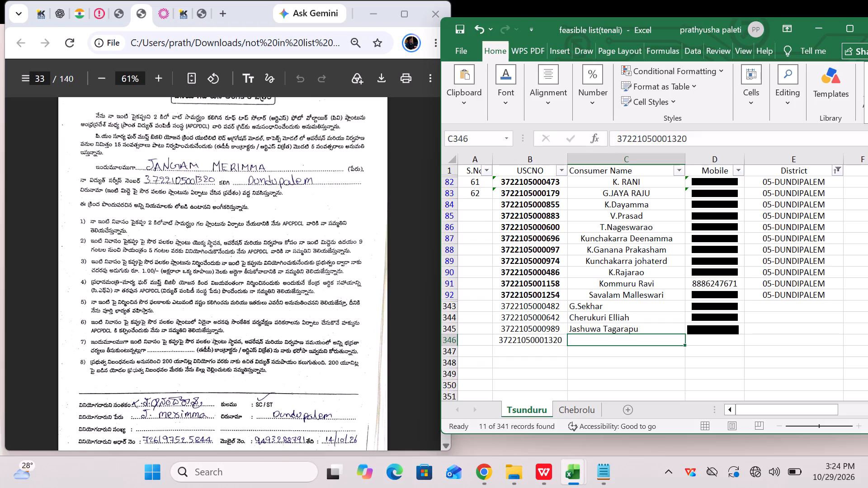
Enter the consumer's name from the page 33 consent form in row 346's Consumer Name cell.
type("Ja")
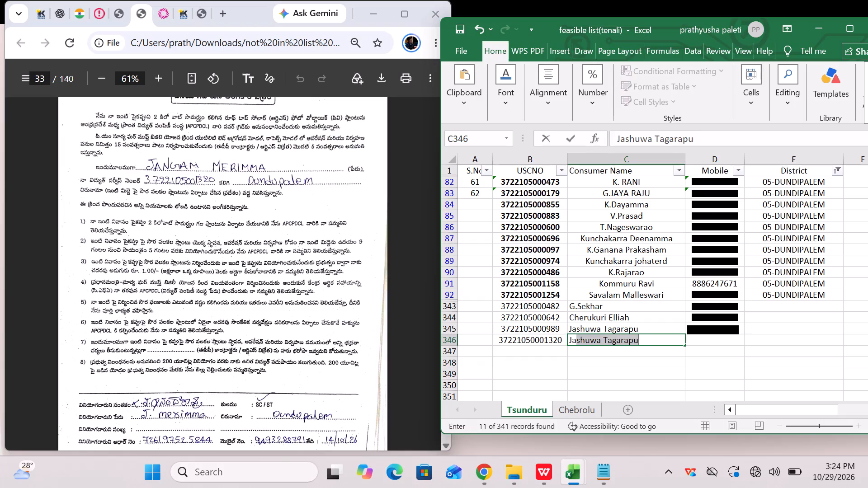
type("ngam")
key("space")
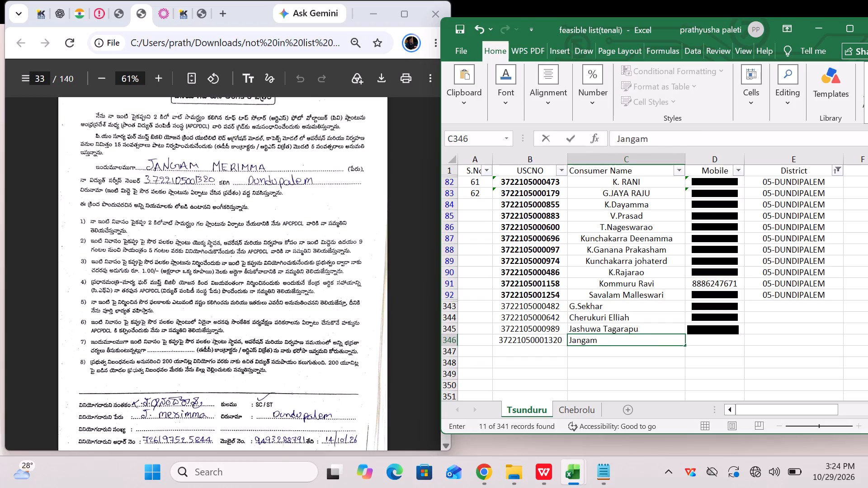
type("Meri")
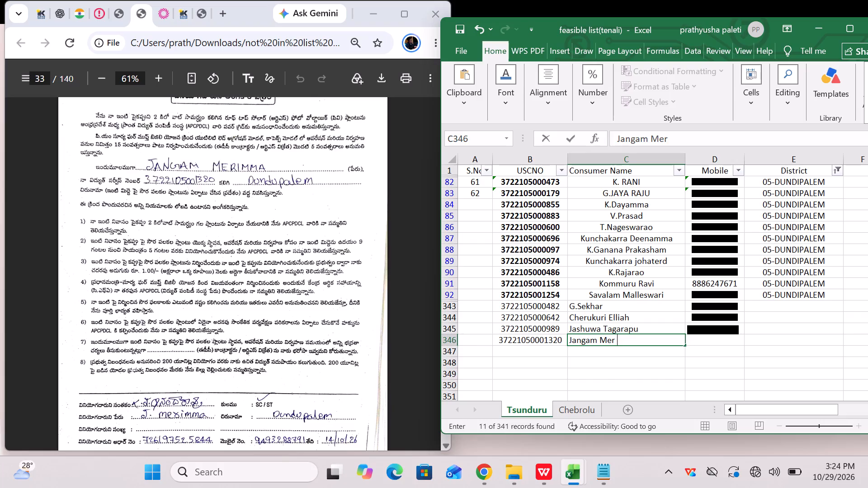
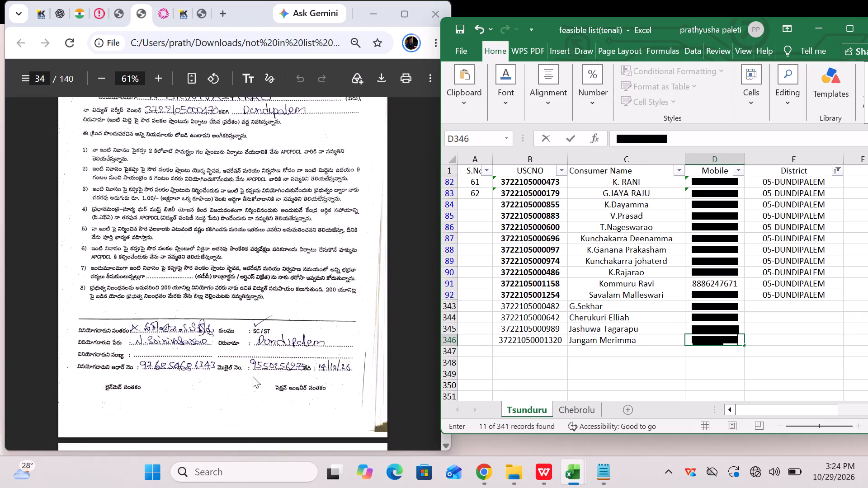
Enter the service number from the page 34 consent form in row 347's USCNO cell, adapting a copy of row 346's number.
scroll(253, 376, "up", 1)
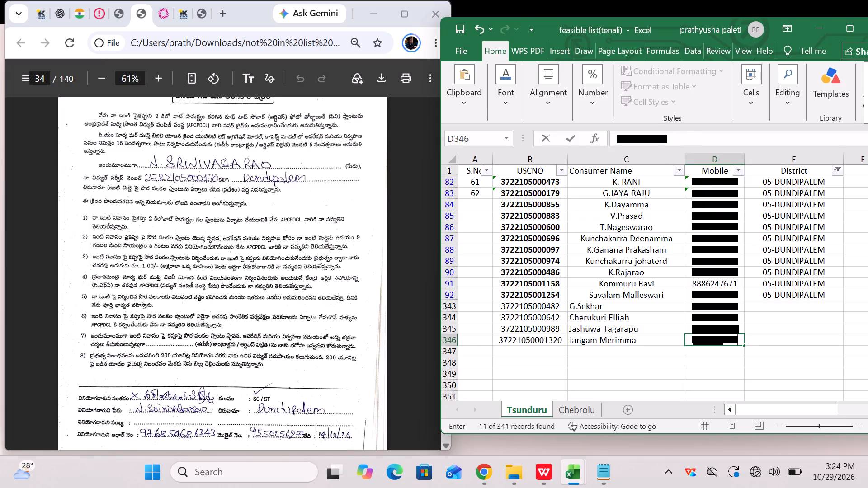
left_click(541, 340)
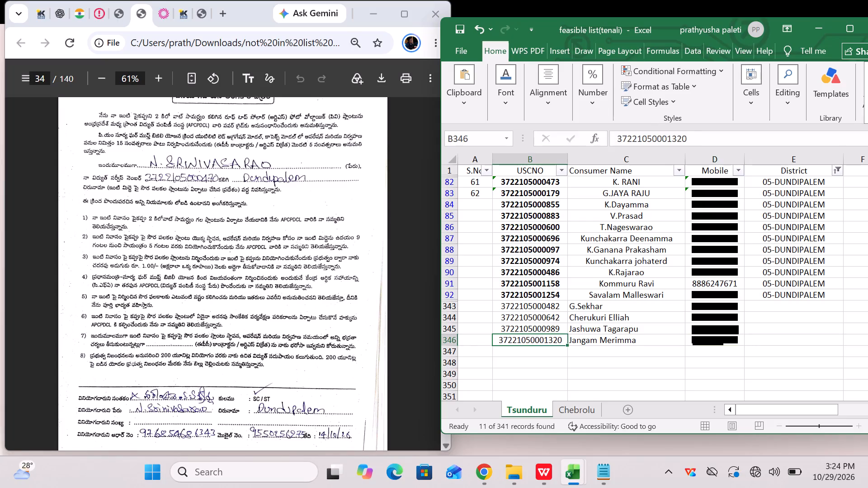
key("ctrl+c")
left_click(532, 356)
key("ctrl+v")
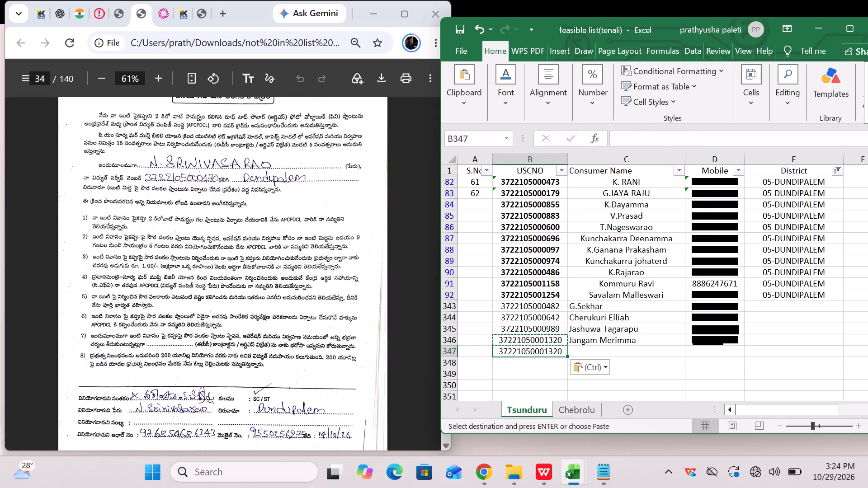
double_click(562, 351)
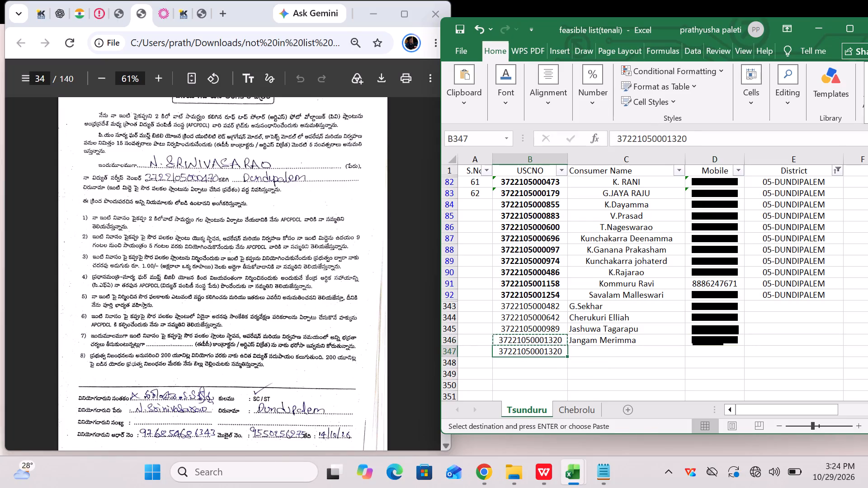
key("BackSpace")
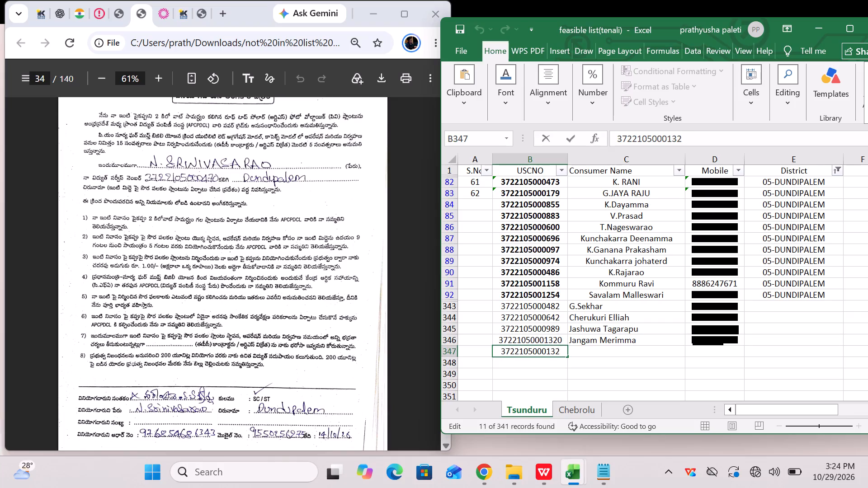
key("BackSpace")
key("BackSpace")
key("BackSpace")
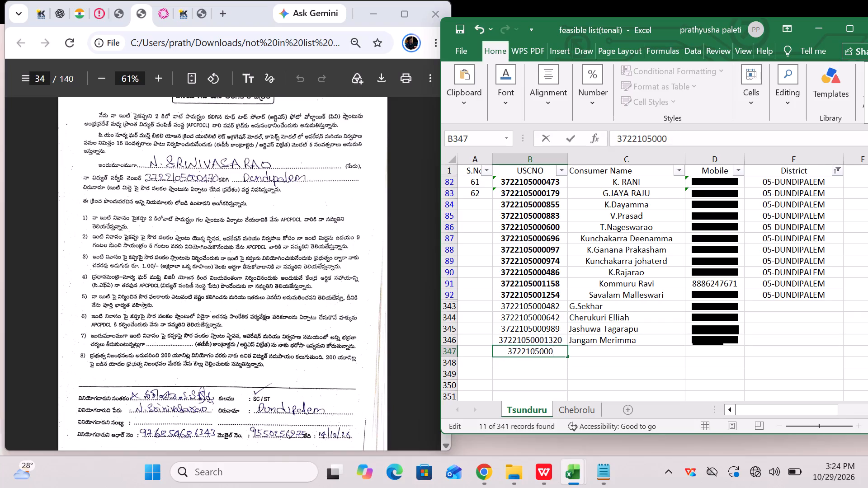
type("470")
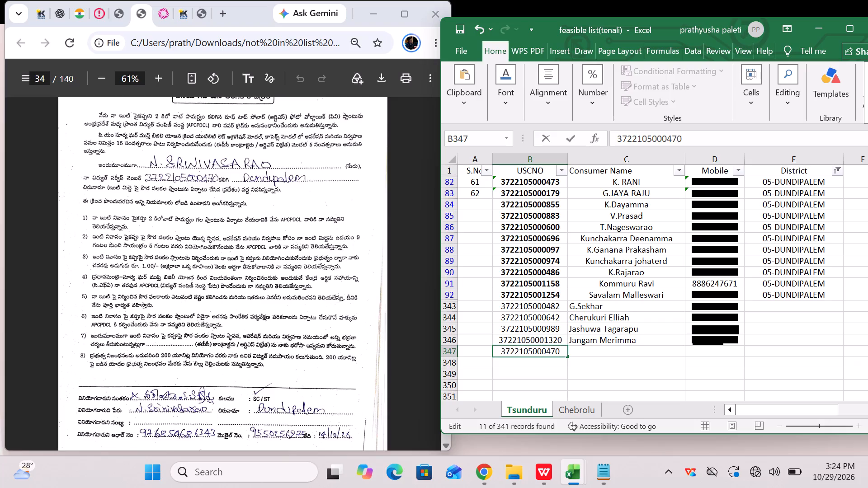
Check row 346's USCNO against the page 33 consent form and remove the extra zero from the number.
scroll(250, 329, "up", 7)
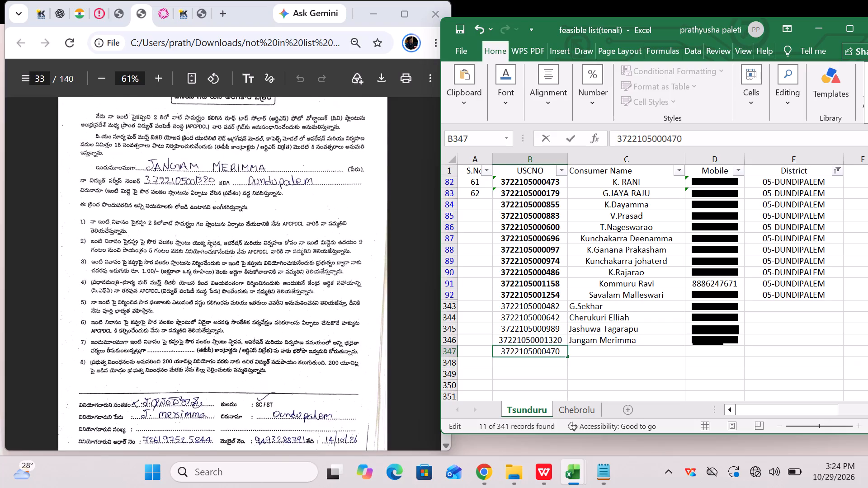
scroll(250, 329, "down", 2)
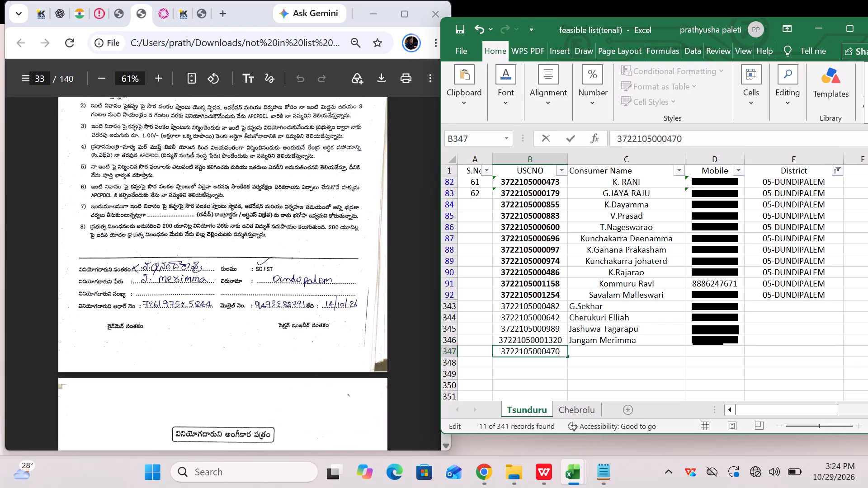
triple_click(542, 338)
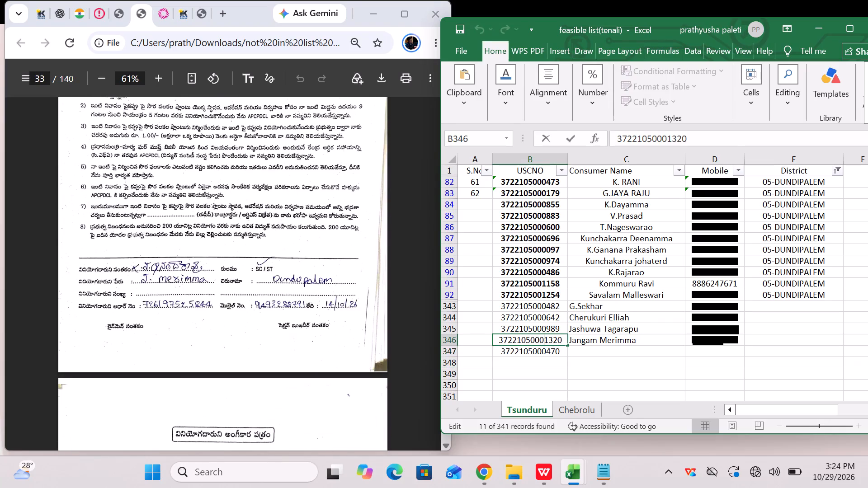
key("BackSpace")
left_click(561, 353)
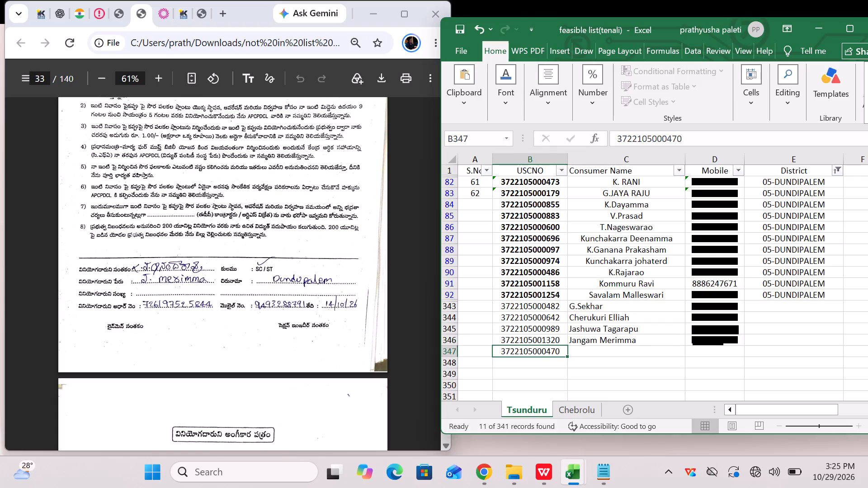
Enter the consumer's name from the page 34 consent form in row 347's Consumer Name cell.
left_click(590, 351)
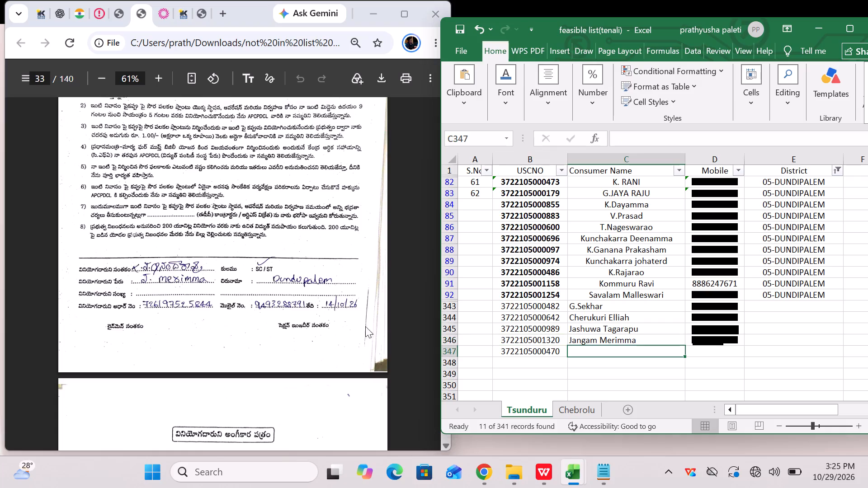
scroll(321, 324, "down", 5)
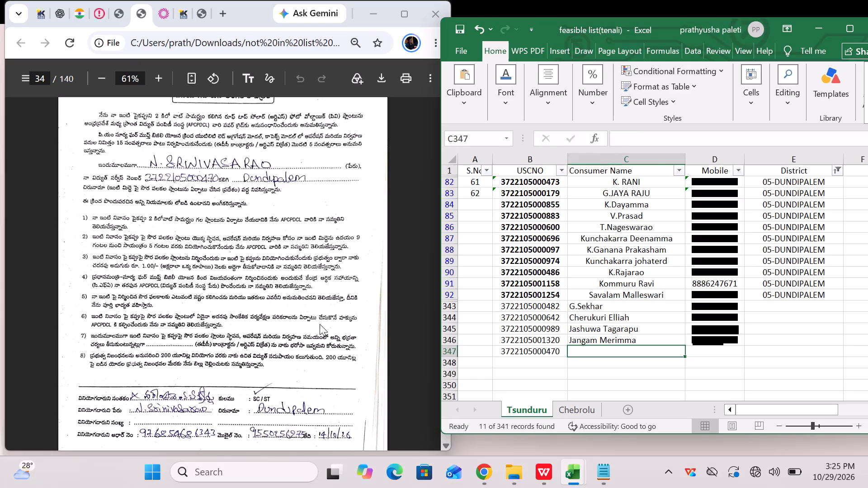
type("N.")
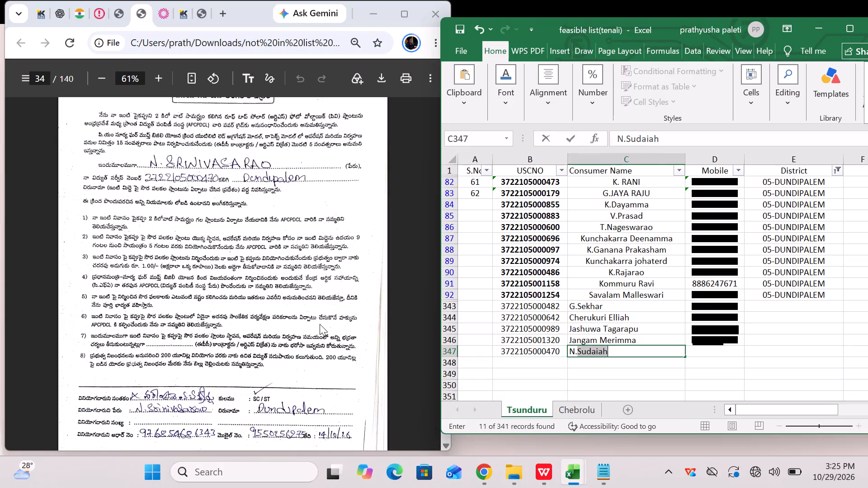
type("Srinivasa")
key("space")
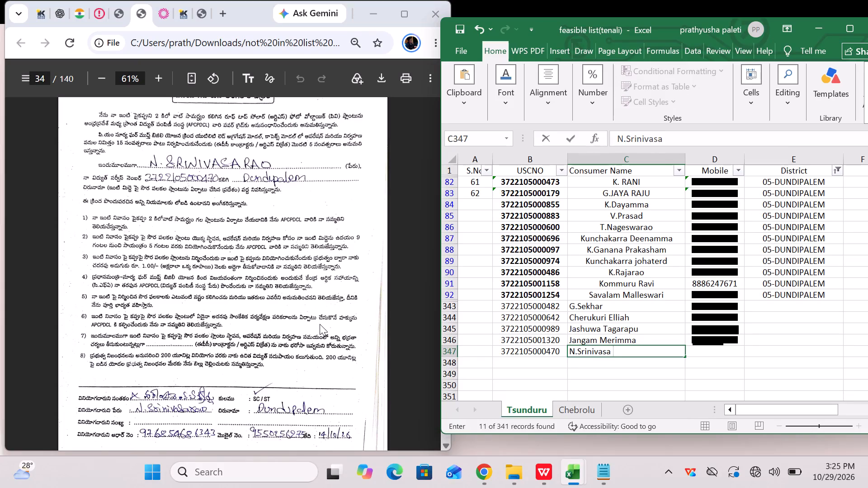
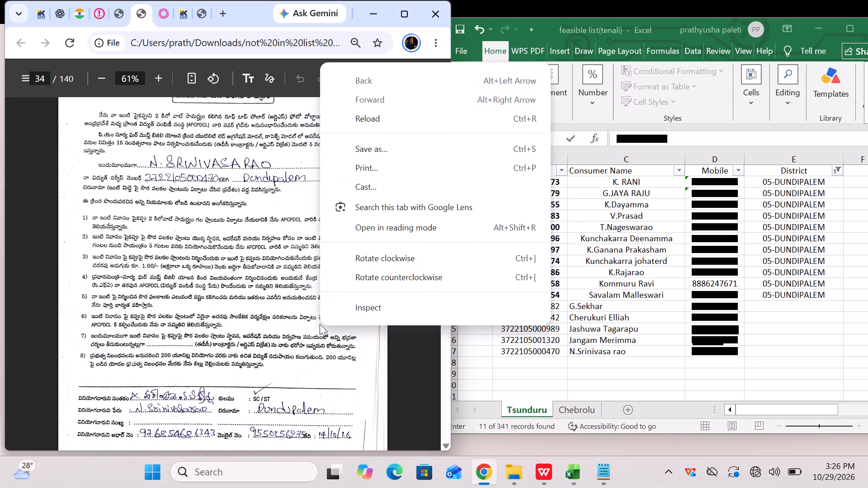
Enter the service number from the page 35 consent form in row 348's USCNO cell, adapting a copy of row 347's number.
left_click(524, 364)
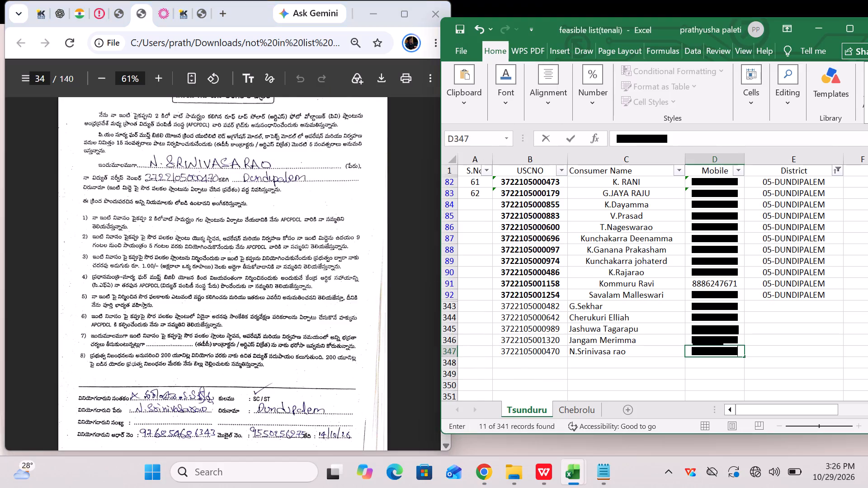
left_click(524, 363)
scroll(217, 354, "down", 7)
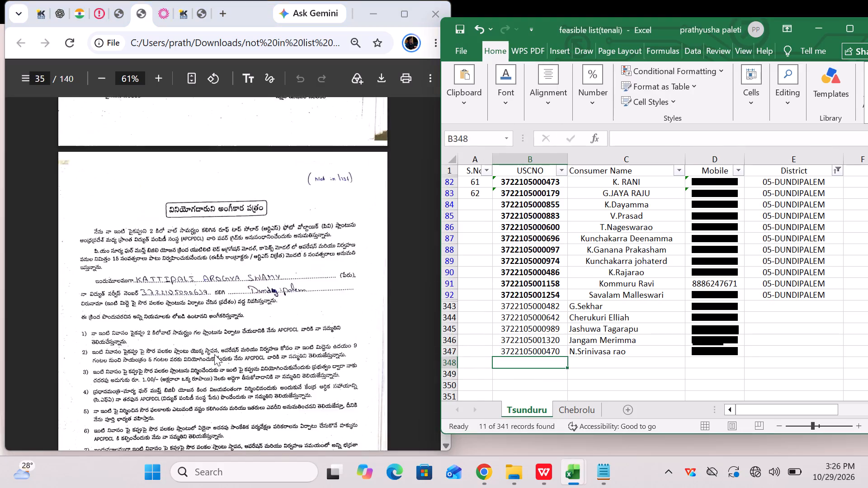
scroll(214, 354, "up", 2)
scroll(214, 354, "down", 2)
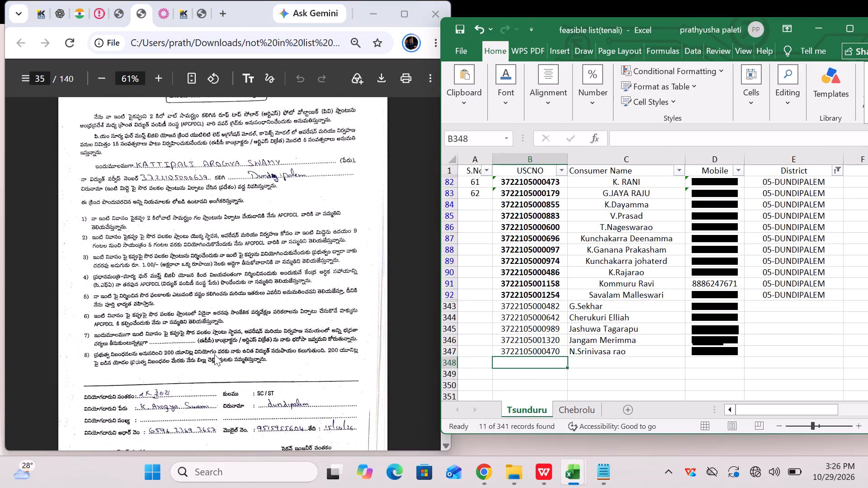
left_click(533, 353)
key("ctrl+c")
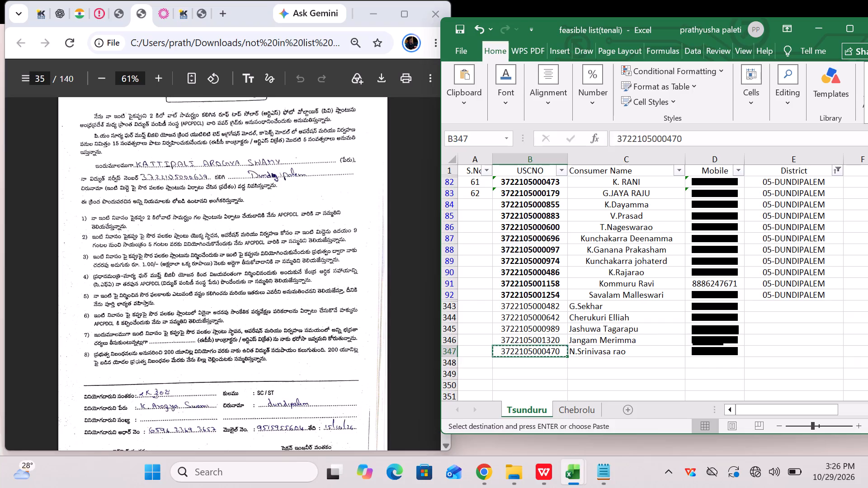
left_click(527, 360)
key("ctrl+v")
double_click(560, 363)
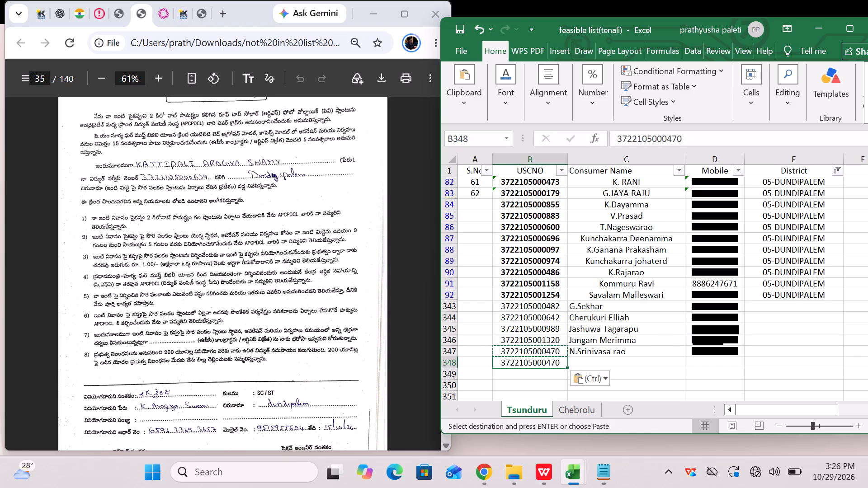
key("BackSpace")
key("BackSpace")
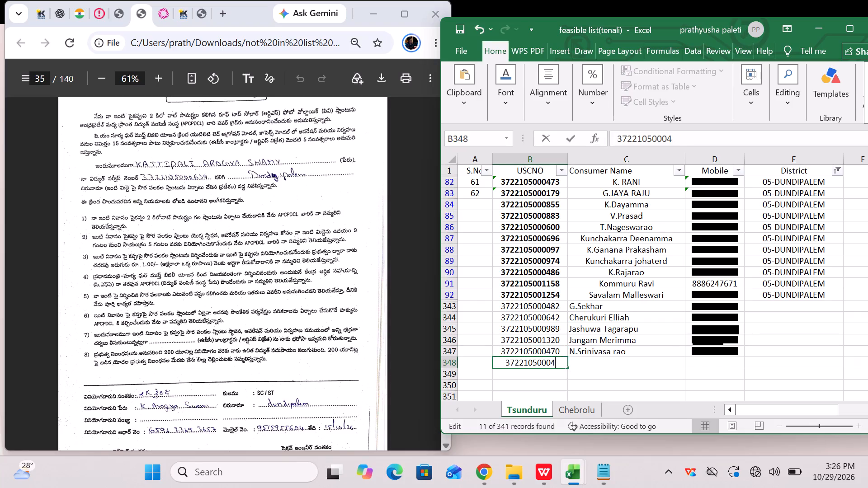
key("BackSpace")
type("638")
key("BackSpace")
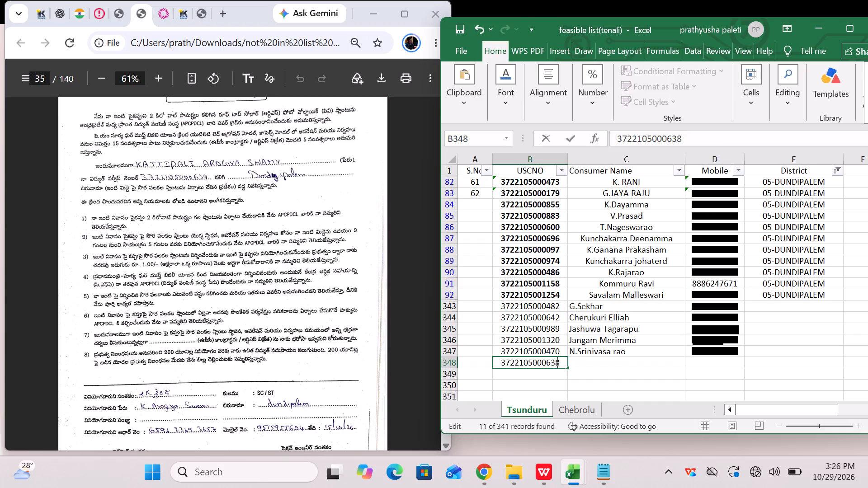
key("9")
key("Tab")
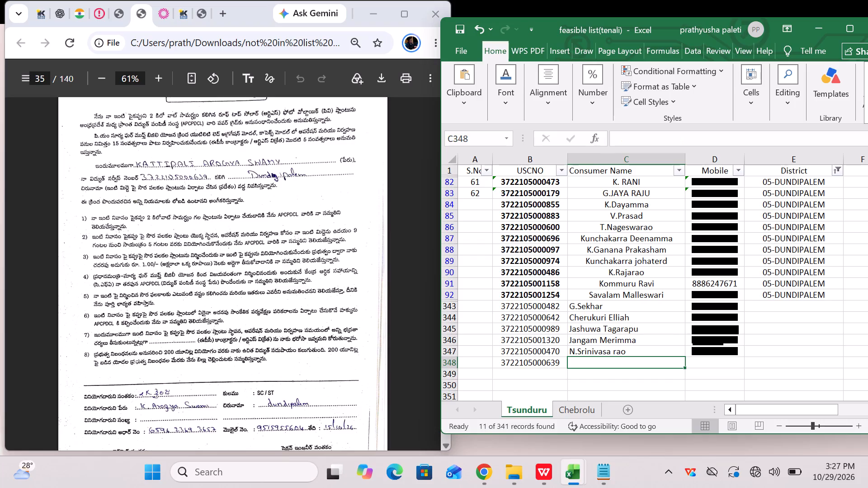
Enter the consumer's name from the page 35 consent form in row 348's Consumer Name cell.
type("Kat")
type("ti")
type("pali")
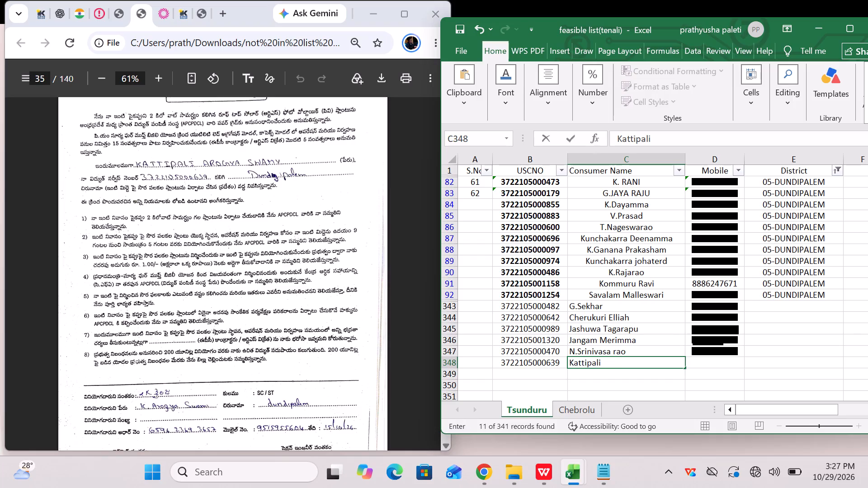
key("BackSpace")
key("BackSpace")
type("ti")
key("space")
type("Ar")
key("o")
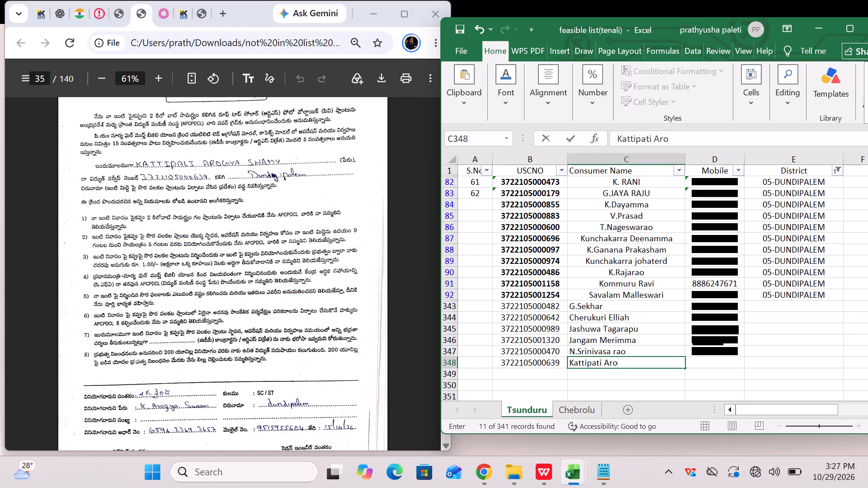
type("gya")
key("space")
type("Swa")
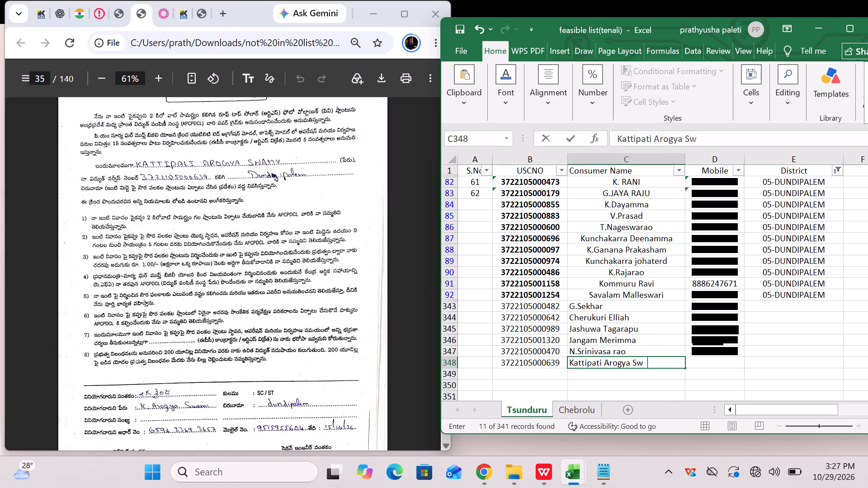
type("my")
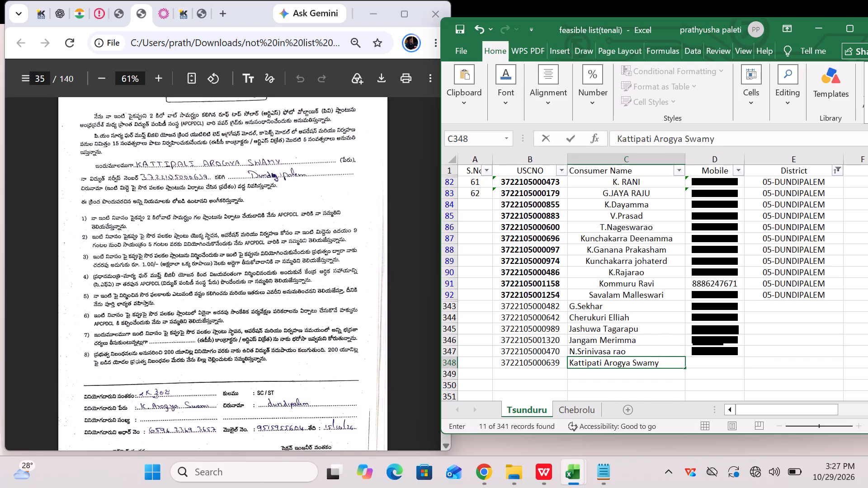
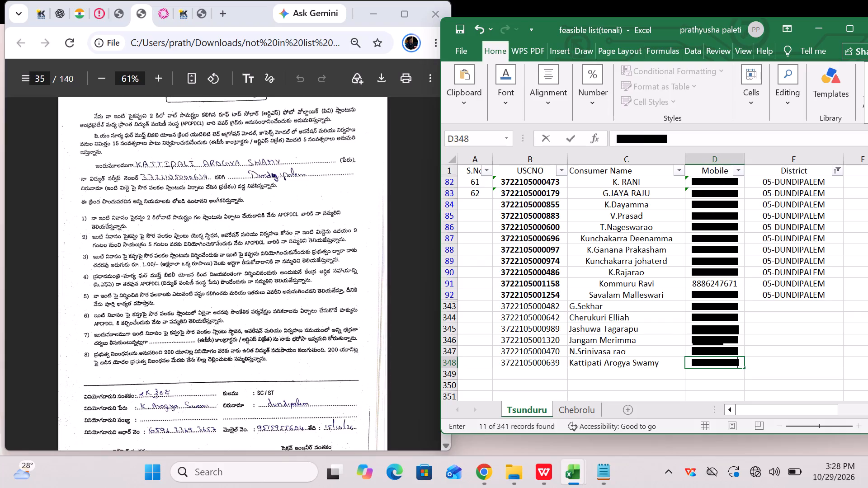
Enter the service number from the page 36 consent form in row 349's USCNO cell, adapting a copy of row 348's number.
left_click(542, 373)
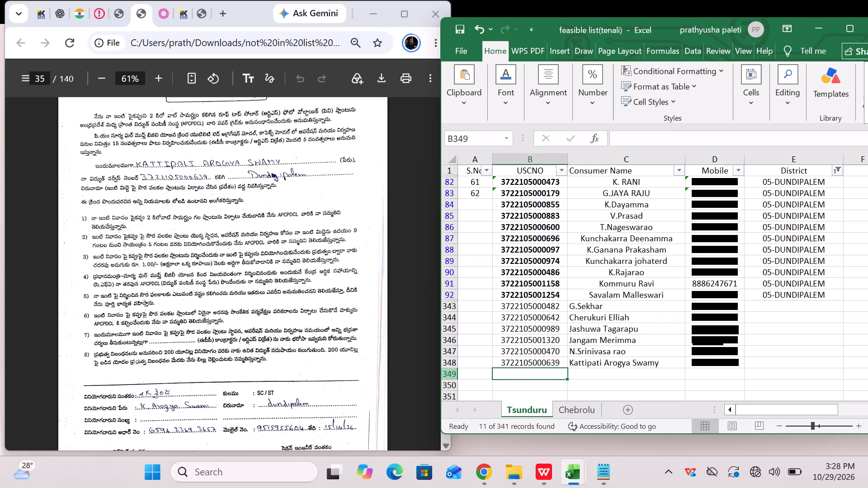
scroll(318, 351, "down", 6)
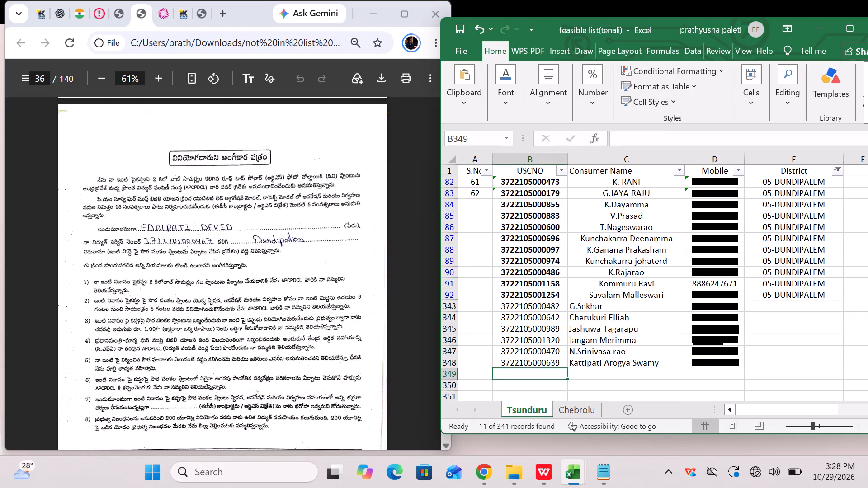
scroll(318, 351, "down", 1)
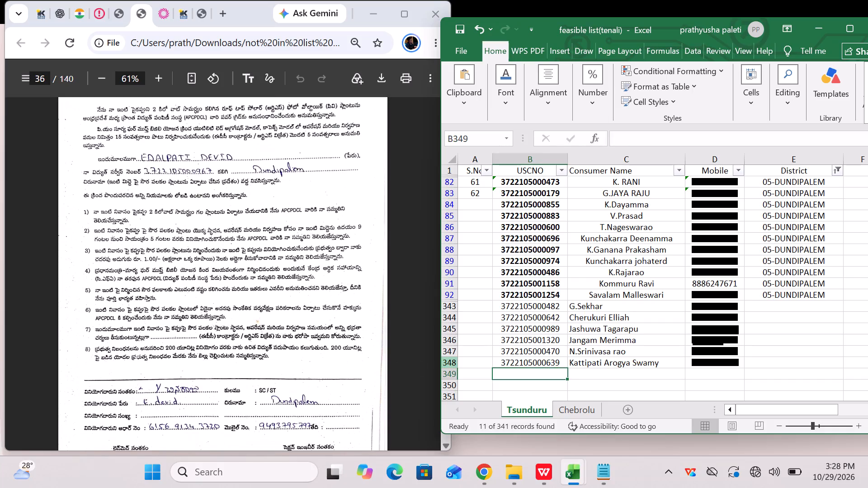
left_click(514, 363)
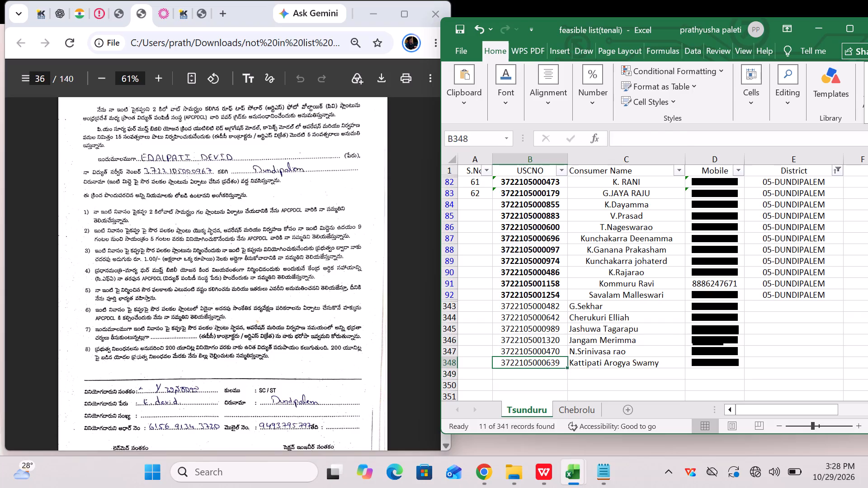
key("ctrl+c")
left_click(518, 376)
key("ctrl+v")
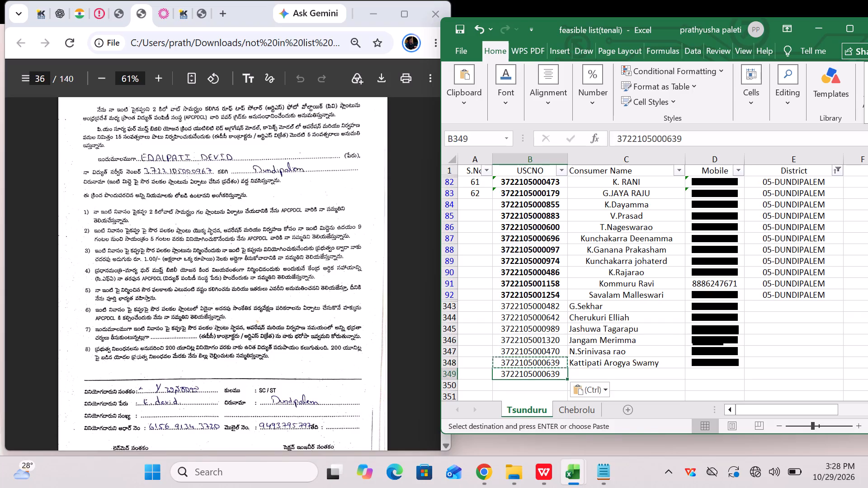
double_click(562, 375)
key("BackSpace")
key("BackSpace")
key("BackSpace")
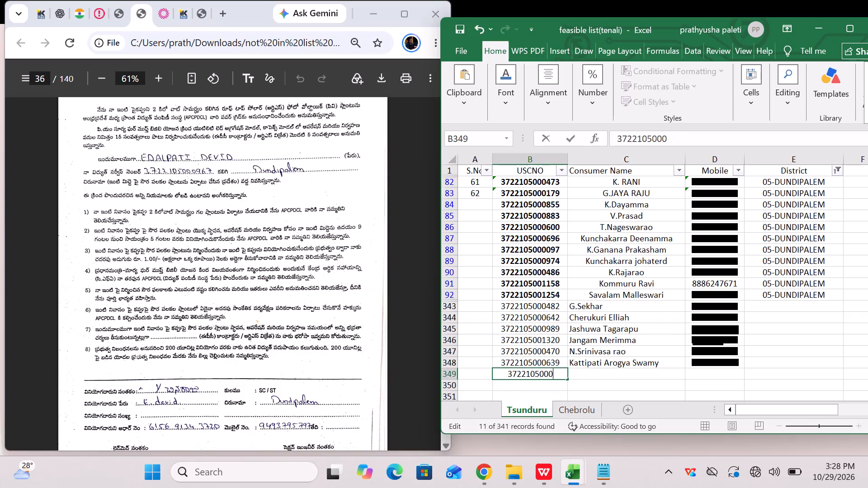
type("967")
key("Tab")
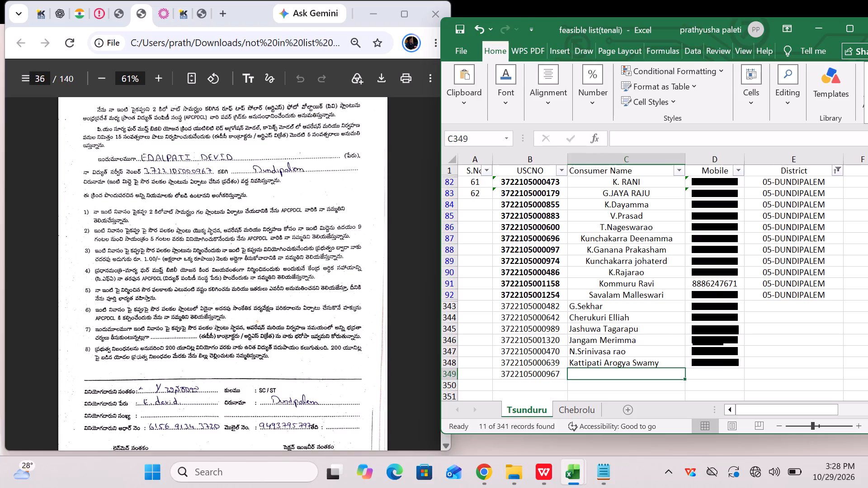
Enter the consumer's name from the page 36 consent form in row 349's Consumer Name cell.
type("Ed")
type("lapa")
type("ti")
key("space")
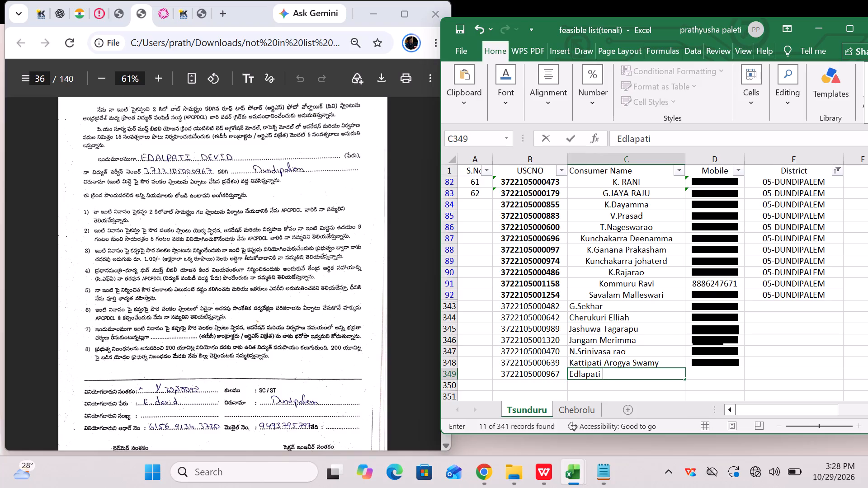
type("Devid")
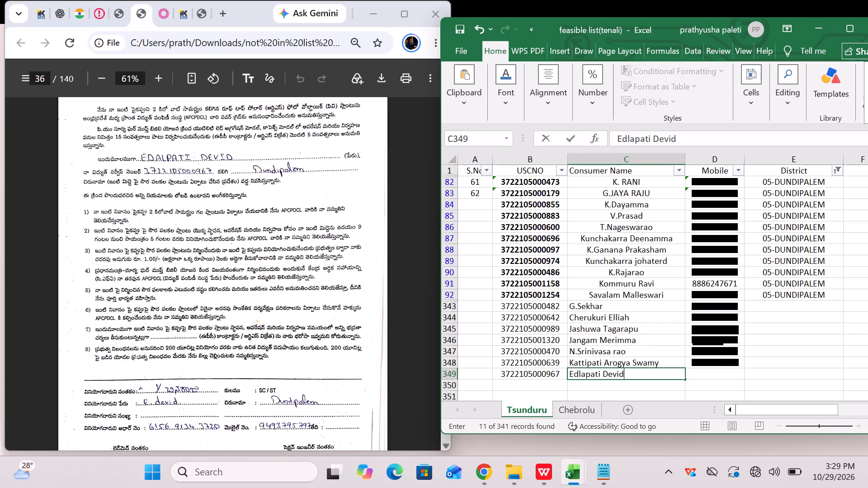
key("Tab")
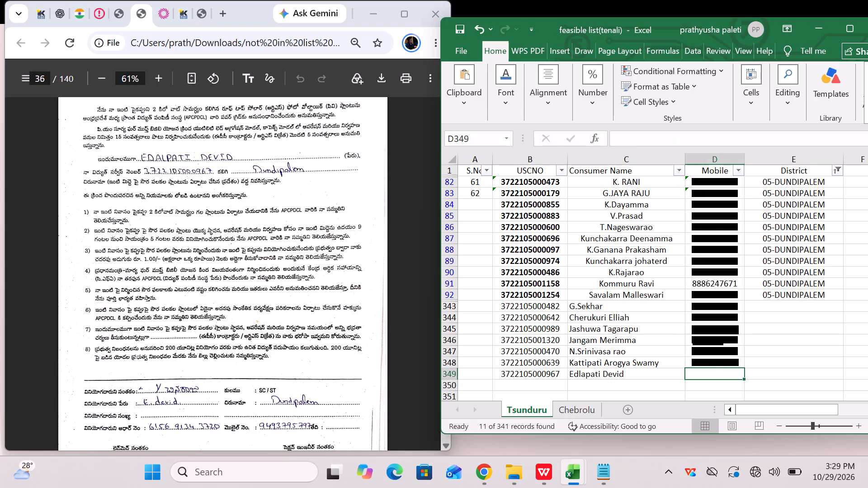
Enter the mobile number from the page 36 consent form in row 349's Mobile cell.
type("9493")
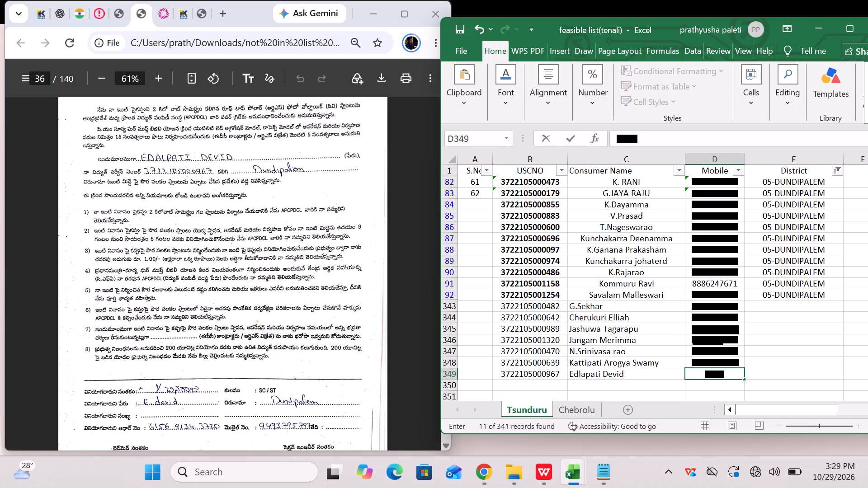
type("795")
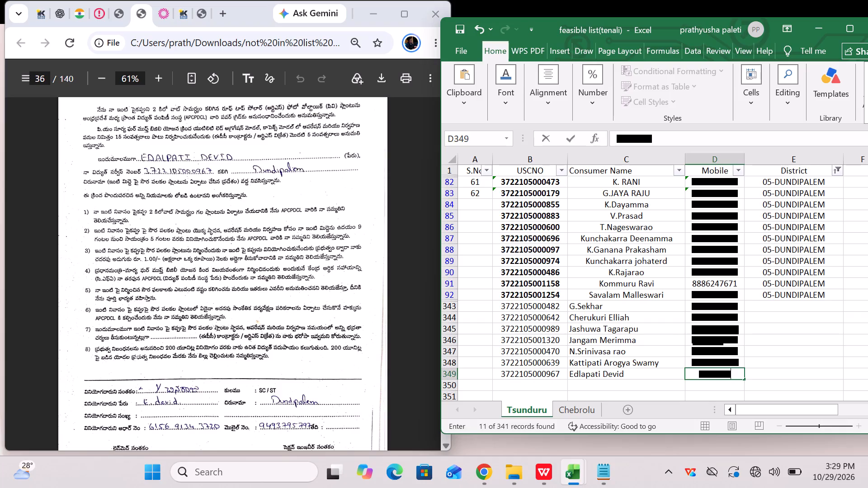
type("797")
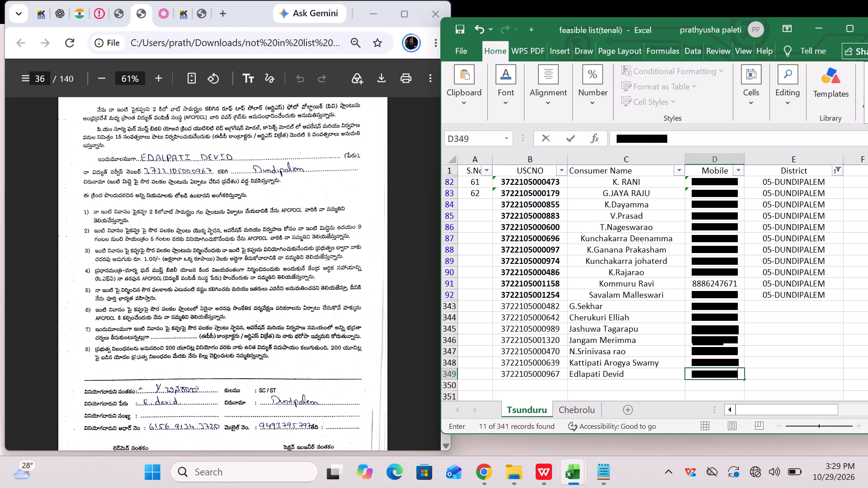
scroll(562, 374, "up", 1)
left_click(517, 383)
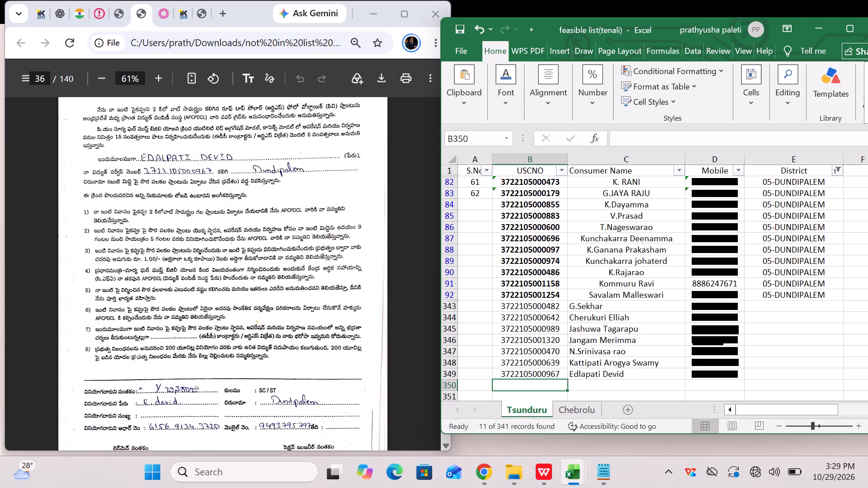
Enter the service number from the page 37 consent form in row 350's USCNO cell, adapting a copy of row 349's number.
scroll(321, 341, "down", 5)
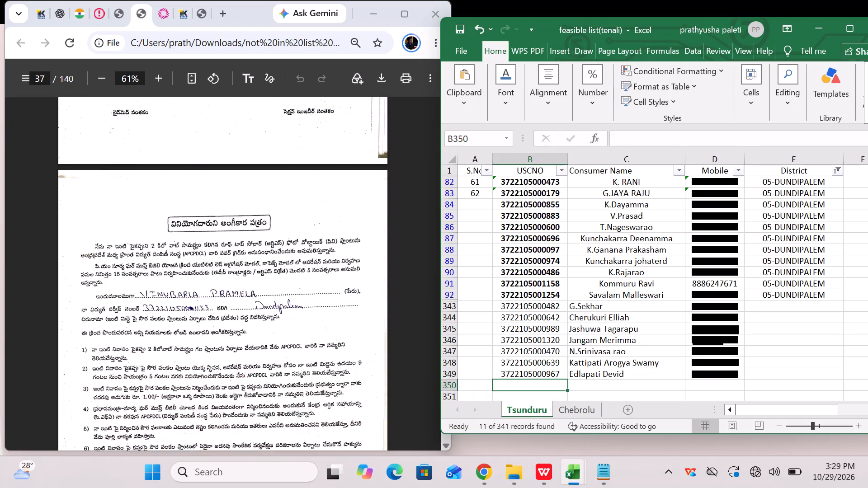
scroll(317, 345, "down", 1)
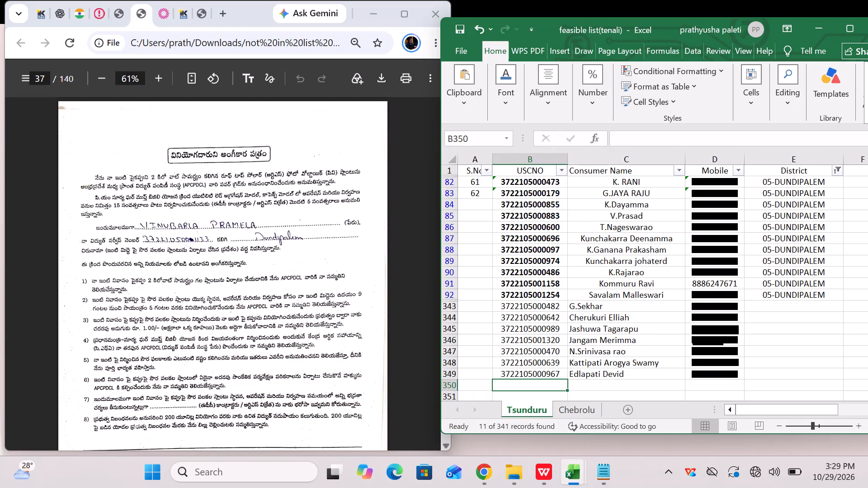
left_click(534, 377)
left_click(536, 371)
key("ctrl+c")
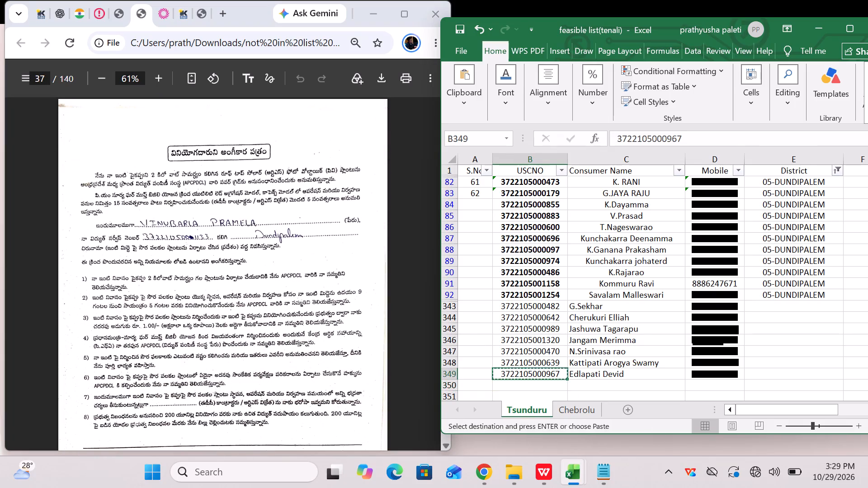
left_click(538, 388)
key("ctrl+v")
double_click(561, 383)
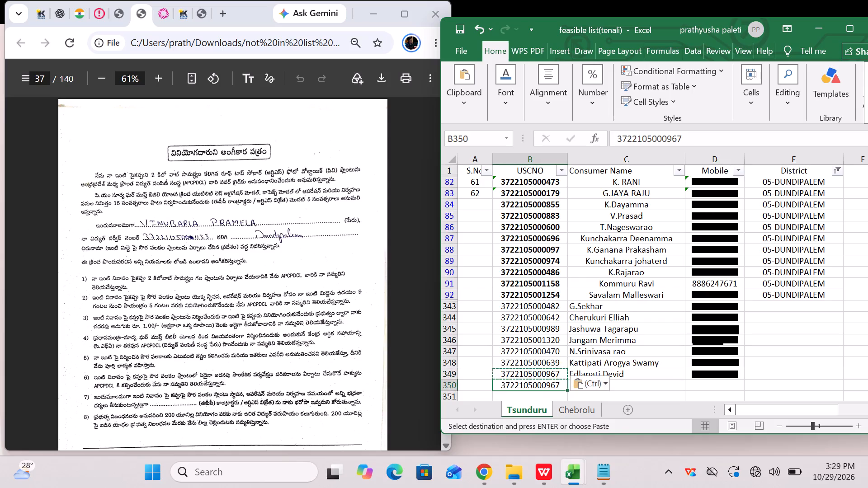
key("BackSpace")
key("BackSpace")
key("BackSpace")
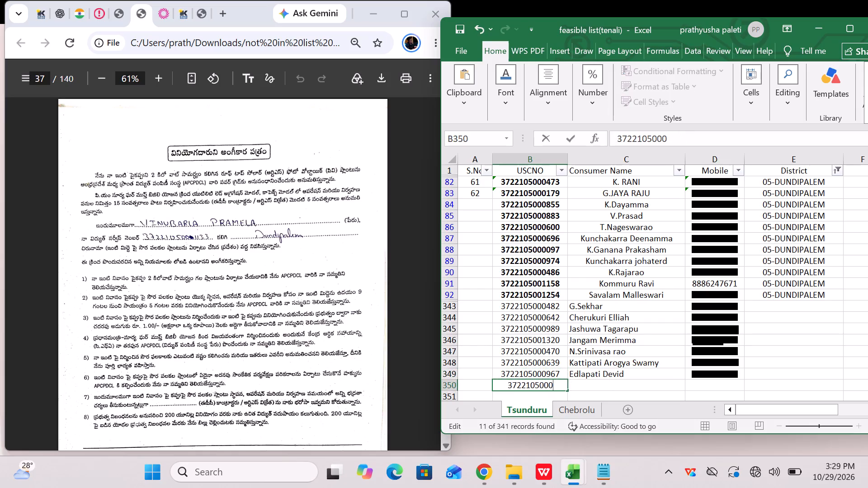
key("BackSpace")
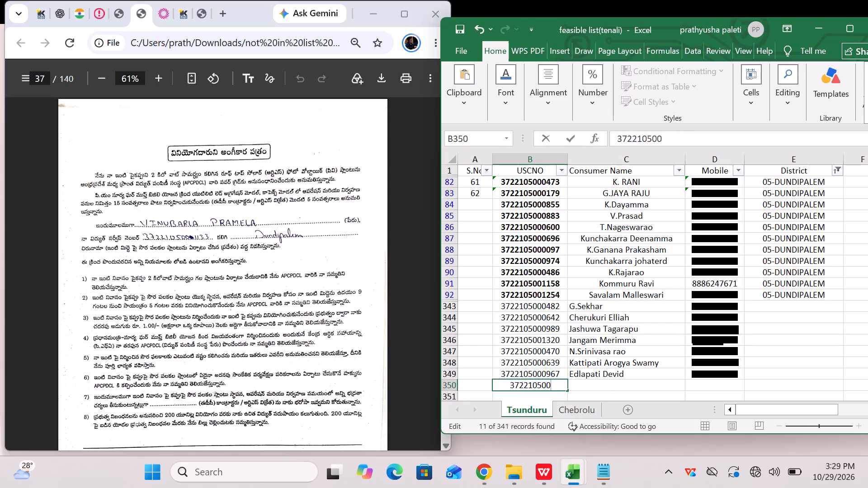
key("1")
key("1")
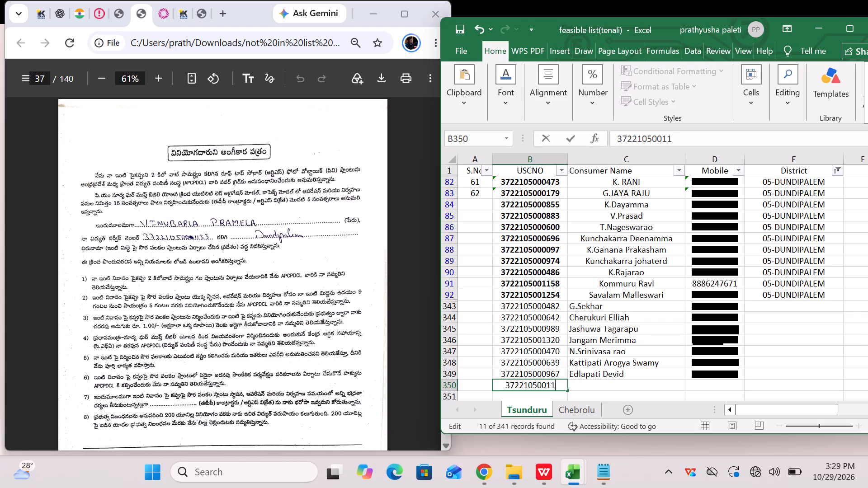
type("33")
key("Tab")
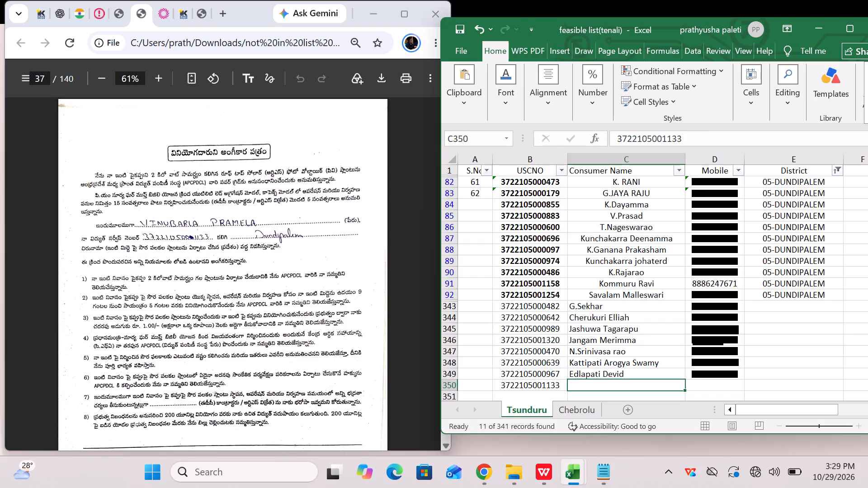
Enter the consumer's name from the page 37 consent form in row 350's Consumer Name cell.
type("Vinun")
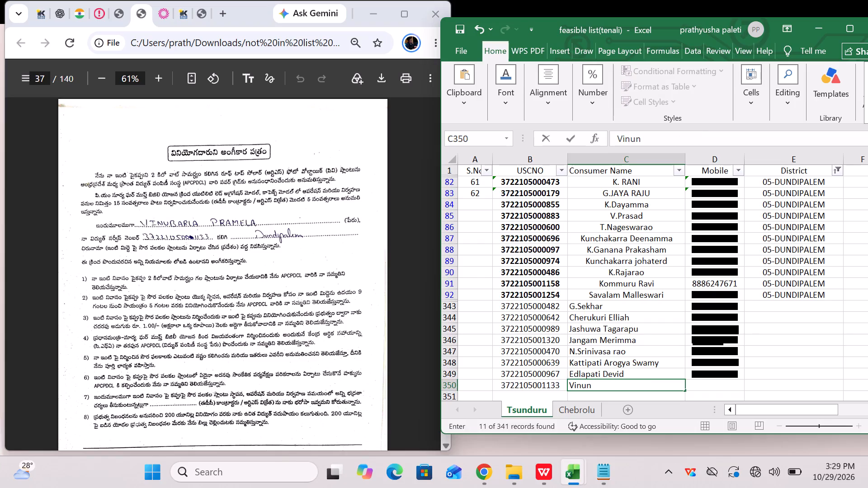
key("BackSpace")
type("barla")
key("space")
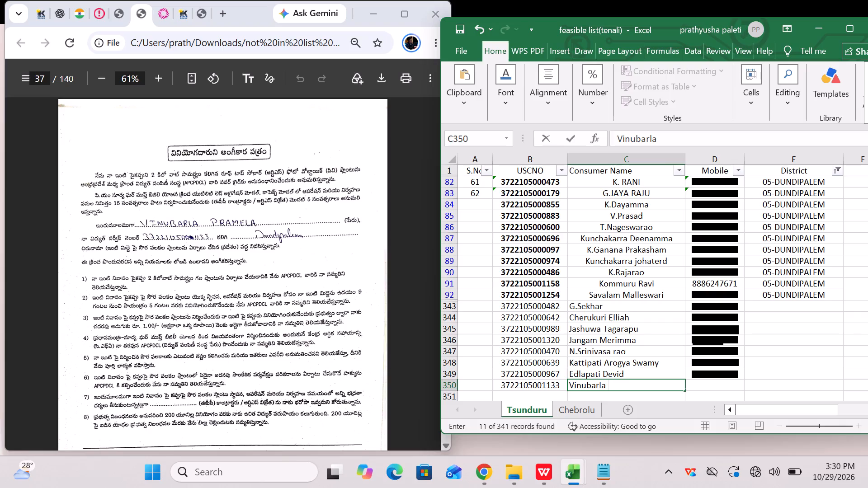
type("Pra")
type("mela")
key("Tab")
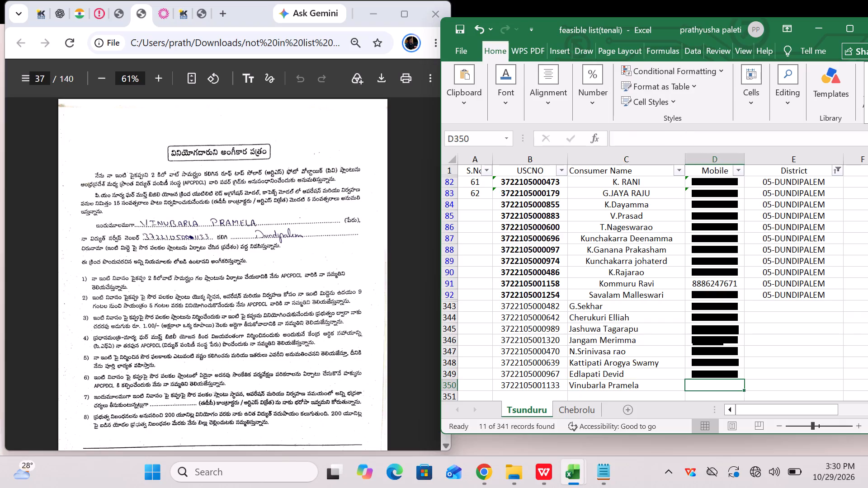
Enter the mobile number from the page 37 consent form in row 350's Mobile cell.
scroll(329, 376, "down", 1)
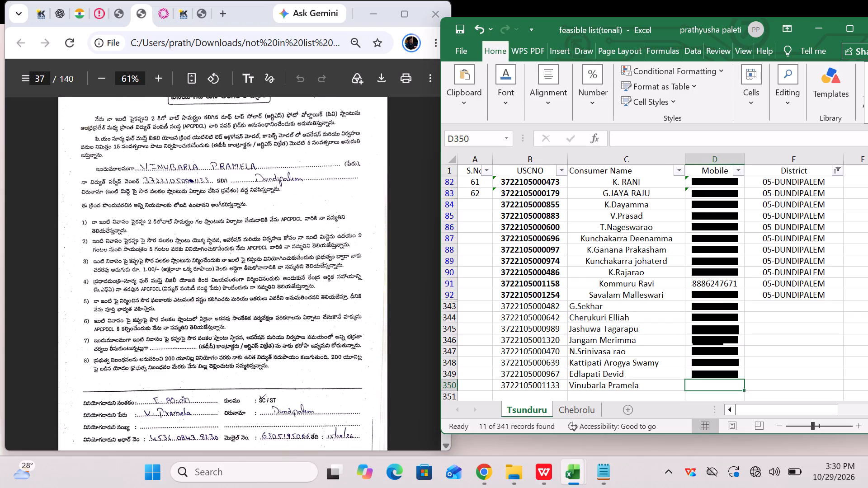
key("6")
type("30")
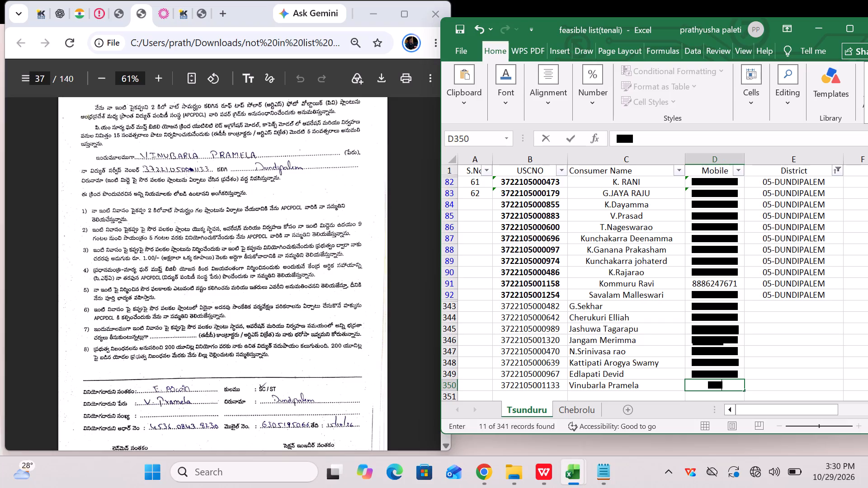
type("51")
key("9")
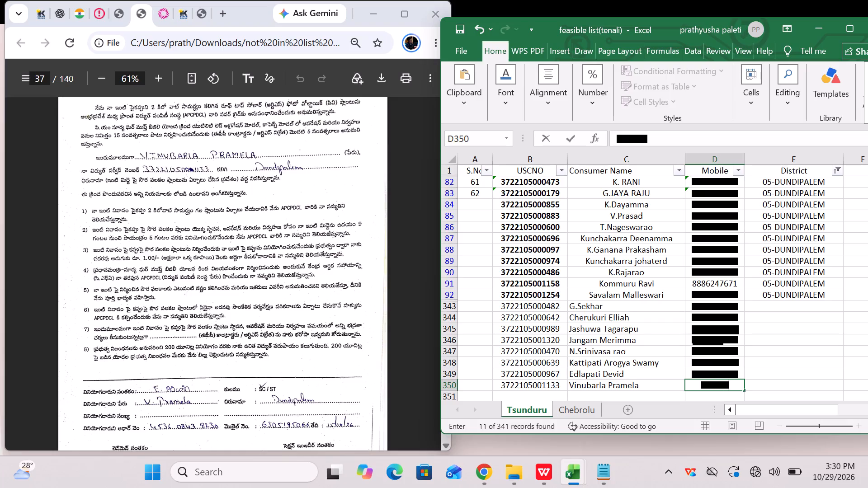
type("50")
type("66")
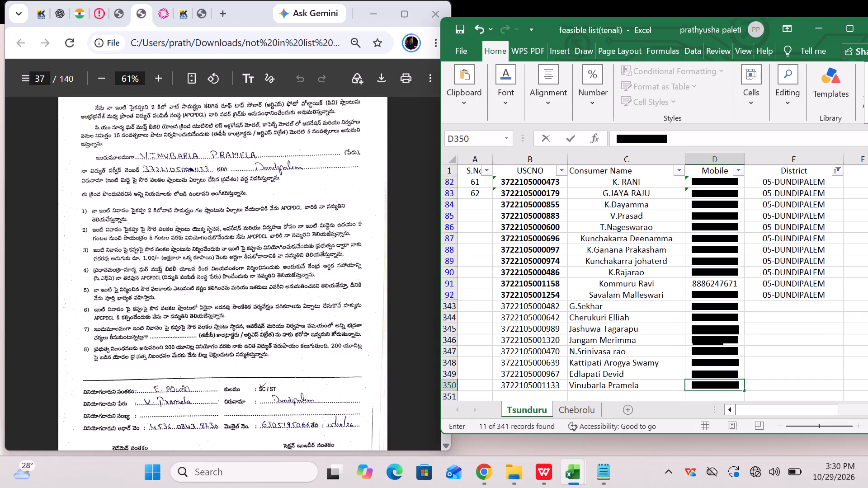
Enter the service number from the page 38 consent form in row 351's USCNO cell, adapting a copy of row 350's number.
scroll(548, 334, "down", 4)
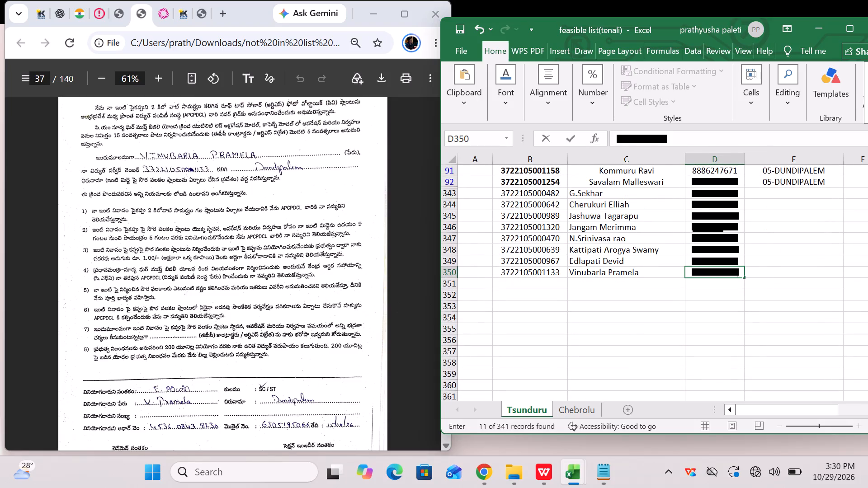
scroll(267, 301, "down", 6)
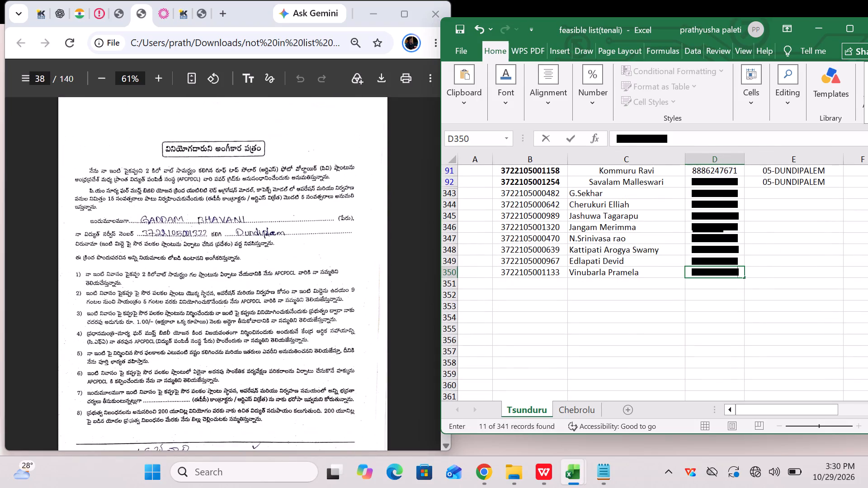
left_click(529, 272)
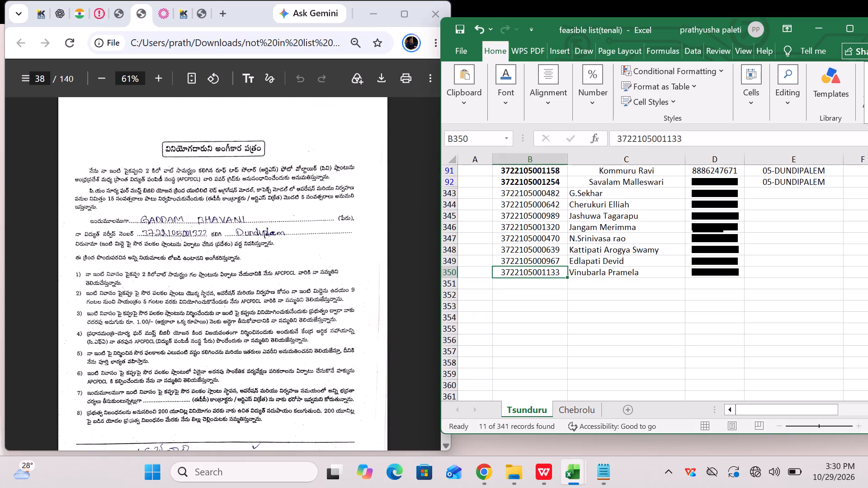
key("ctrl+c")
left_click(517, 280)
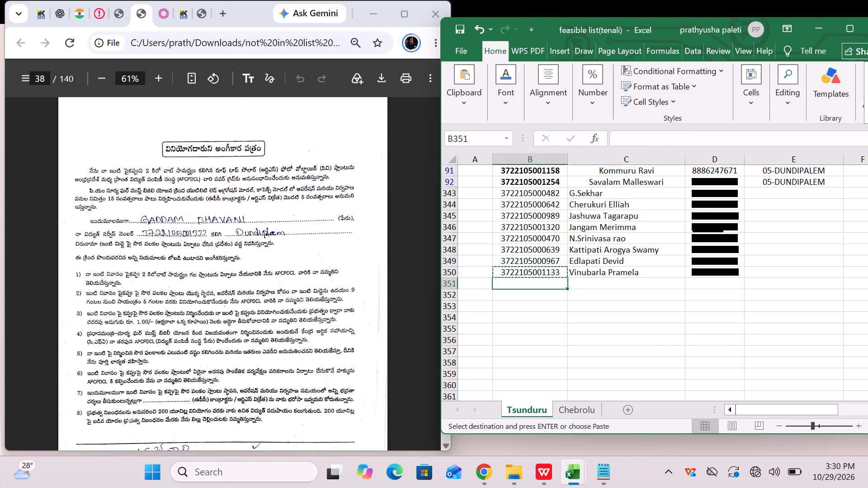
key("ctrl+v")
double_click(562, 282)
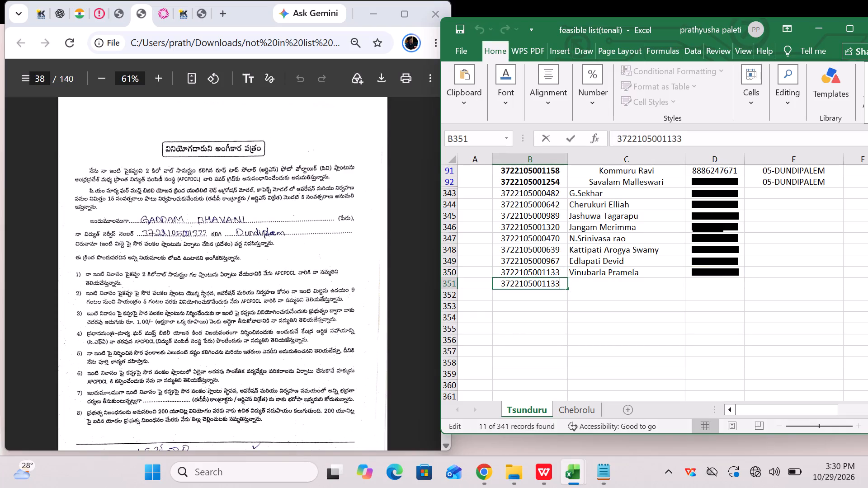
key("BackSpace")
key("BackSpace")
key("BackSpace")
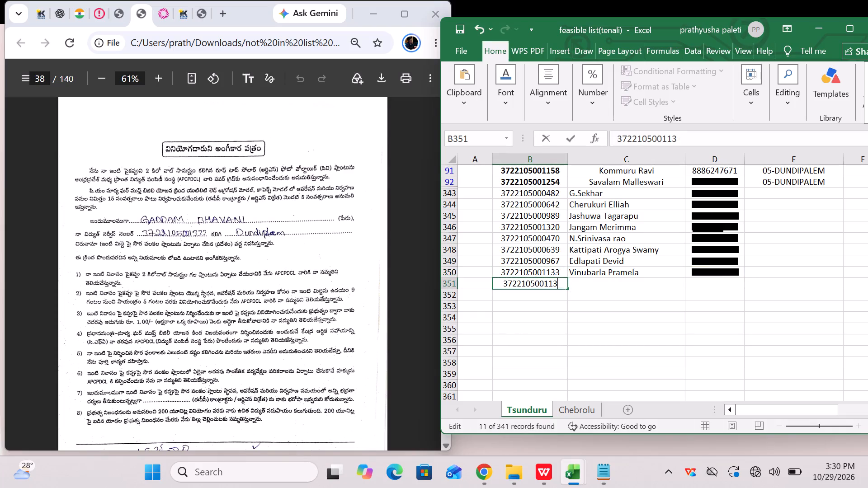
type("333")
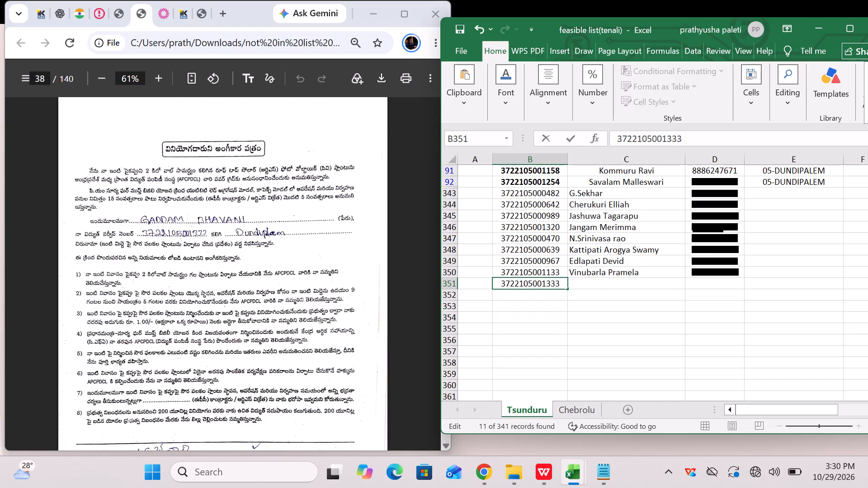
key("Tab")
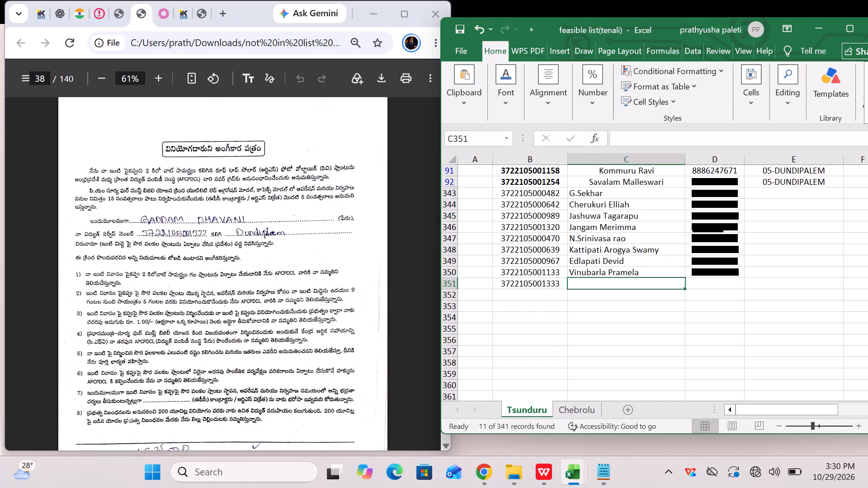
Enter the consumer's name from the page 38 consent form in row 351's Consumer Name cell.
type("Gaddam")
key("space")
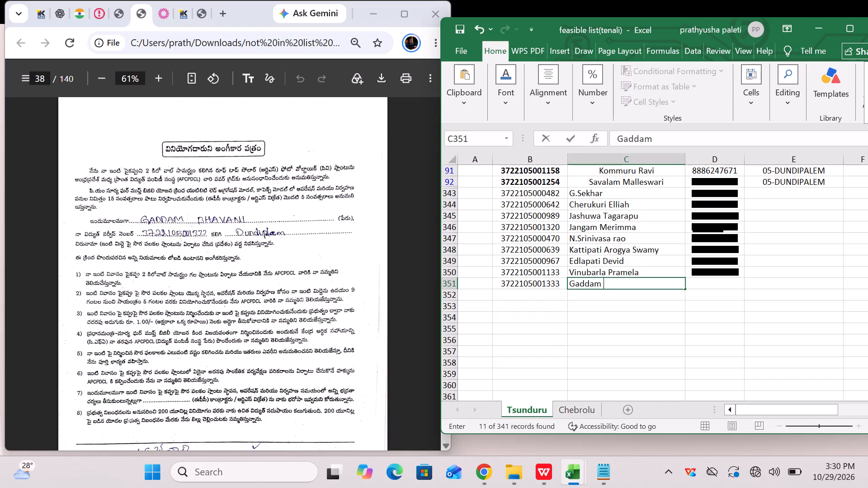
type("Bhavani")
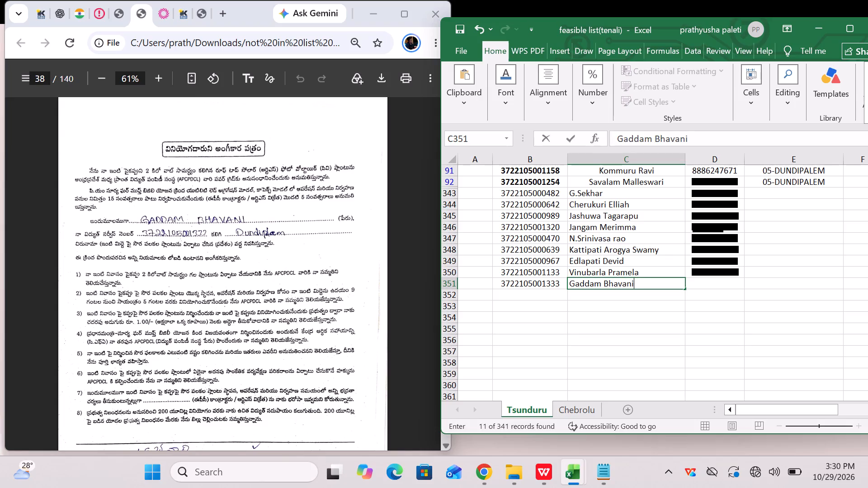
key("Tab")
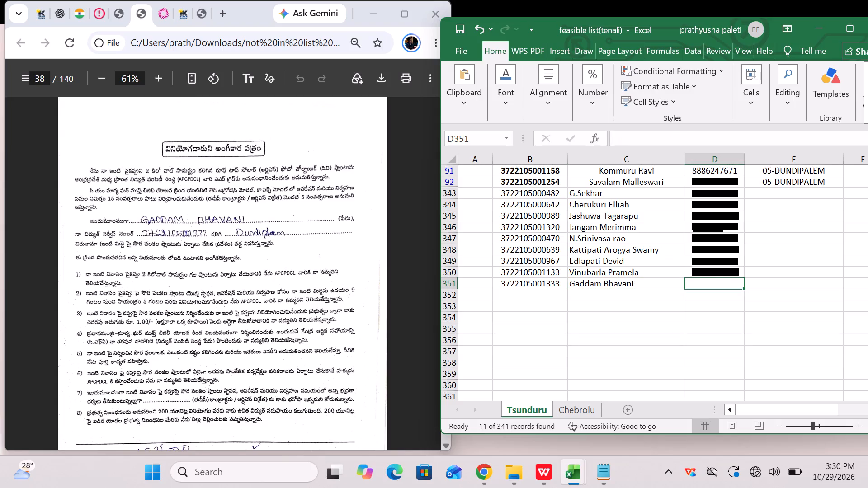
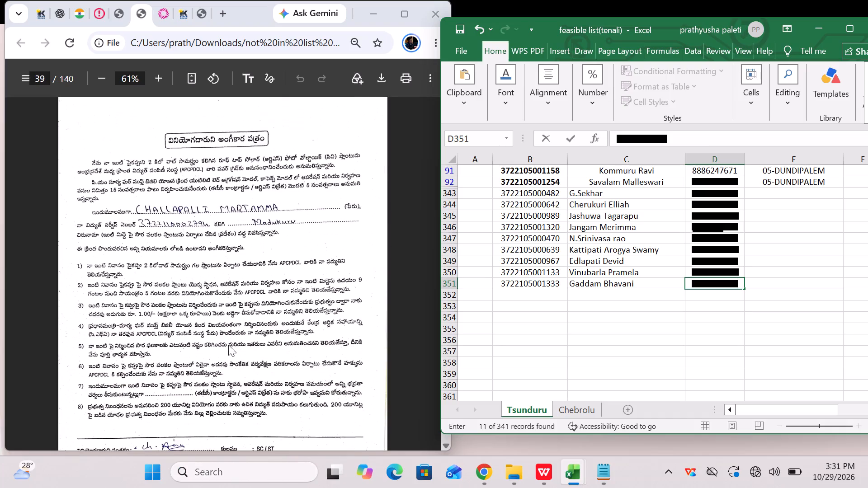
Complete the mobile number entry in row 351 and save the workbook.
left_click(516, 299)
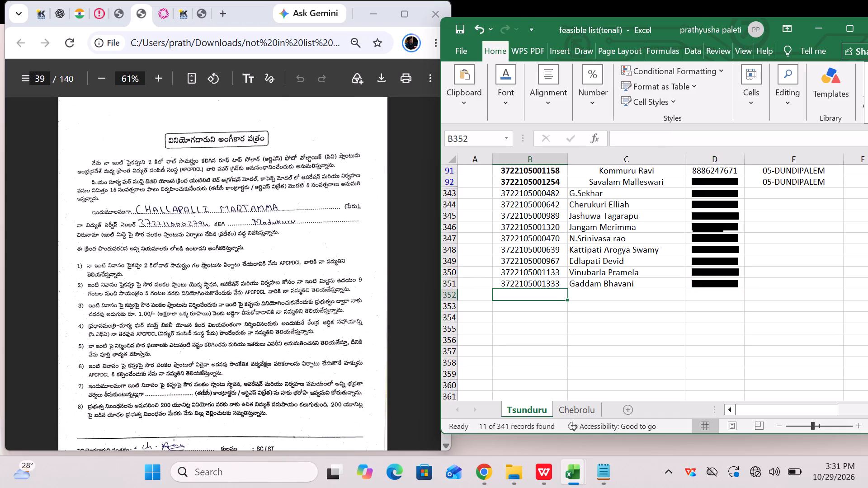
left_click(519, 284)
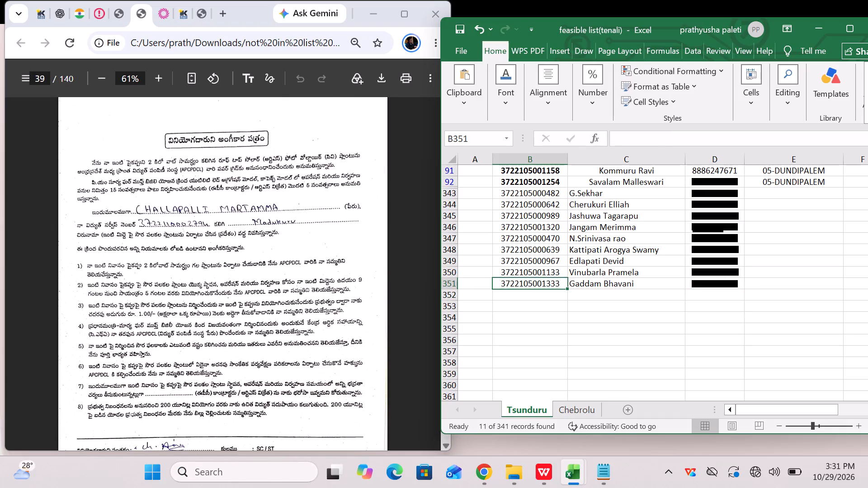
scroll(524, 311, "up", 1)
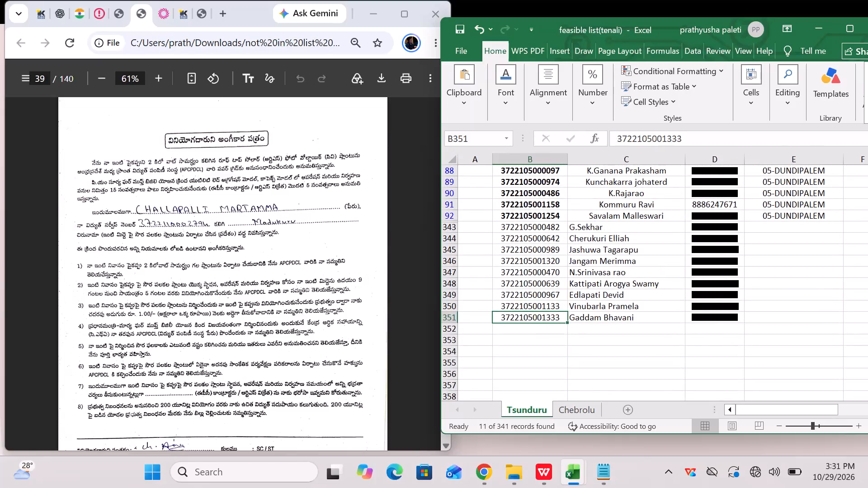
key("ctrl+s")
Fill the district 05-DUNDIPALEM from row 92 down through row 351 and save the workbook.
left_click(810, 216)
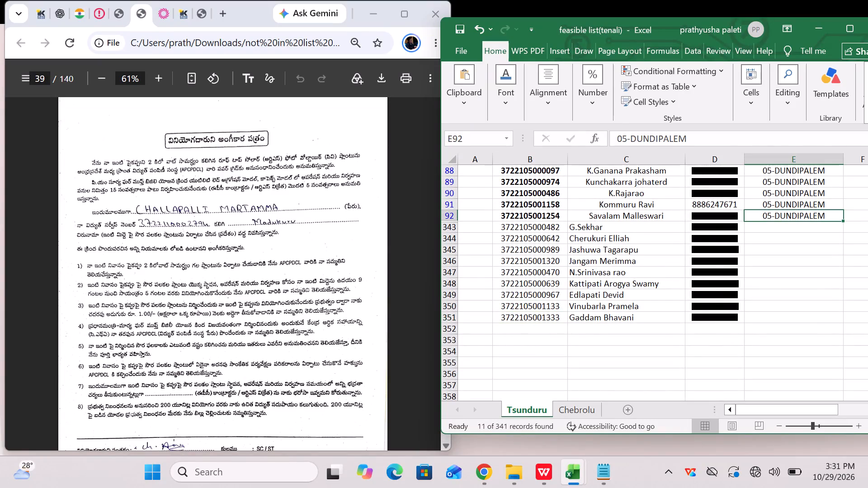
left_click_drag(841, 221, 847, 311)
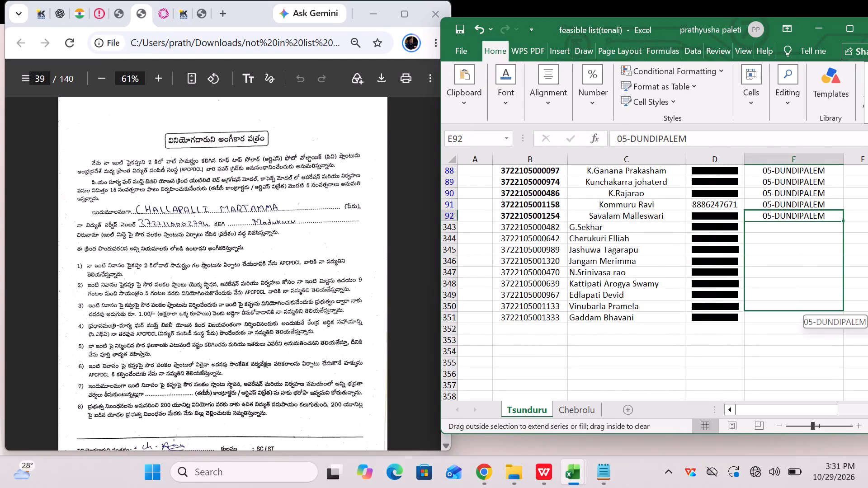
left_click_drag(847, 311, 847, 324)
left_click(734, 349)
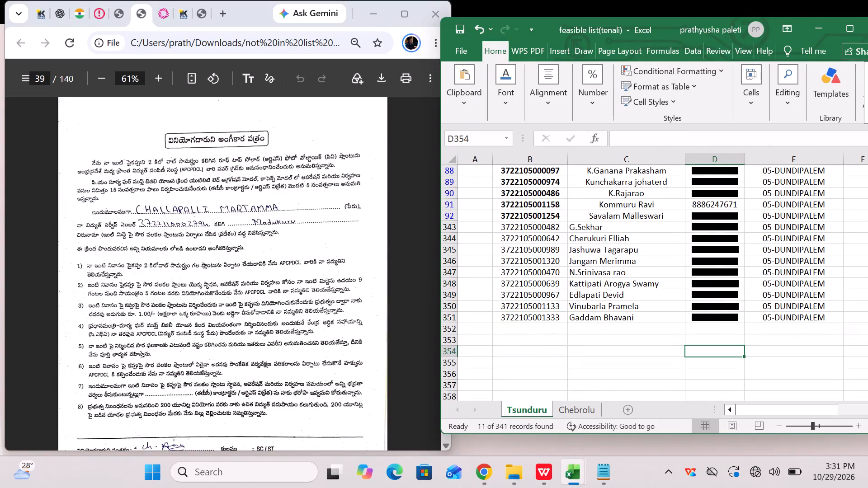
key("ctrl+s")
key("ctrl+s")
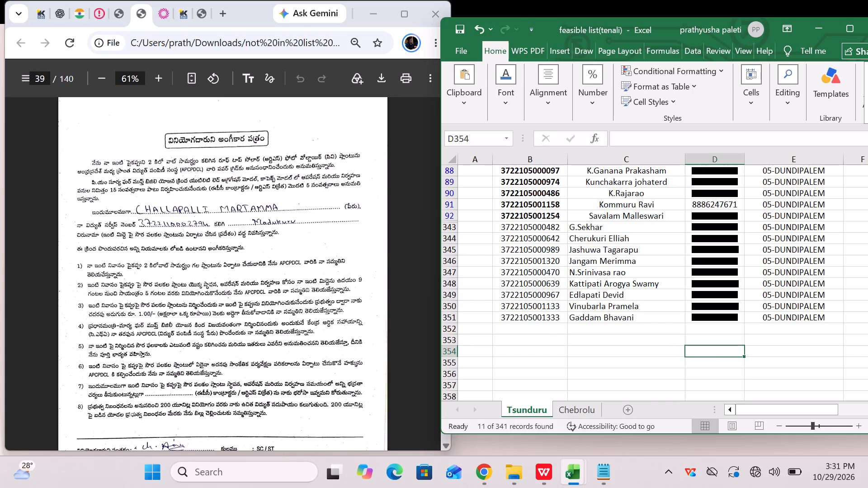
Filter the District column using the search text "mod", keeping 10-MODUKURU and 11-MONDURU.
scroll(648, 309, "up", 6)
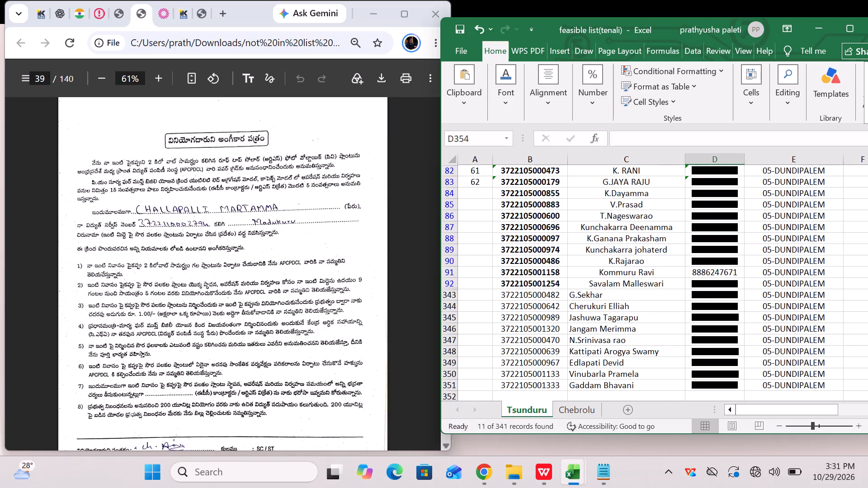
left_click(836, 170)
left_click(695, 288)
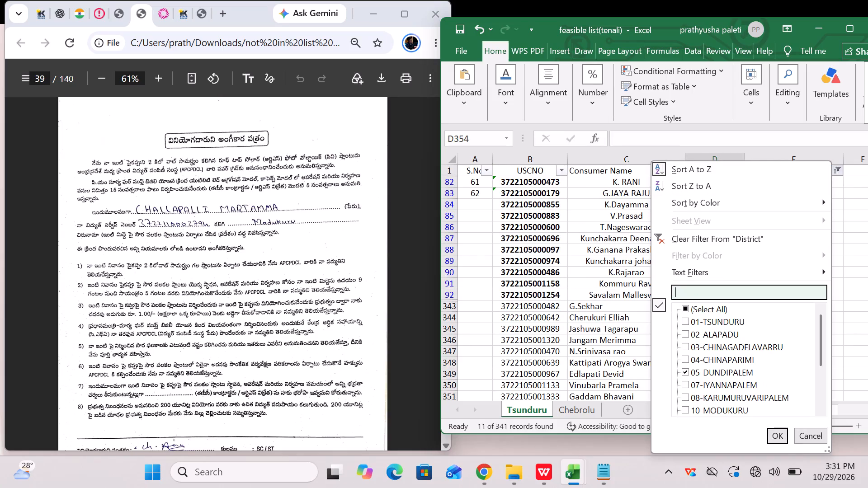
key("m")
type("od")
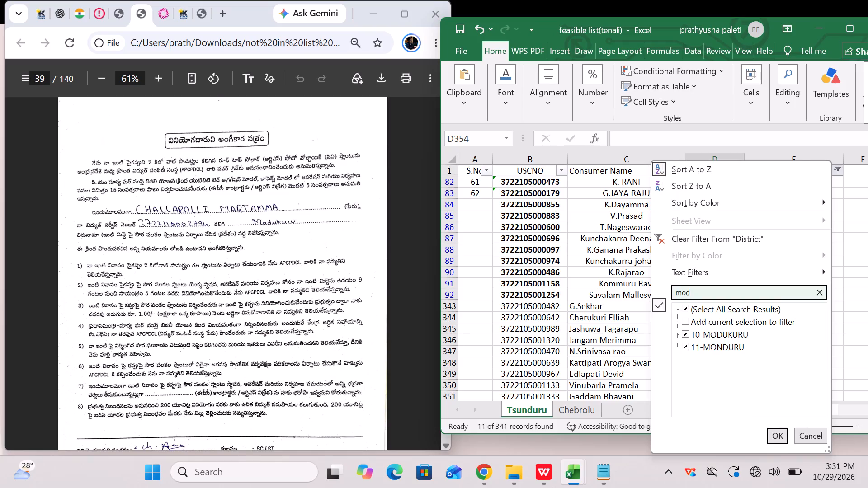
left_click(777, 434)
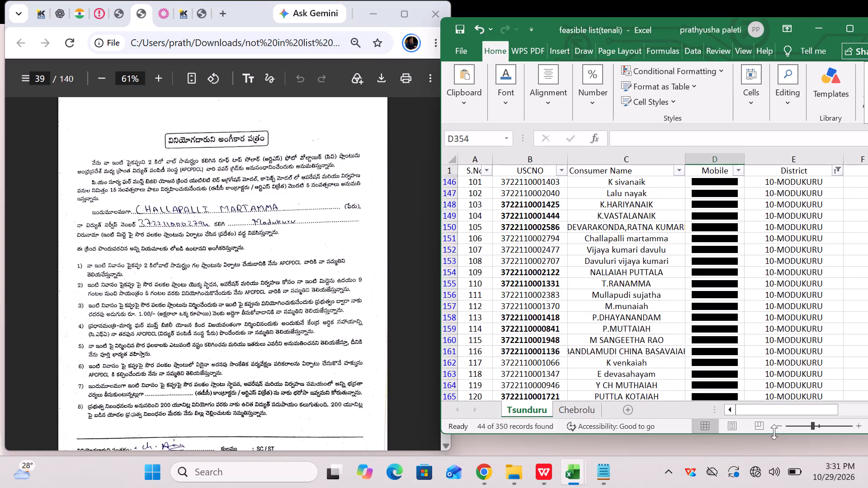
Check the service number, name and mobile number on form page 39 against the filtered Modukuru rows.
scroll(738, 350, "down", 13)
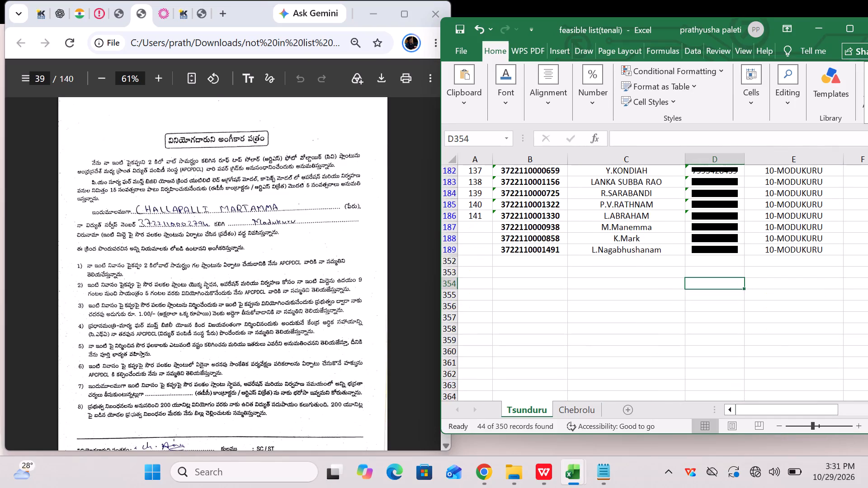
scroll(737, 342, "up", 19)
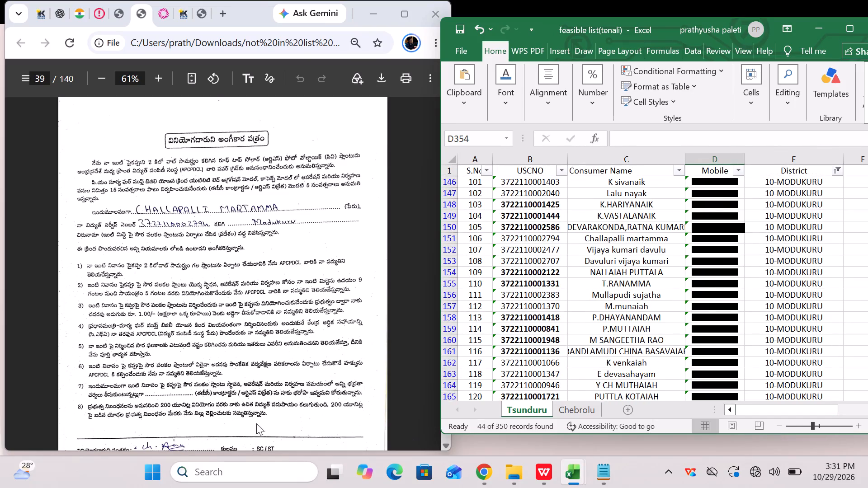
scroll(293, 351, "down", 2)
scroll(295, 347, "up", 2)
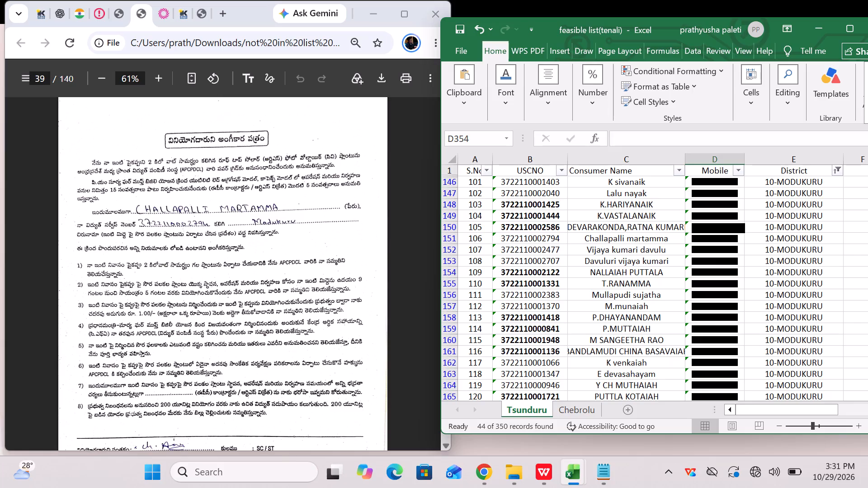
scroll(302, 339, "down", 1)
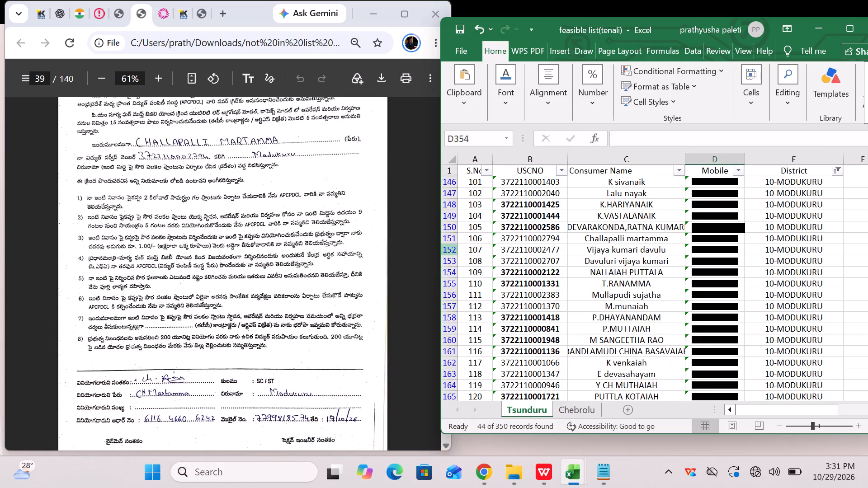
scroll(250, 263, "down", 3)
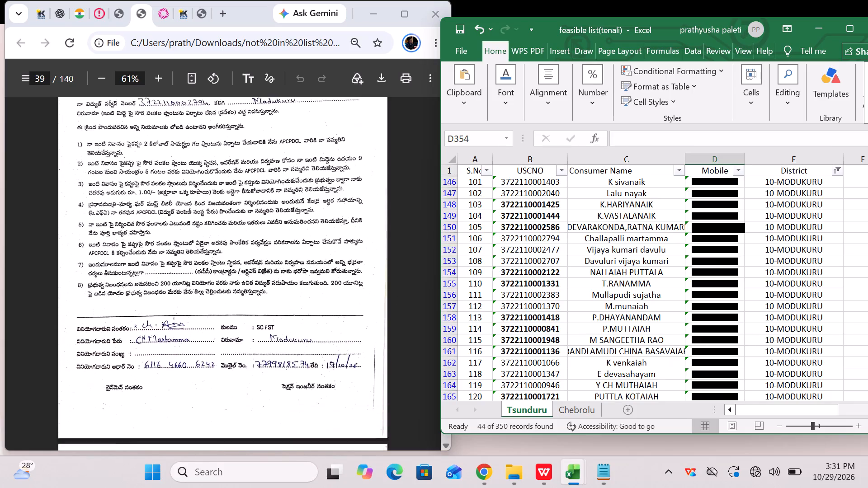
Look up the consumer from form page 40 among the filtered Modukuru rows.
scroll(250, 263, "down", 3)
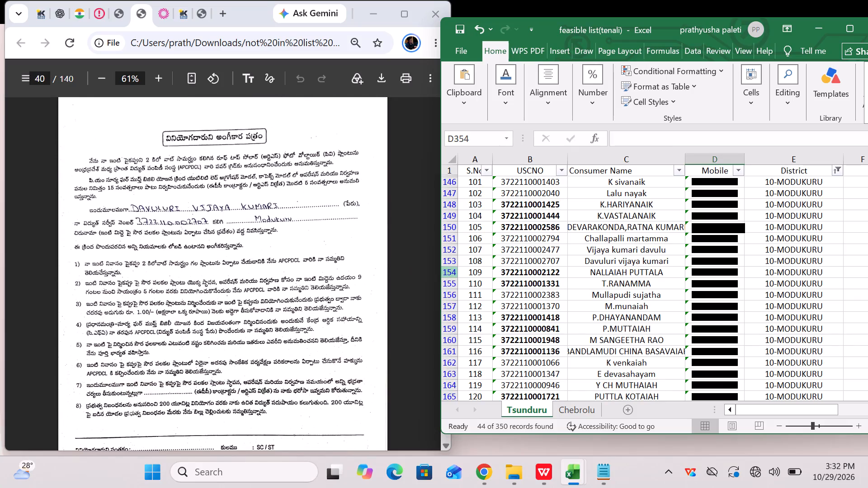
scroll(554, 276, "down", 1)
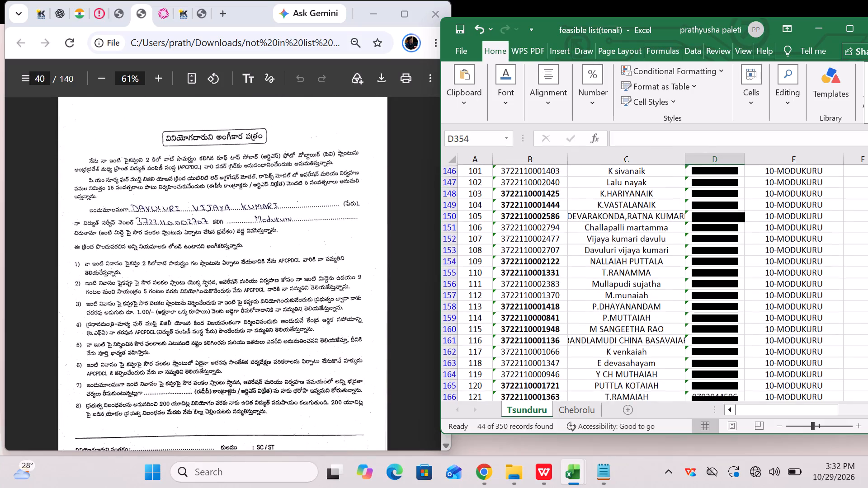
scroll(554, 276, "down", 7)
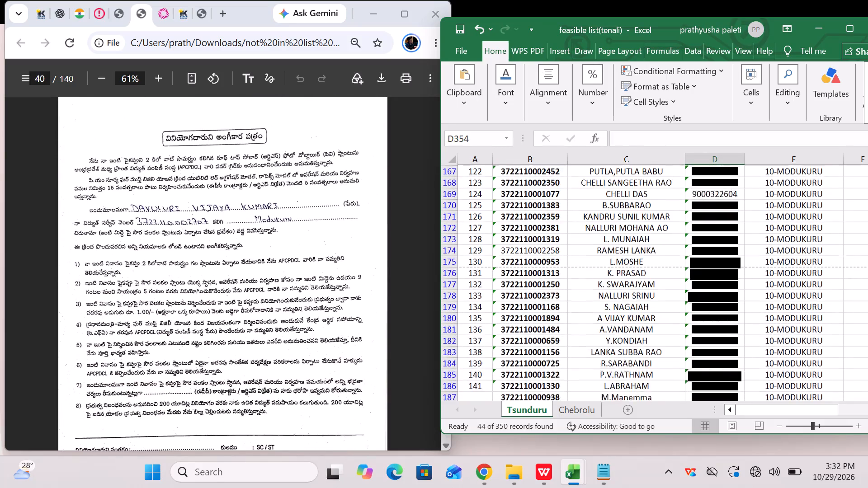
scroll(554, 276, "down", 2)
scroll(554, 276, "up", 16)
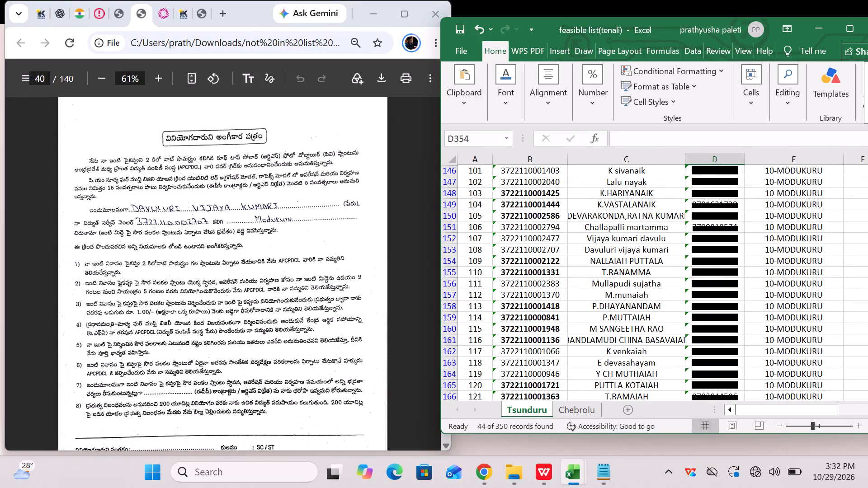
scroll(246, 285, "down", 2)
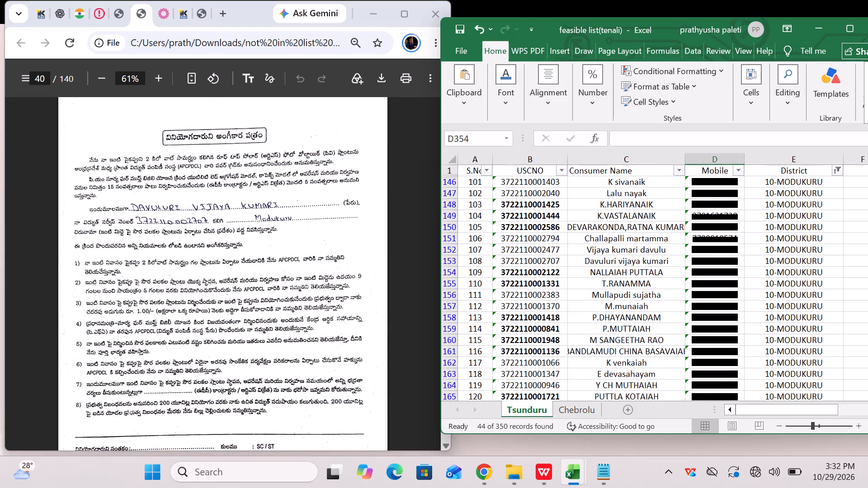
Correct the consumer name in row 152 to match form page 41 by adding "ri" to the end of the surname.
scroll(250, 284, "down", 5)
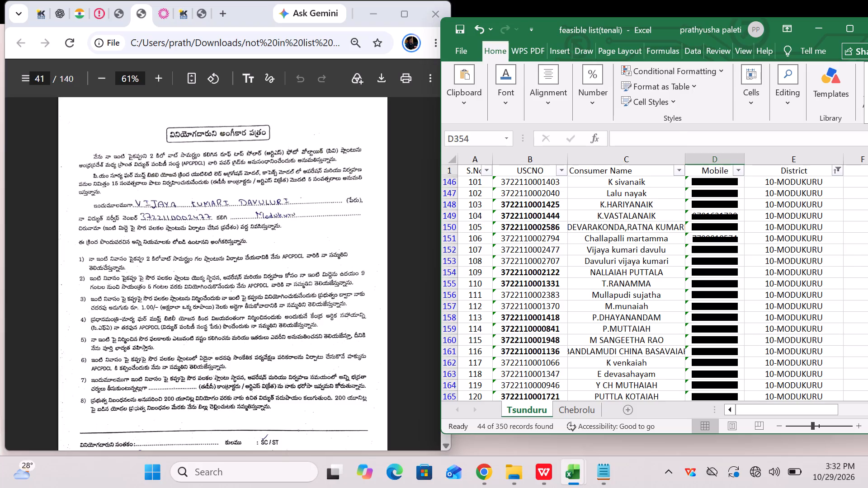
double_click(669, 251)
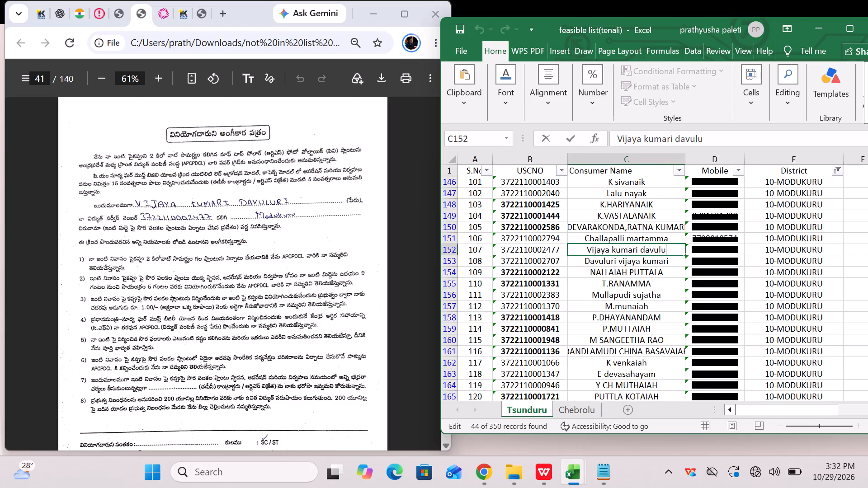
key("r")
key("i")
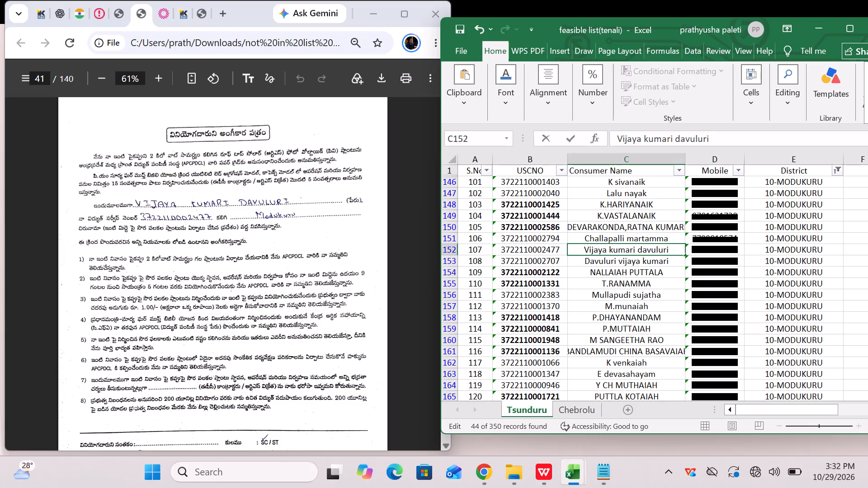
left_click(528, 295)
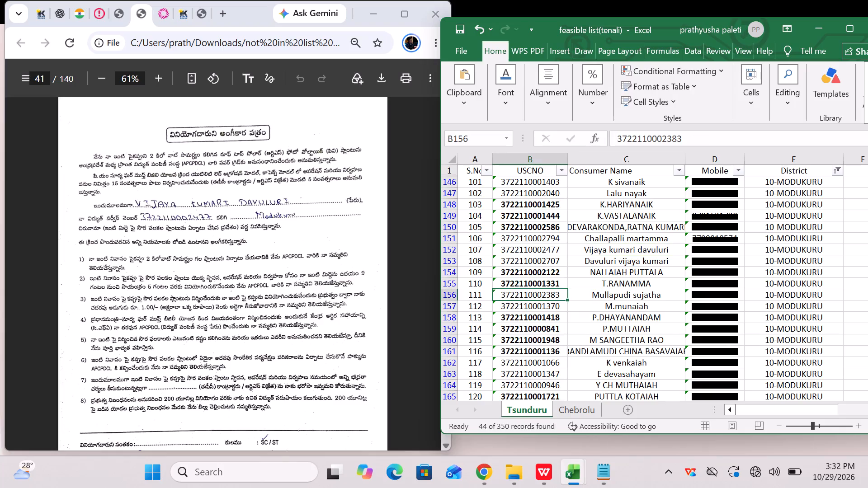
Search the filtered Modukuru rows for the service number and consumer name written on form page 42.
scroll(524, 296, "down", 3)
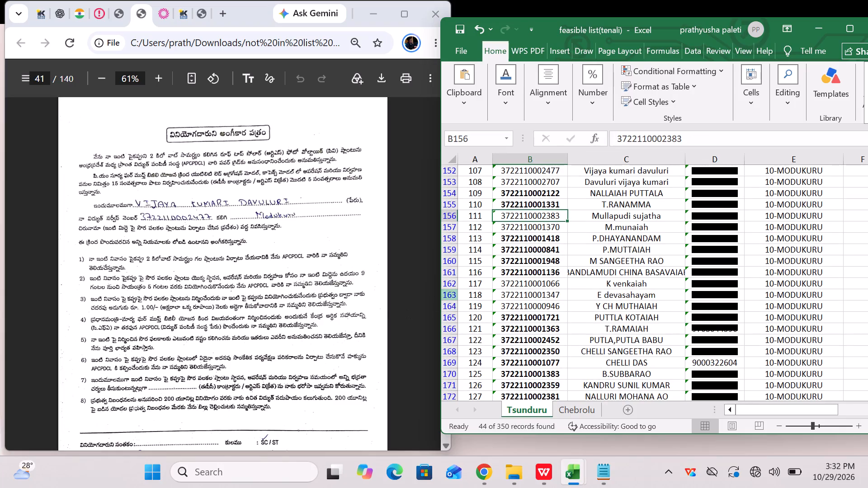
scroll(508, 293, "up", 2)
scroll(311, 312, "down", 6)
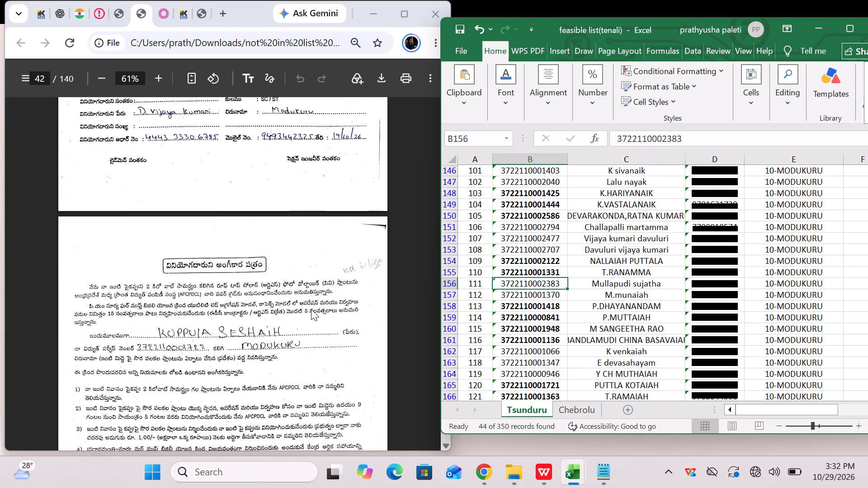
scroll(311, 309, "down", 1)
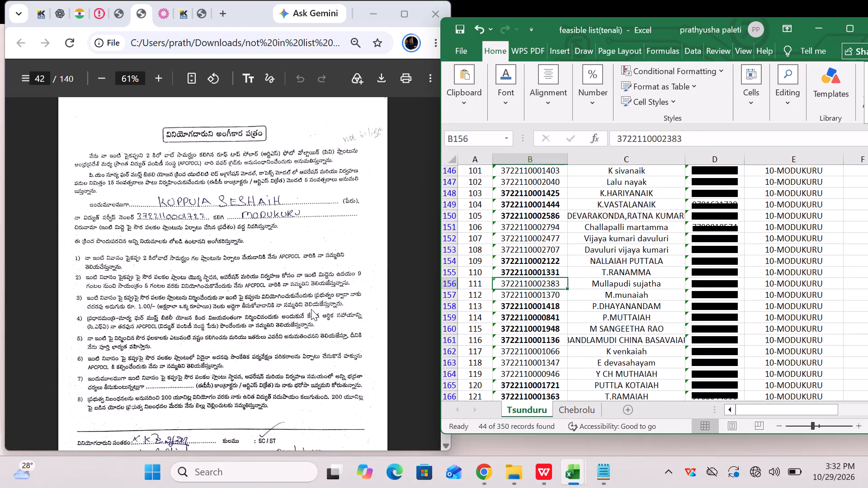
scroll(535, 231, "up", 3)
scroll(535, 231, "down", 1)
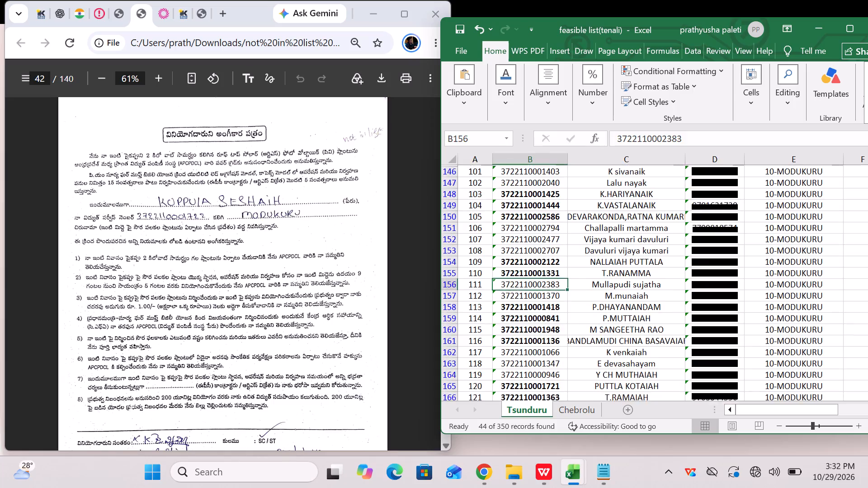
scroll(535, 231, "down", 5)
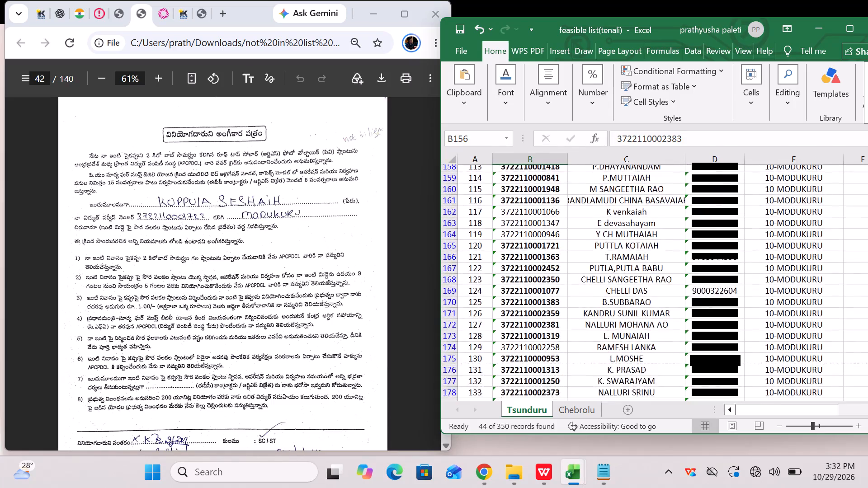
scroll(533, 253, "down", 3)
scroll(532, 254, "up", 11)
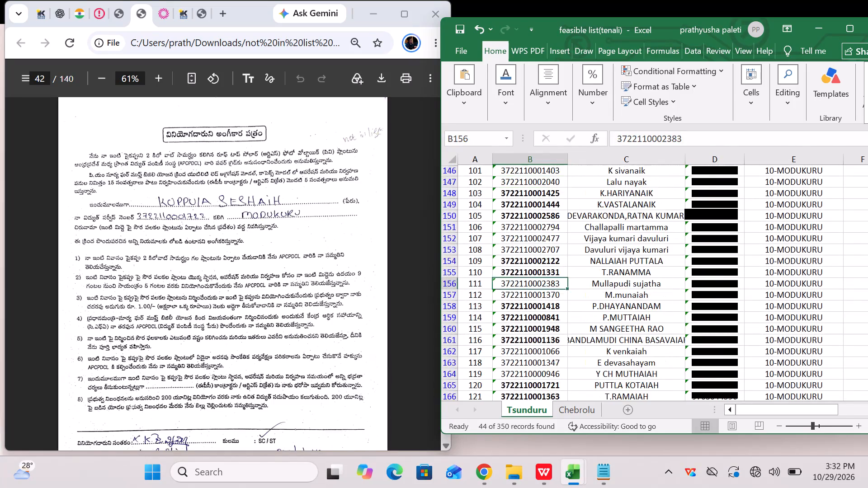
scroll(529, 256, "up", 4)
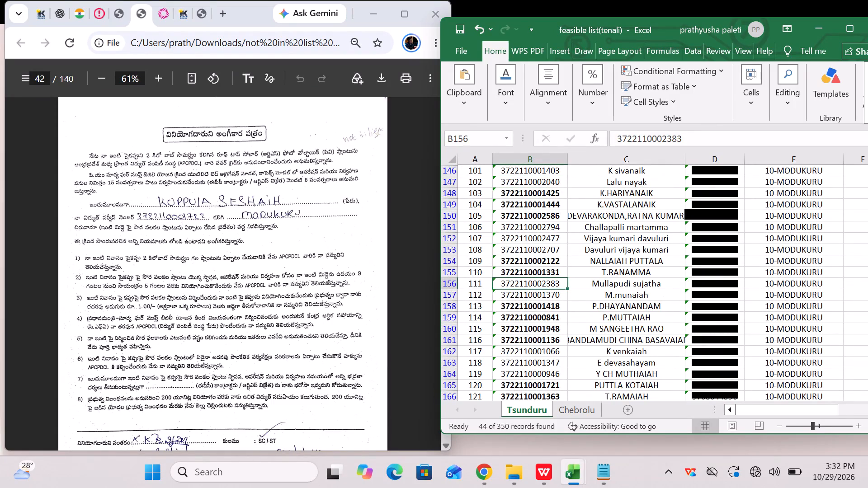
scroll(553, 316, "down", 3)
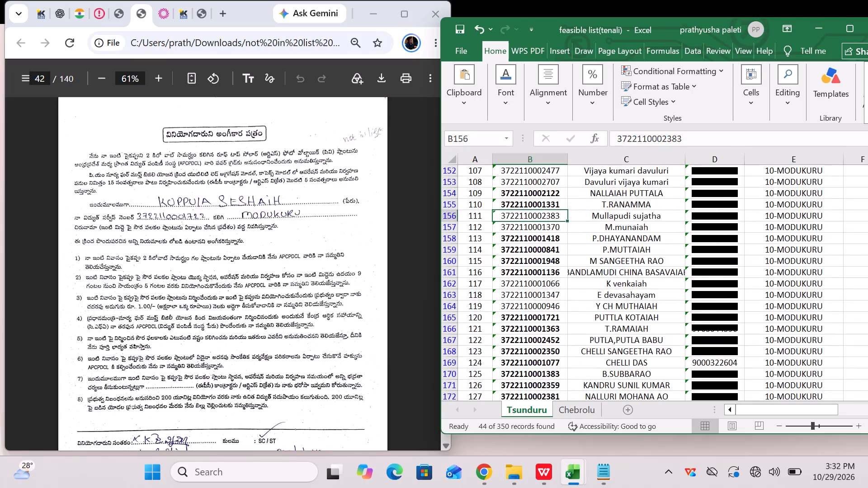
scroll(557, 313, "down", 4)
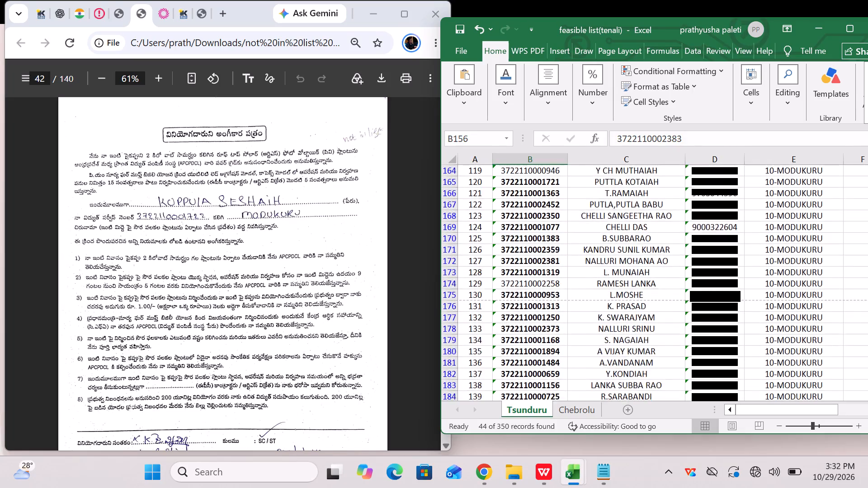
scroll(557, 316, "up", 18)
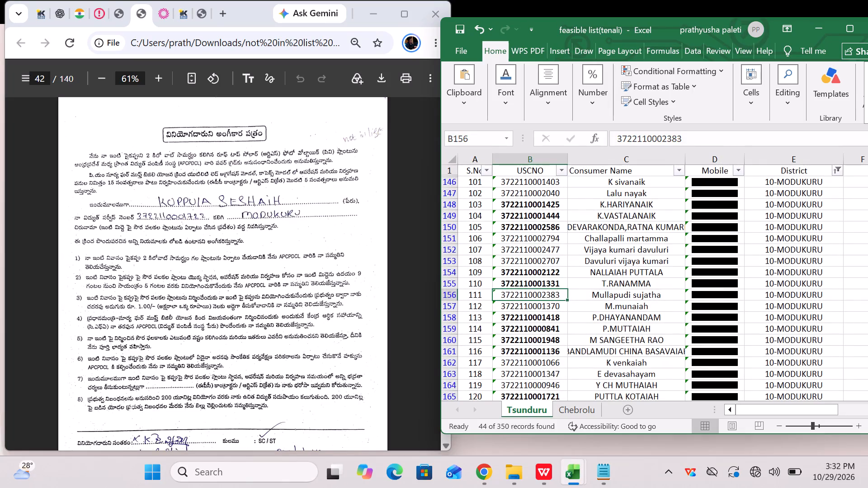
Search the USCNO column filter for the last four digits of the service number on form page 42.
left_click(563, 169)
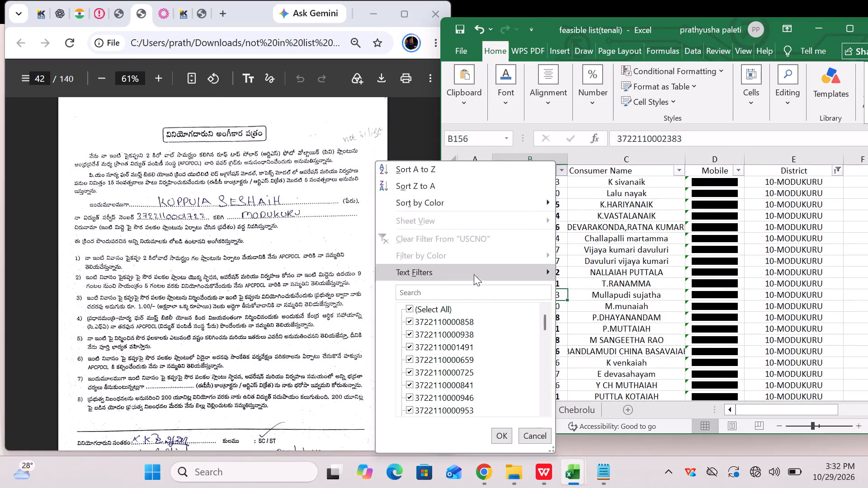
left_click(465, 290)
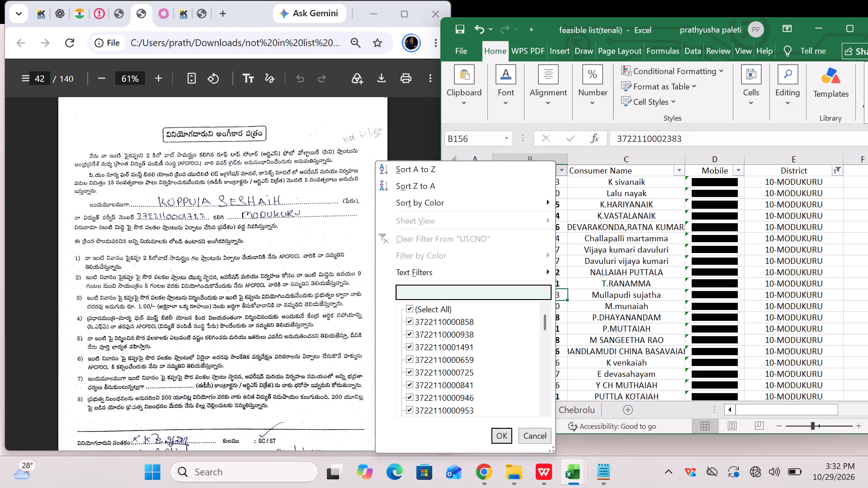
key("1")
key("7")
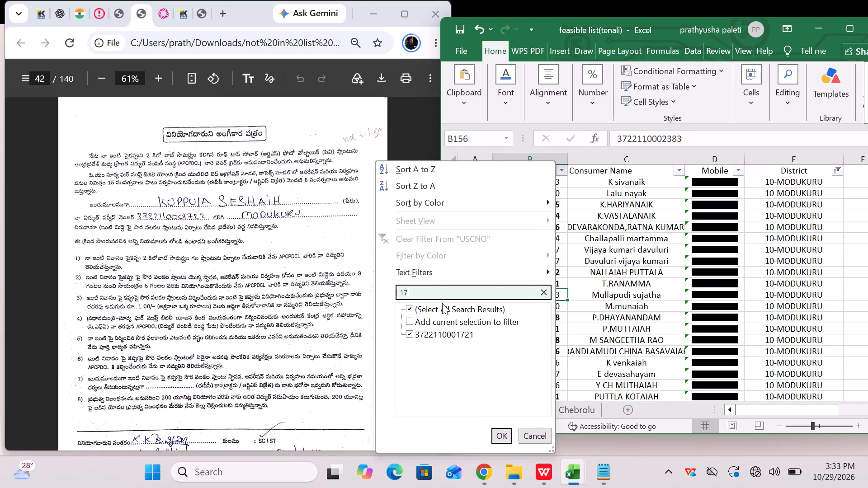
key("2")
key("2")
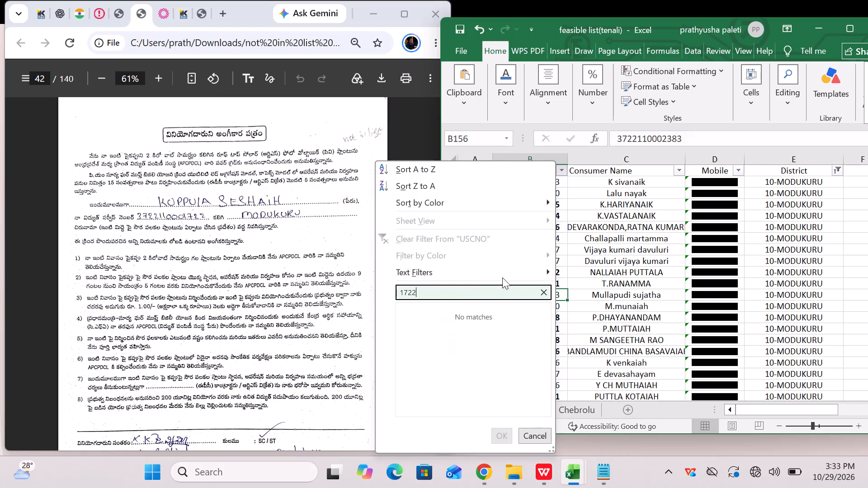
left_click(536, 434)
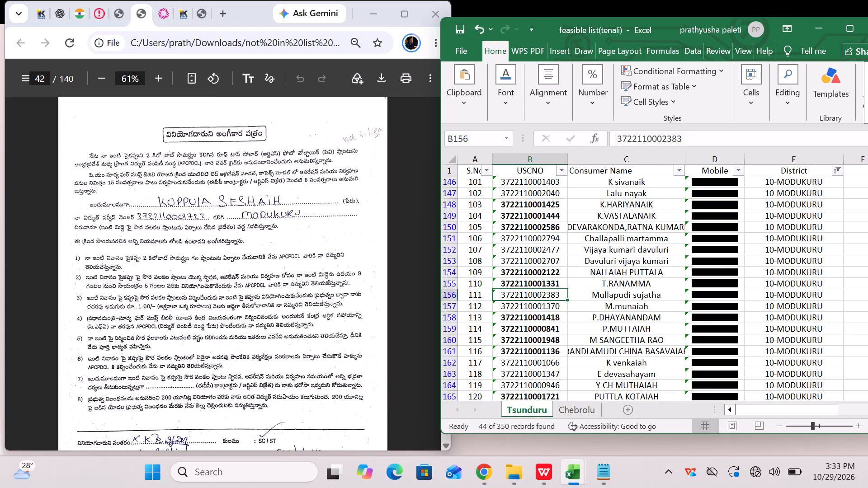
Enter the service number from form page 42 in B352, reusing a copied Modukuru USCNO with its last three digits replaced.
left_click(544, 373)
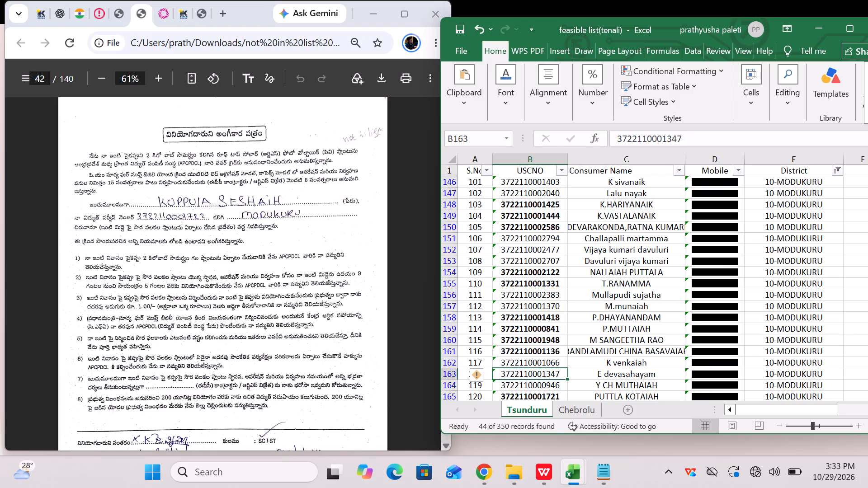
key("ctrl+c")
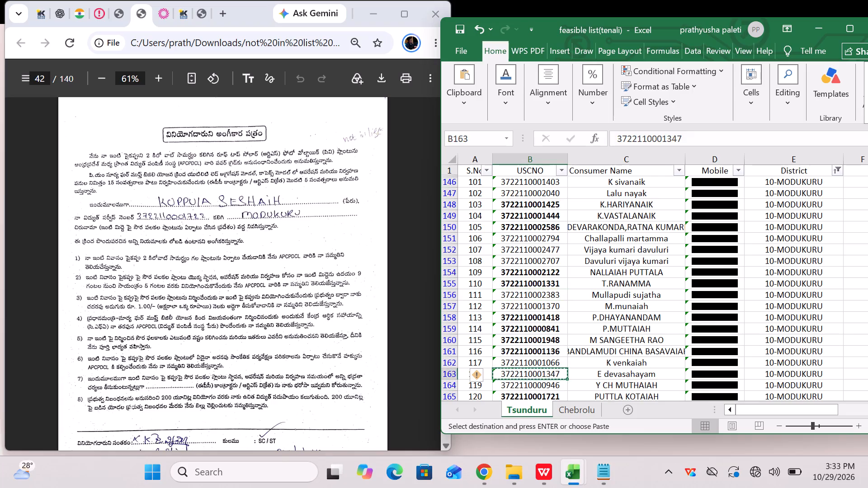
scroll(524, 302, "down", 9)
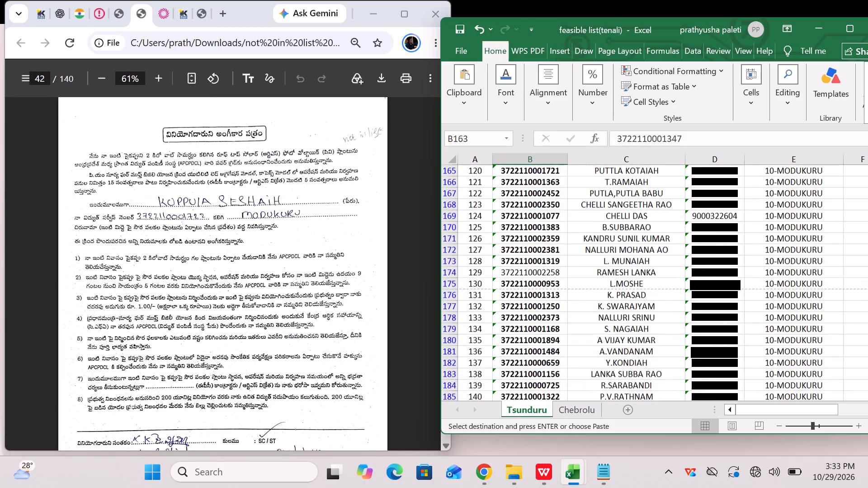
scroll(524, 300, "down", 2)
left_click(528, 325)
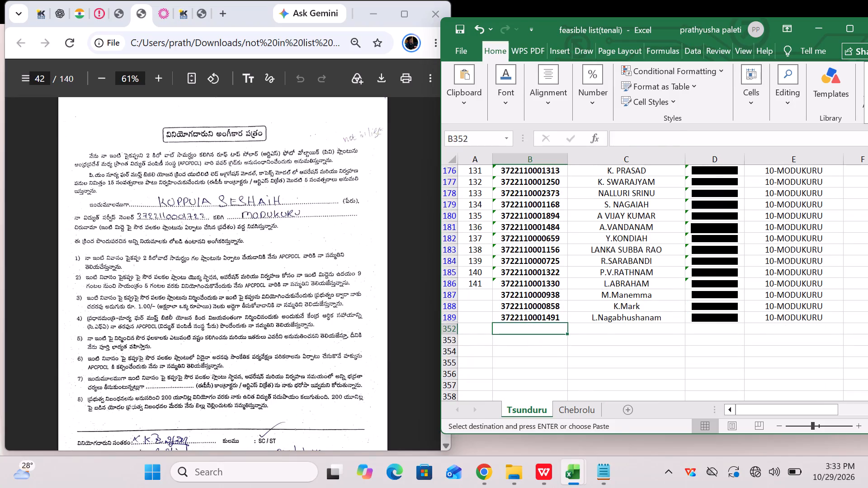
key("ctrl+v")
double_click(559, 328)
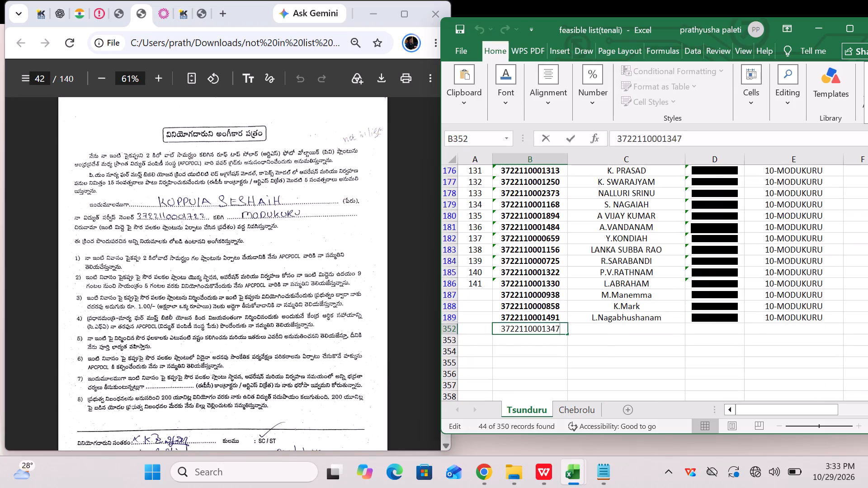
key("BackSpace")
key("BackSpace")
key("BackSpace")
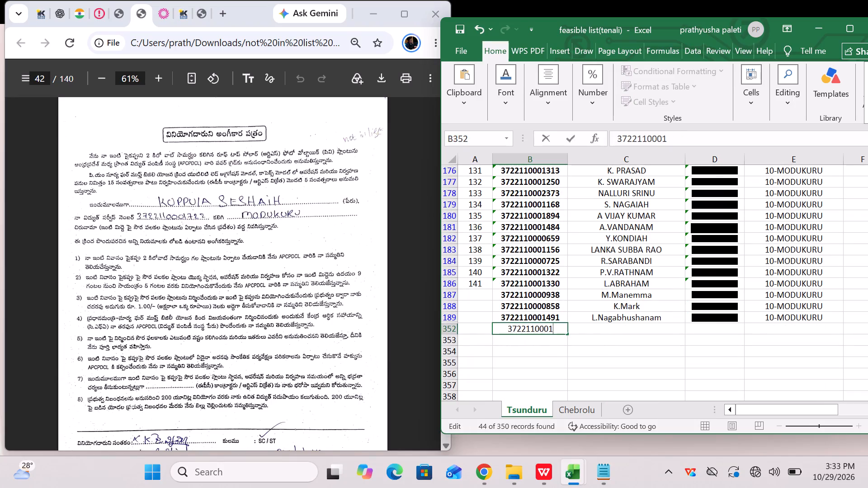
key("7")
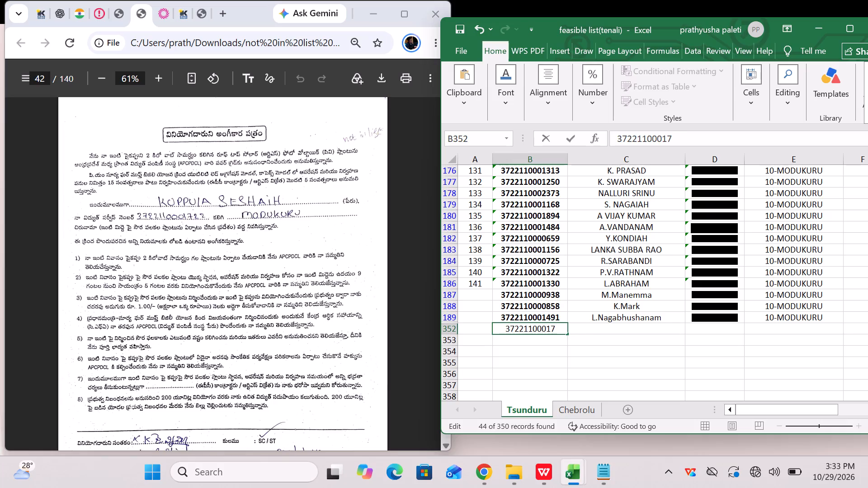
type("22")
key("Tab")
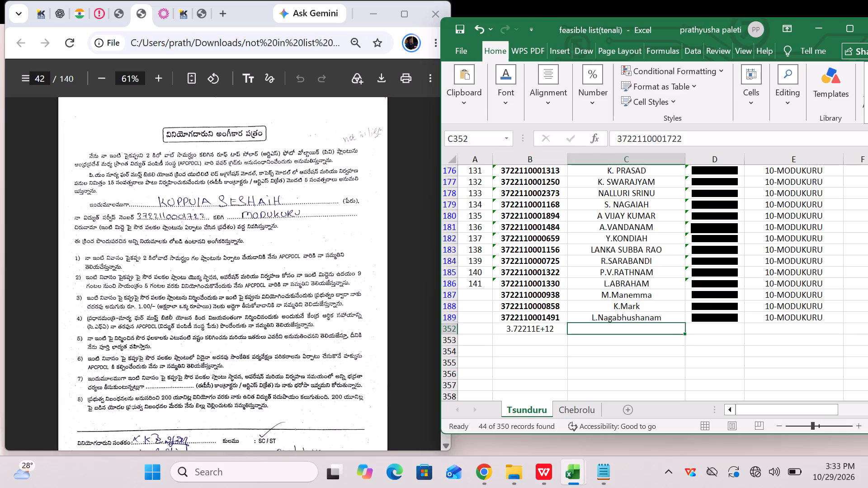
Format the new service number in B352 as Number with 0 decimal places and save the workbook.
left_click(559, 328)
right_click(559, 328)
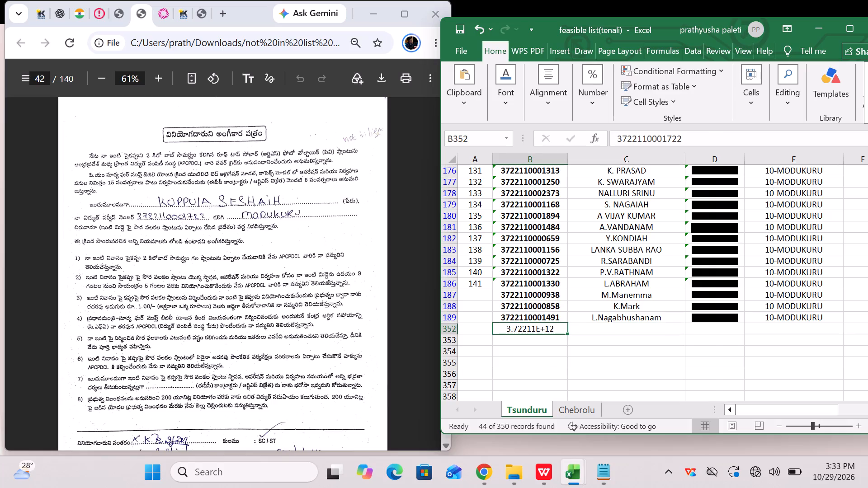
left_click(591, 381)
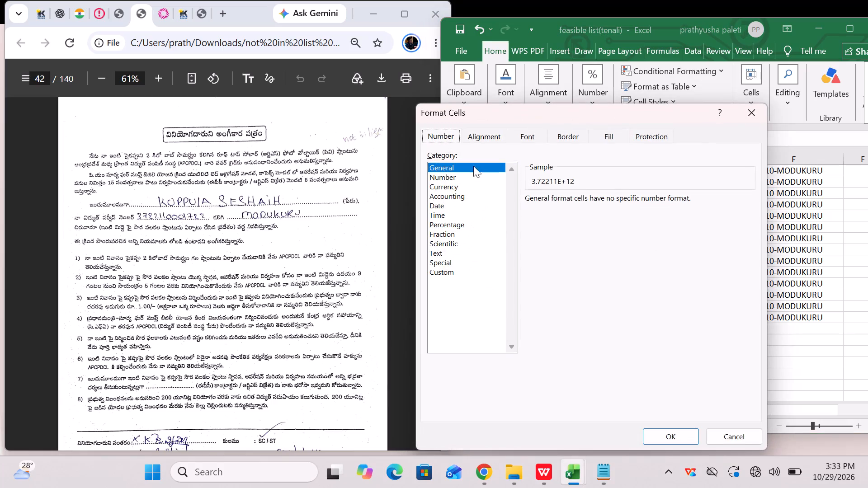
left_click(468, 173)
double_click(613, 205)
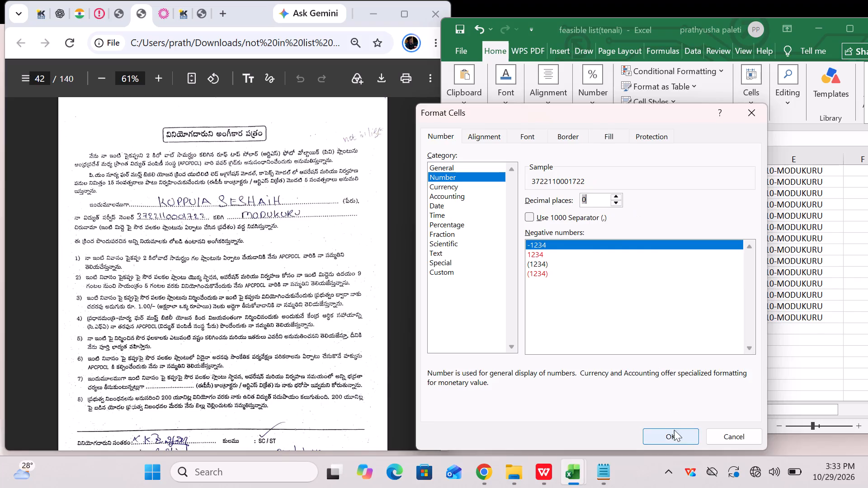
left_click(674, 435)
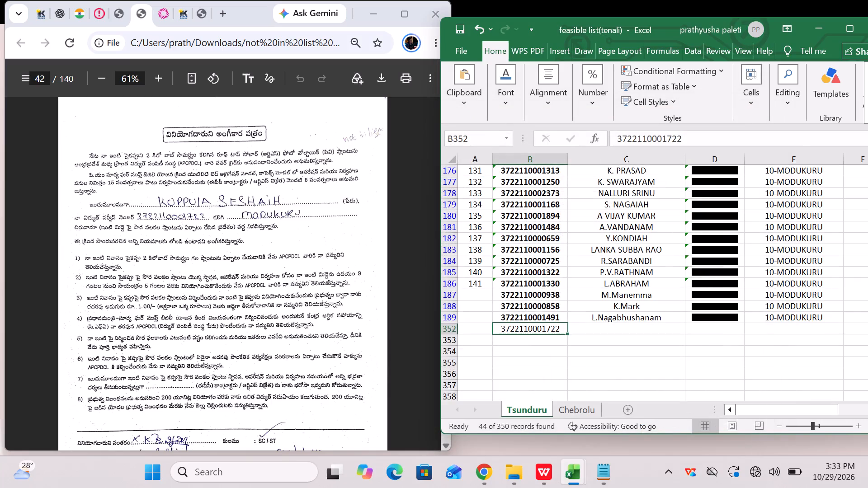
key("ctrl+s")
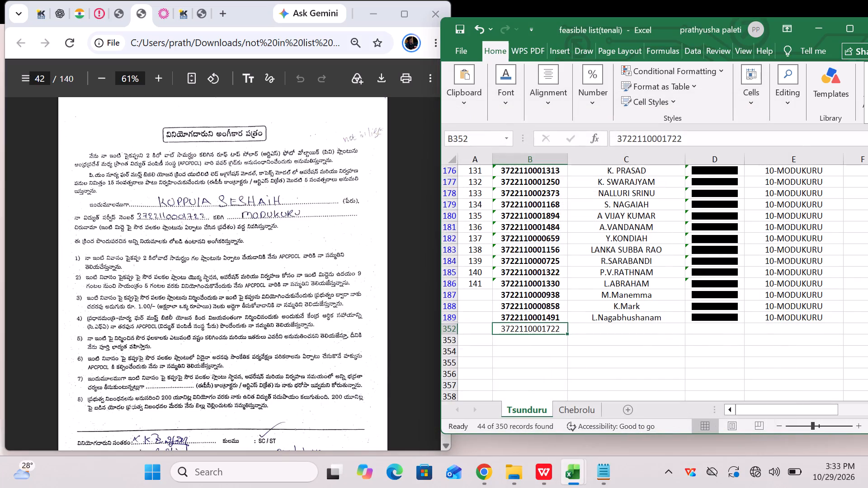
Enter the consumer name from form page 42 in row 352, surname first.
left_click(610, 328)
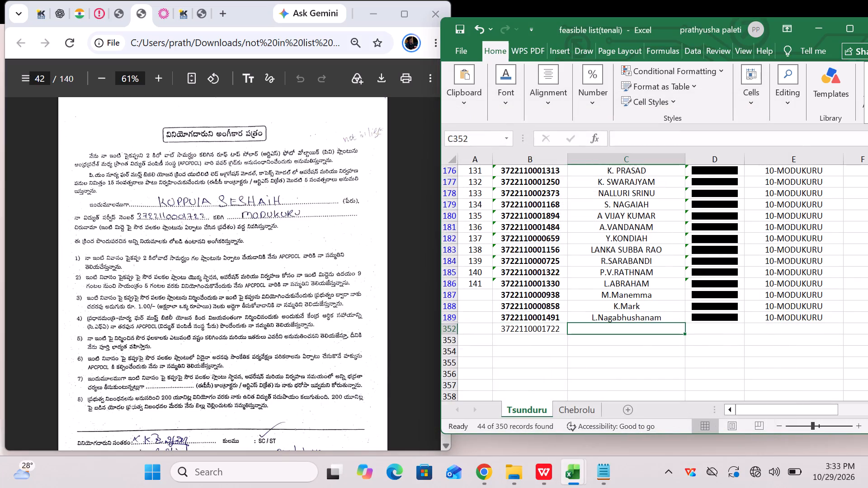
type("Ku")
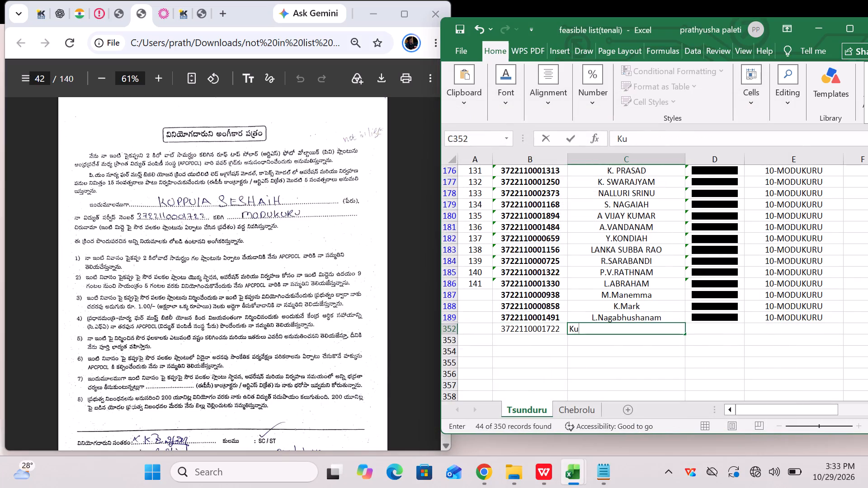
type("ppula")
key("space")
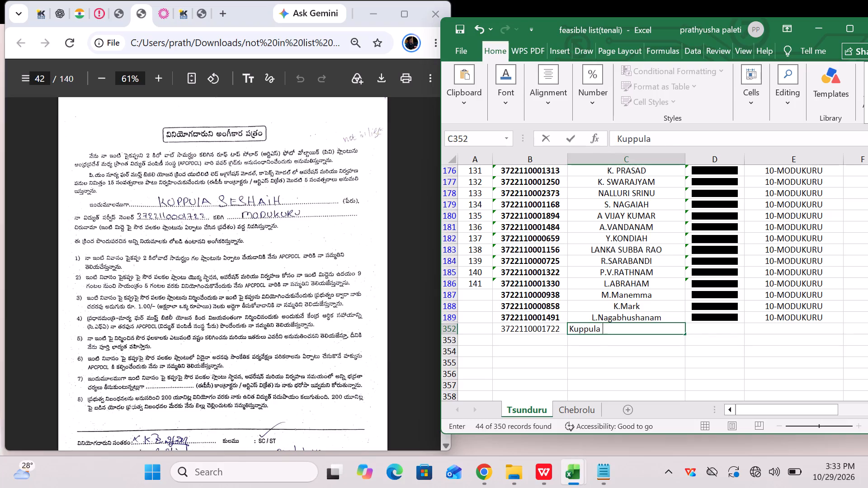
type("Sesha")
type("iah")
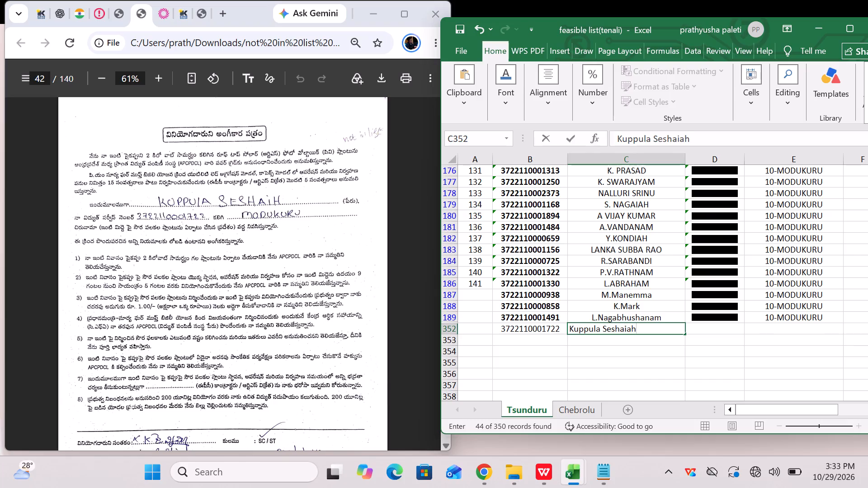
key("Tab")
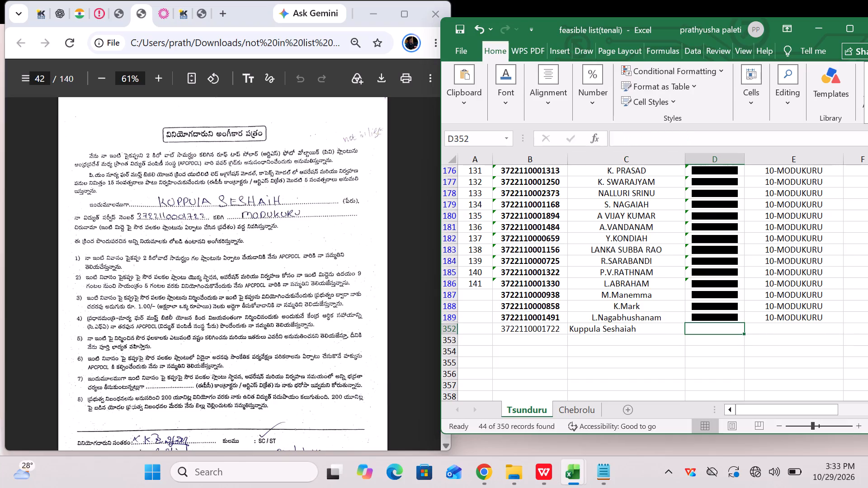
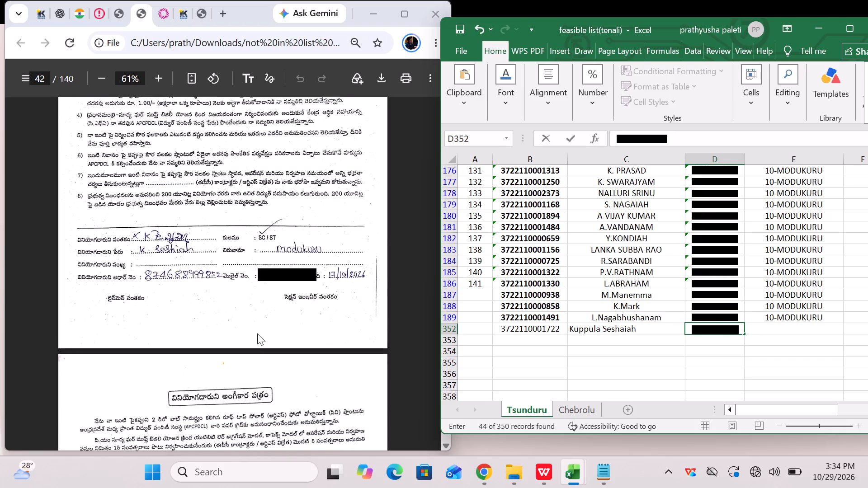
Move to form page 43 and look through the Modukuru records on the Tsunduru sheet for its service number and consumer name.
scroll(257, 333, "down", 3)
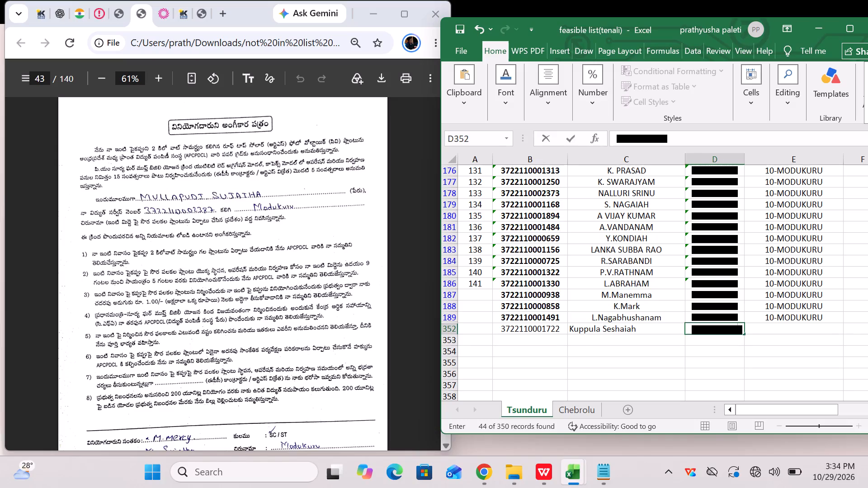
left_click(536, 343)
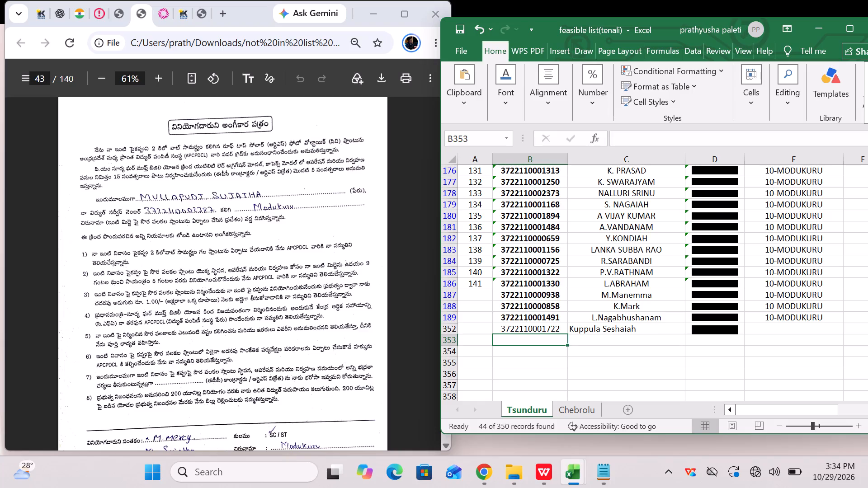
scroll(536, 347, "up", 2)
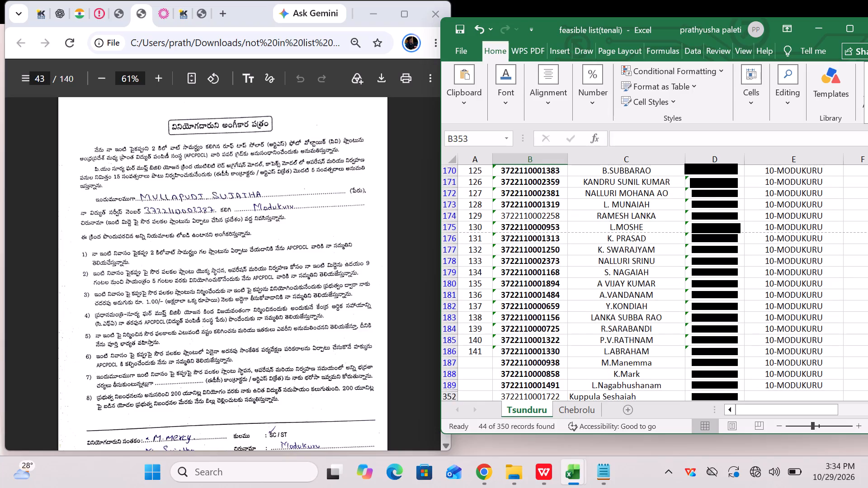
scroll(536, 347, "up", 5)
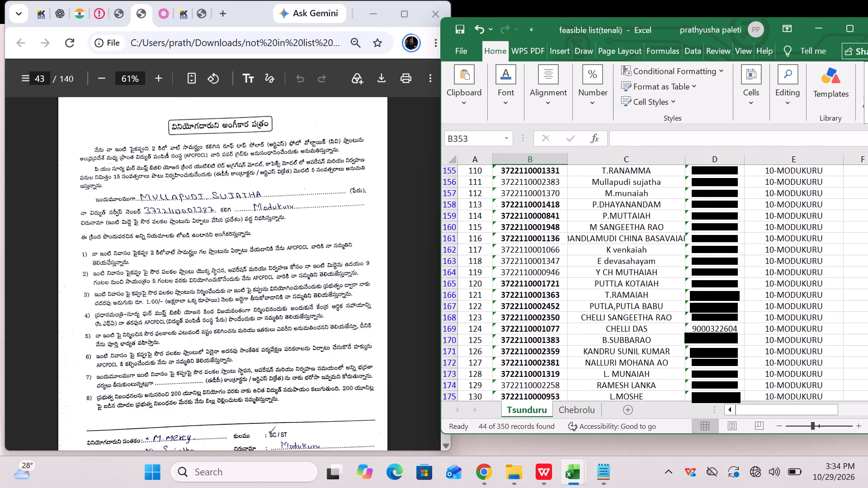
scroll(549, 260, "up", 1)
scroll(547, 217, "up", 2)
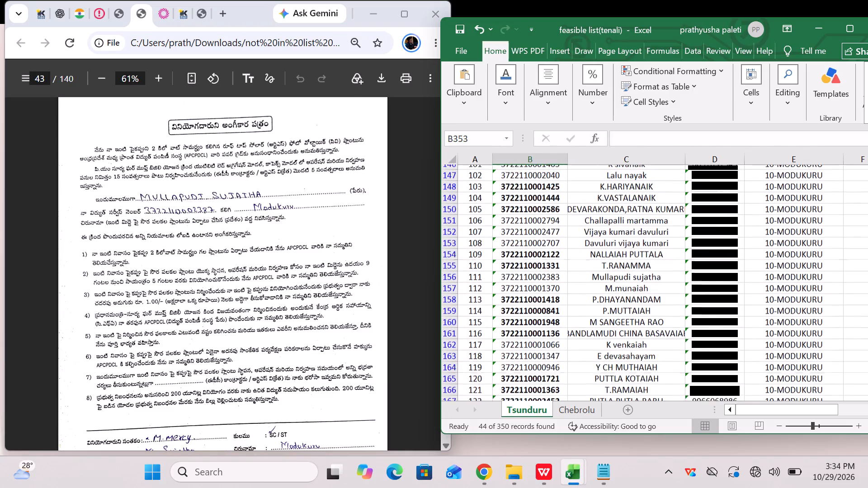
scroll(547, 217, "up", 4)
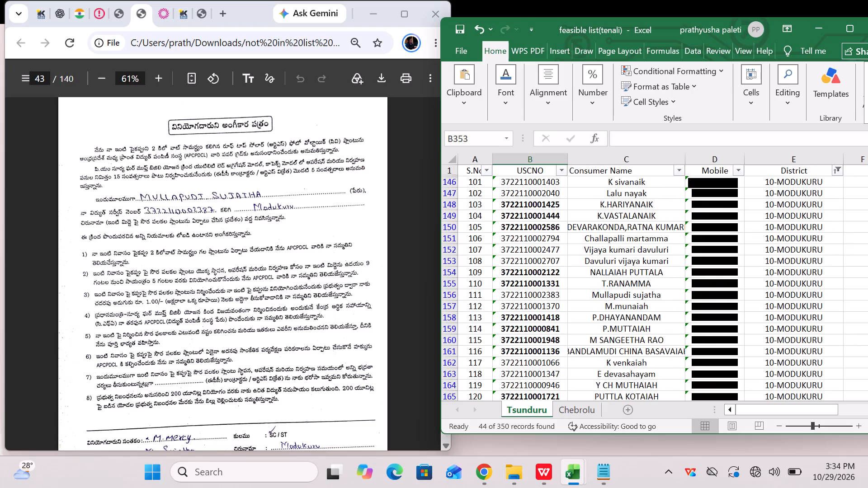
scroll(547, 216, "down", 14)
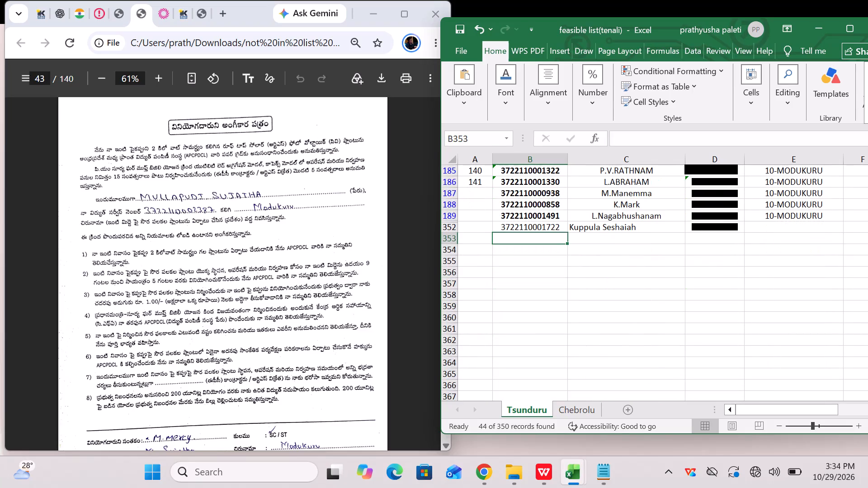
Enter the service number from form page 43 in B353, reusing a copy of B352 with its last four digits replaced.
left_click(540, 228)
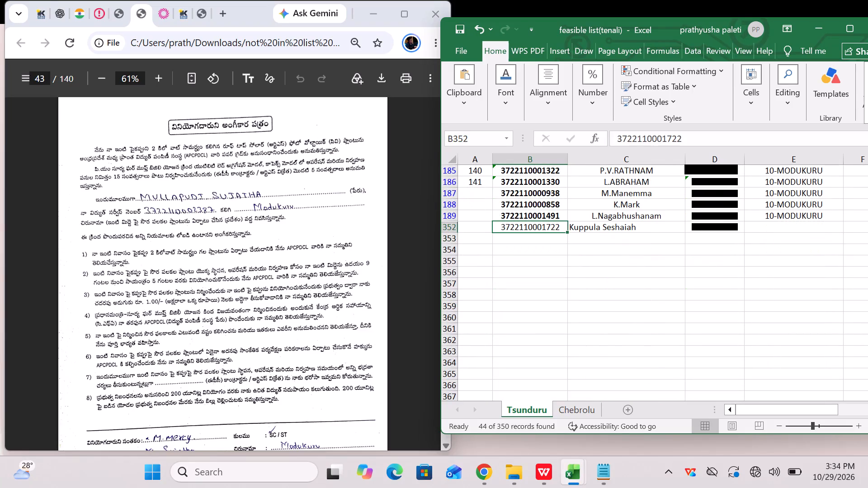
key("ctrl+c")
left_click(537, 239)
key("ctrl+v")
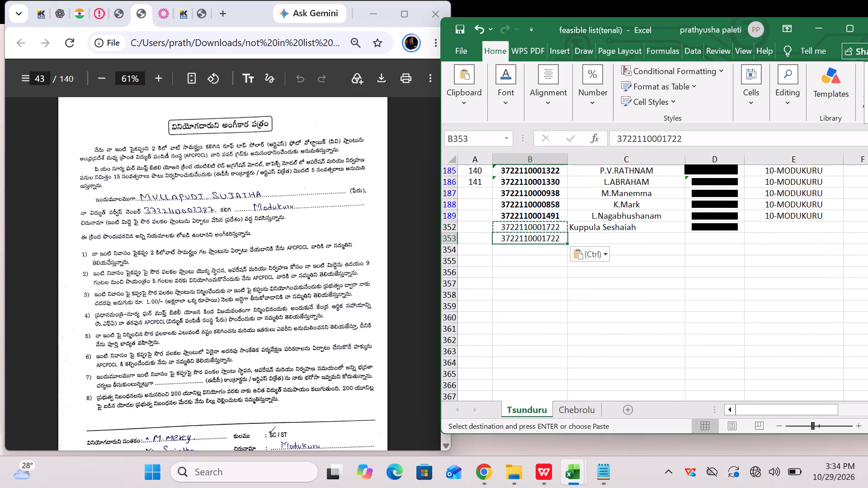
double_click(559, 238)
key("BackSpace")
key("BackSpace")
key("BackSpace")
key("BackSpace")
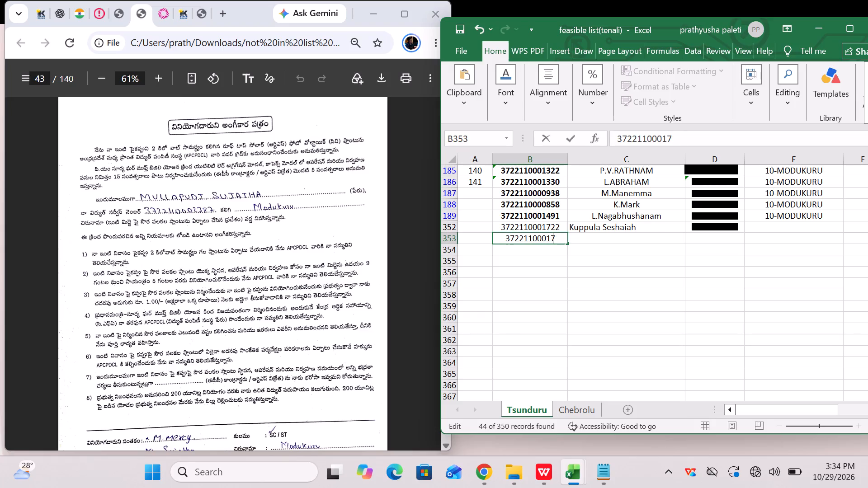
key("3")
key("BackSpace")
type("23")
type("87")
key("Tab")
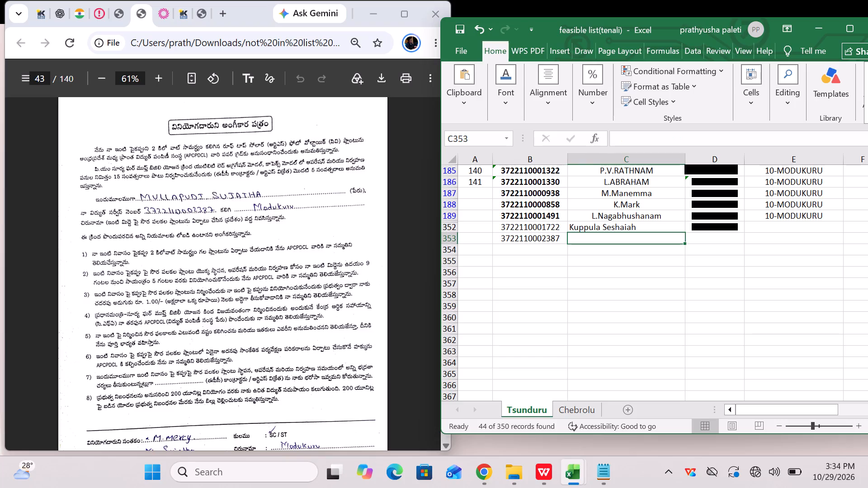
Enter the consumer name from form page 43 in C353, surname first.
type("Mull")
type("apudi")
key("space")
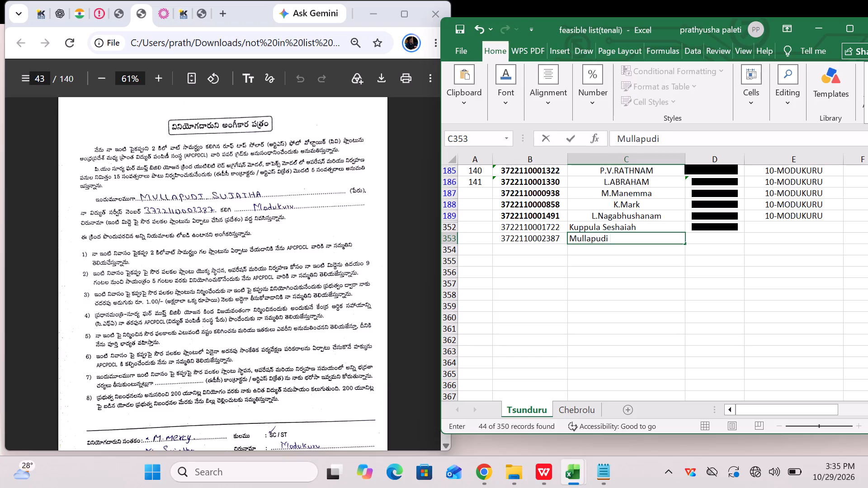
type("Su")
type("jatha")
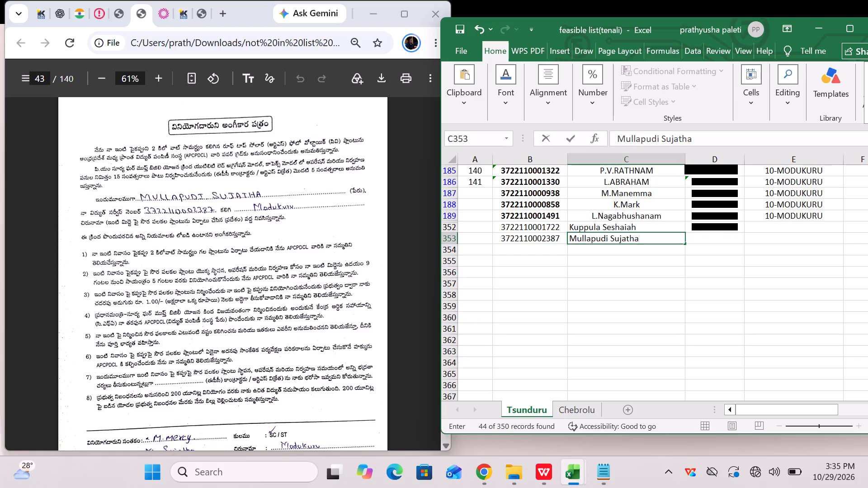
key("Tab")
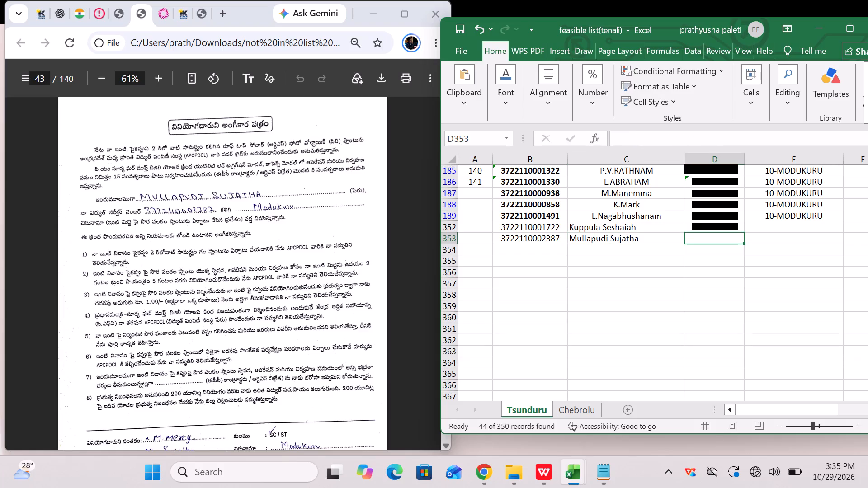
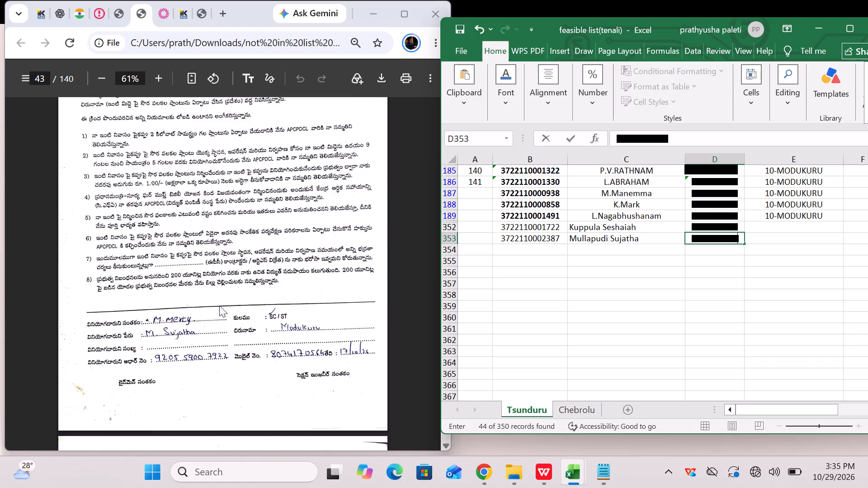
Move to form page 44 and look through the Modukuru records on the Tsunduru sheet for its service number and consumer name.
scroll(219, 305, "down", 4)
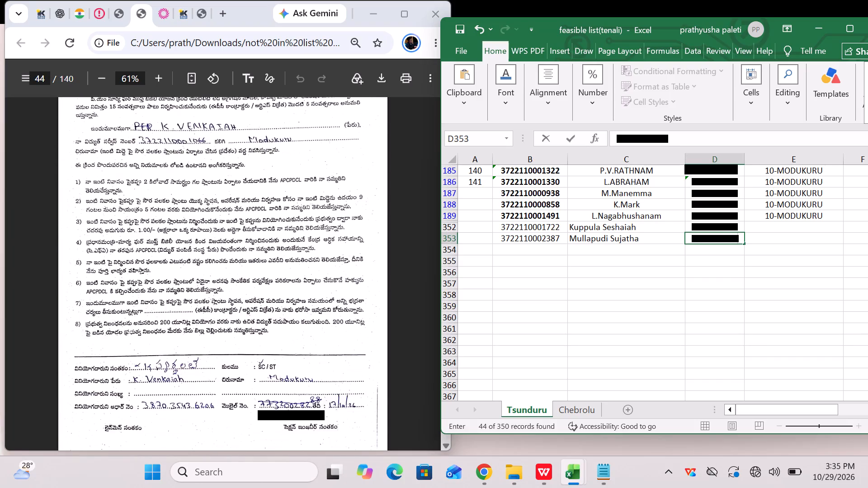
scroll(232, 283, "up", 1)
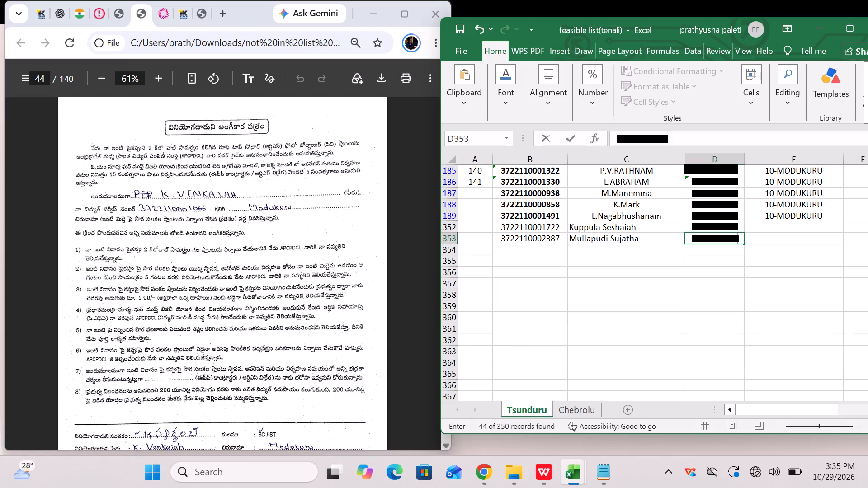
scroll(525, 256, "up", 1)
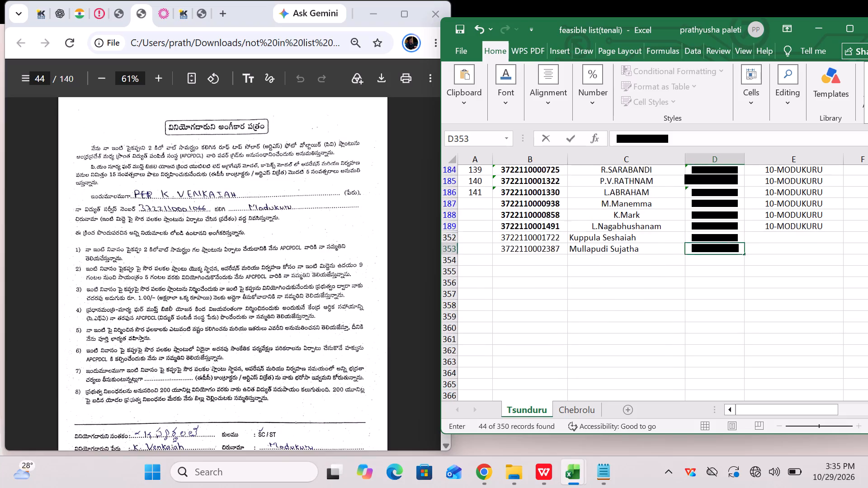
scroll(525, 256, "up", 4)
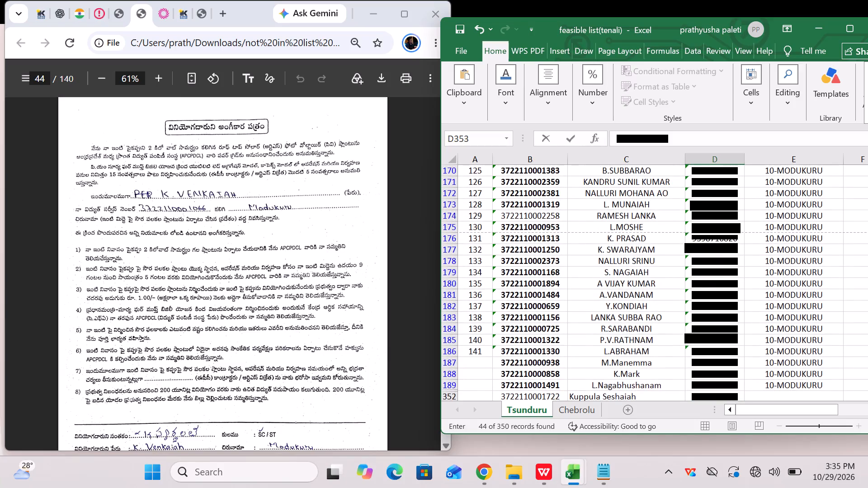
scroll(544, 226, "up", 1)
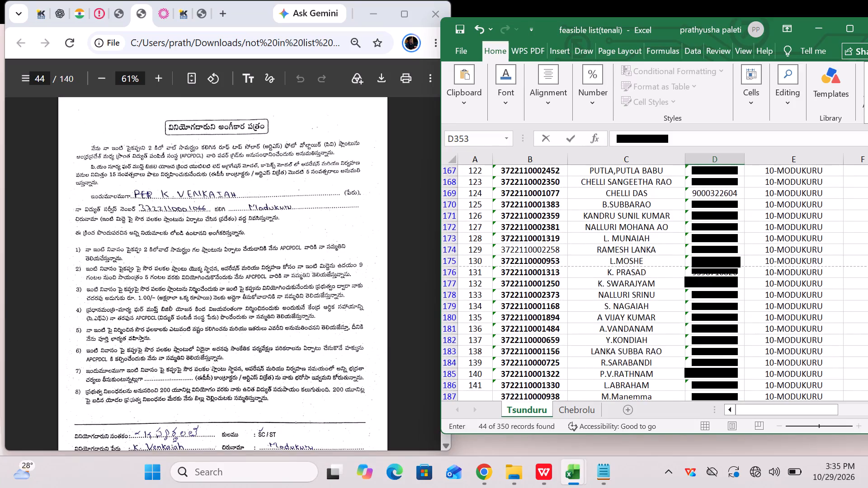
scroll(544, 226, "up", 4)
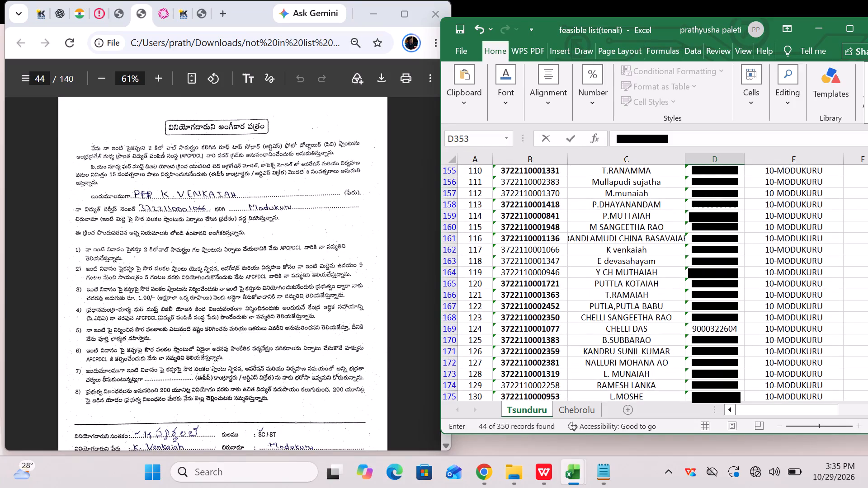
Check the service numbers and consumer names on form pages 45 and 46 against the Modukuru records on the Tsunduru sheet.
scroll(241, 311, "down", 5)
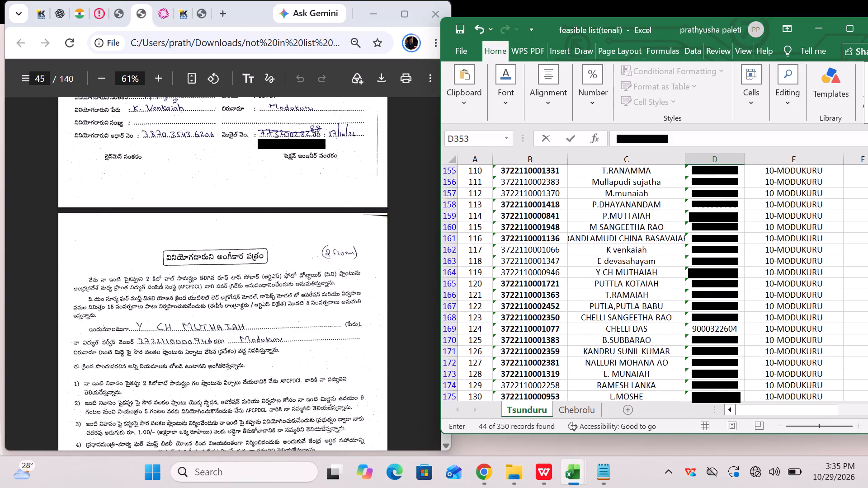
scroll(241, 311, "down", 2)
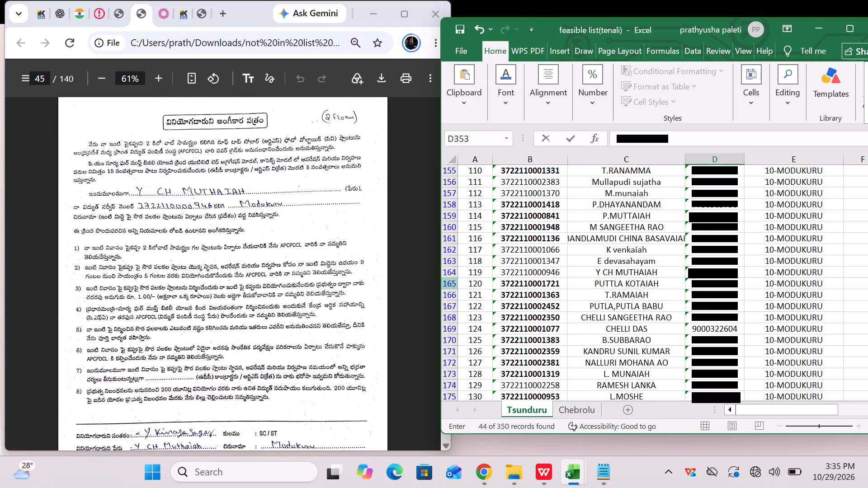
scroll(301, 324, "down", 6)
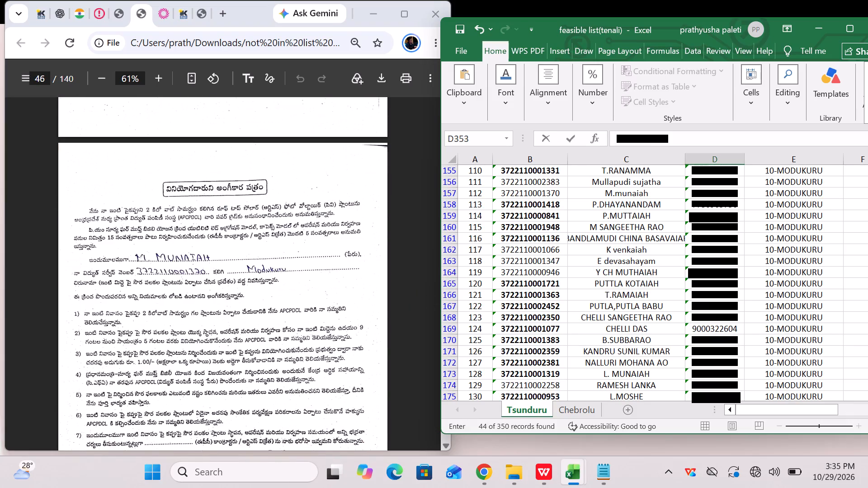
scroll(298, 325, "down", 1)
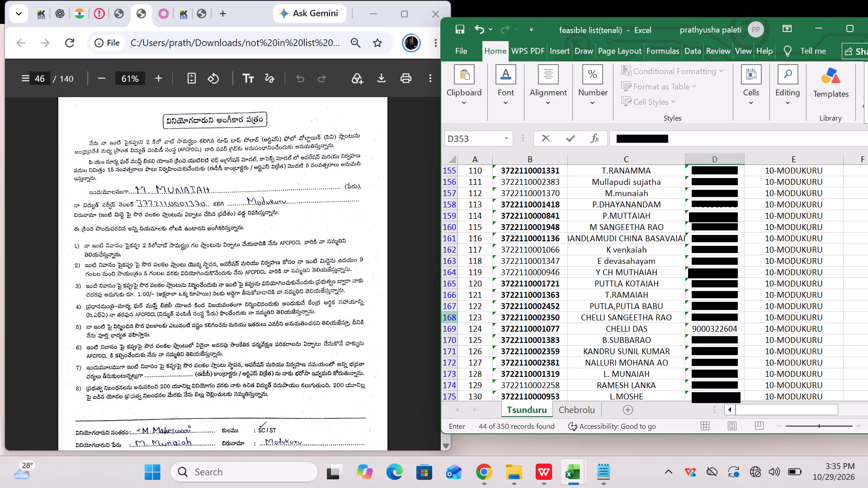
scroll(549, 268, "down", 1)
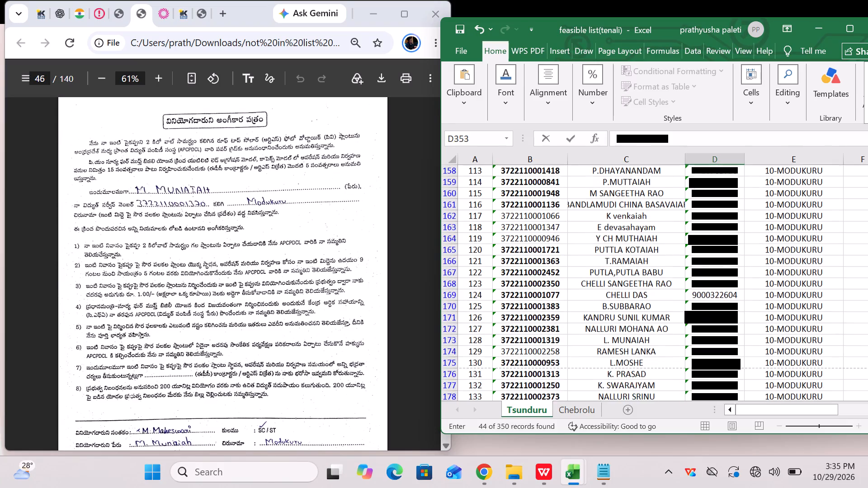
scroll(549, 268, "down", 3)
scroll(548, 269, "up", 10)
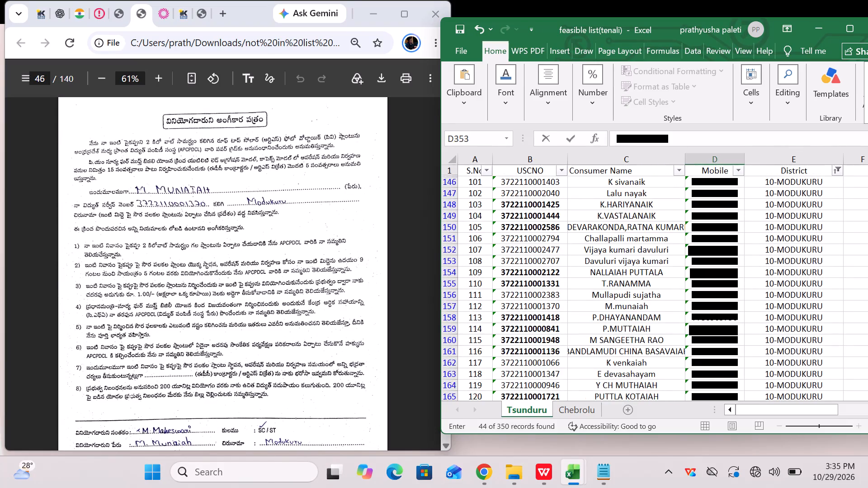
scroll(548, 269, "up", 2)
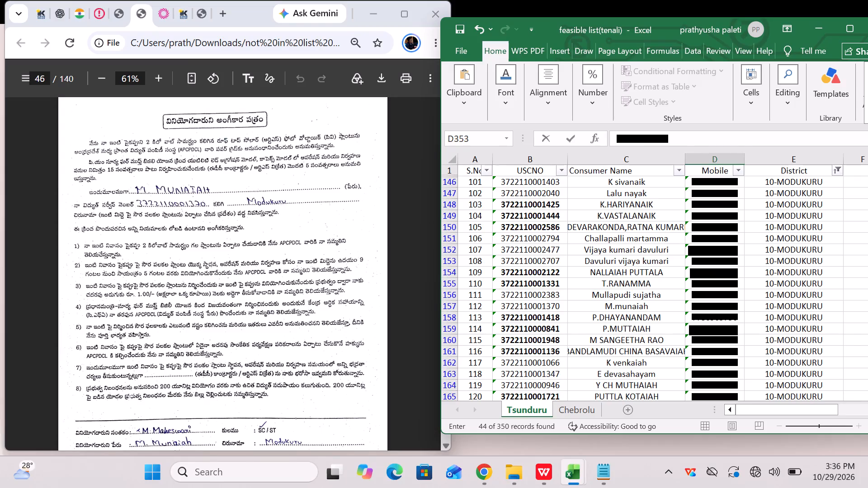
Check the service numbers and consumer names on form pages 47 to 49 against the Modukuru records on the Tsunduru sheet.
scroll(264, 299, "down", 7)
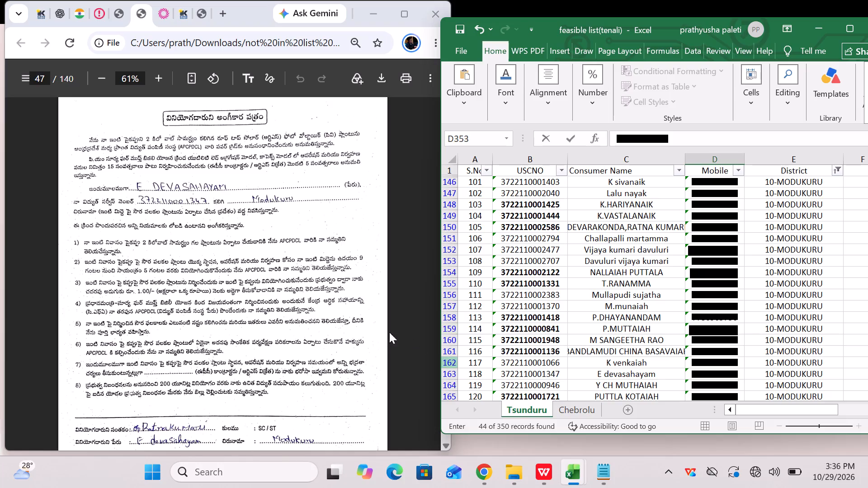
scroll(285, 305, "down", 2)
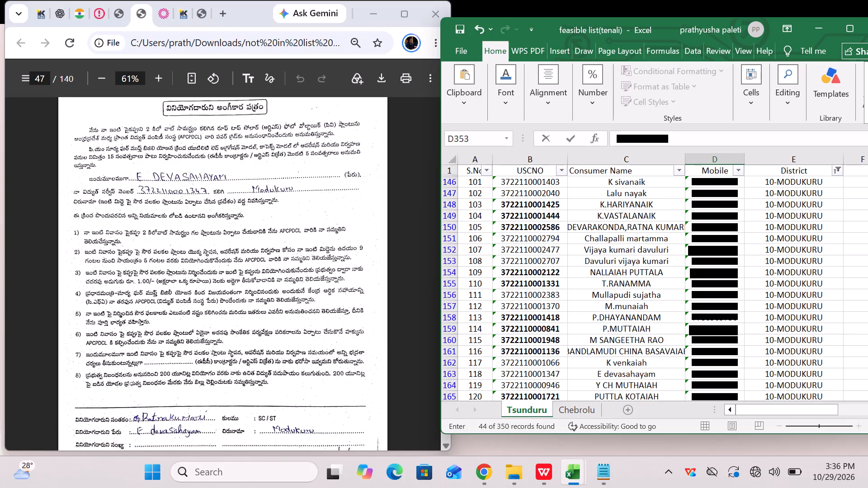
scroll(285, 307, "down", 5)
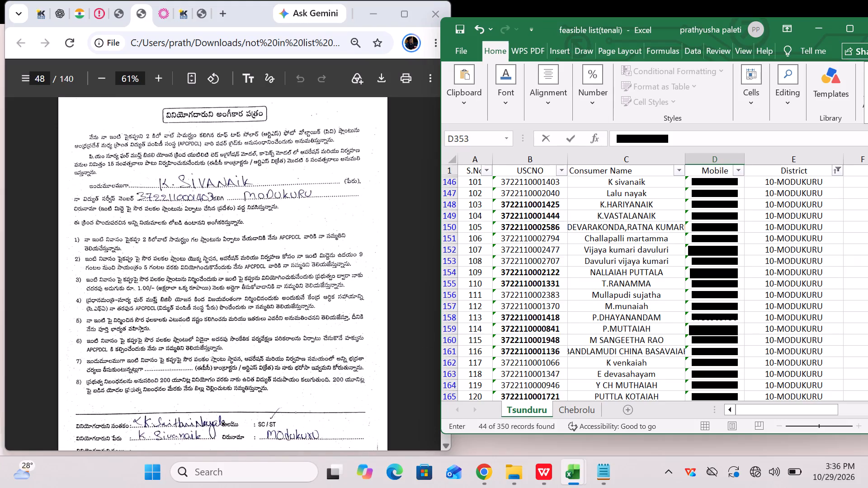
scroll(262, 269, "down", 4)
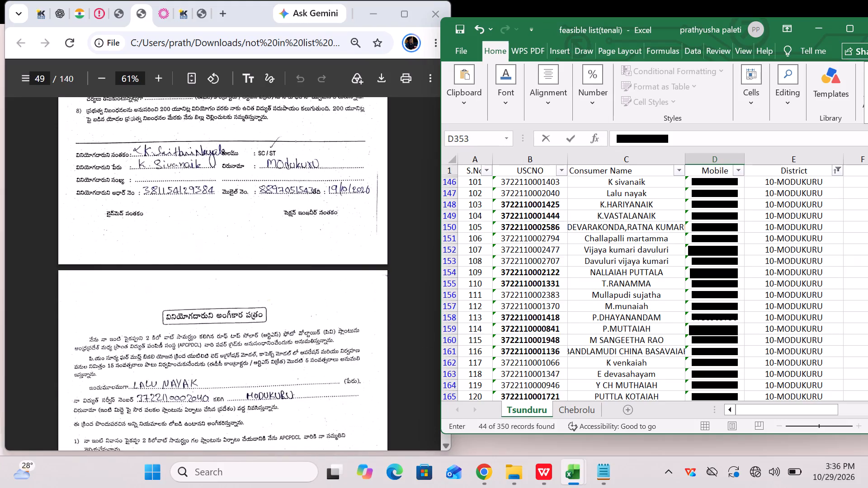
scroll(262, 269, "down", 3)
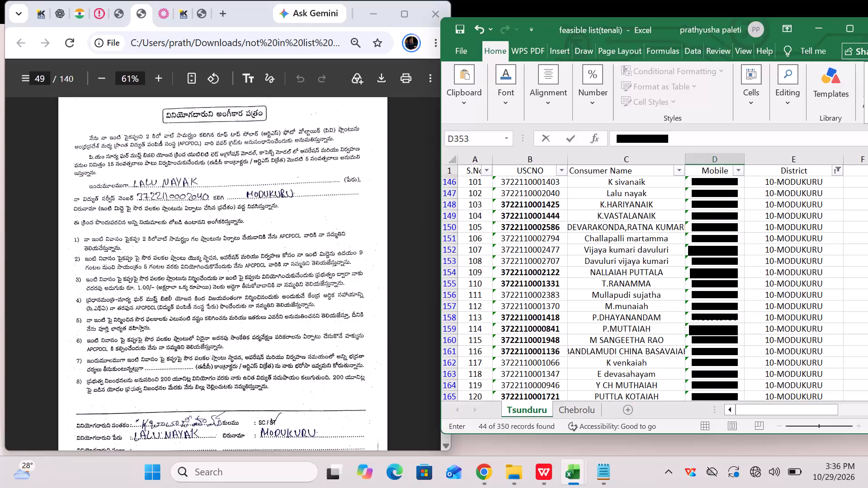
Move to form page 50 and look through the Modukuru records for its service number and consumer name.
scroll(257, 240, "down", 5)
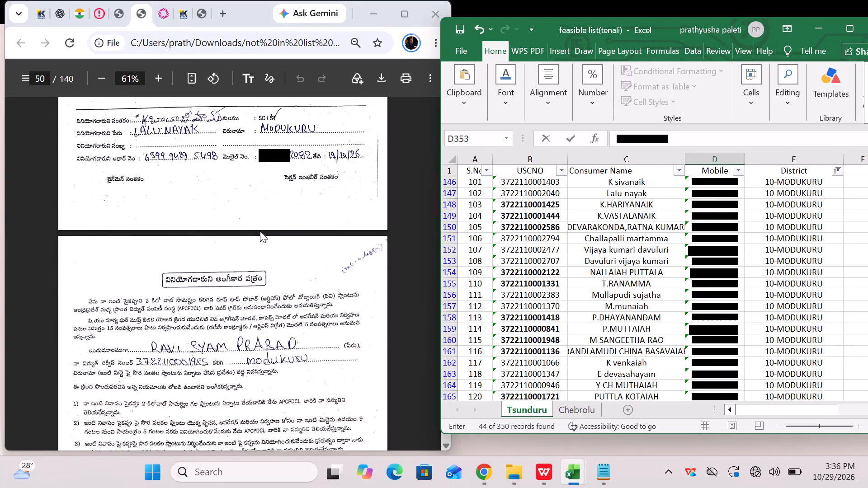
scroll(258, 254, "down", 1)
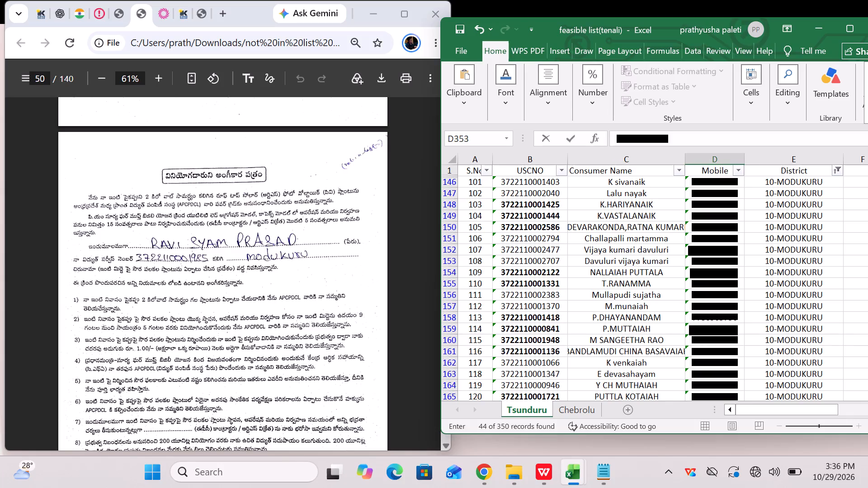
scroll(542, 323, "down", 2)
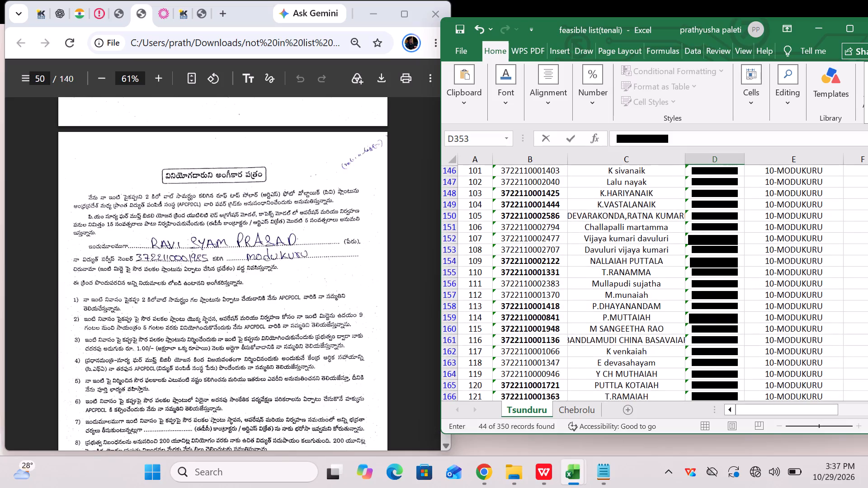
scroll(542, 320, "down", 6)
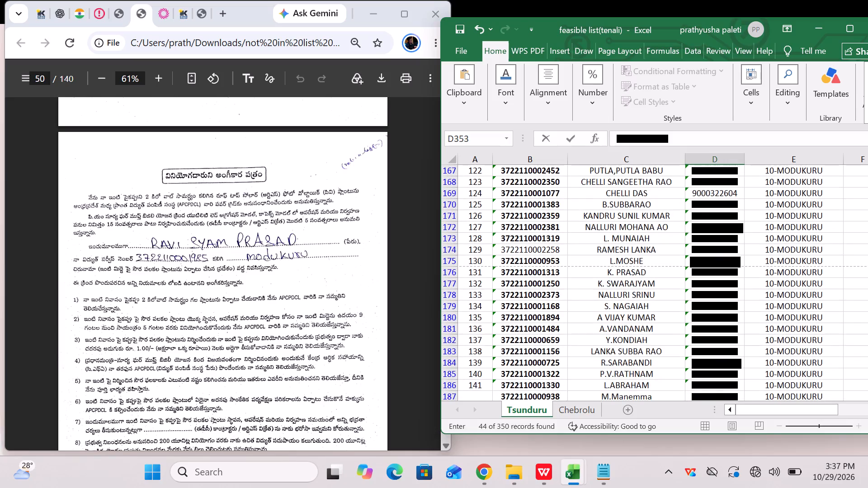
scroll(532, 310, "down", 2)
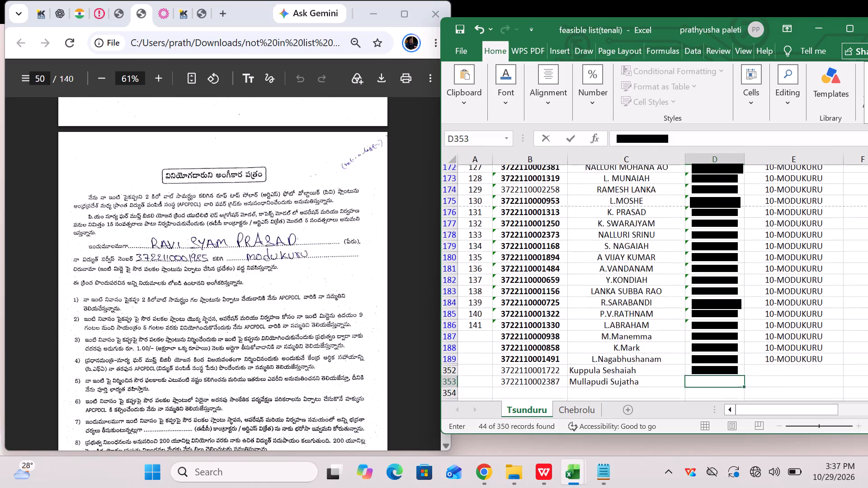
scroll(532, 310, "down", 1)
scroll(532, 310, "up", 20)
scroll(532, 310, "up", 4)
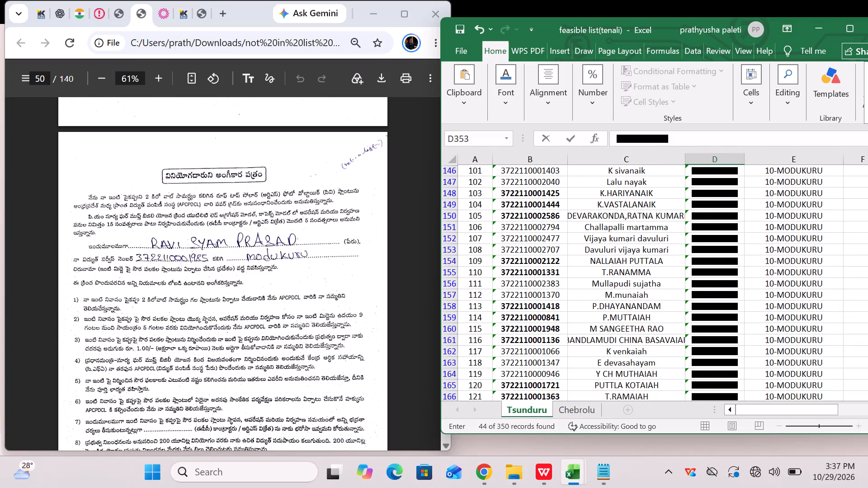
Search the USCNO filter for the ending digits of form page 50's service number, and leave the filter unapplied.
left_click(560, 173)
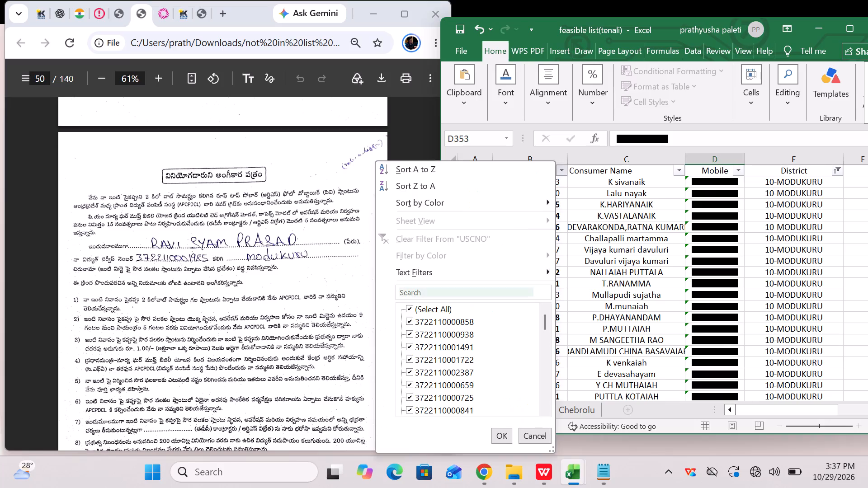
left_click(459, 293)
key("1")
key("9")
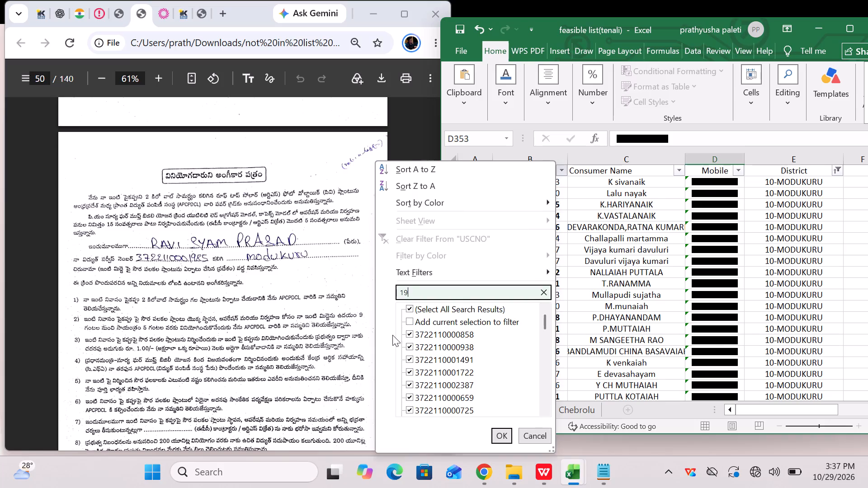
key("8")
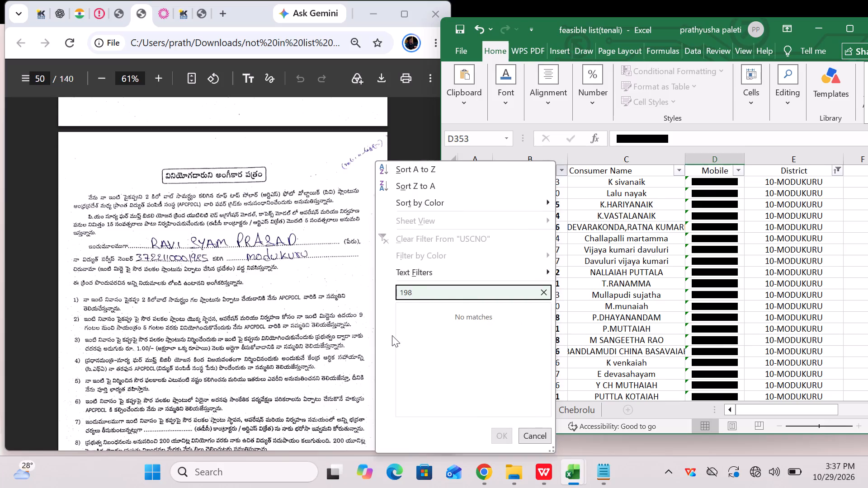
left_click(528, 433)
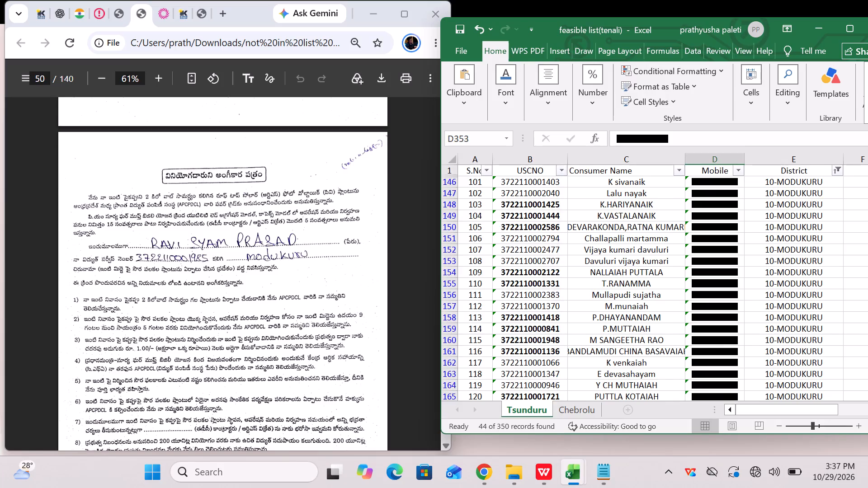
Enter the service number from form page 50 in B354, reusing a copy of B353 with its last four digits replaced.
scroll(601, 310, "down", 11)
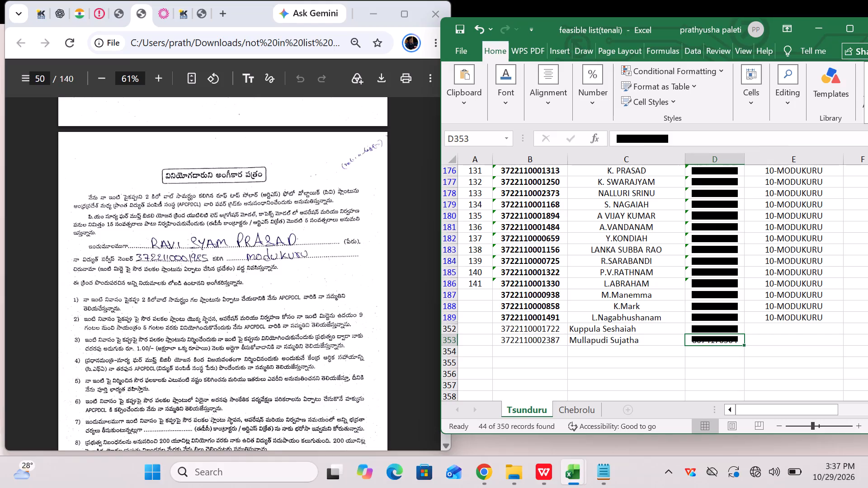
left_click(537, 342)
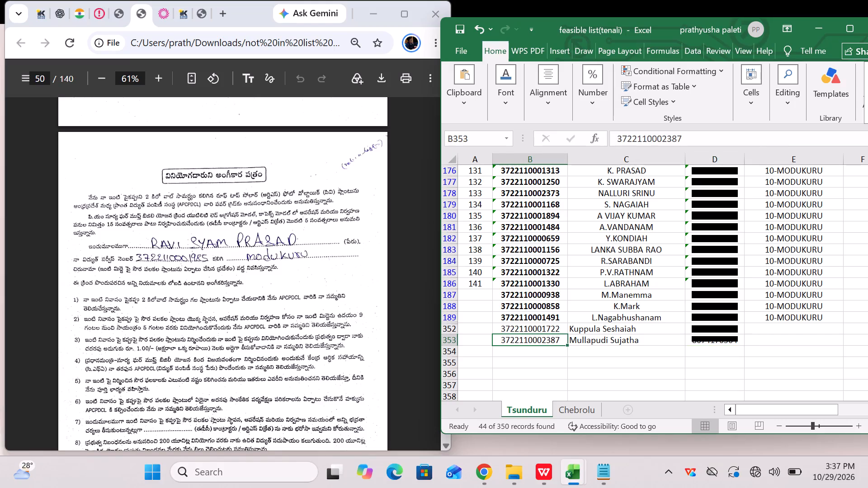
key("ctrl+c")
left_click(514, 354)
key("ctrl+v")
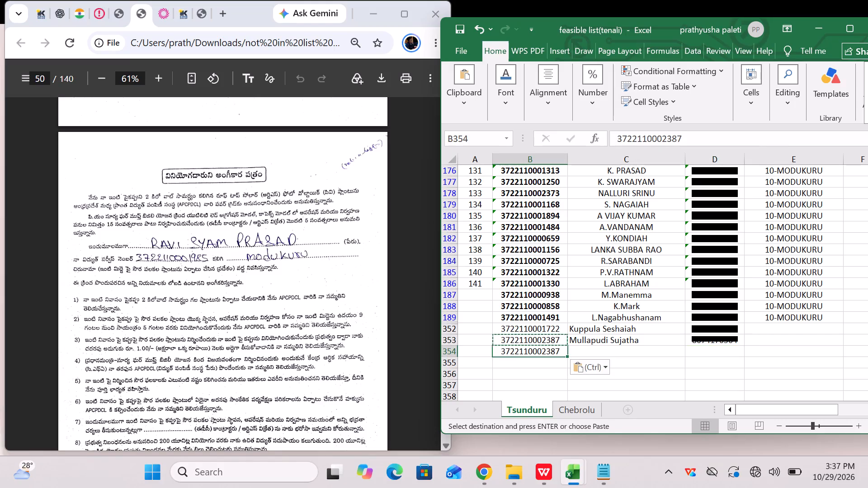
double_click(558, 349)
key("BackSpace")
key("BackSpace")
key("BackSpace")
key("BackSpace")
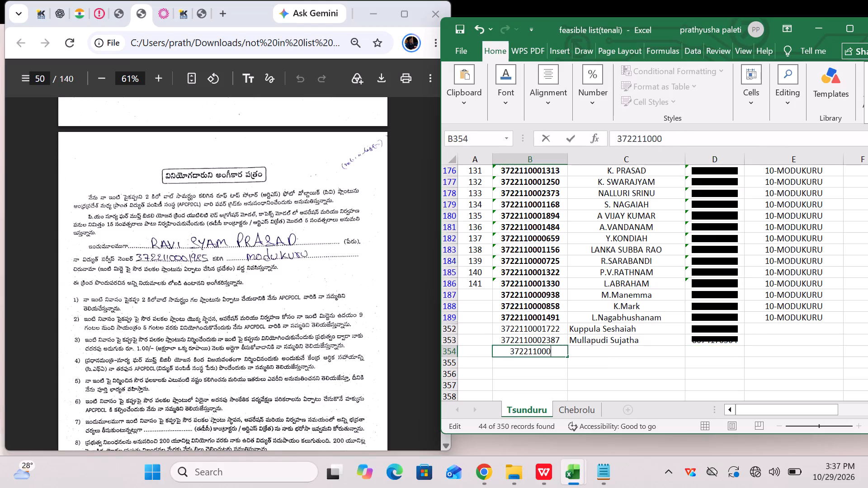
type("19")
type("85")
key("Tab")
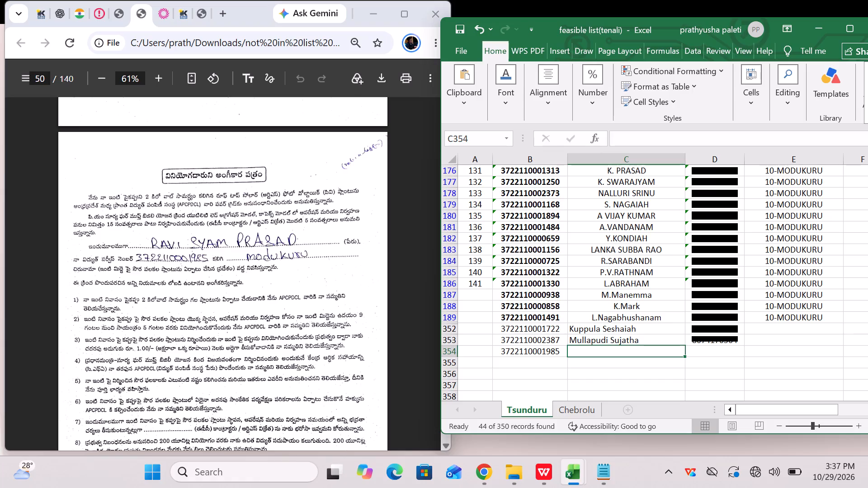
Enter the consumer name from form page 50 in C354.
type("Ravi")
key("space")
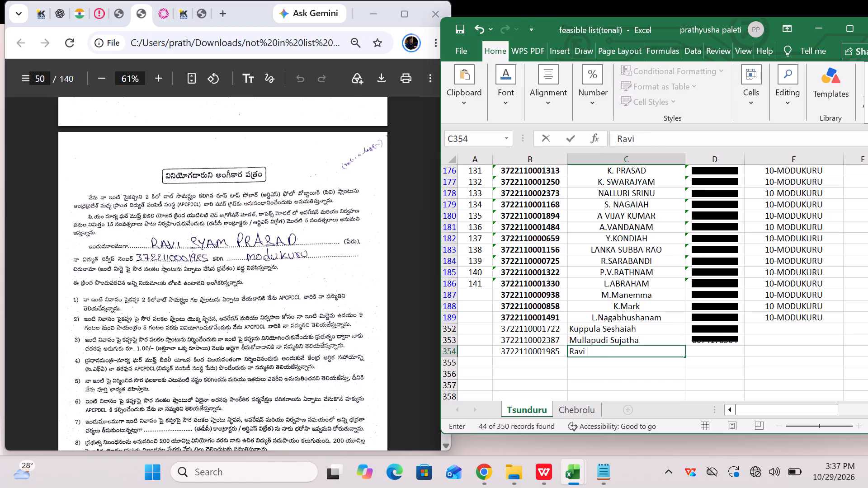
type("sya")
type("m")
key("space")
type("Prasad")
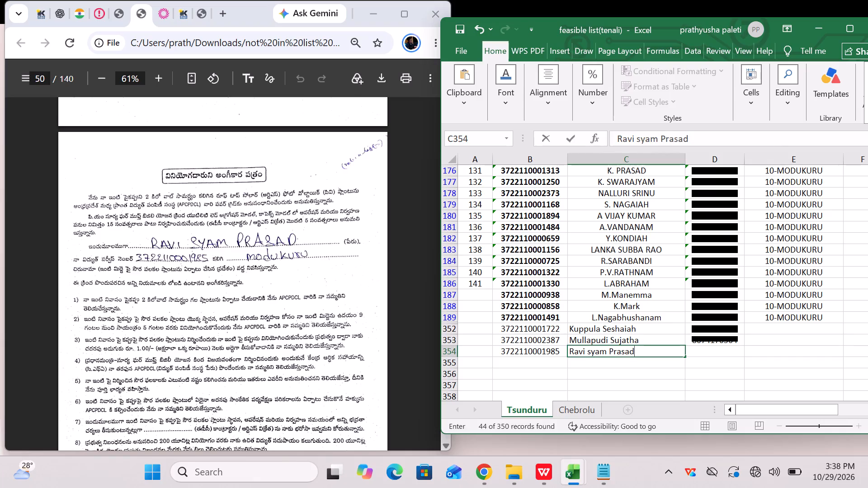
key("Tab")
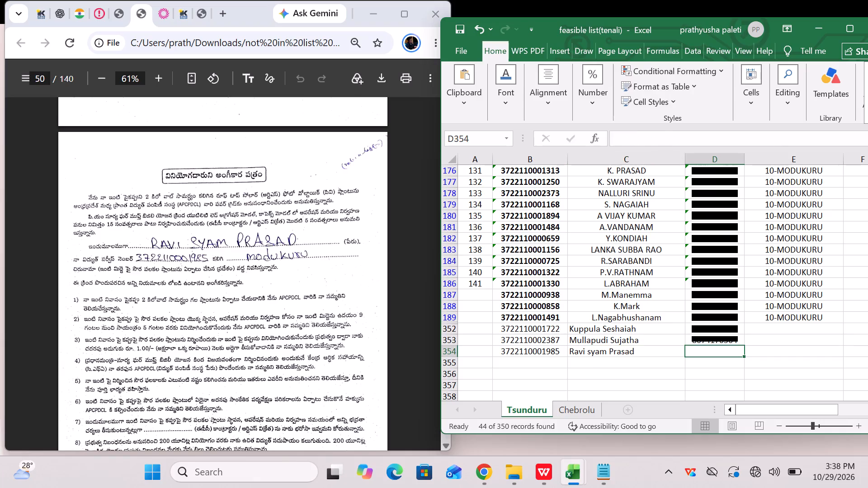
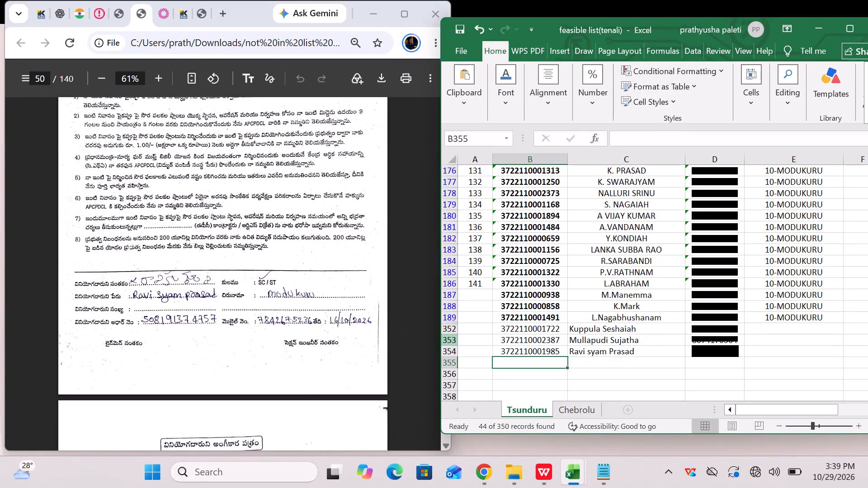
Fill the district 10-MODUKURU from E189 down through E354 for the added records and save the workbook.
scroll(268, 315, "down", 4)
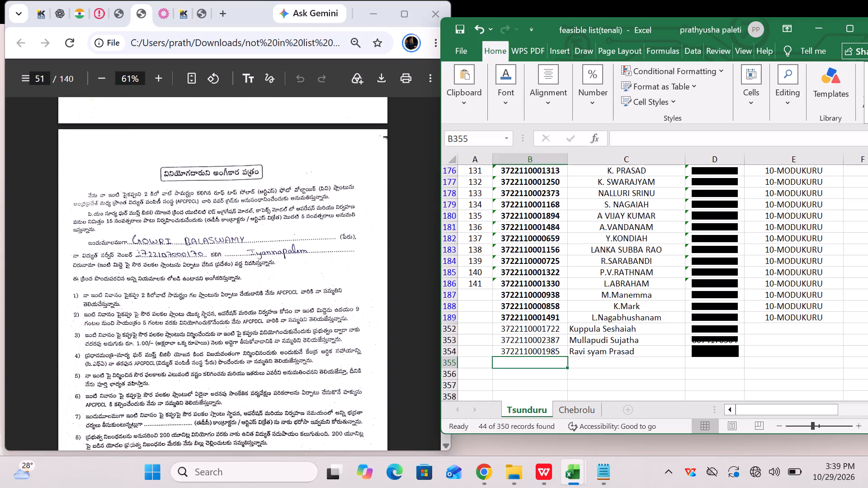
left_click(786, 318)
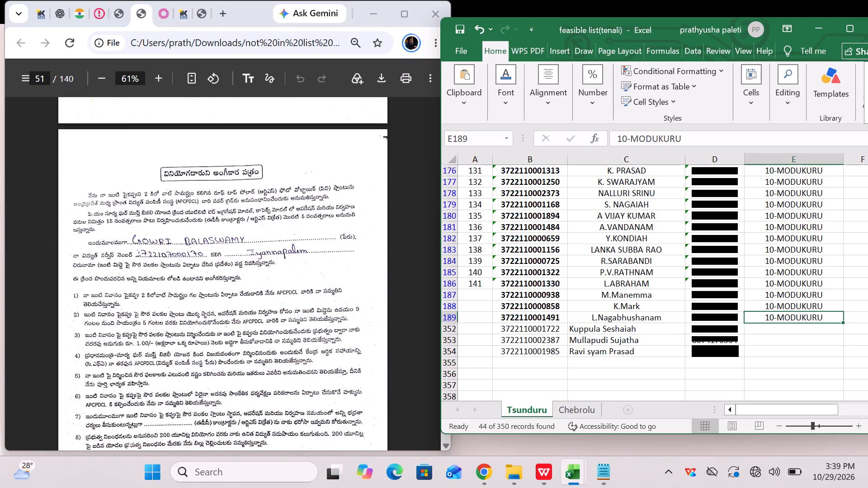
left_click_drag(841, 321, 838, 357)
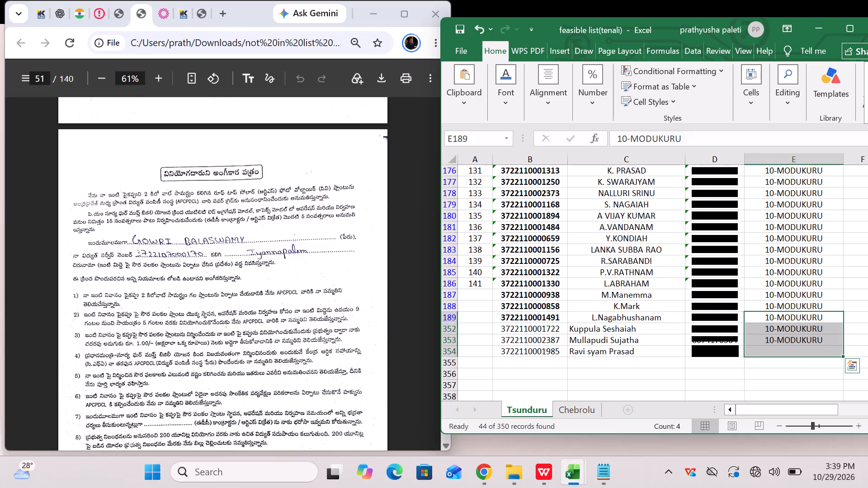
key("ctrl+s")
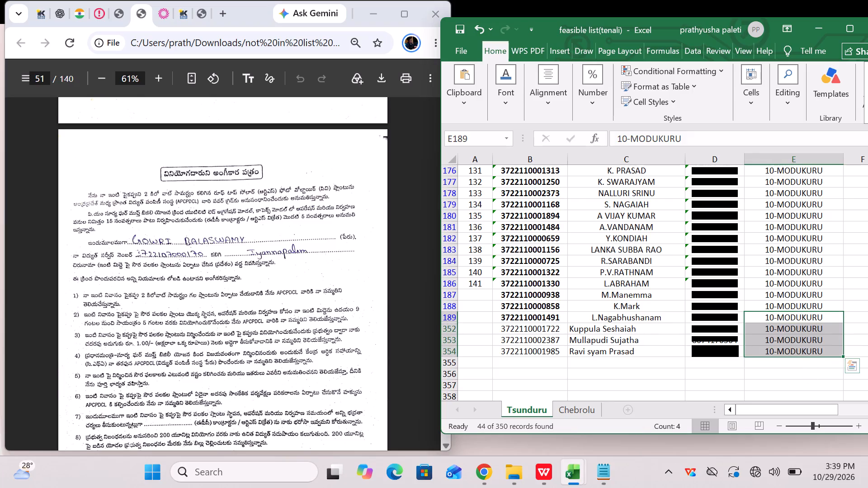
key("ctrl+s")
Filter the District column to 07-IYANNAPALEM by searching for "iy".
scroll(659, 362, "up", 18)
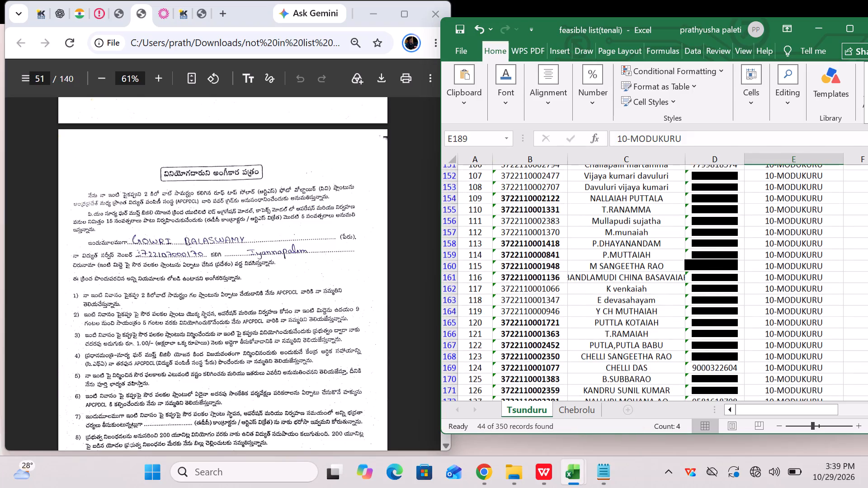
left_click(836, 170)
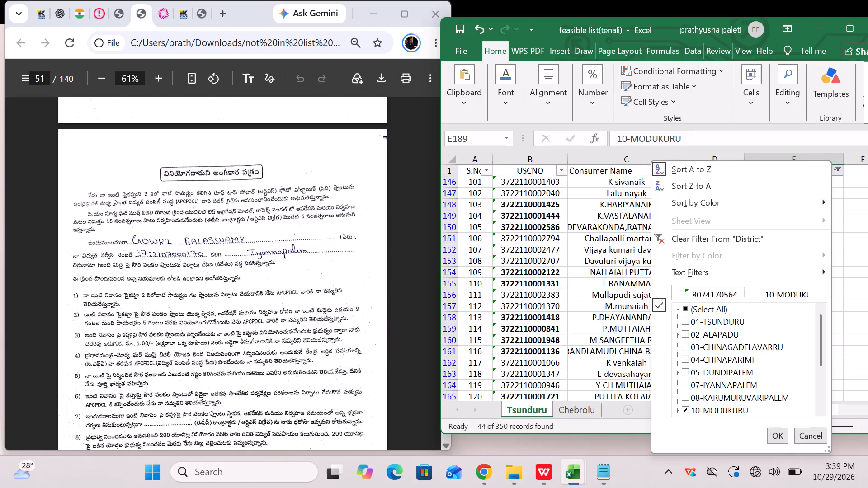
left_click(697, 293)
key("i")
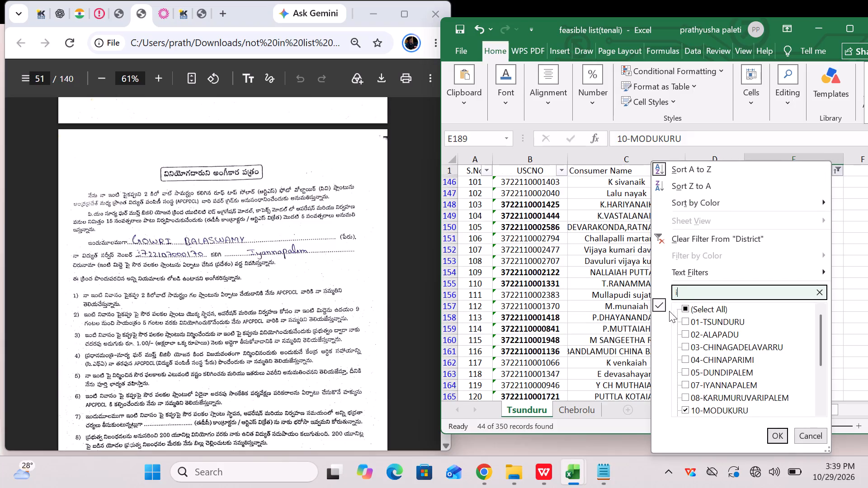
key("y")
left_click(769, 435)
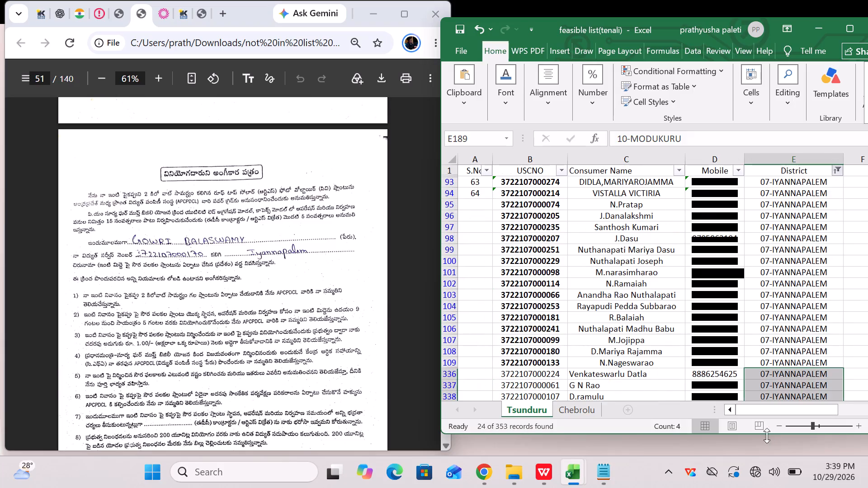
Look through the Iyannapalem records for the service number and consumer name on form page 51.
scroll(284, 300, "down", 3)
scroll(283, 300, "up", 2)
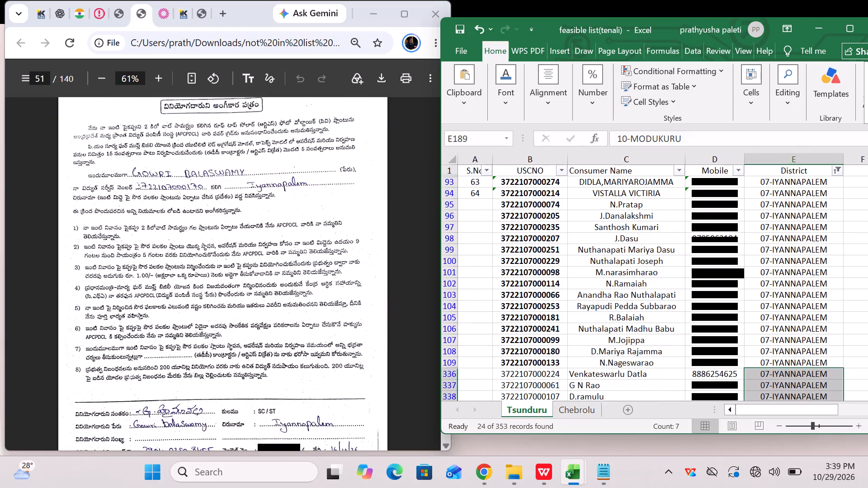
scroll(283, 301, "down", 1)
scroll(283, 301, "up", 1)
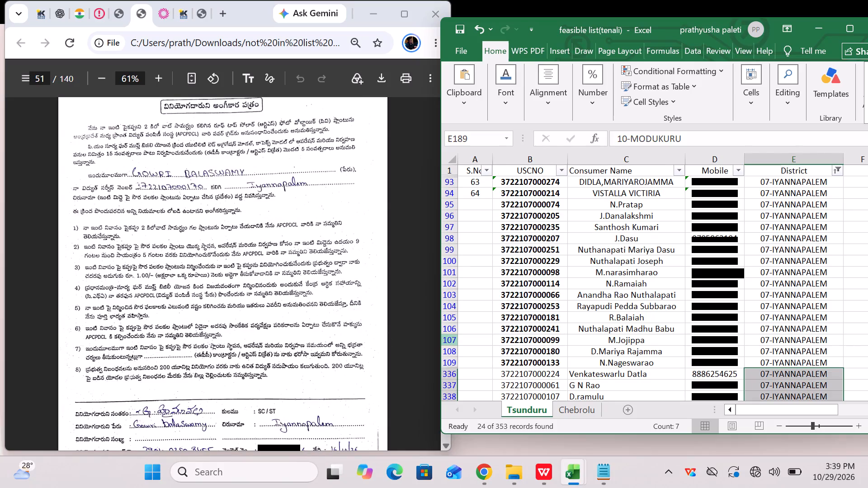
scroll(545, 303, "down", 2)
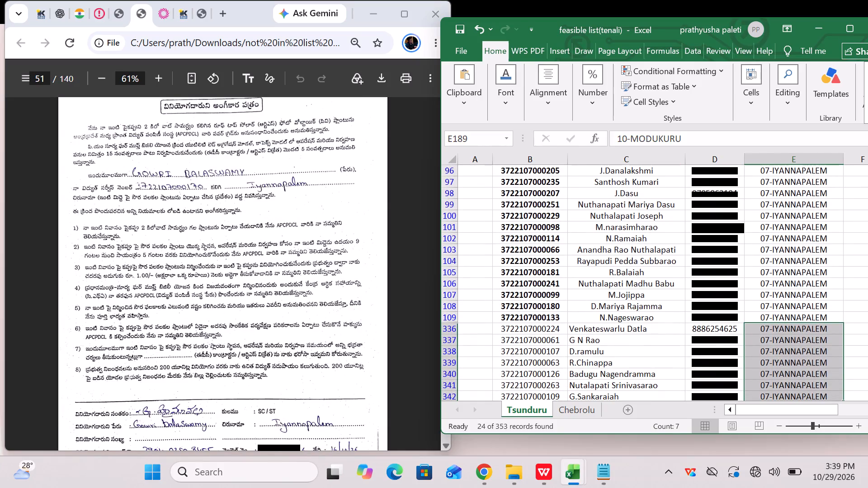
scroll(542, 357, "down", 1)
scroll(541, 360, "up", 5)
scroll(541, 357, "down", 2)
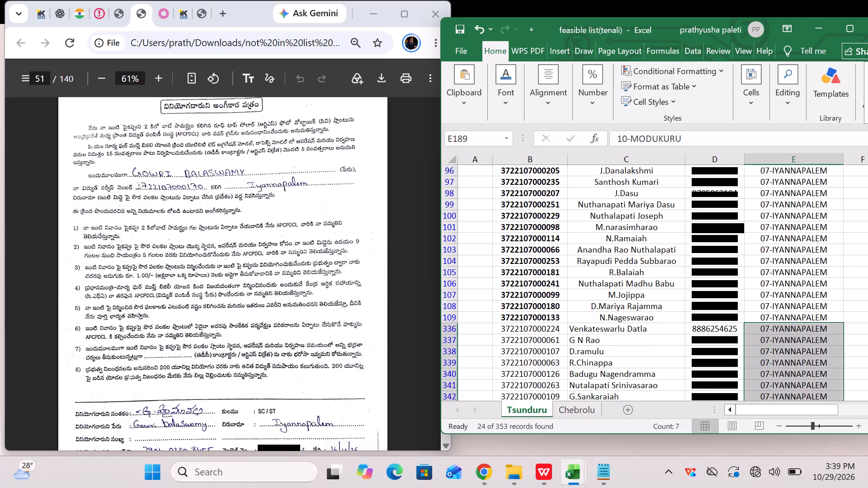
scroll(541, 357, "down", 3)
Enter the service number from form page 51 in B355, reusing a copy of B342 with its last three digits replaced.
left_click(524, 309)
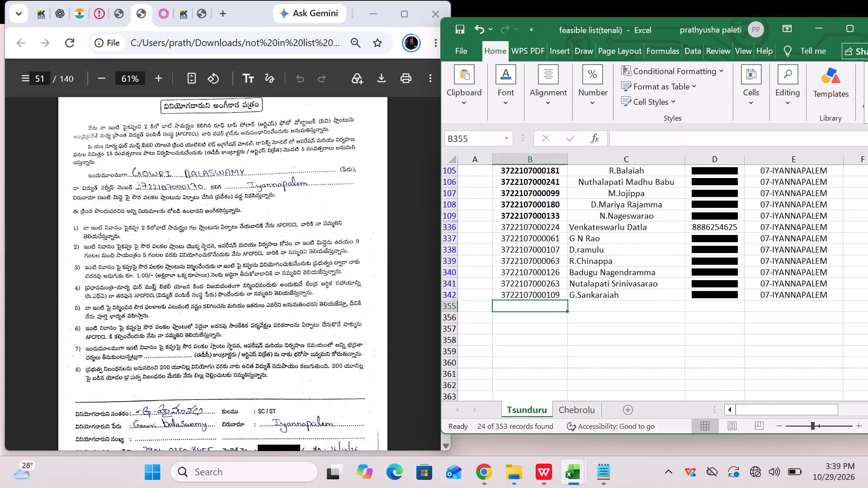
left_click(532, 293)
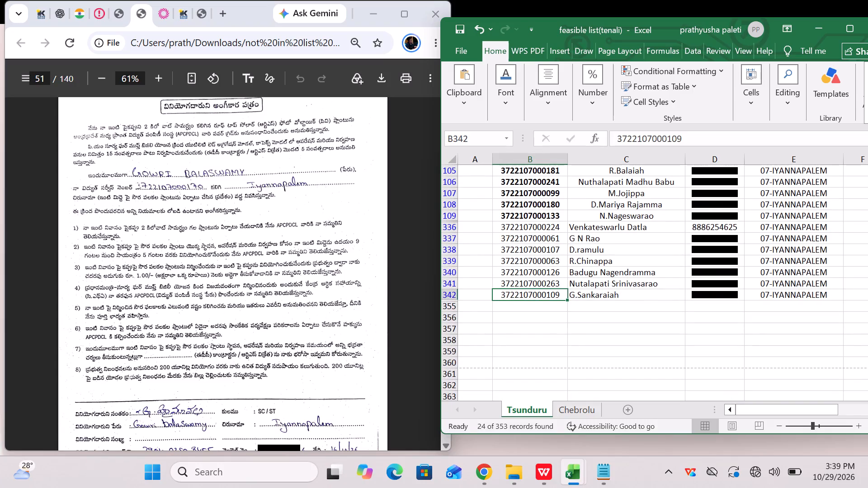
key("ctrl+c")
left_click(527, 305)
key("ctrl+v")
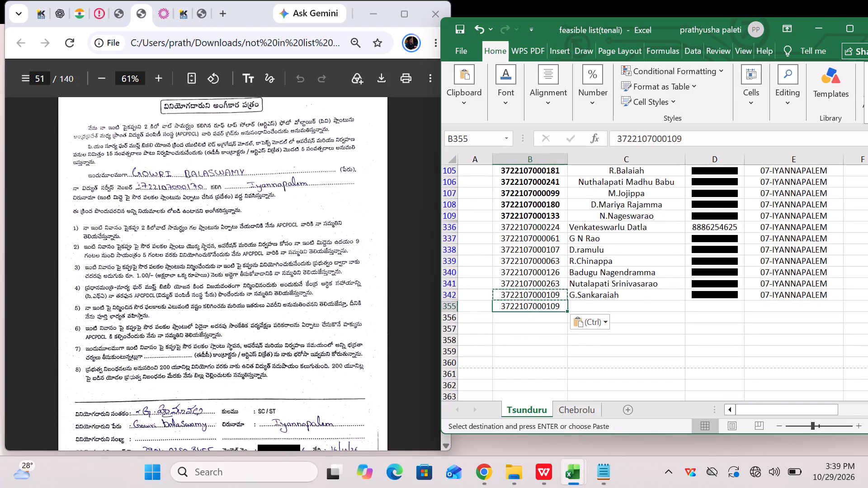
double_click(561, 303)
key("BackSpace")
key("BackSpace")
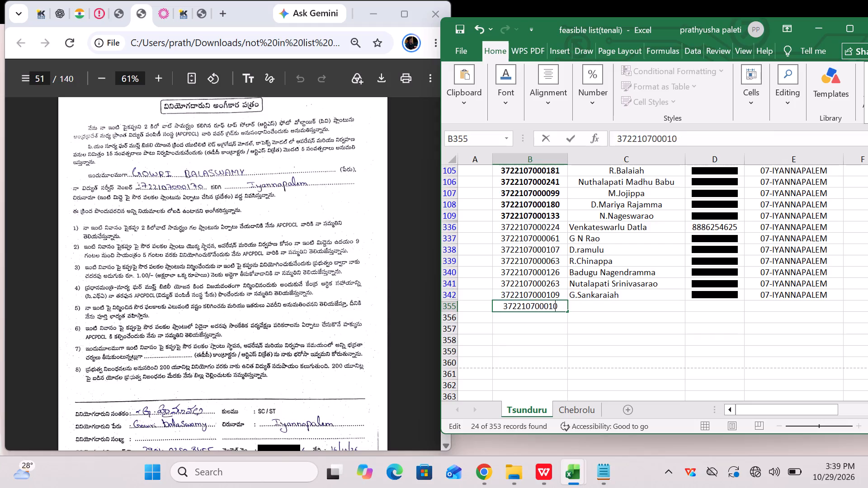
key("BackSpace")
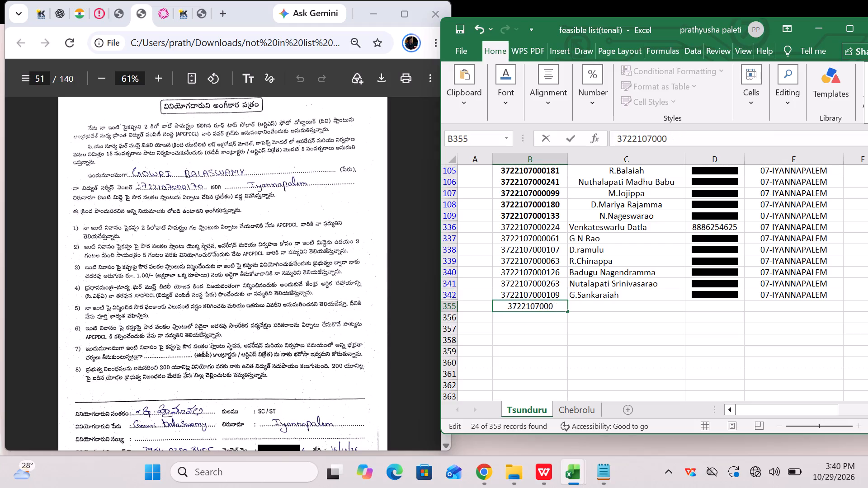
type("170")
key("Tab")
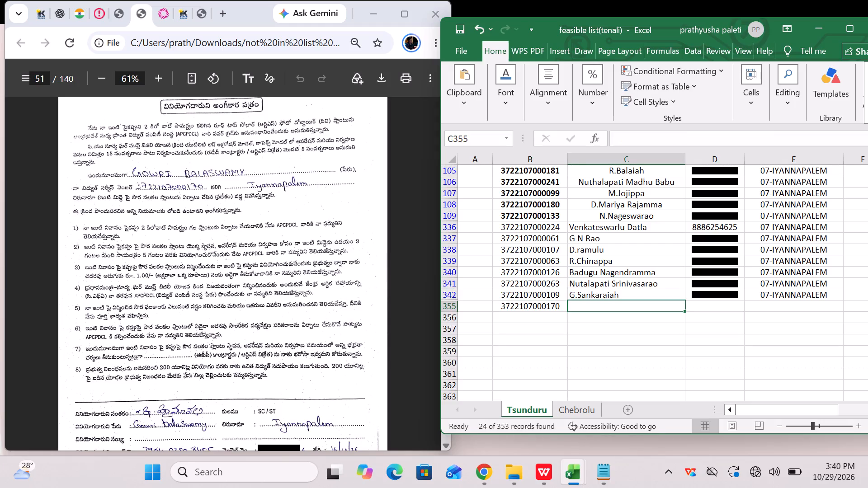
Enter the consumer name from form page 51 in C355.
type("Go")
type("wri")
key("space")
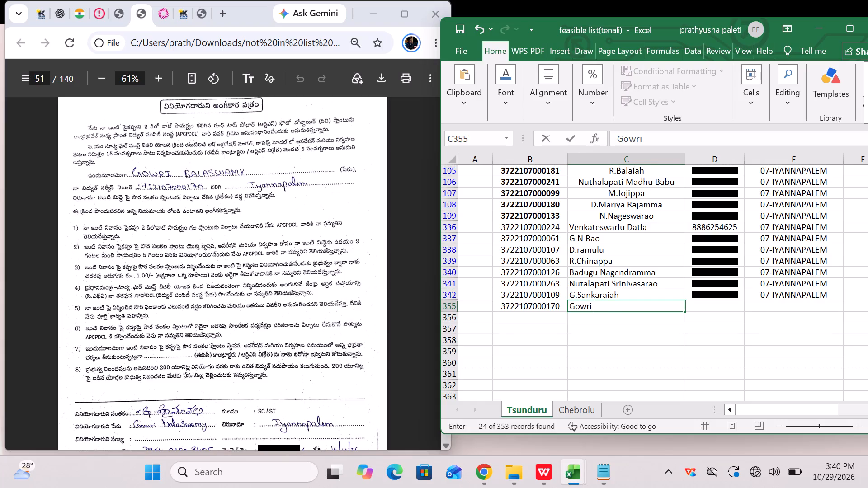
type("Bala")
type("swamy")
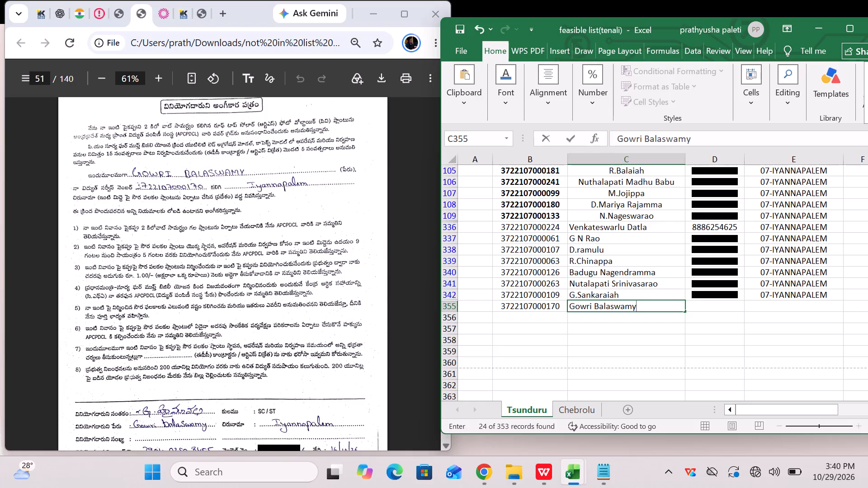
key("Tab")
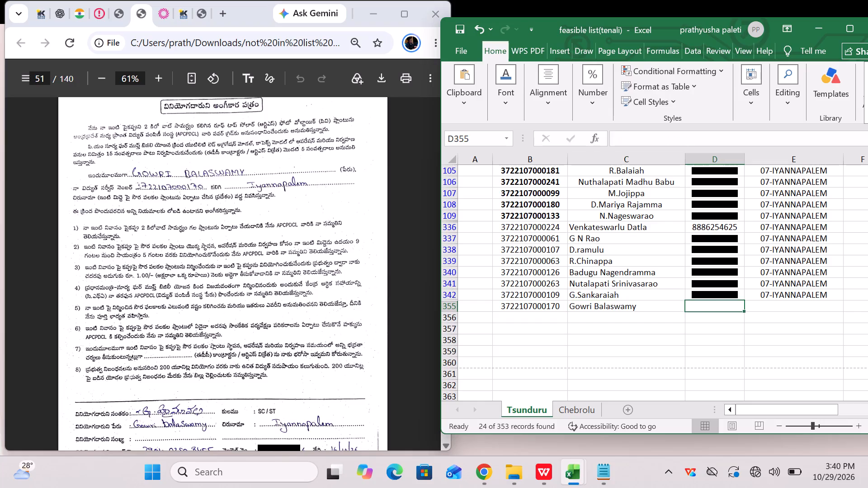
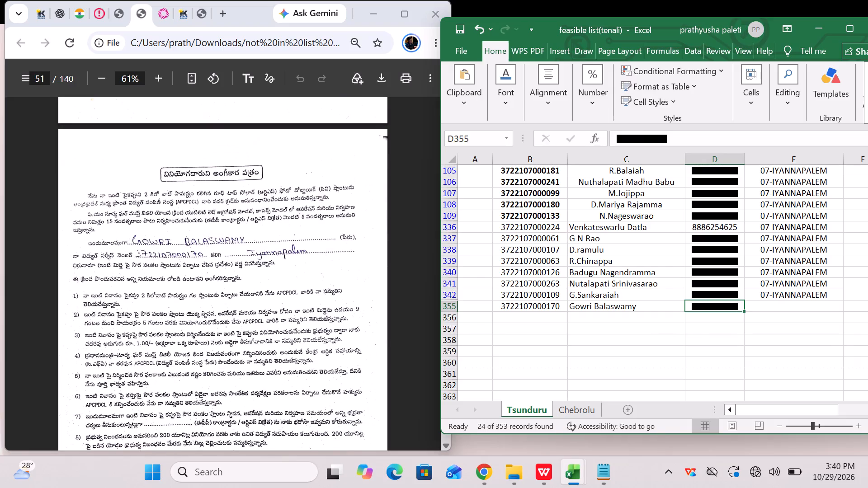
Look through the Iyannapalem records for the service number and consumer name on form page 52.
scroll(290, 368, "down", 6)
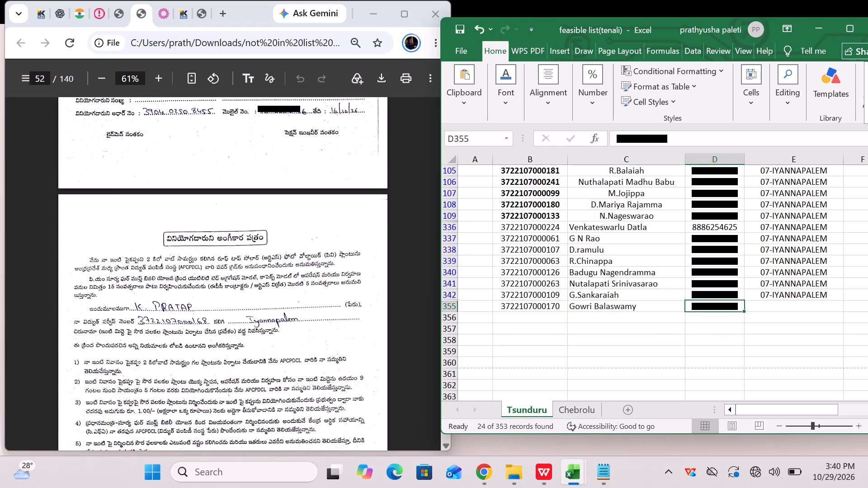
scroll(298, 360, "down", 2)
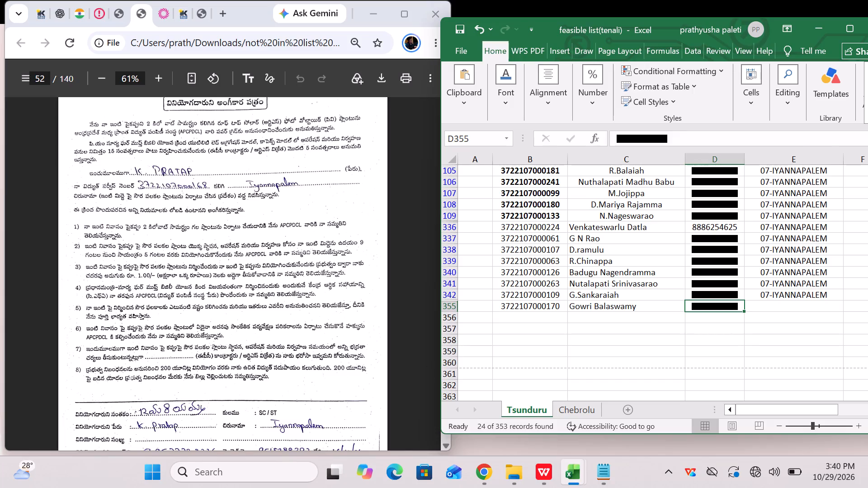
left_click(540, 308)
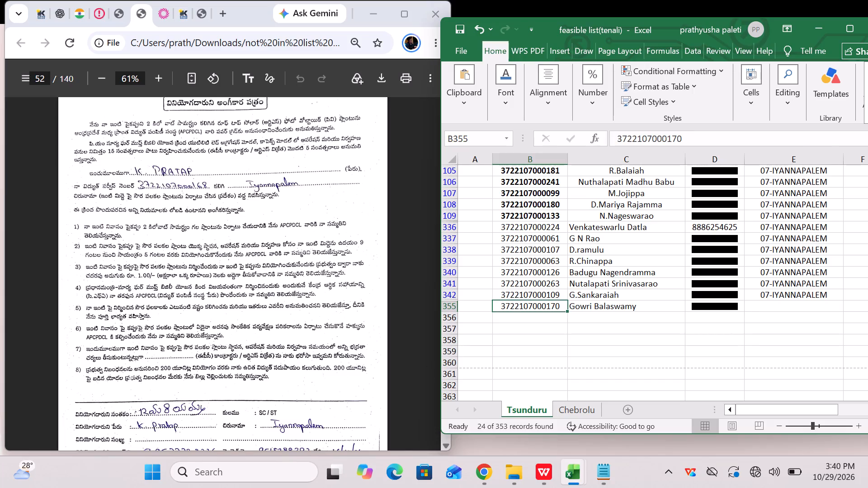
scroll(540, 263, "up", 2)
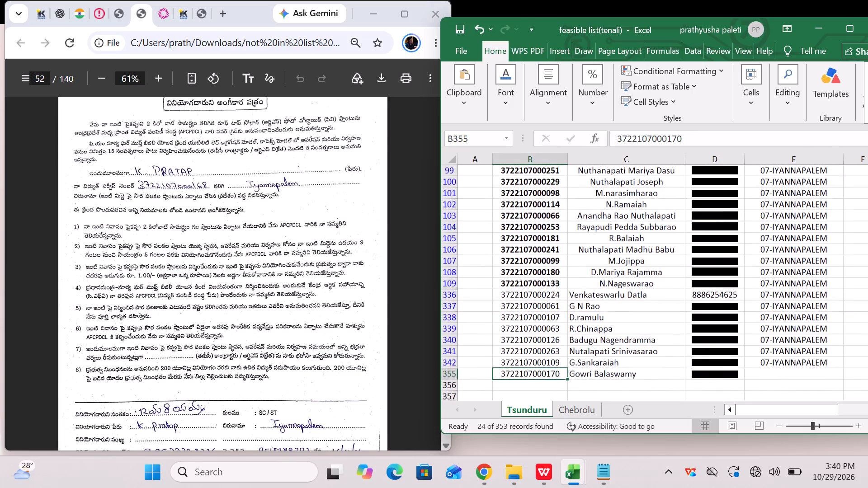
scroll(540, 259, "up", 2)
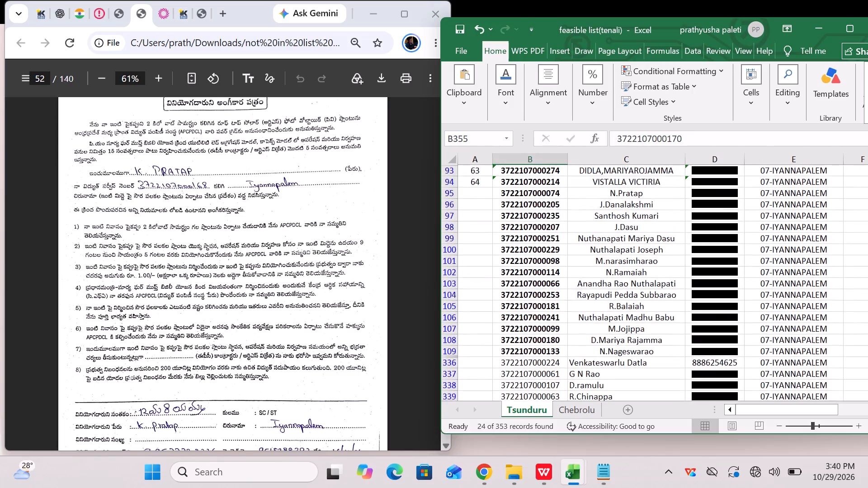
scroll(540, 259, "up", 2)
scroll(547, 249, "down", 3)
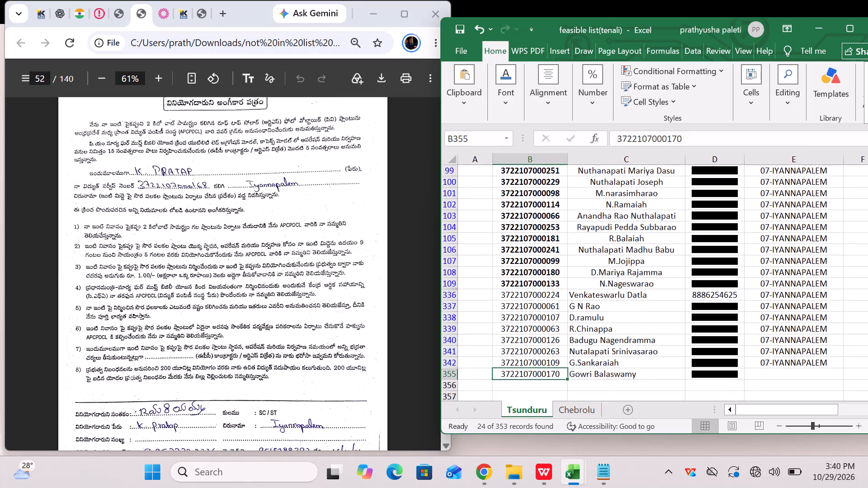
scroll(547, 249, "down", 1)
Enter the service number from form page 52 in B356, reusing a copy of B355 with its last two digits replaced.
left_click(539, 352)
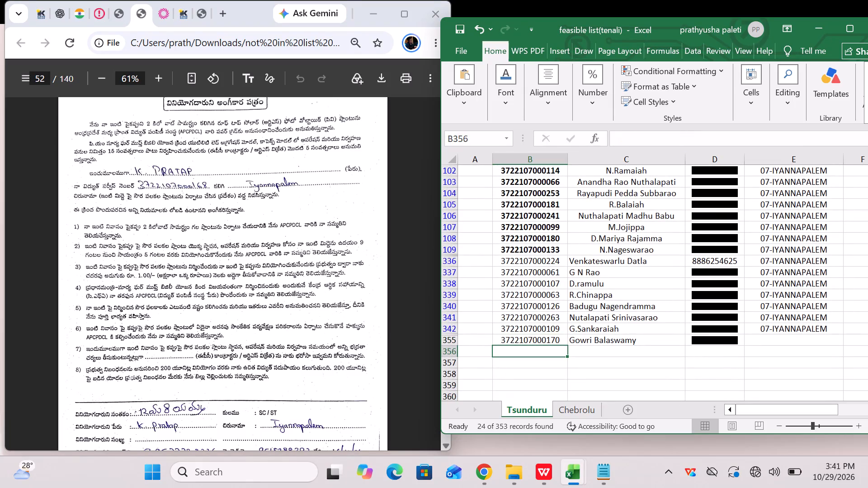
left_click(528, 344)
left_click(529, 342)
key("ctrl+c")
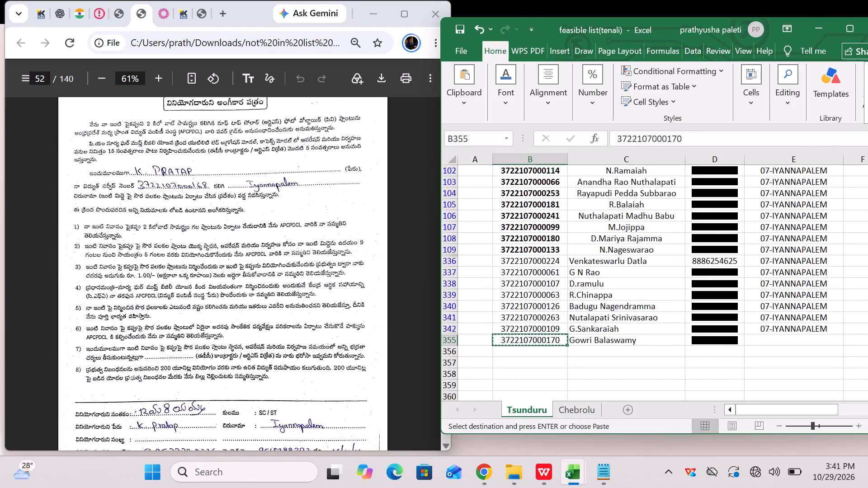
left_click(528, 352)
key("ctrl+v")
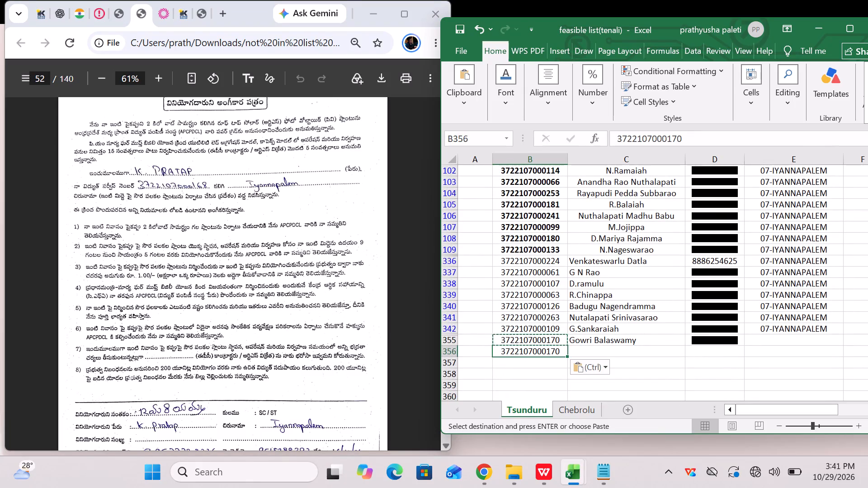
double_click(560, 351)
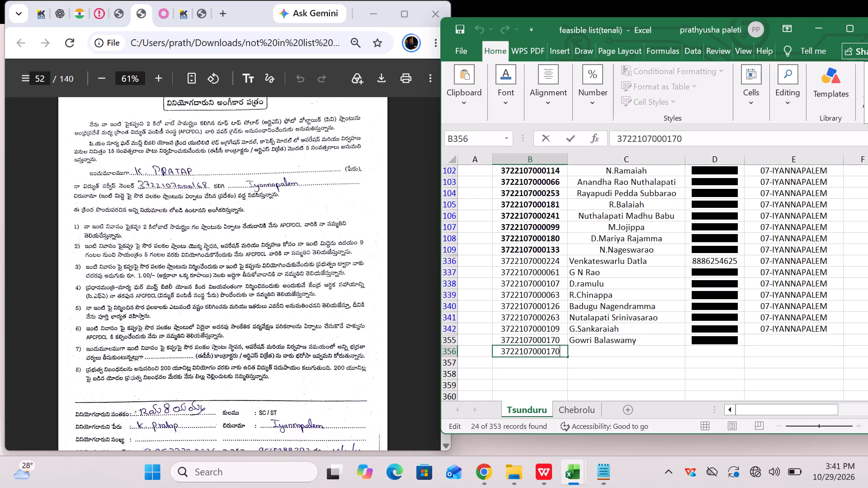
key("BackSpace")
key("BackSpace")
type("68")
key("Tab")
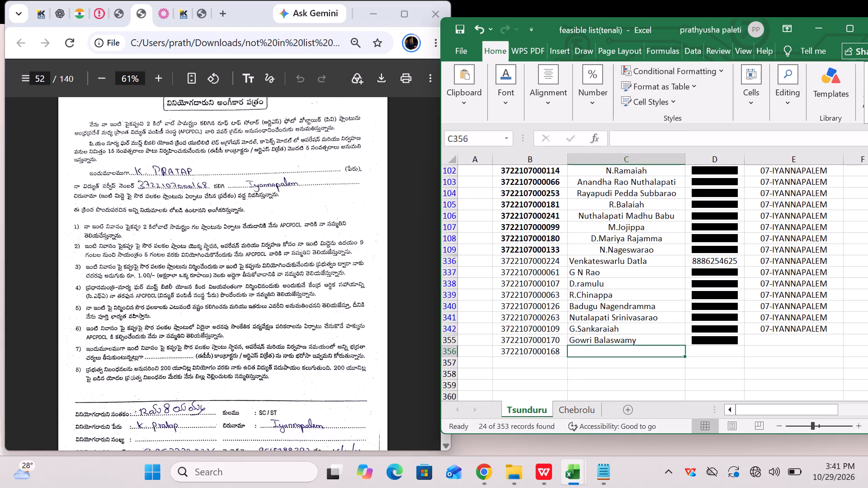
Enter the consumer name from form page 52 in C356.
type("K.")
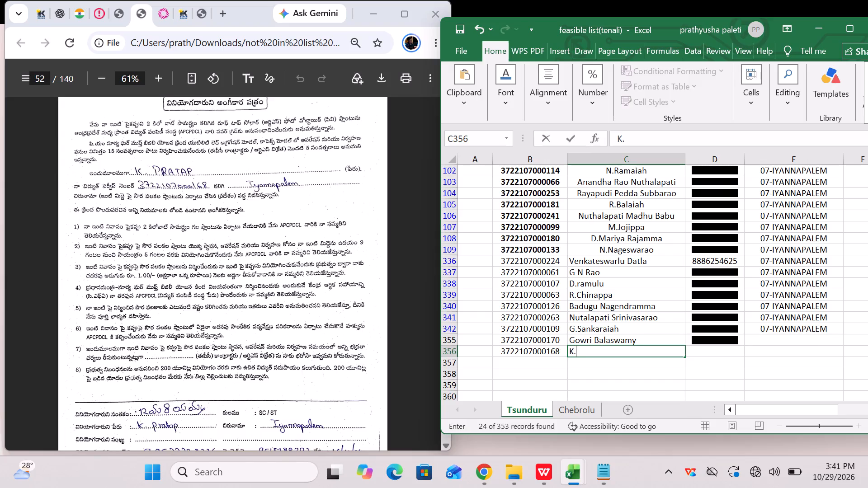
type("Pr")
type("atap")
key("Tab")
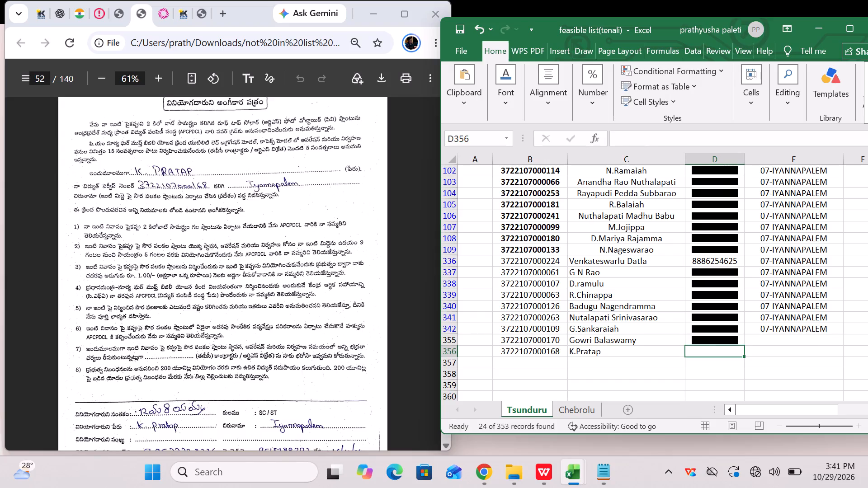
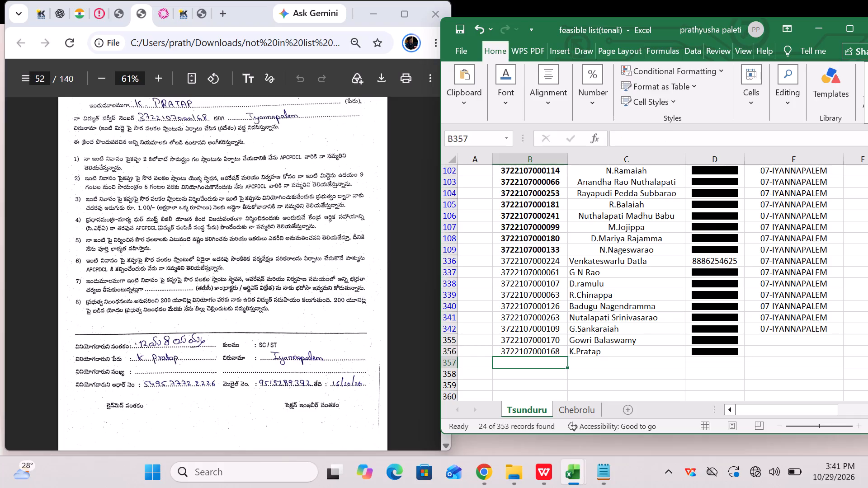
Fill the district 07-IYANNAPALEM from E342 down into the two new records in E355 and E356, and save the workbook.
scroll(307, 326, "down", 4)
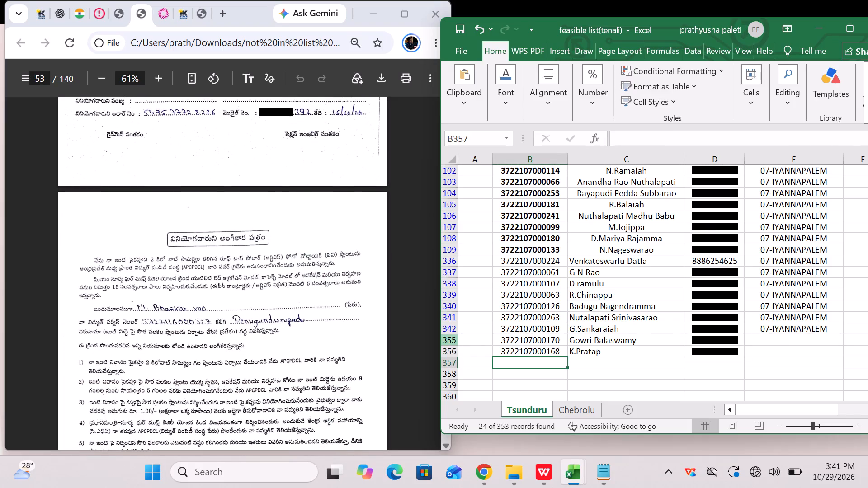
left_click(796, 326)
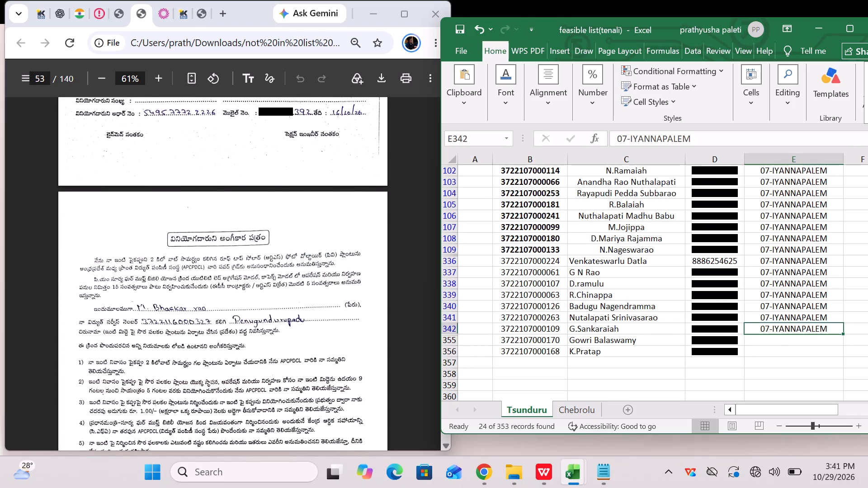
left_click_drag(842, 332, 841, 354)
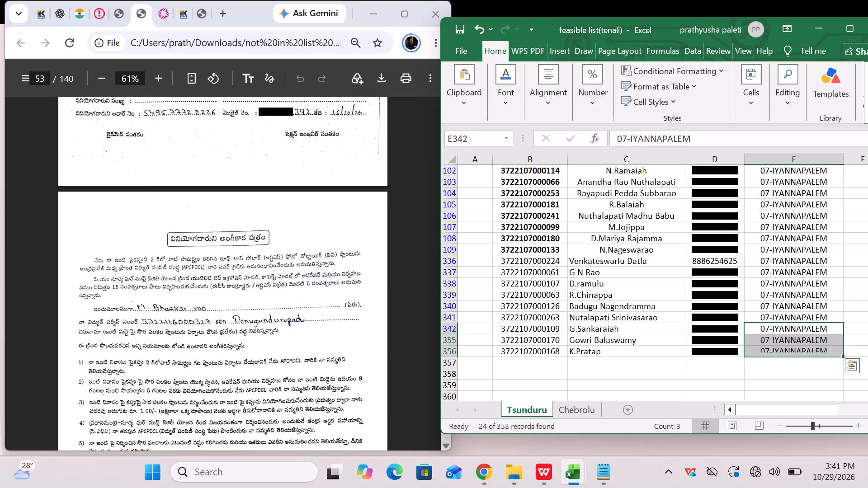
key("ctrl+s")
key("ctrl+s")
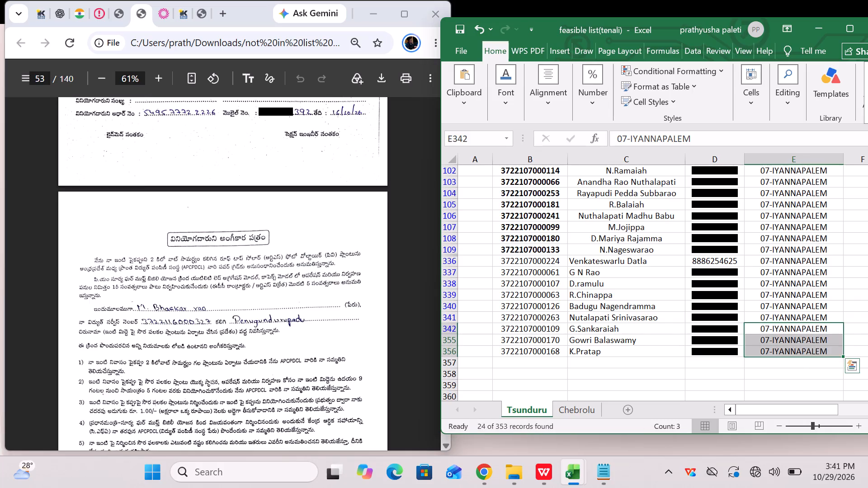
Open the district filter of column E to look up the consumer on form page 53.
scroll(769, 282, "up", 13)
left_click(838, 169)
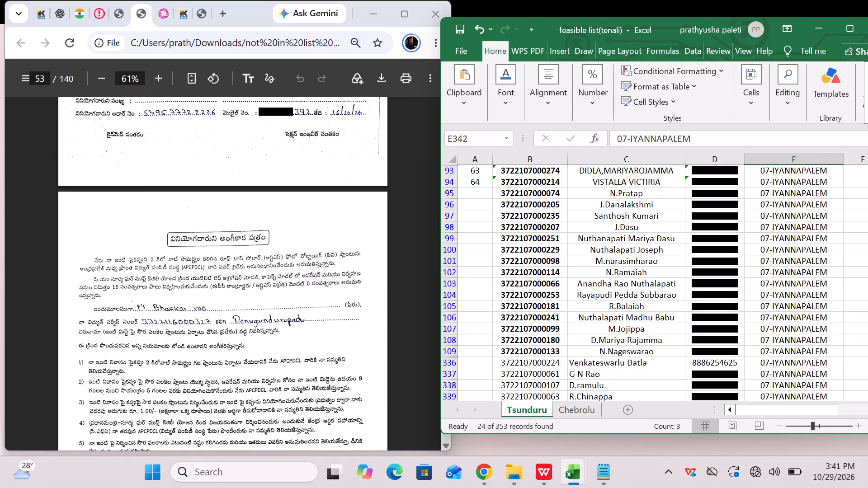
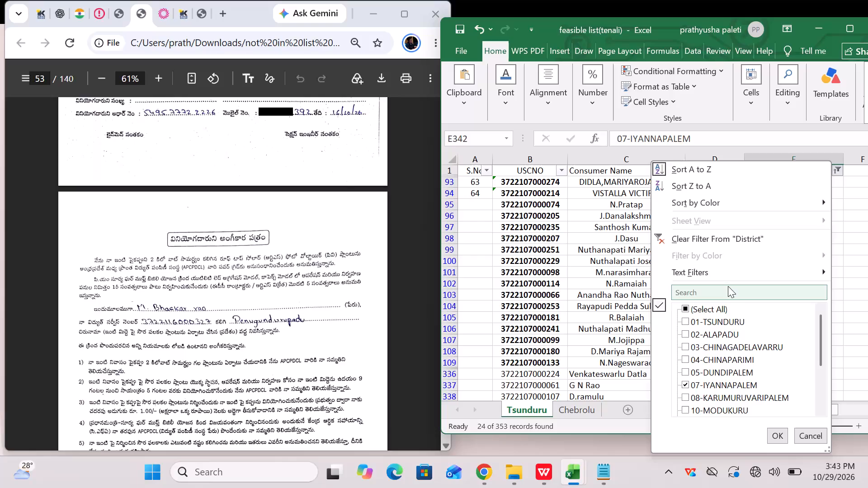
Filter the District column to 16-PENUGUDURUPADU and check its records for the service number on the consent form.
left_click(726, 288)
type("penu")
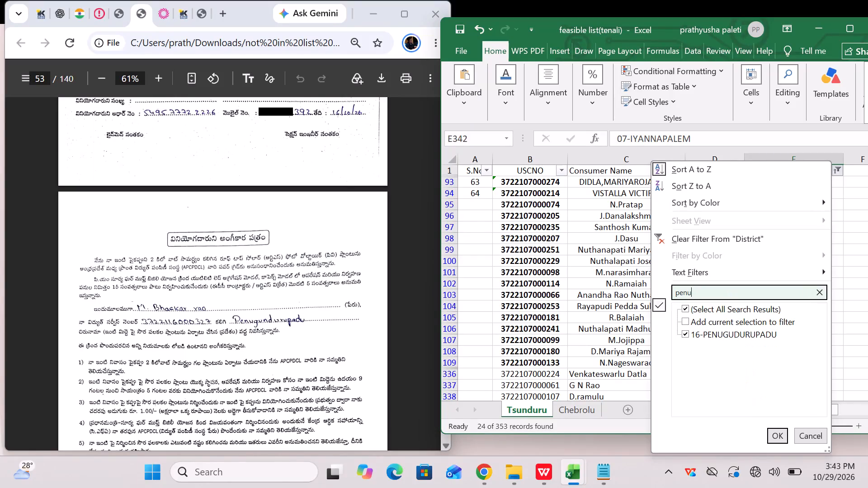
left_click(778, 429)
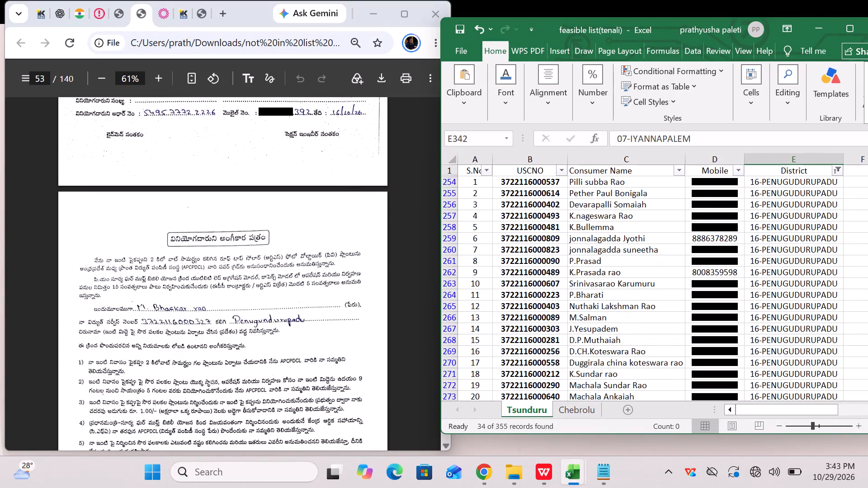
scroll(673, 283, "down", 8)
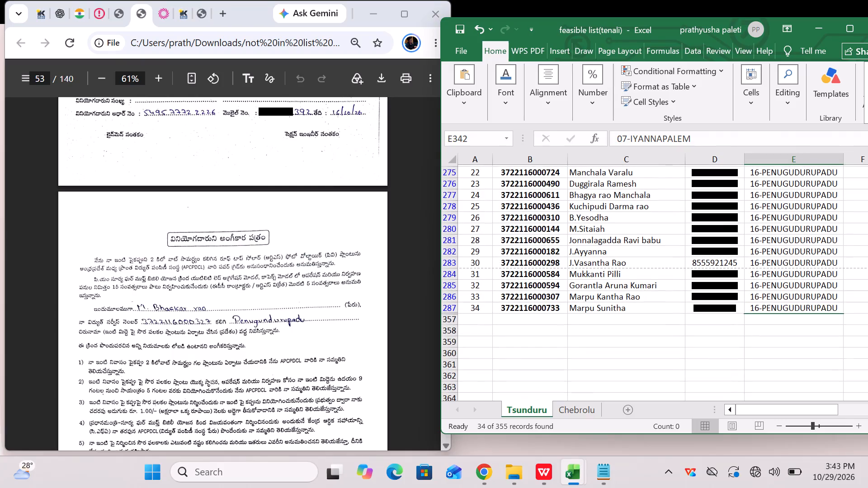
Add the form's service number in B357 by copying B287, removing the bold, and replacing its last three digits to match the form.
left_click(515, 321)
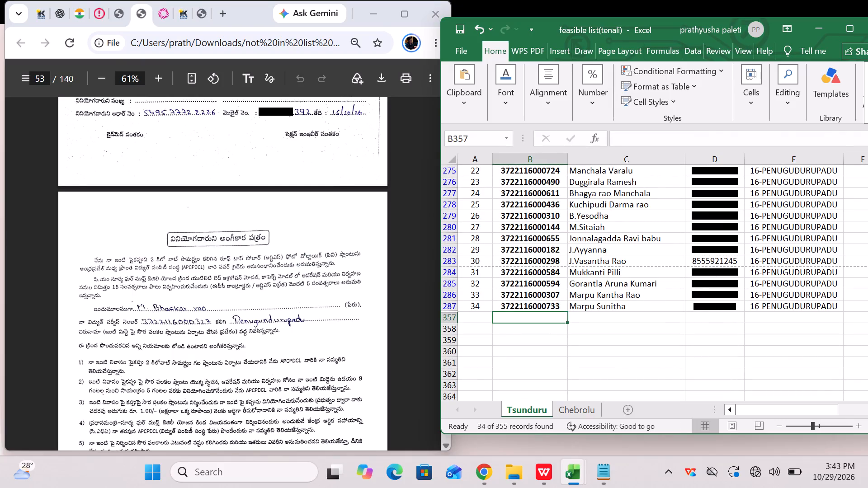
left_click(529, 306)
key("ctrl+c")
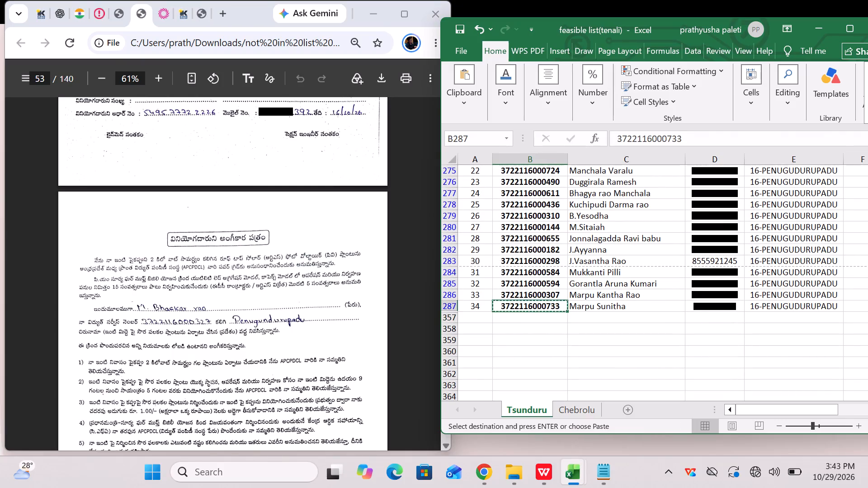
left_click(524, 320)
key("ctrl+v")
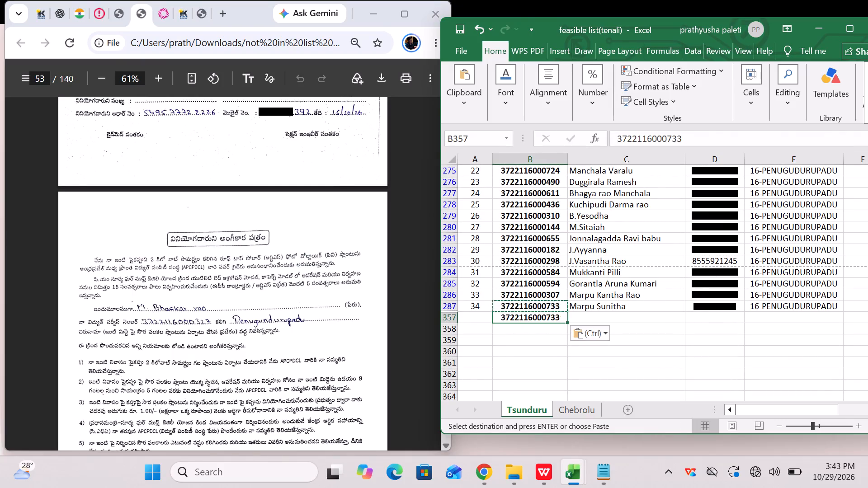
left_click(557, 319)
key("ctrl+b")
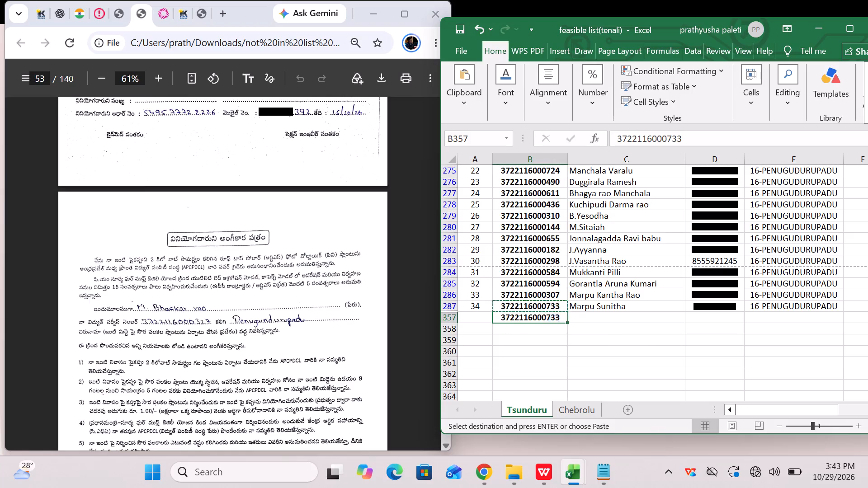
left_click_drag(571, 319, 575, 315)
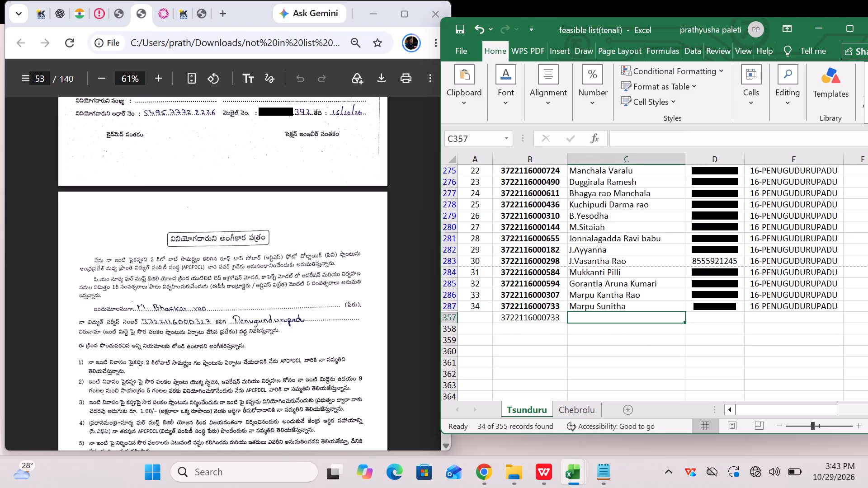
double_click(558, 317)
key("BackSpace")
key("BackSpace")
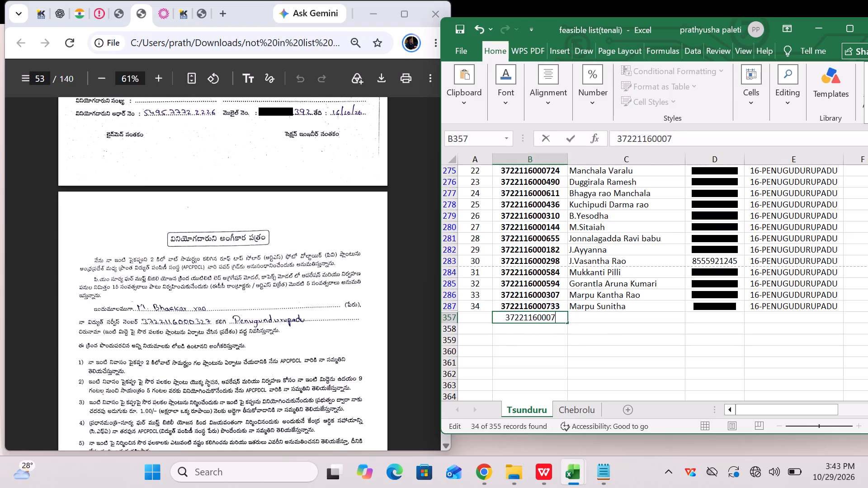
key("BackSpace")
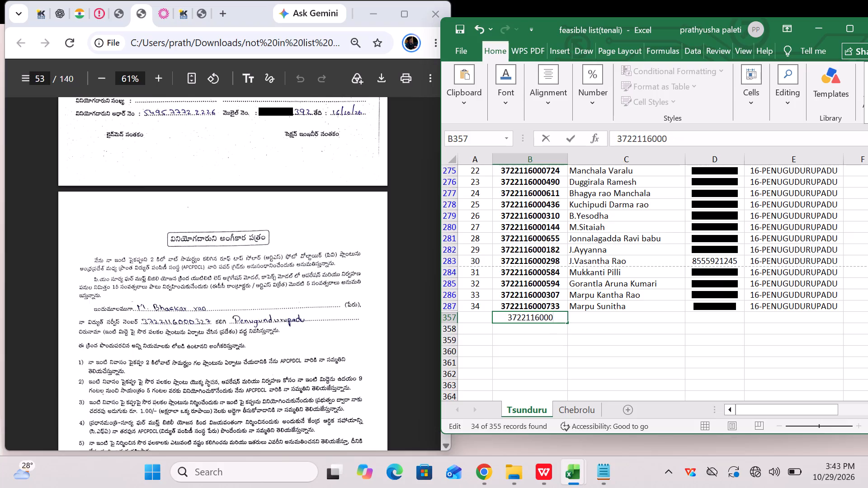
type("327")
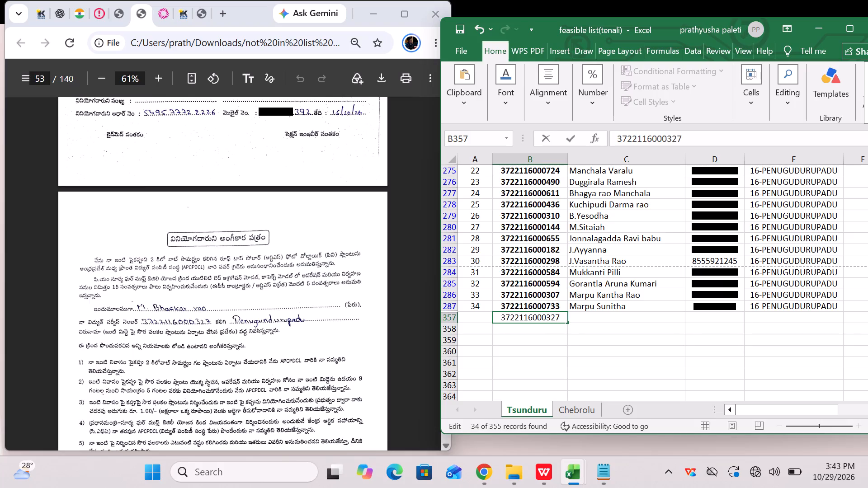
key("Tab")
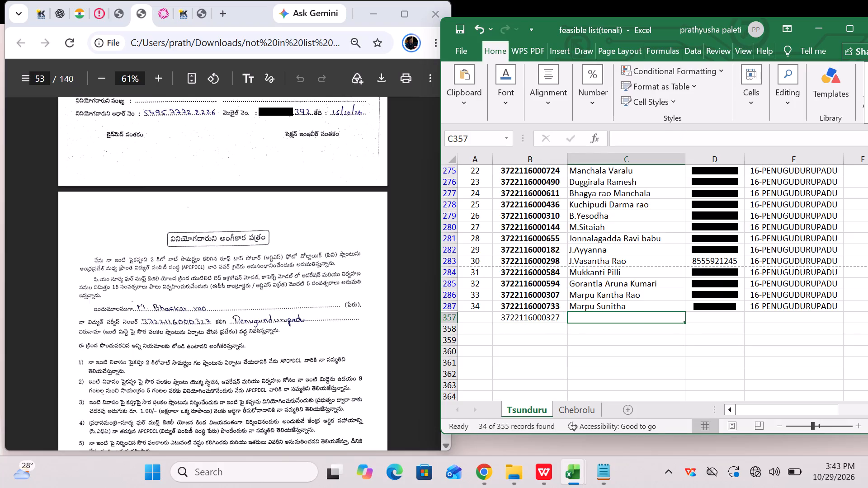
Enter the consumer's name from the consent form in C357.
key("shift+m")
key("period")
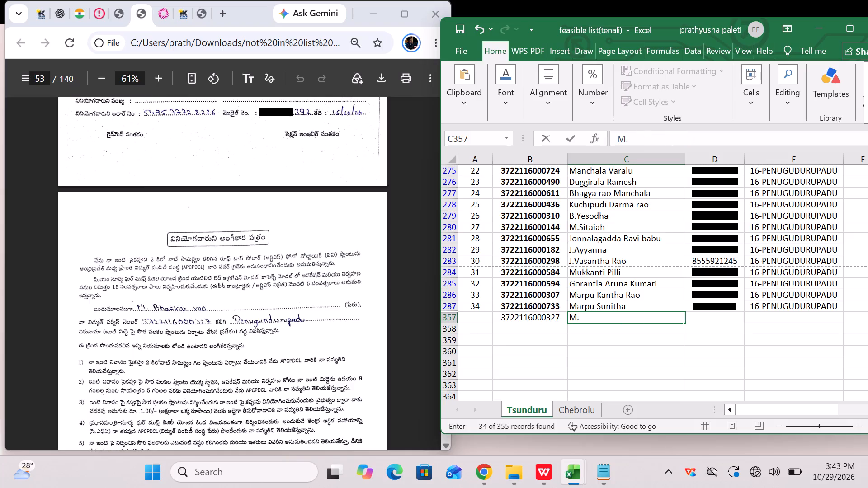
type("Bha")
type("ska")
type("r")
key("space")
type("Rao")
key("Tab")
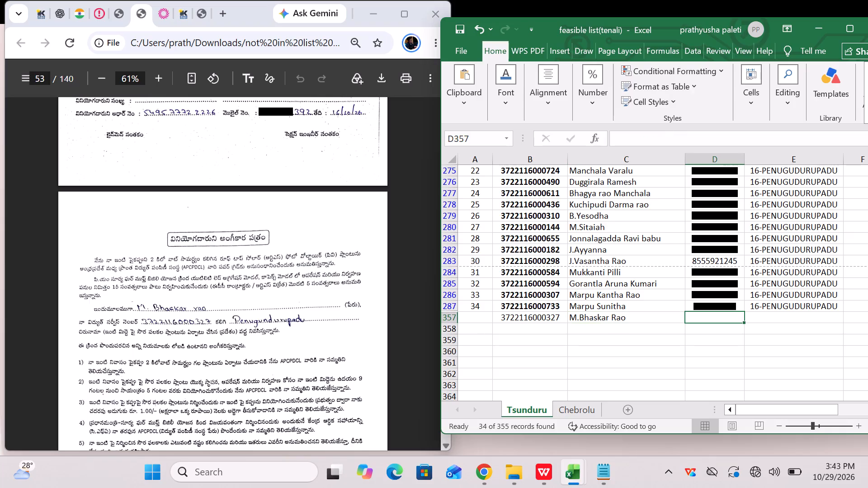
Find the consumer's mobile number at the bottom of the consent form for entry in D357.
scroll(288, 316, "down", 2)
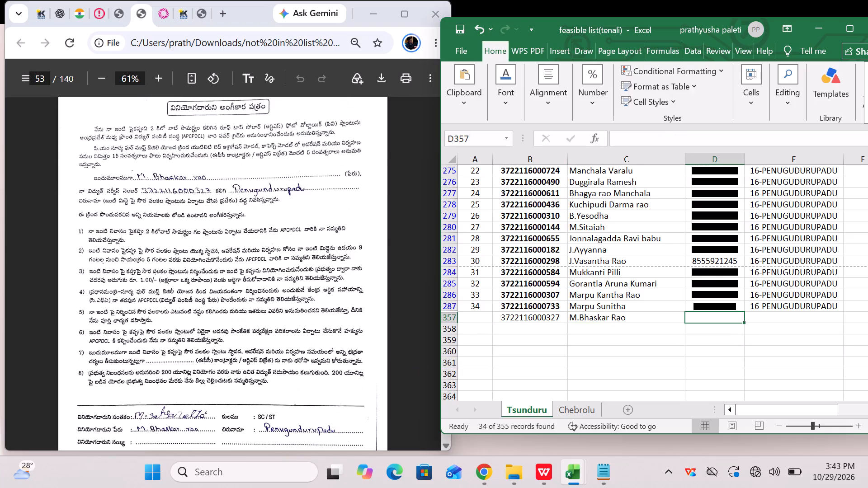
scroll(288, 316, "down", 1)
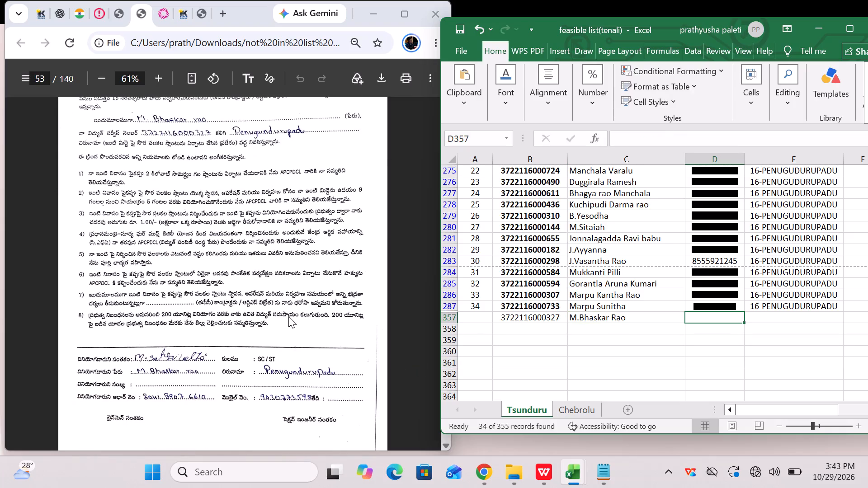
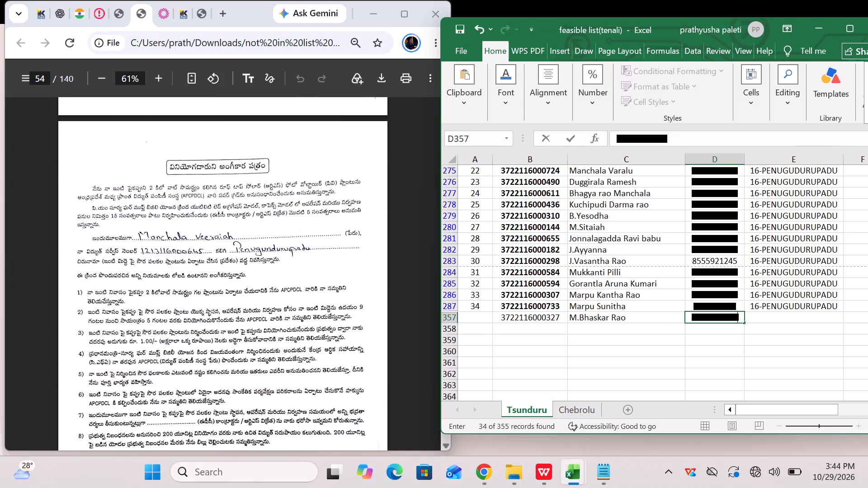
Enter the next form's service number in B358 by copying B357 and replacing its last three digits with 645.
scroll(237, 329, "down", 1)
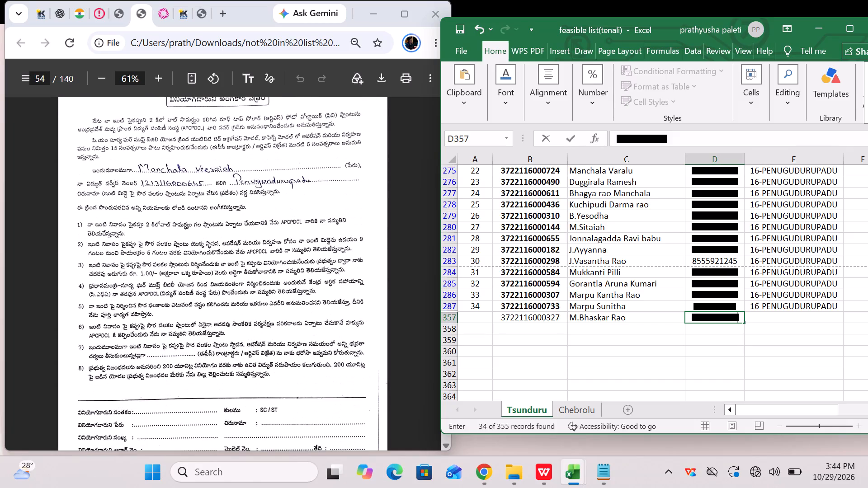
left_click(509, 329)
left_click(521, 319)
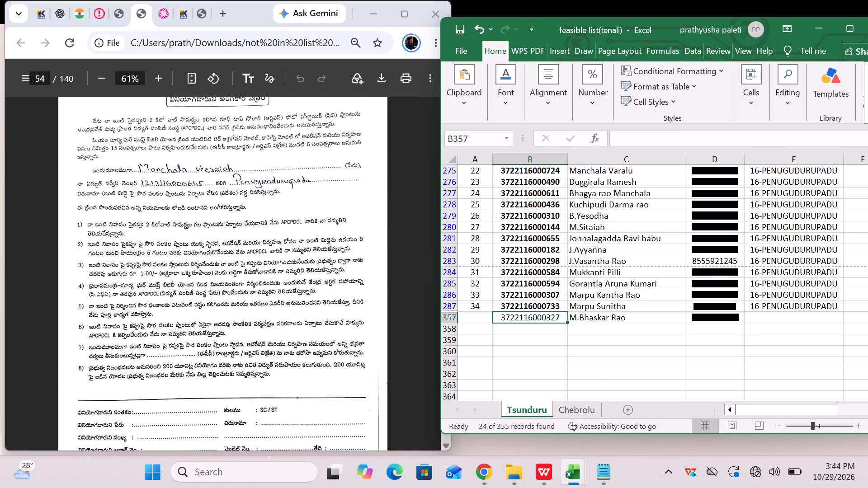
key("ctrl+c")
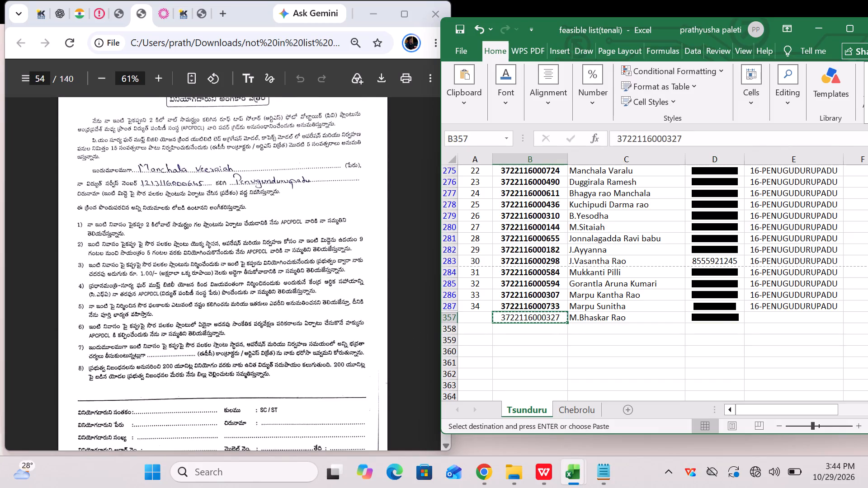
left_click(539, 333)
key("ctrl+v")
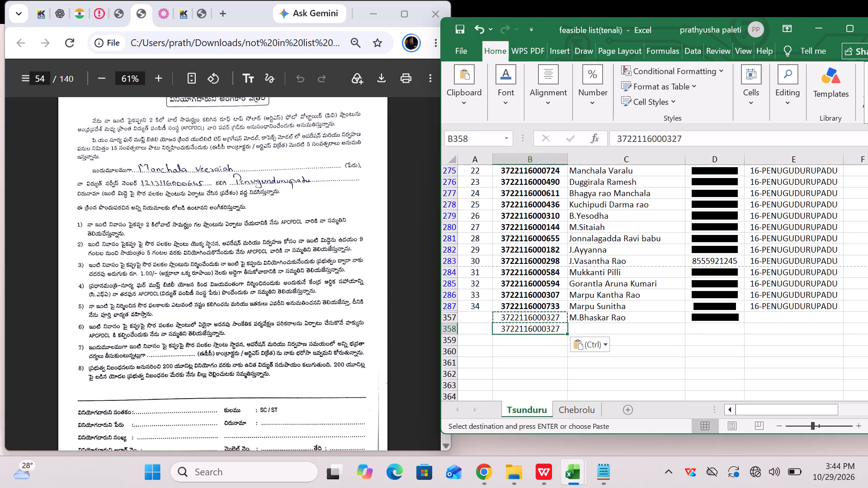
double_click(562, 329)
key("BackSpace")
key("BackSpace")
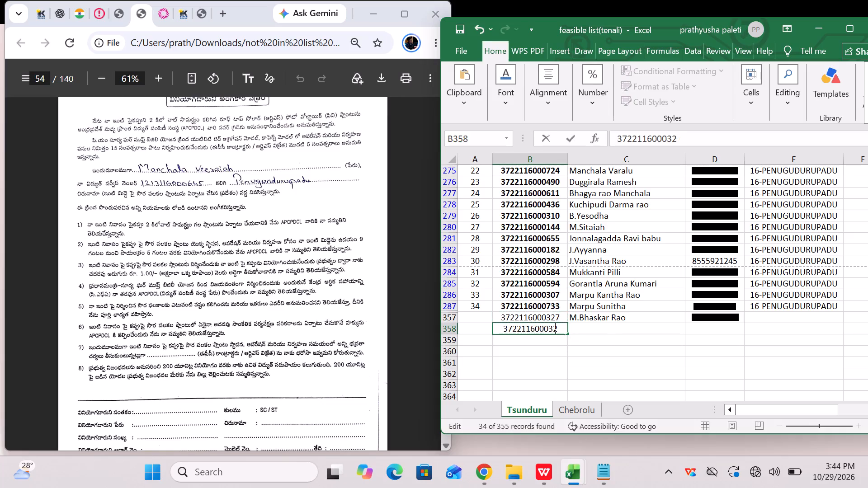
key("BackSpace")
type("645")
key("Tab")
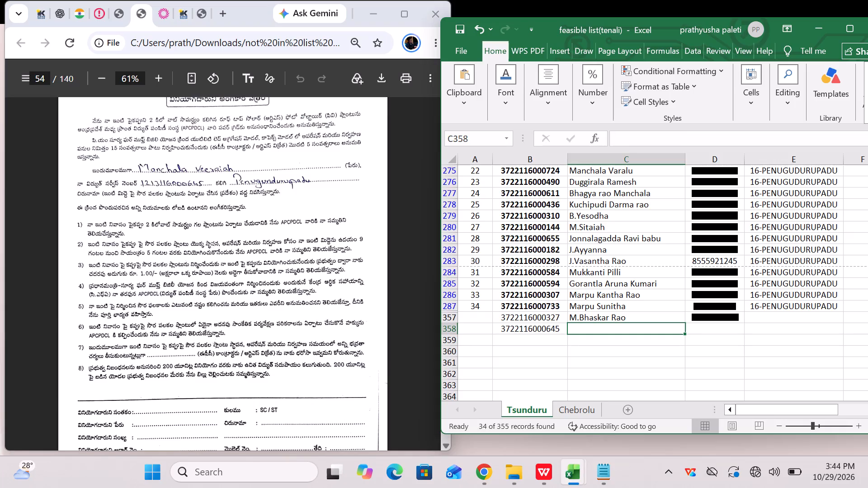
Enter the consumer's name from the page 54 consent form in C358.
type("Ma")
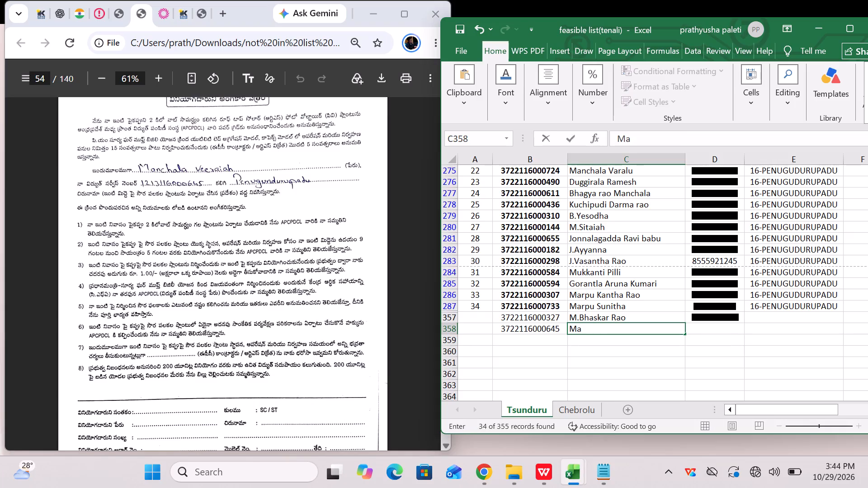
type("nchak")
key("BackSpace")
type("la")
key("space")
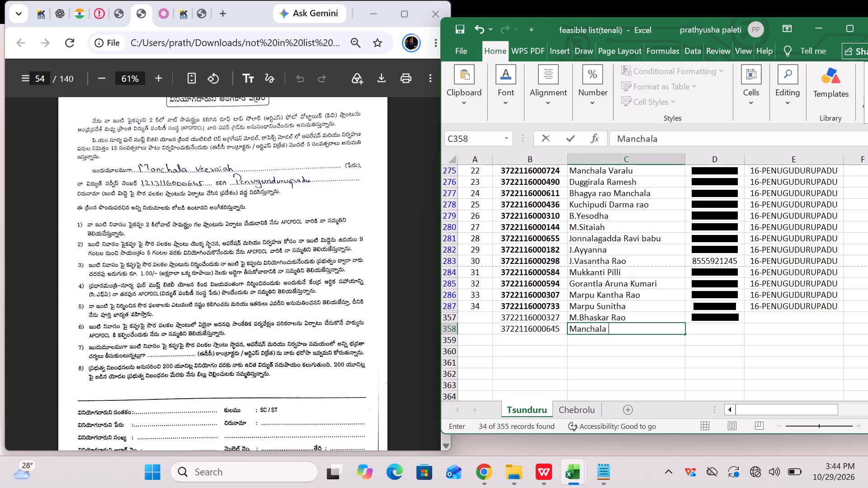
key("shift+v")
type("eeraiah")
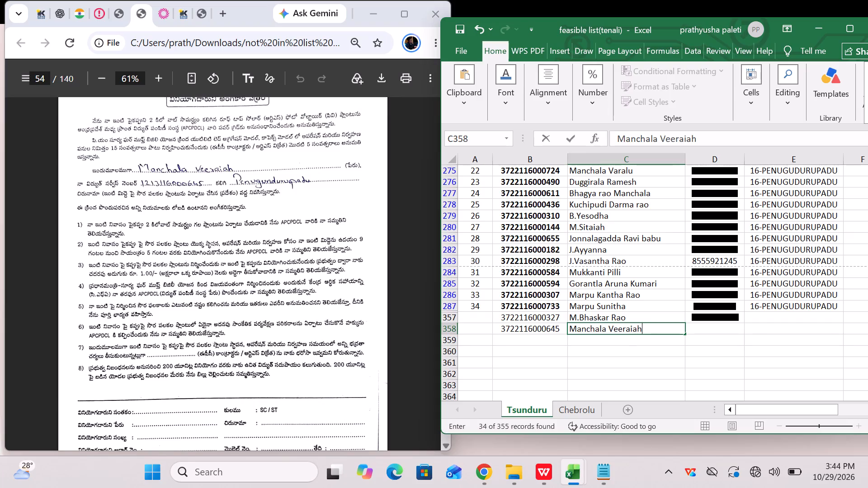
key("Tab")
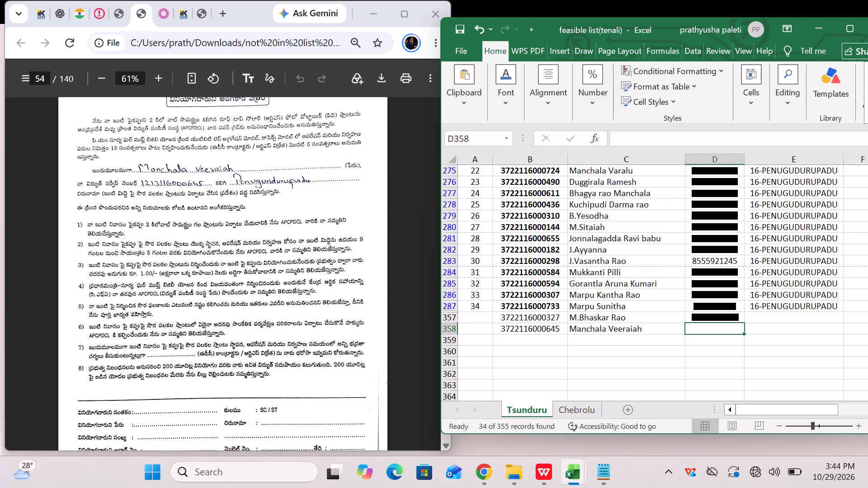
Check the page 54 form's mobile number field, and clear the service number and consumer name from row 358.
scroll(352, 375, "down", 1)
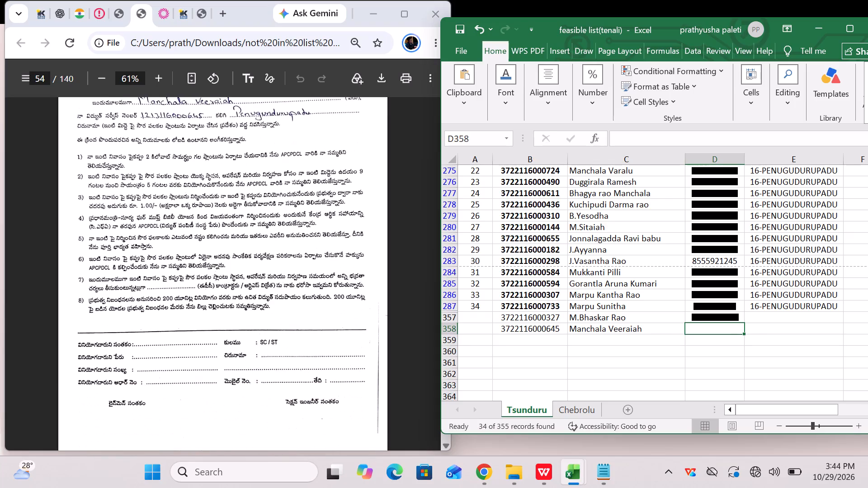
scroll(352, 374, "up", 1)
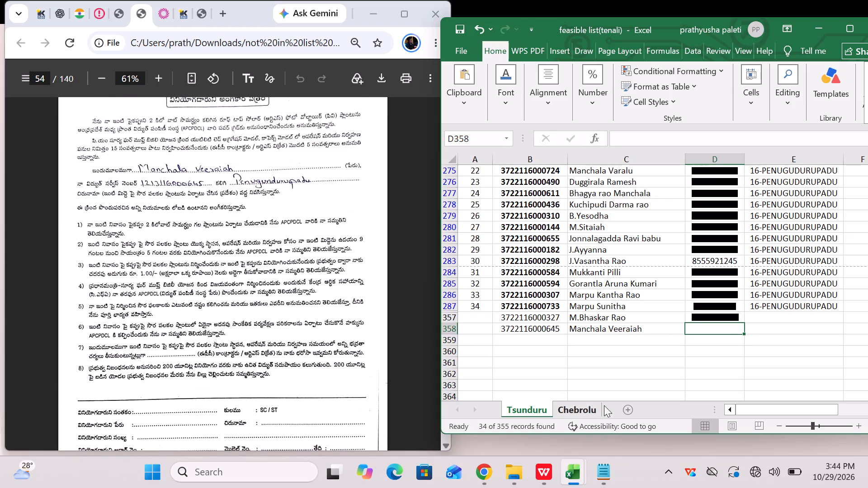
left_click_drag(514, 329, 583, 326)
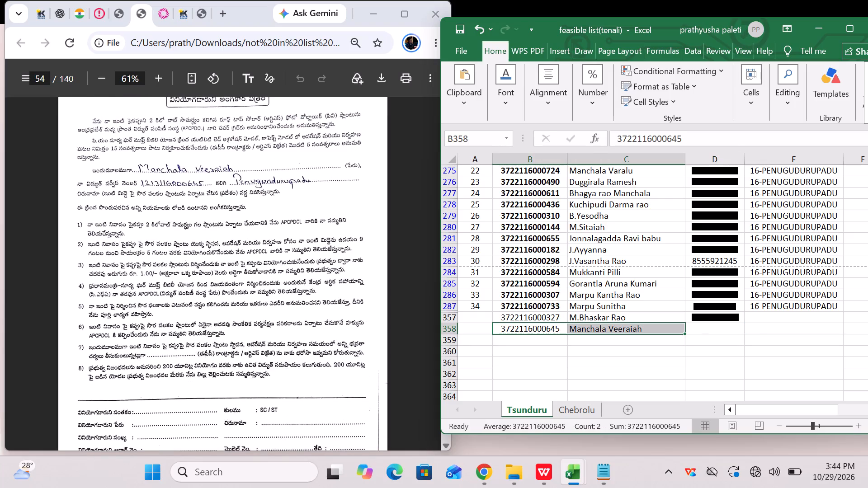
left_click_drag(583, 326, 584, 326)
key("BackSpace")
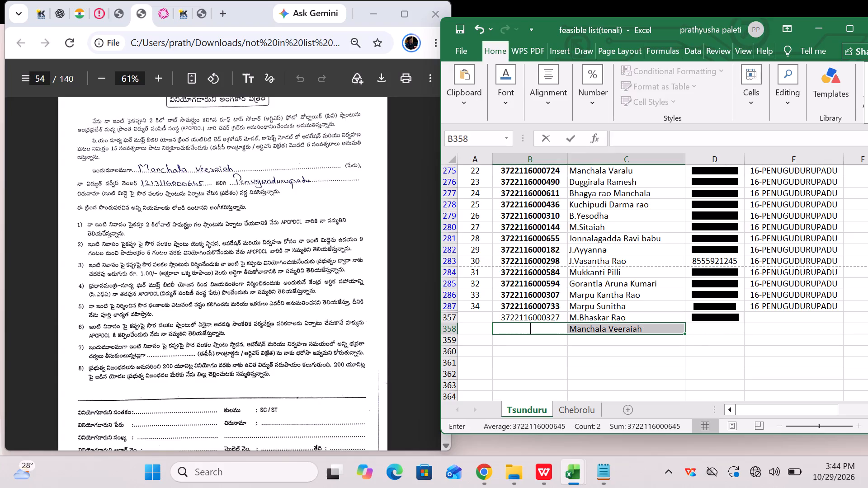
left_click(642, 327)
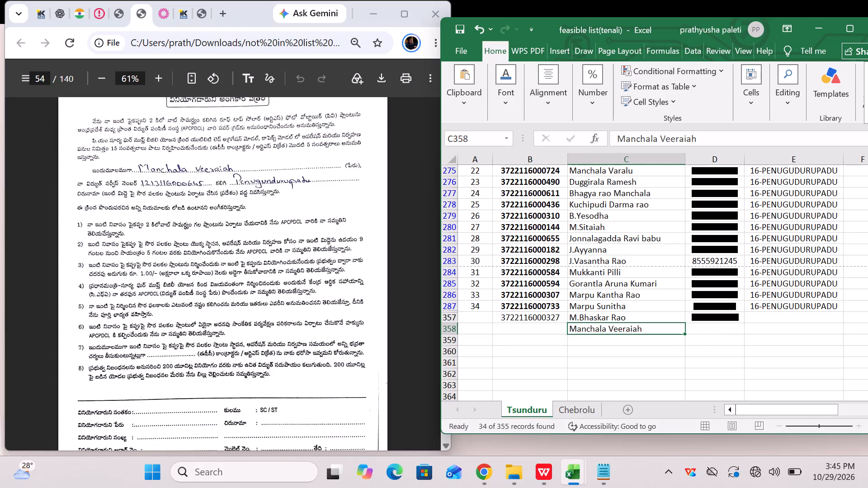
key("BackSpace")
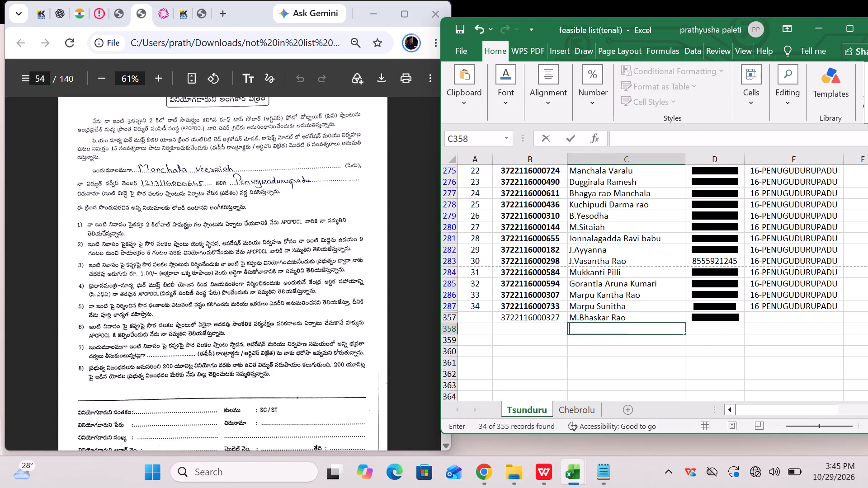
Fill the district 16-PENUGUDURUPADU from E287 down into E357 and save the workbook.
scroll(328, 332, "down", 7)
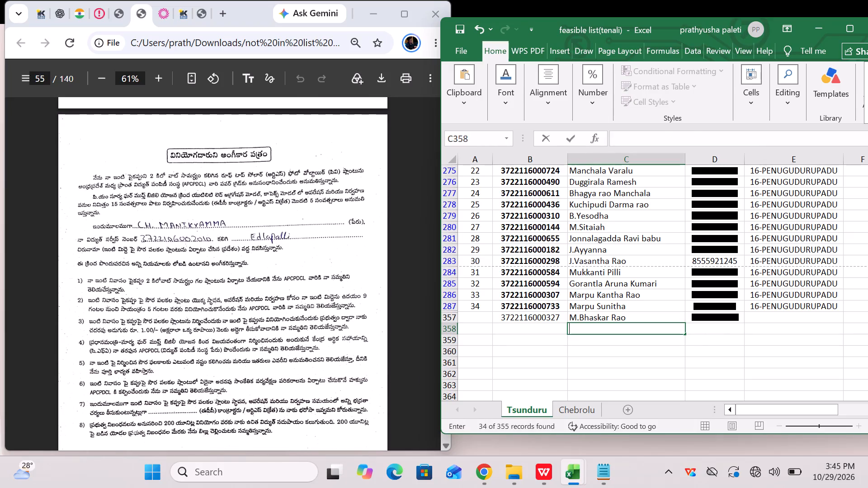
left_click(797, 306)
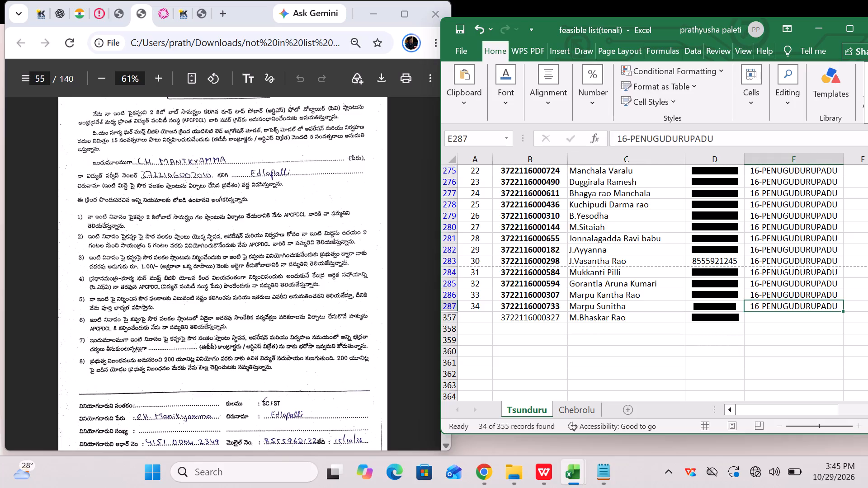
left_click_drag(842, 310, 842, 319)
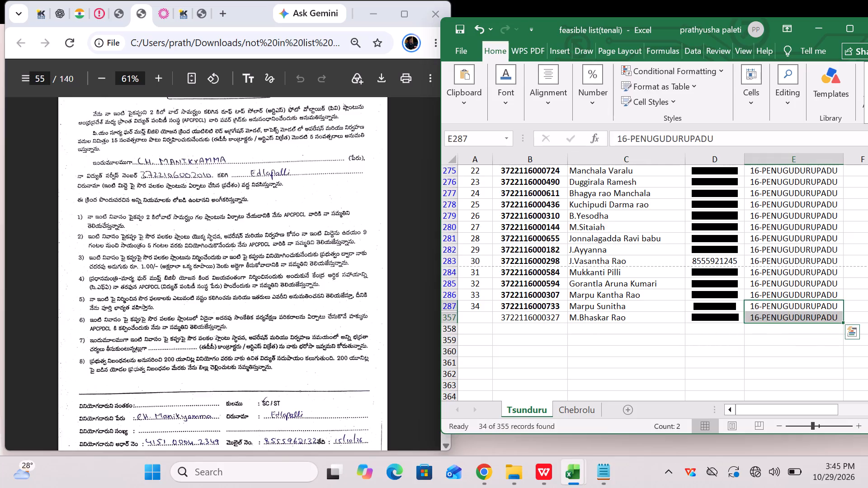
left_click(807, 347)
key("ctrl+s")
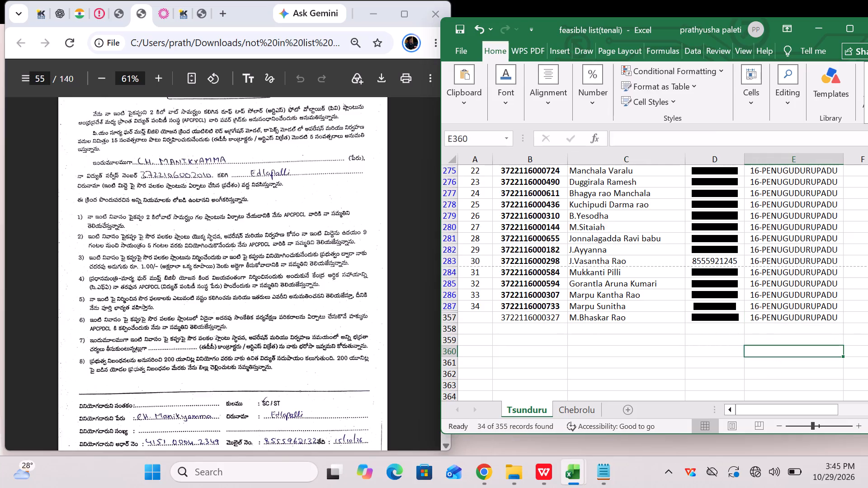
Enter serial number 35 in A357 for the added record and save the workbook.
left_click(479, 319)
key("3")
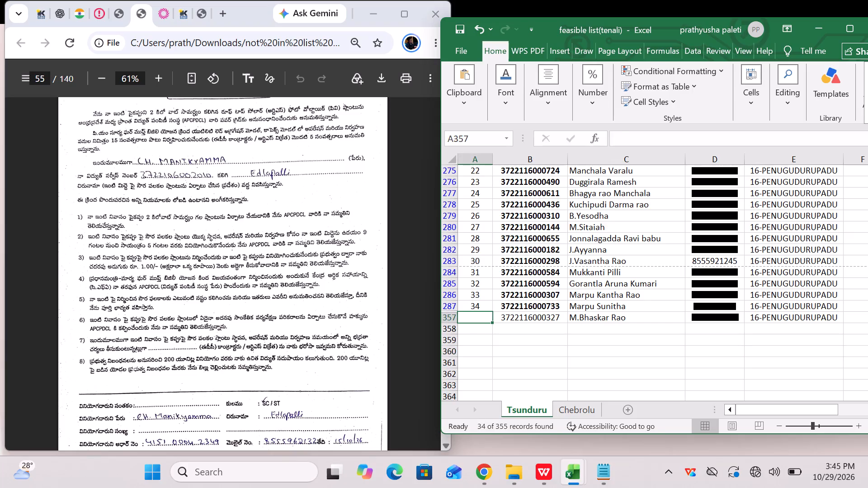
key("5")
key("ctrl+s")
Search the District filter for "ed" to look for the page 55 form's village, Edlapalli, leaving the current filter in place.
scroll(555, 357, "up", 7)
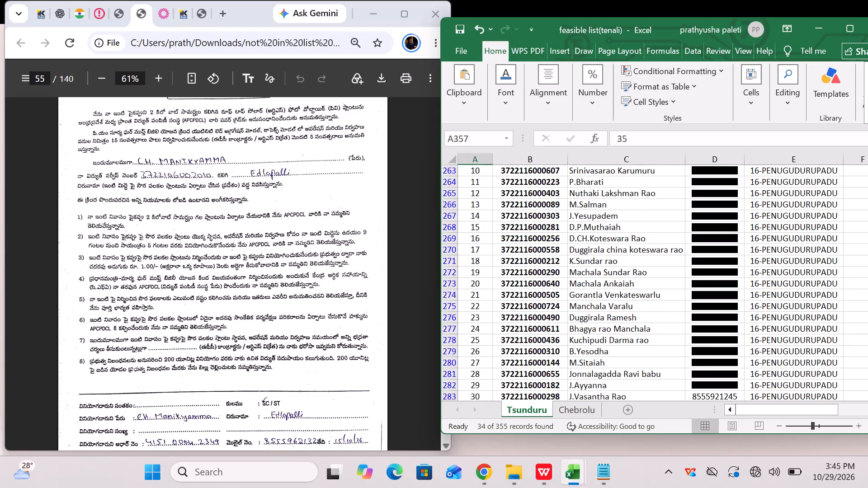
scroll(555, 357, "up", 10)
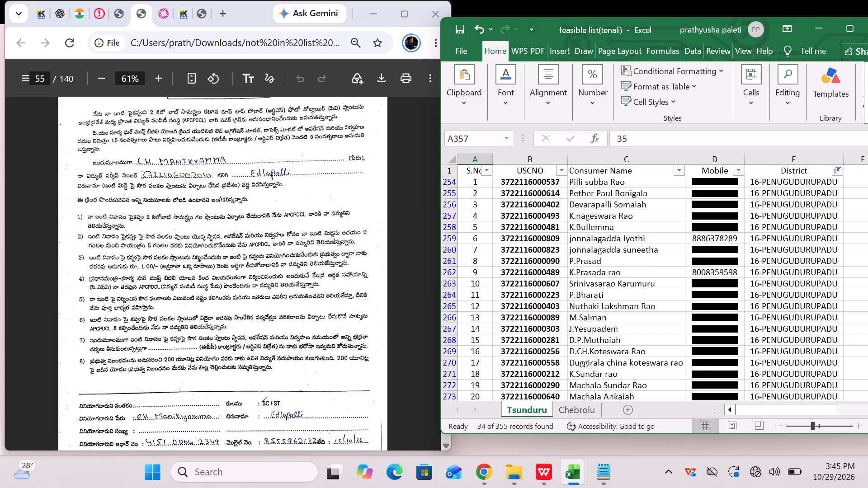
left_click(837, 172)
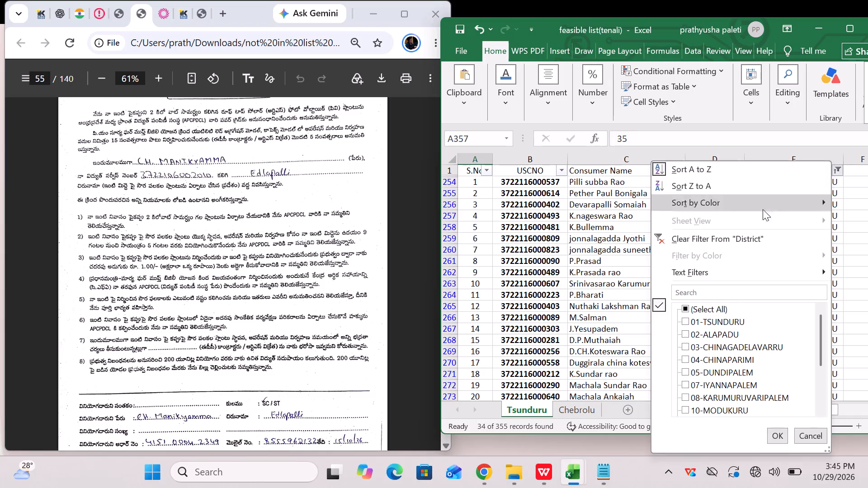
left_click(712, 296)
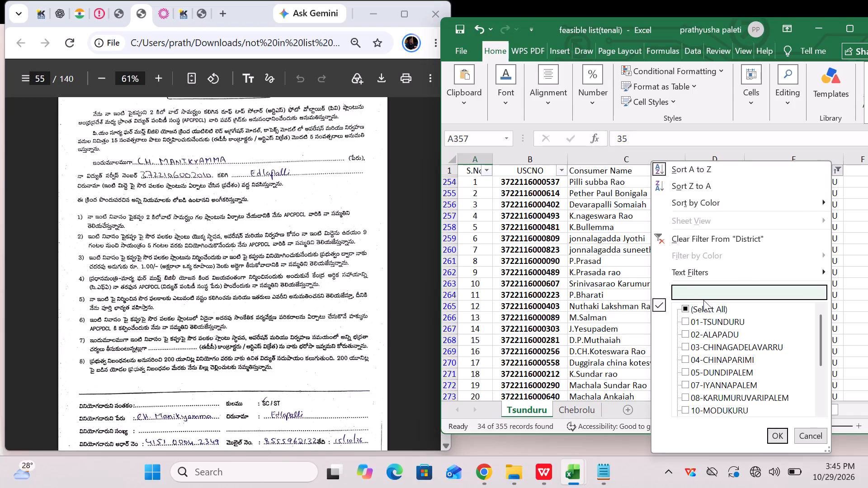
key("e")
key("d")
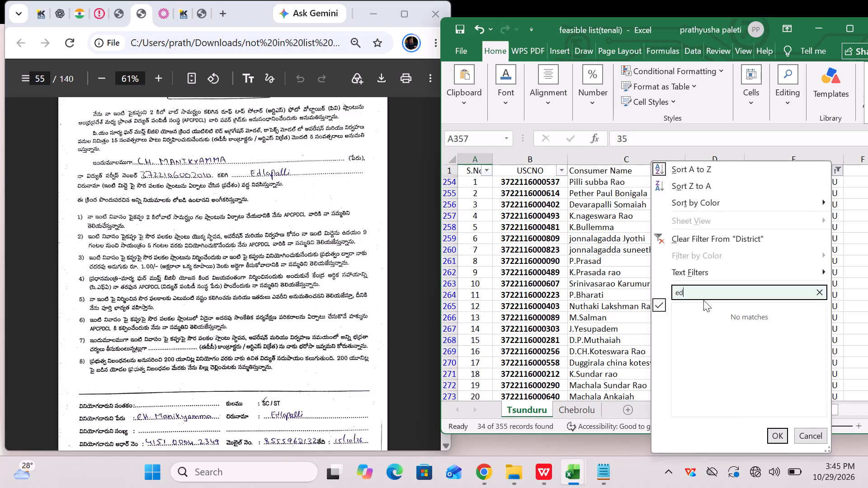
left_click(821, 290)
left_click(817, 434)
Look through the consent forms on pages 55 to 59 to check their villages, and return to page 56.
scroll(318, 303, "down", 3)
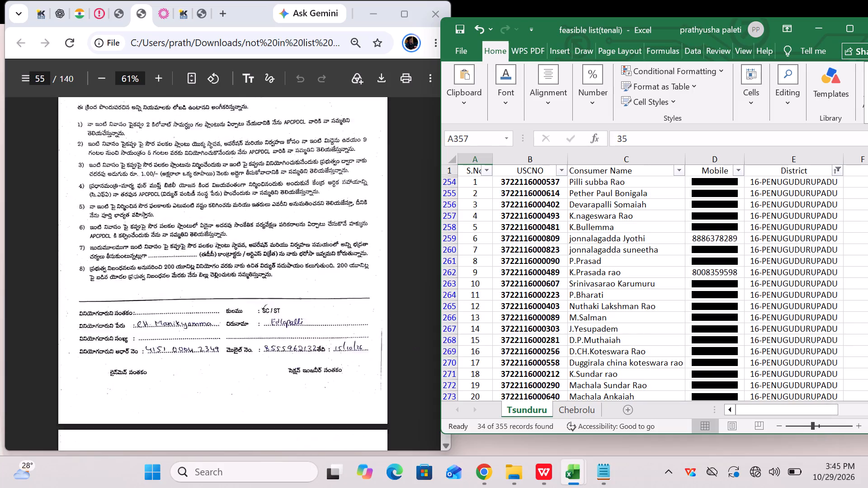
scroll(315, 300, "down", 8)
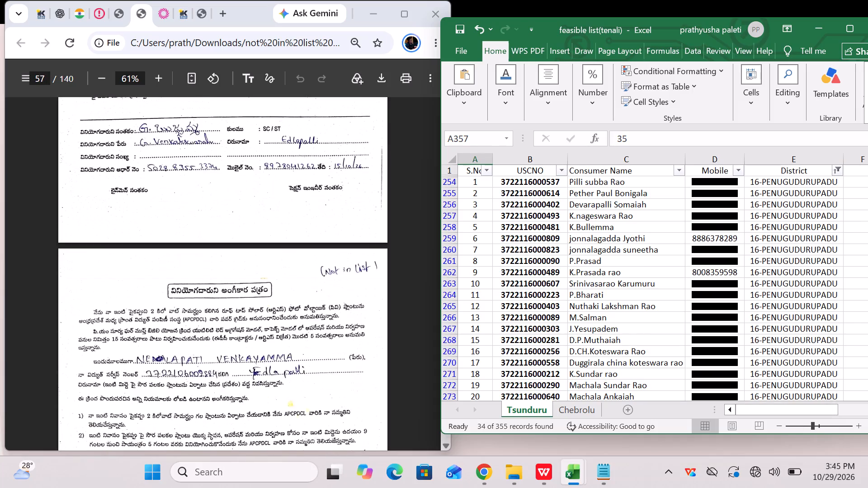
scroll(314, 300, "down", 8)
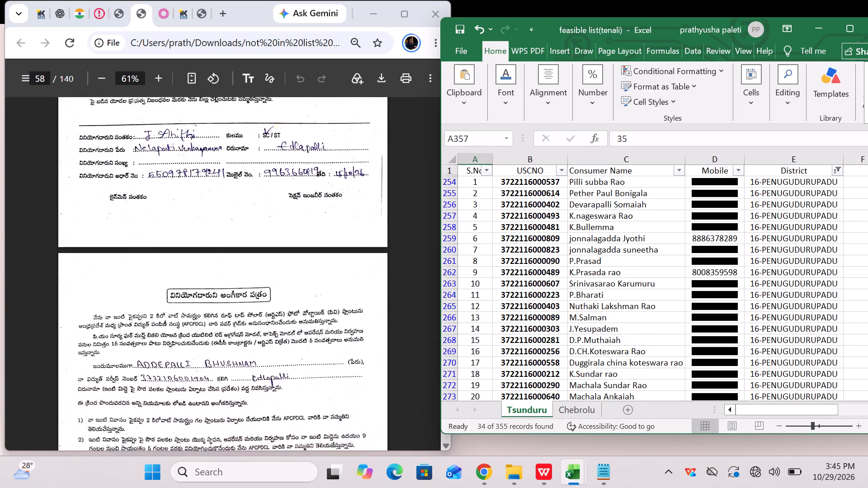
scroll(314, 300, "down", 8)
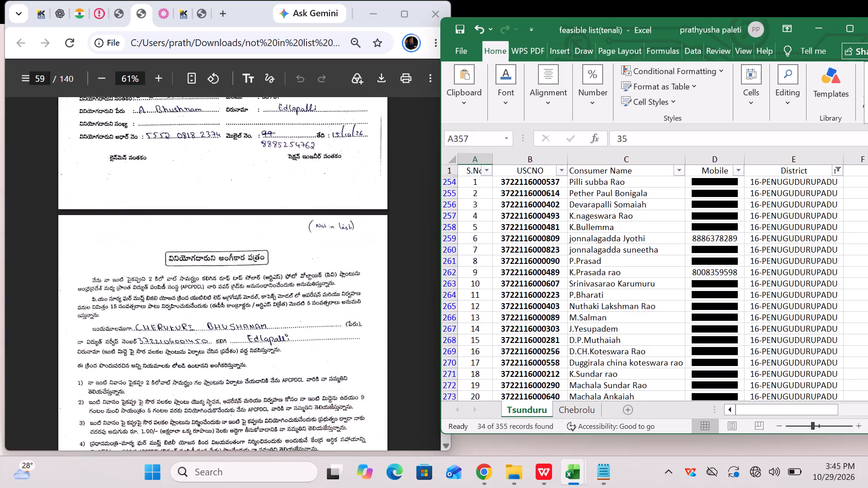
scroll(314, 300, "down", 6)
scroll(314, 300, "up", 6)
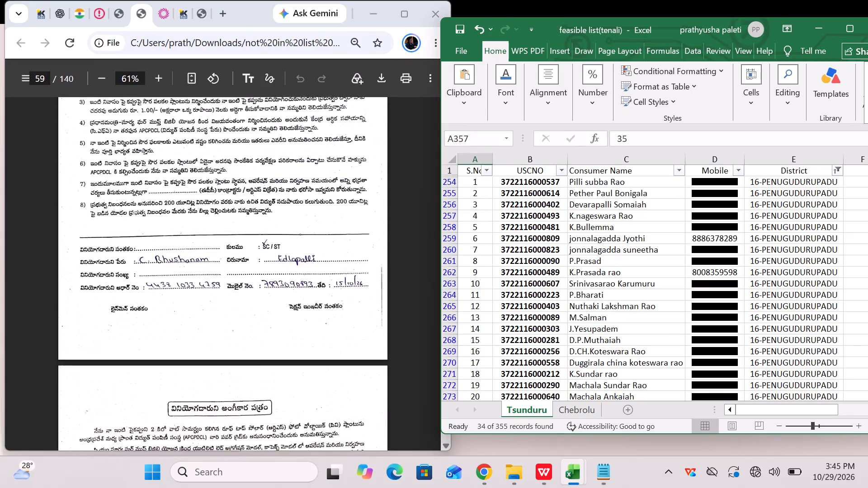
scroll(314, 300, "up", 20)
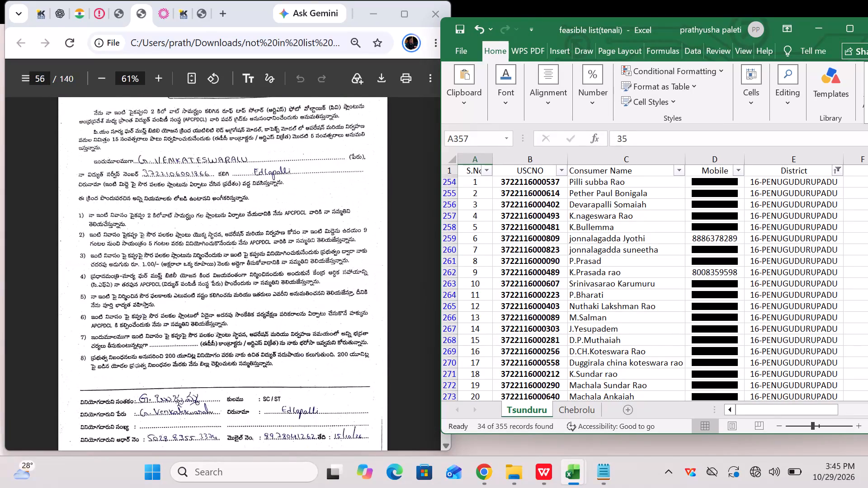
scroll(310, 300, "up", 10)
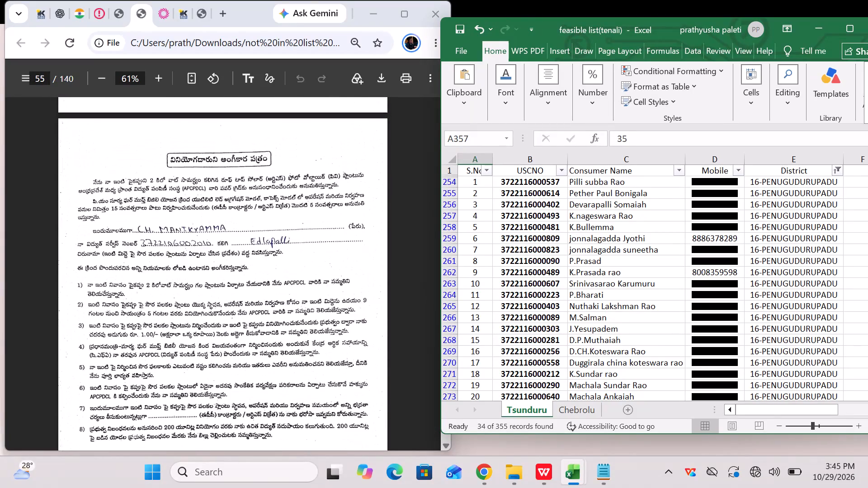
scroll(307, 301, "up", 4)
scroll(307, 301, "down", 1)
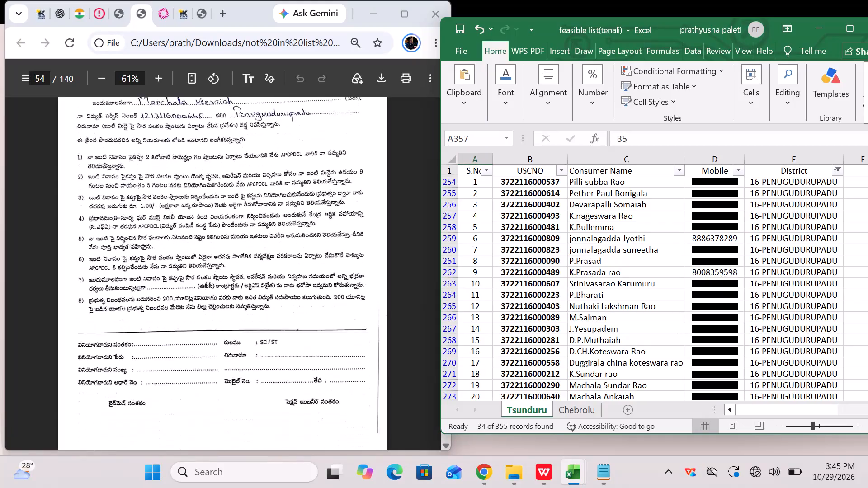
scroll(307, 301, "down", 7)
scroll(306, 304, "up", 1)
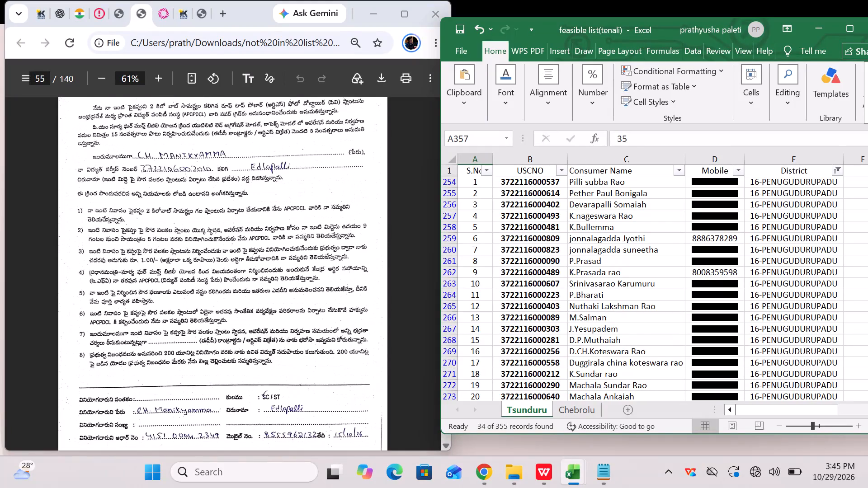
Open the Tsunduru Section workbook from the TSUNDURU folder under TENALI SC ST SURVEY, SECTIONS on New Volume (D:).
left_click(513, 474)
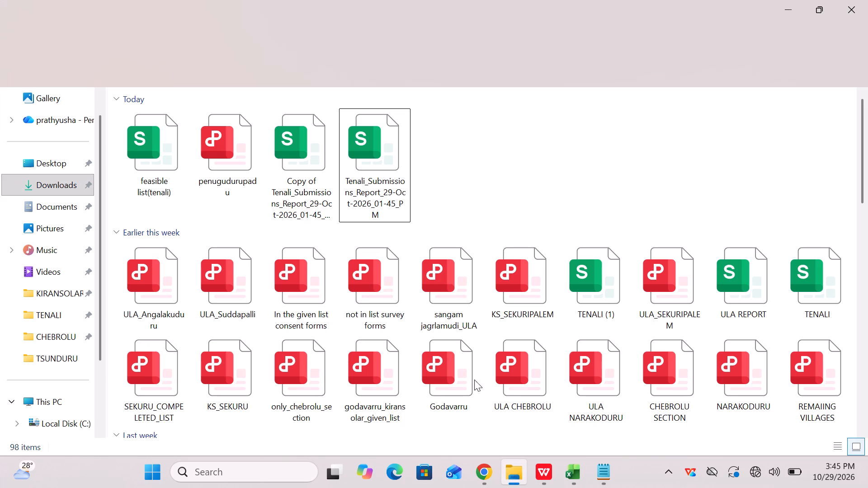
scroll(381, 192, "down", 2)
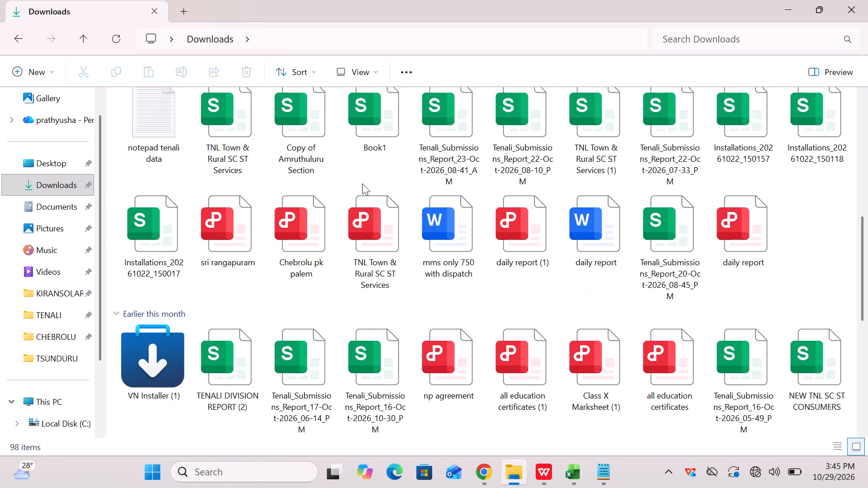
scroll(362, 183, "up", 5)
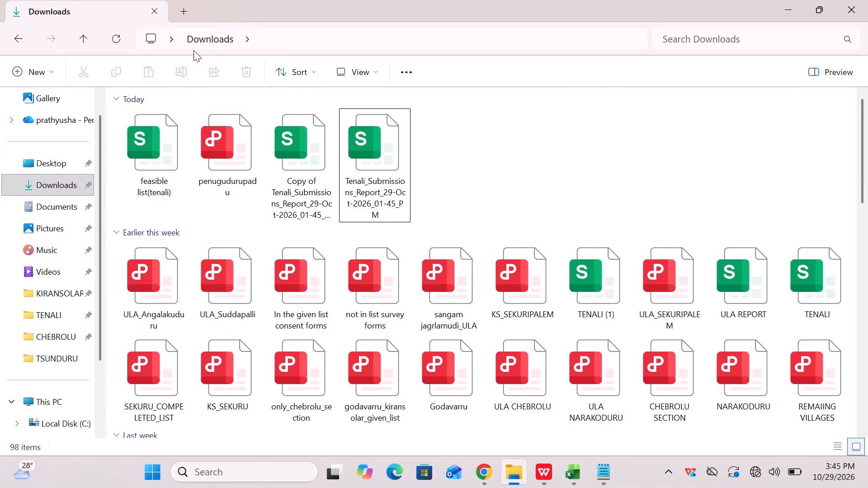
left_click(64, 203)
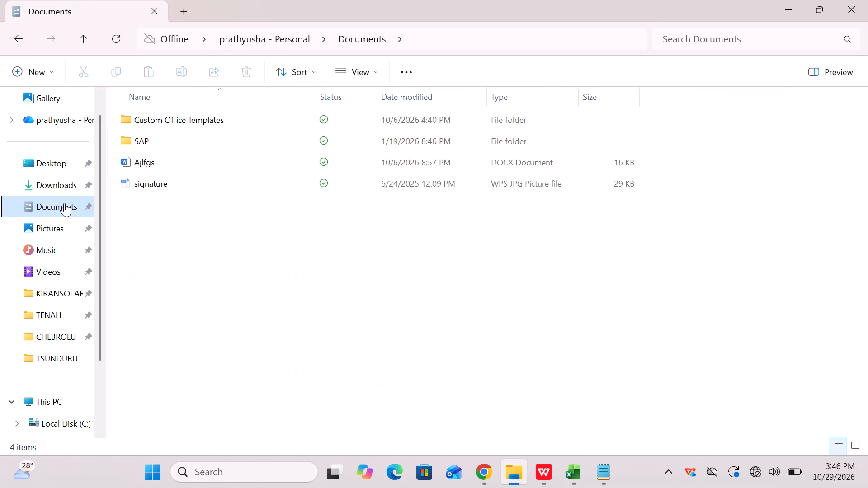
left_click(50, 292)
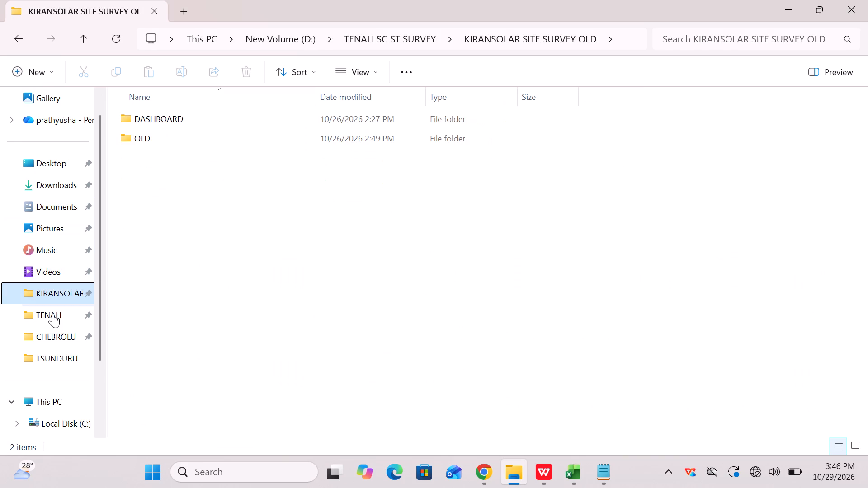
left_click(284, 38)
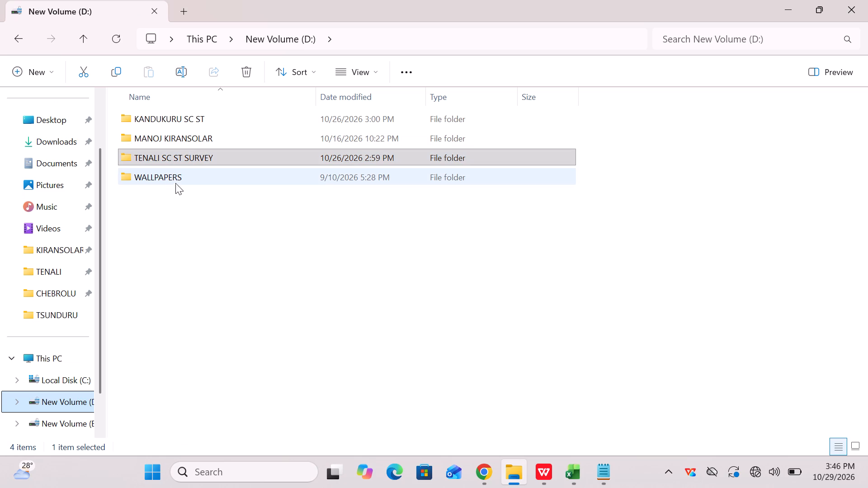
double_click(191, 160)
double_click(186, 138)
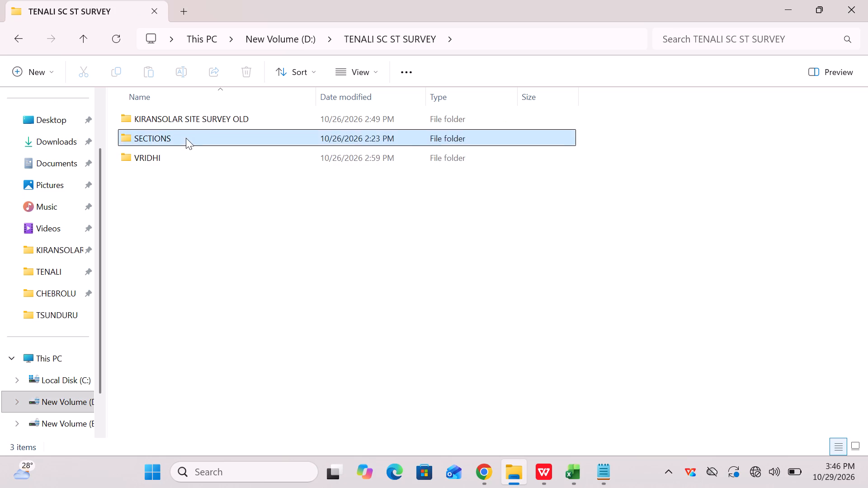
double_click(176, 178)
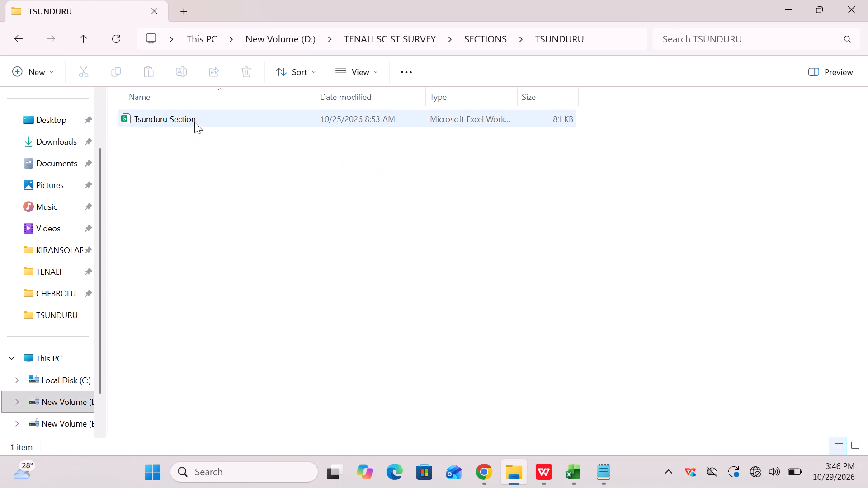
double_click(195, 122)
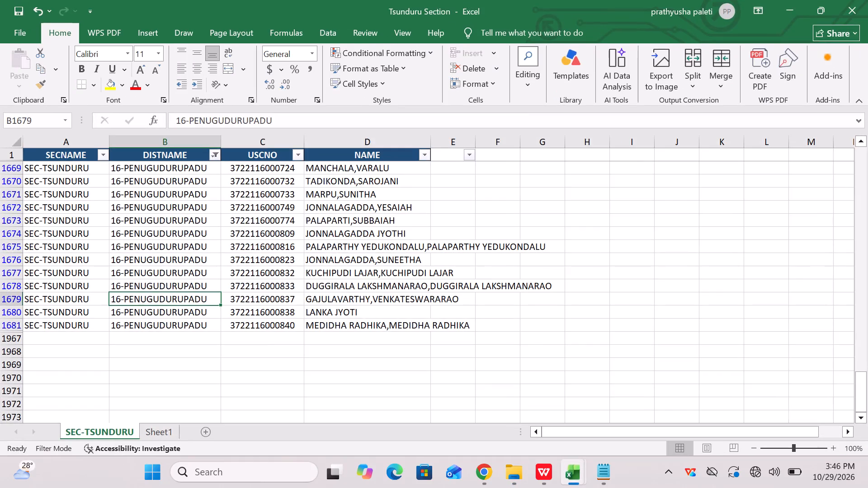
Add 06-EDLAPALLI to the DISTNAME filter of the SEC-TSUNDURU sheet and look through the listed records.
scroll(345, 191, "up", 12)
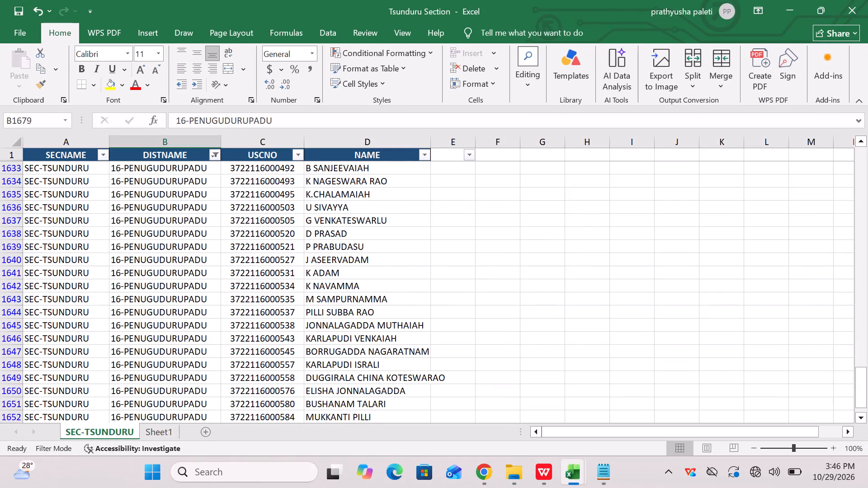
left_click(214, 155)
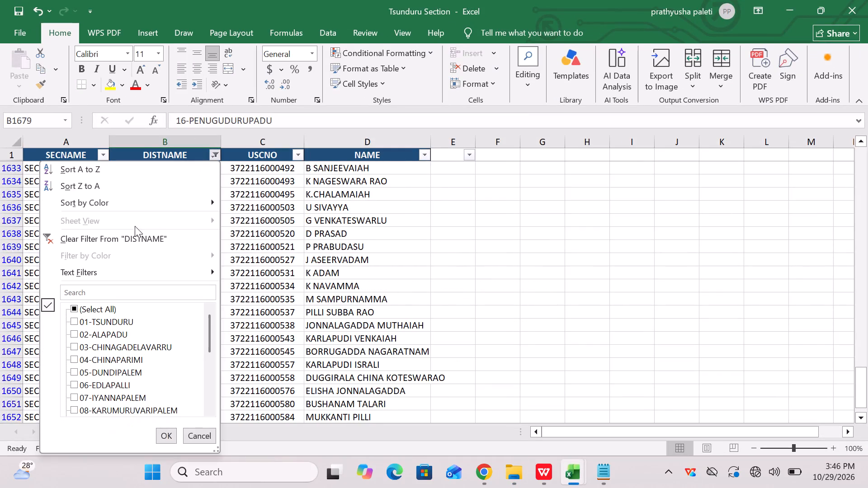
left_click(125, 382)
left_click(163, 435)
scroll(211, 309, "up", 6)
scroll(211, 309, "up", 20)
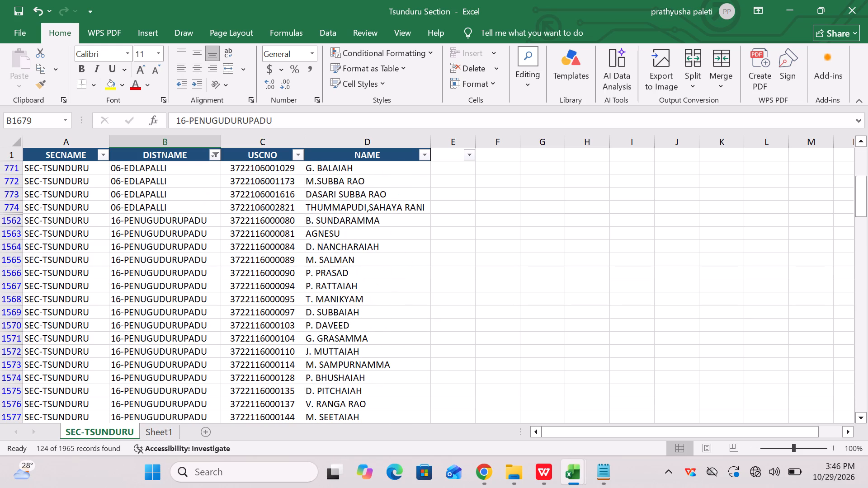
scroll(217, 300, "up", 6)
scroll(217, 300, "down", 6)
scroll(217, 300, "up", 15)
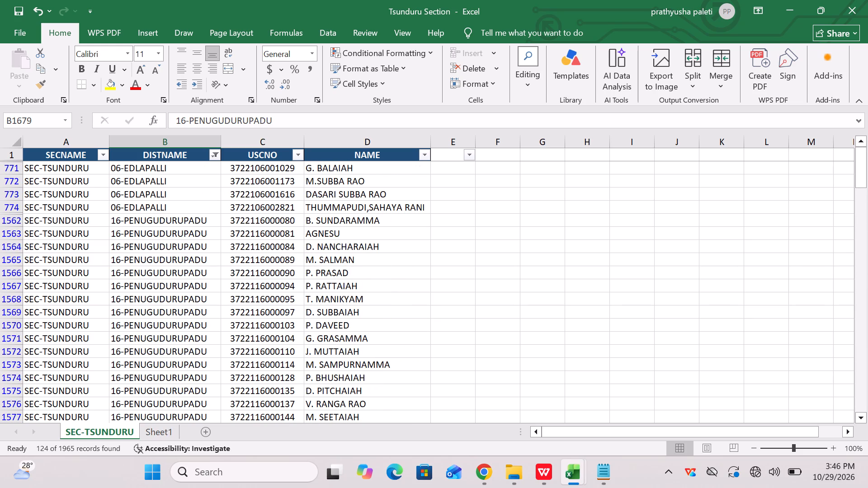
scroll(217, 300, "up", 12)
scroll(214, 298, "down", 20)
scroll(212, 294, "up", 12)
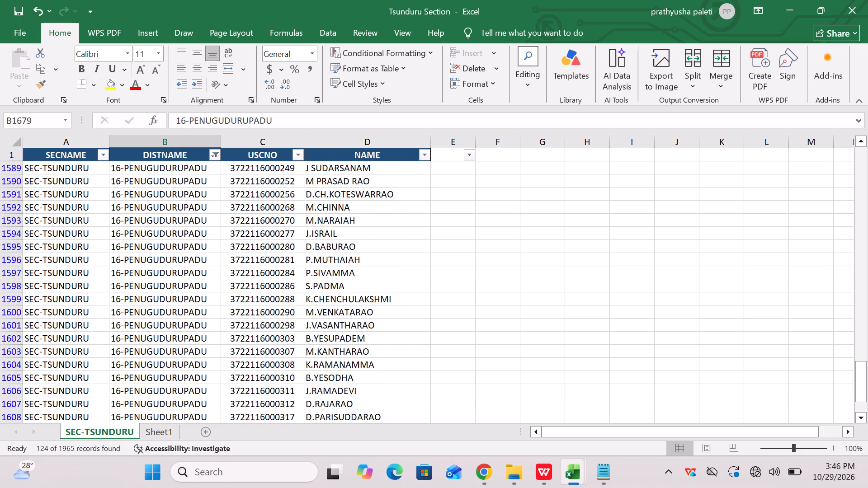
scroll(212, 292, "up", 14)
Filter DISTNAME to only 06-EDLAPALLI by searching the filter for "ed" and excluding 15-PEDAGADELAVARRU.
left_click(217, 157)
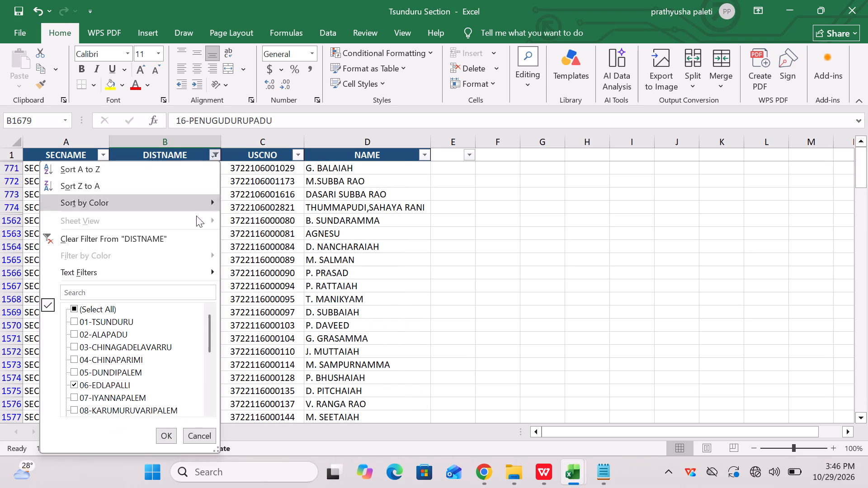
left_click(135, 294)
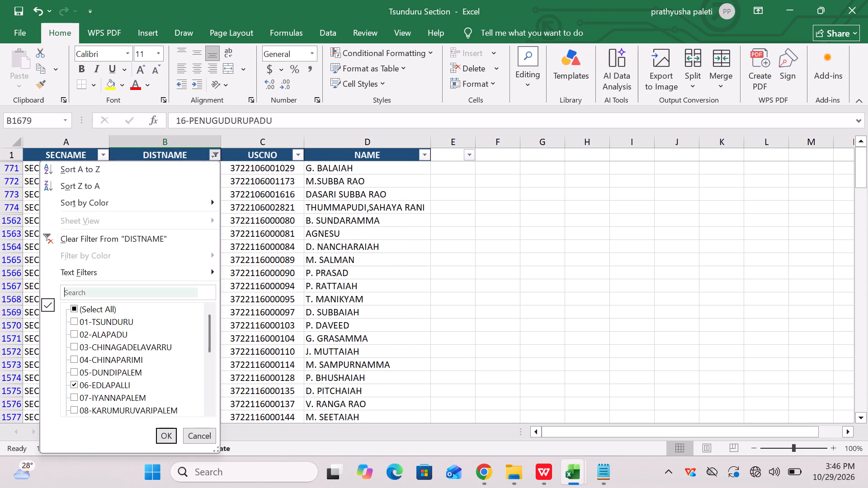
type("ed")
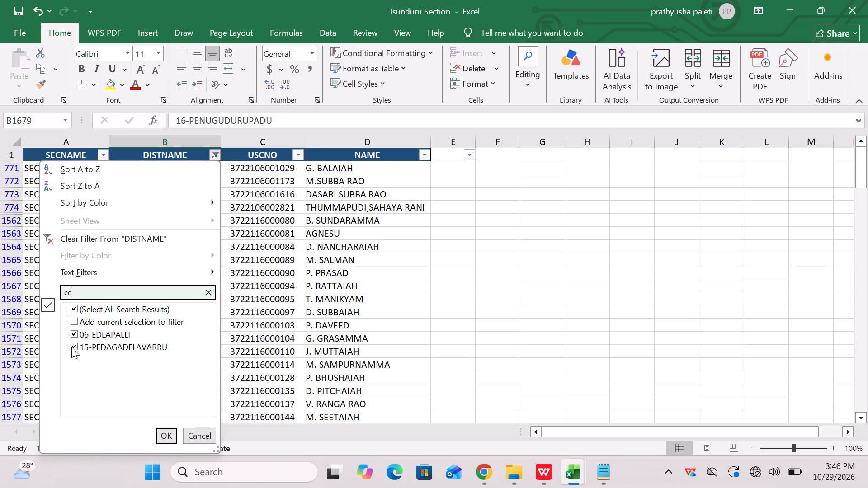
left_click(71, 347)
left_click(165, 440)
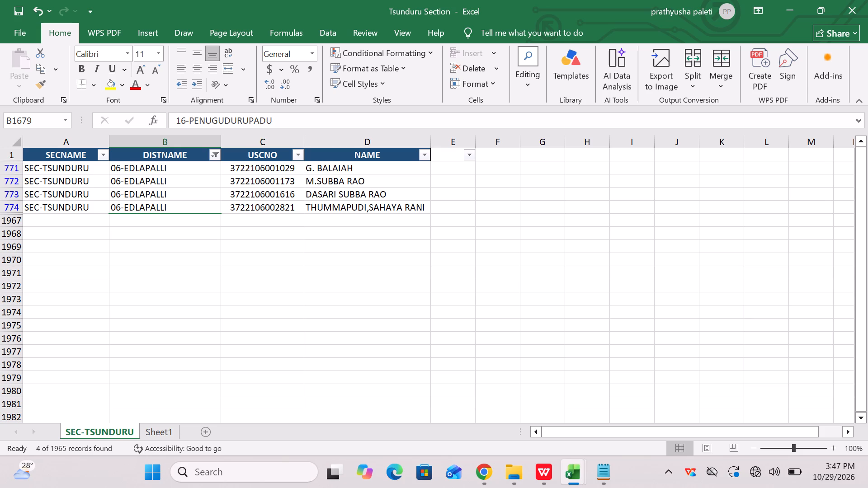
Copy the district name 06-EDLAPALLI from B772 and switch to the feasible list(tenali) workbook.
left_click(141, 182)
key("ctrl+c")
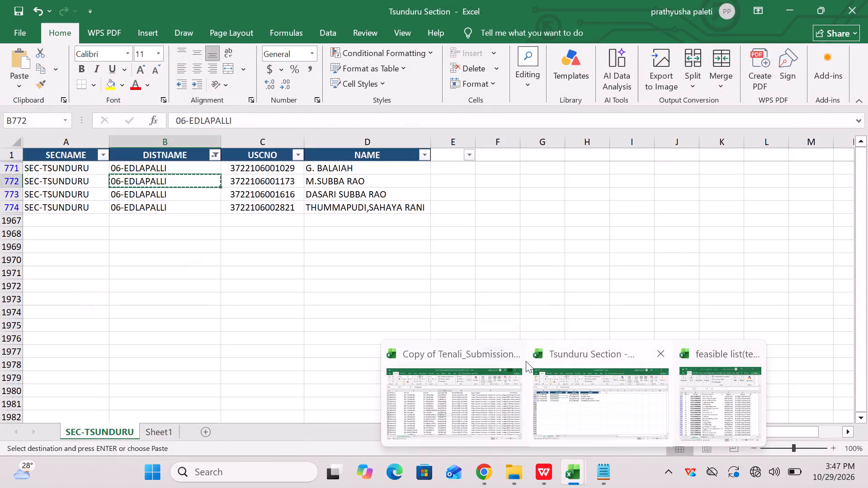
left_click(516, 355)
left_click(646, 394)
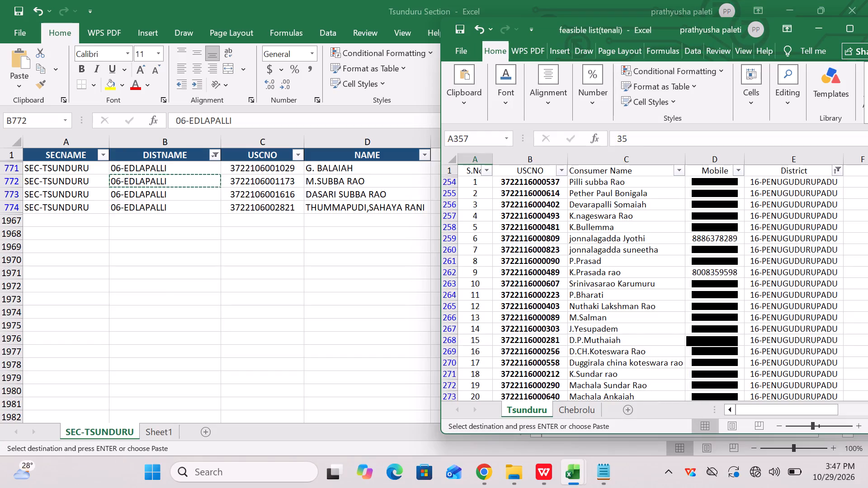
Examine the filtered 16-PENUGUDURUPADU records on the Tsunduru sheet down to the blank rows below them.
scroll(580, 267, "down", 8)
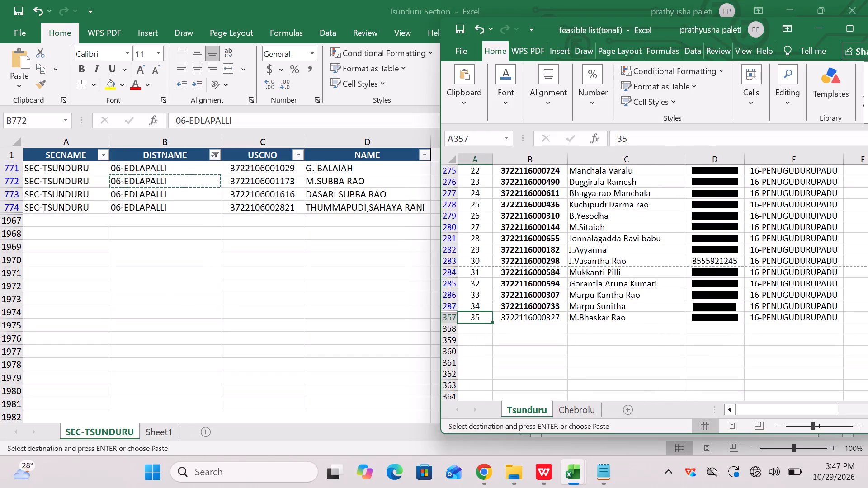
scroll(578, 275, "down", 2)
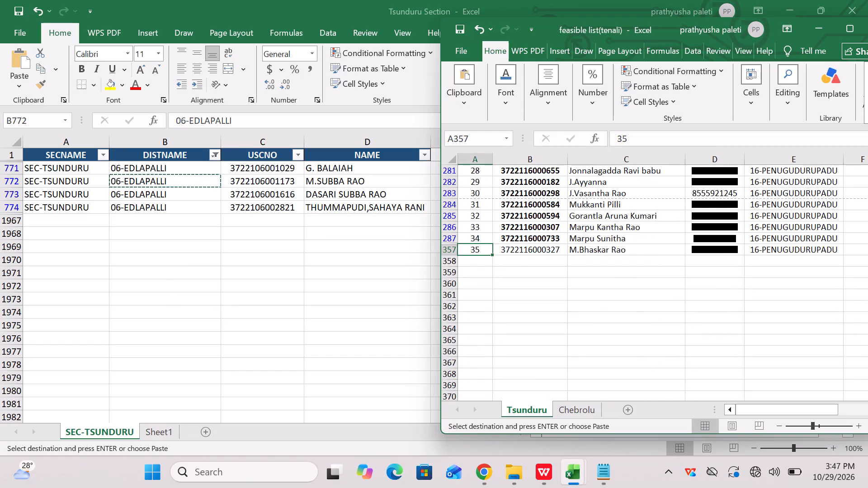
scroll(575, 277, "up", 4)
scroll(575, 277, "down", 2)
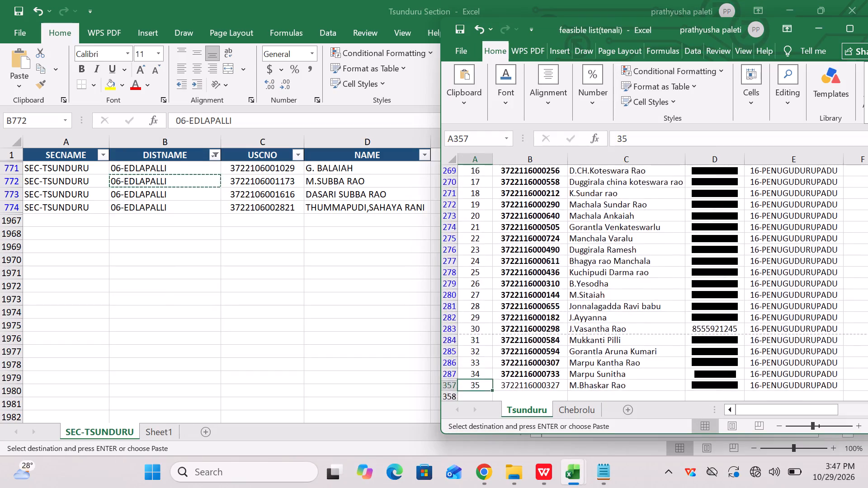
scroll(575, 277, "down", 2)
scroll(575, 277, "up", 12)
scroll(575, 277, "down", 10)
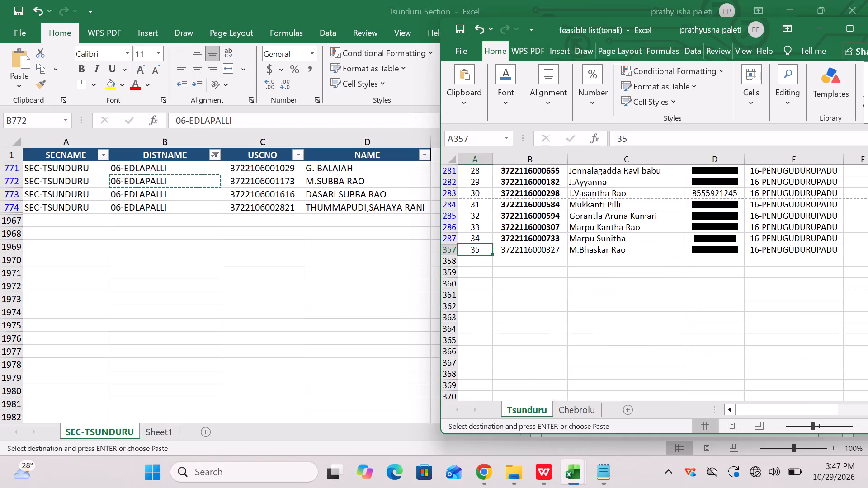
scroll(574, 278, "up", 16)
scroll(574, 278, "down", 3)
scroll(574, 278, "up", 2)
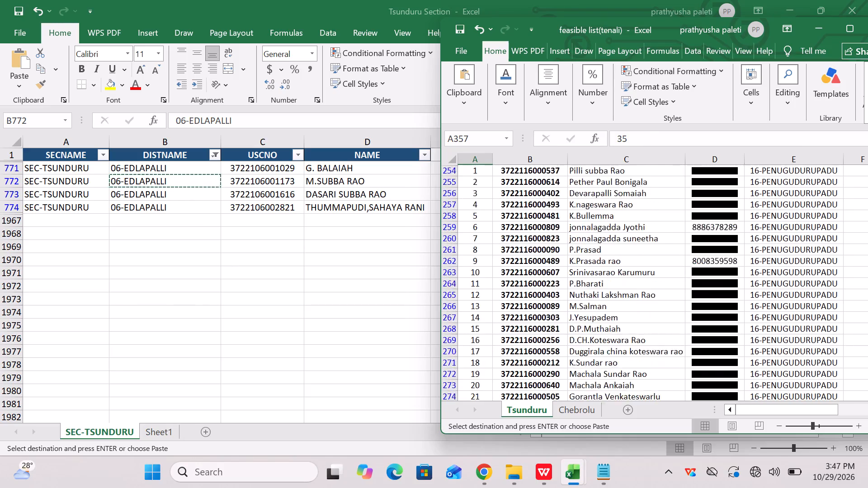
scroll(574, 278, "up", 1)
scroll(574, 278, "down", 10)
Enter the service number from the Edlapalli consent form on PDF page 55 into B359 of the Tsunduru sheet.
left_click(509, 273)
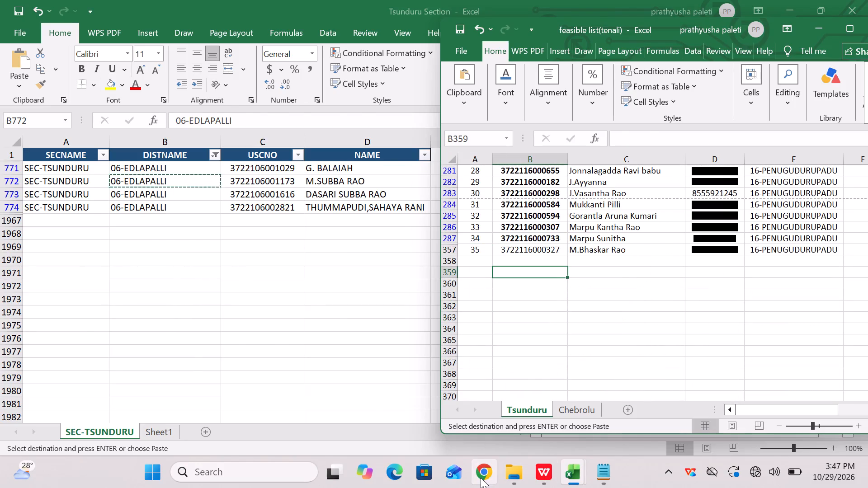
left_click(481, 478)
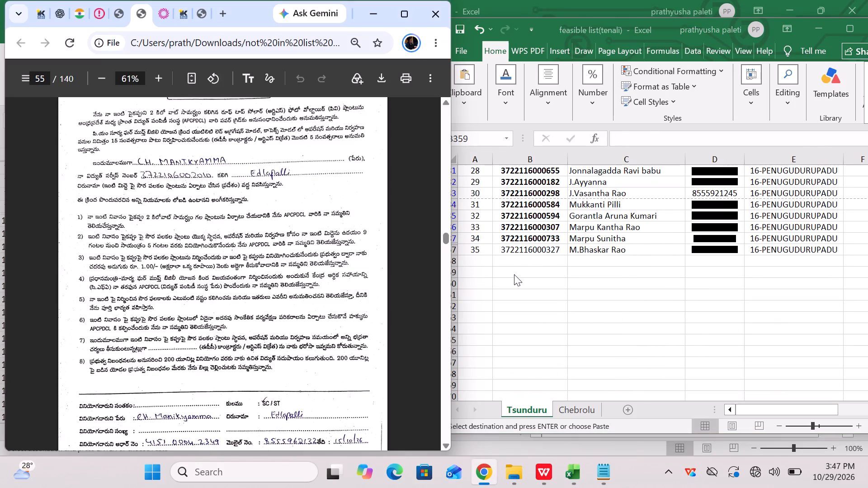
left_click(514, 274)
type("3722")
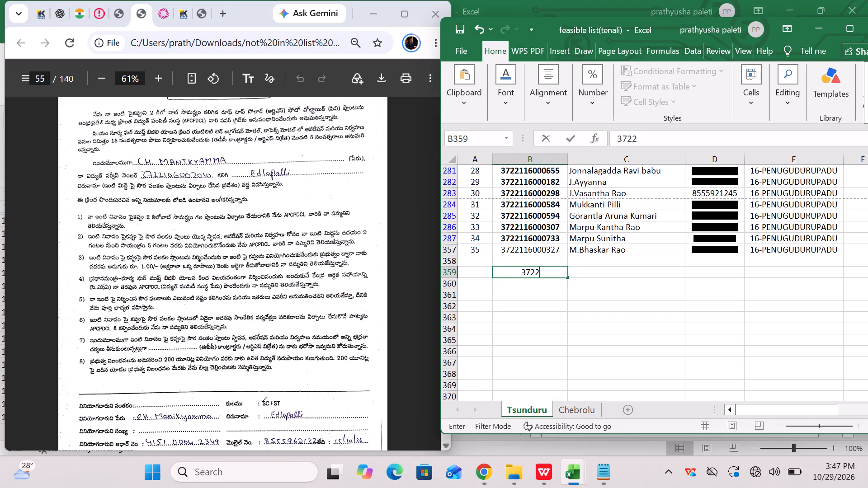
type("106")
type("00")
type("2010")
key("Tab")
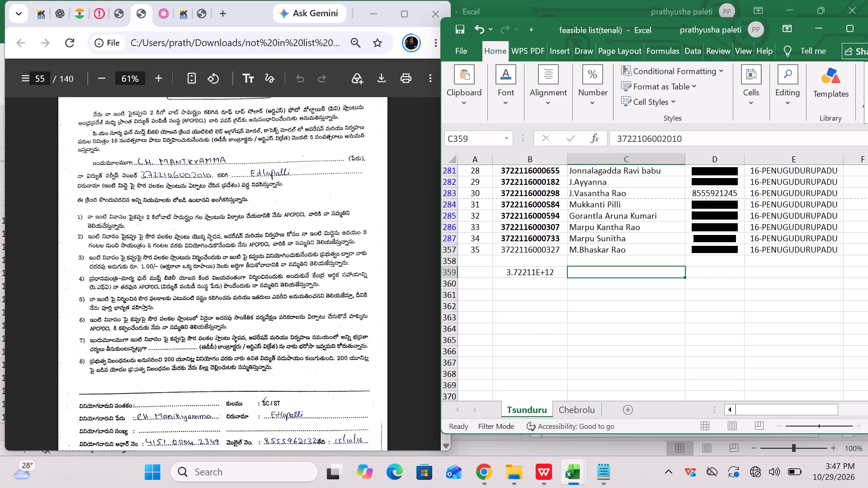
Format B359 as Number with 0 decimal places.
left_click(514, 272)
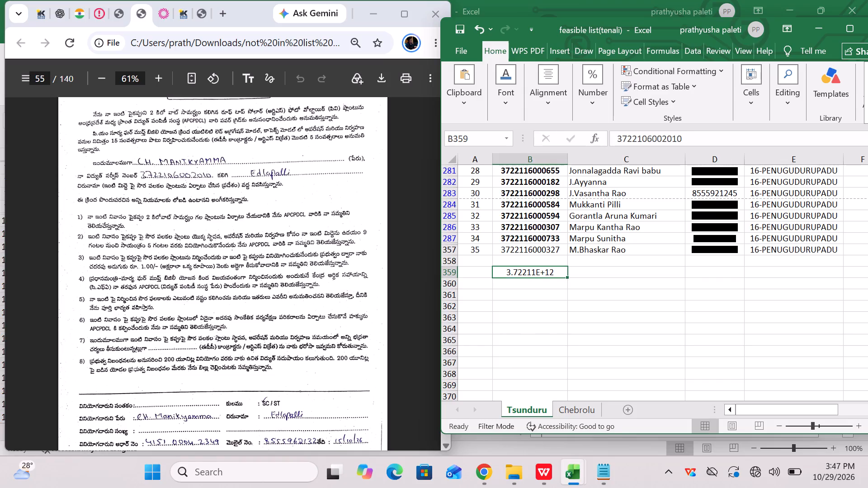
right_click(514, 276)
right_click(512, 277)
right_click(513, 272)
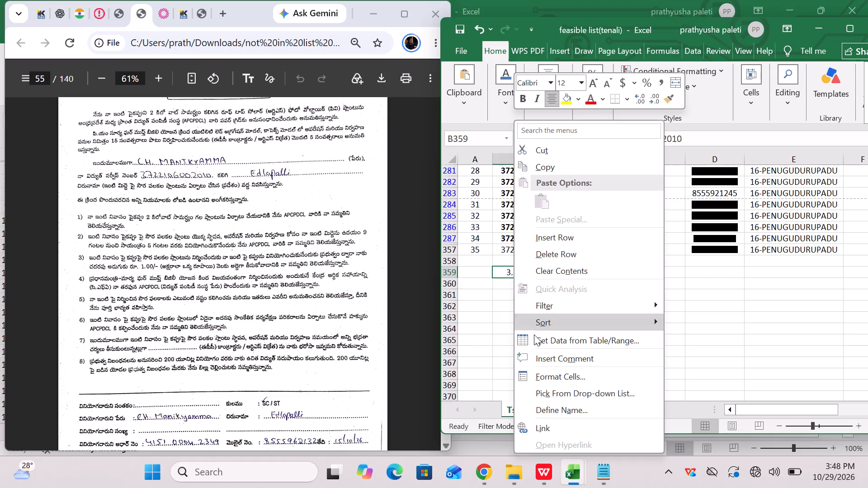
left_click(568, 372)
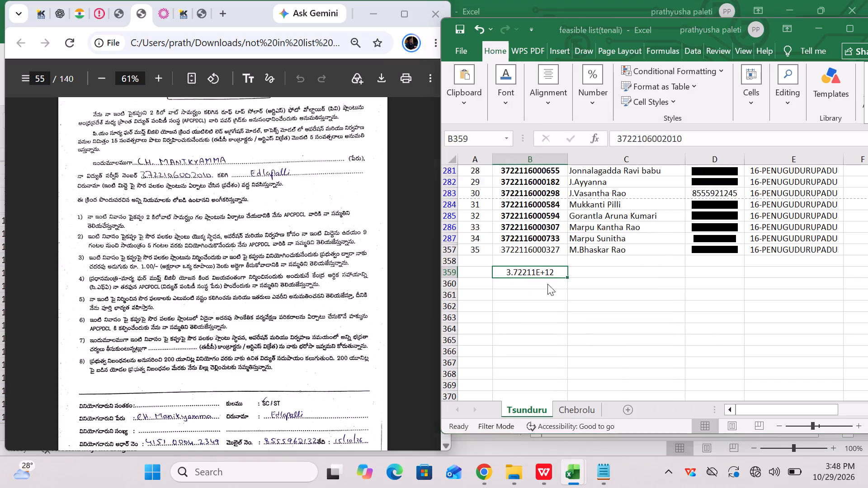
left_click(430, 177)
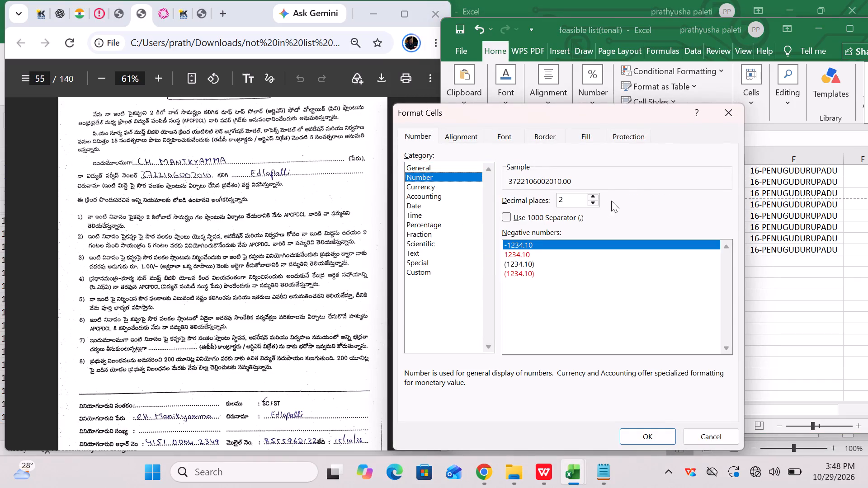
double_click(596, 203)
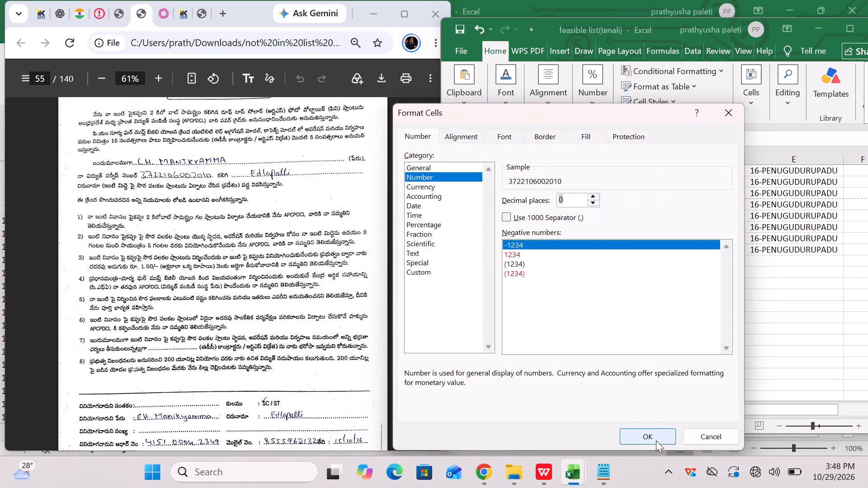
left_click(656, 441)
Enter the consumer's name in C359 and the mobile number in D359, as written on the page 55 form.
left_click(609, 270)
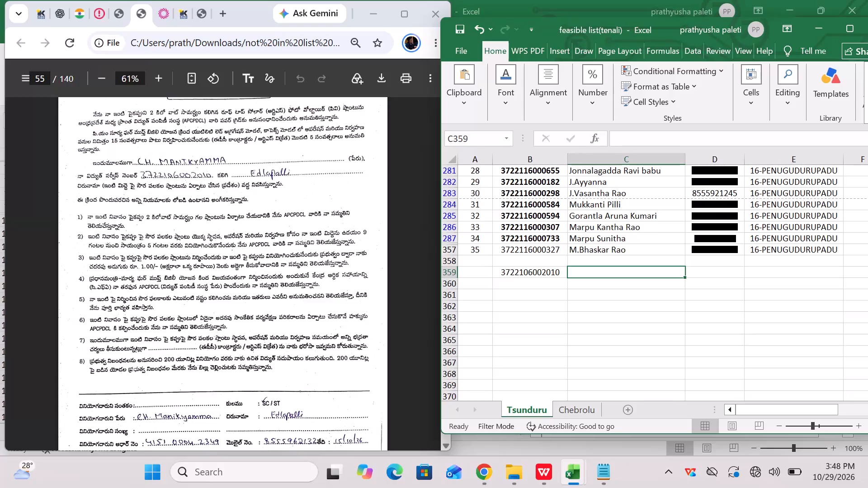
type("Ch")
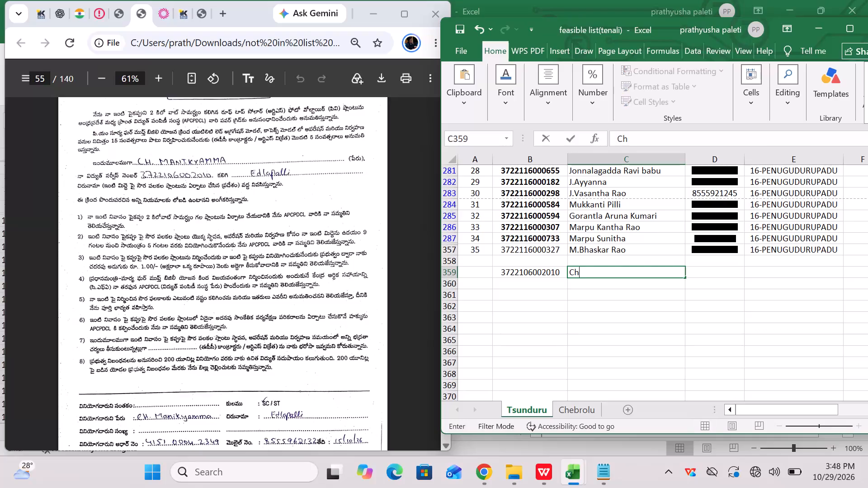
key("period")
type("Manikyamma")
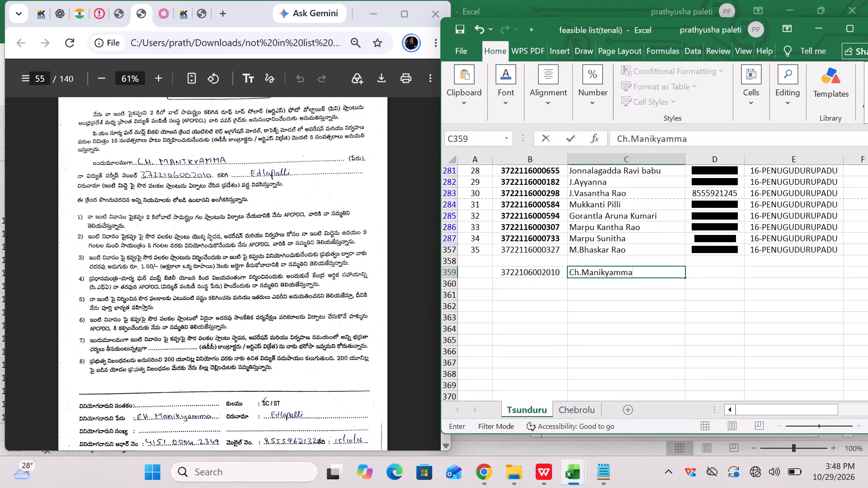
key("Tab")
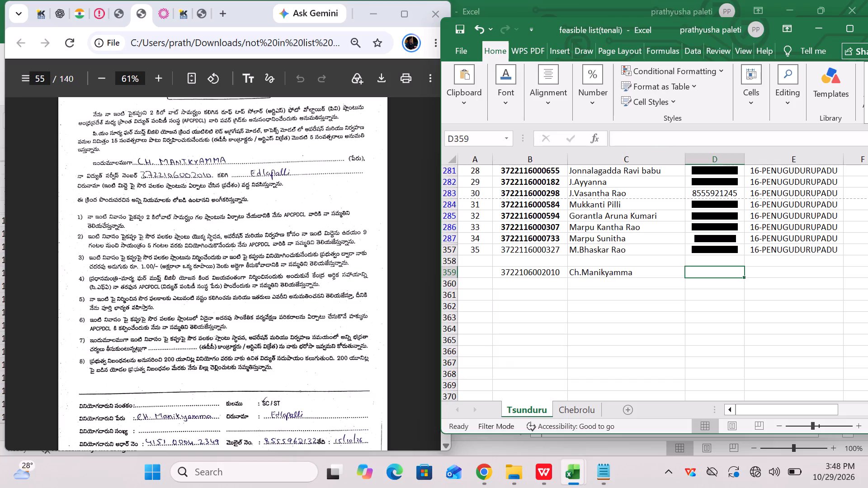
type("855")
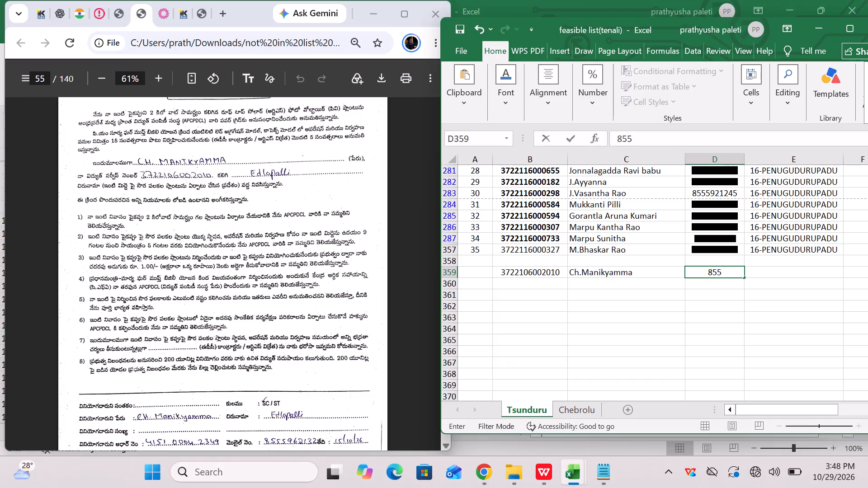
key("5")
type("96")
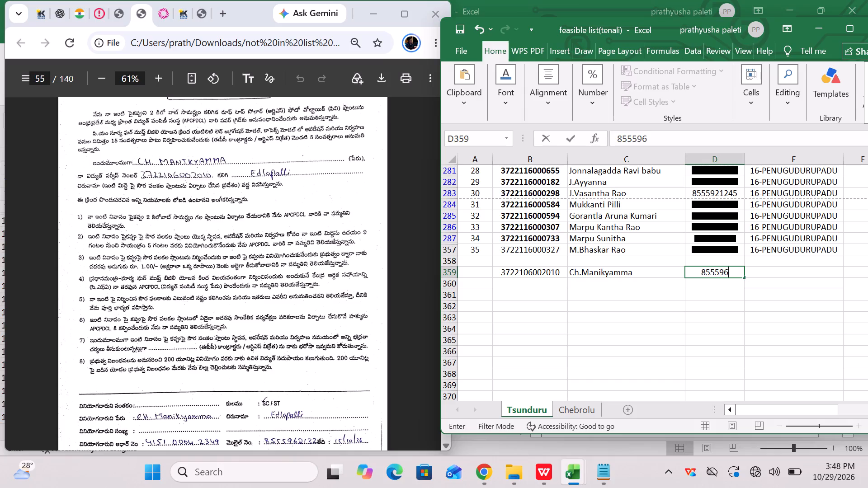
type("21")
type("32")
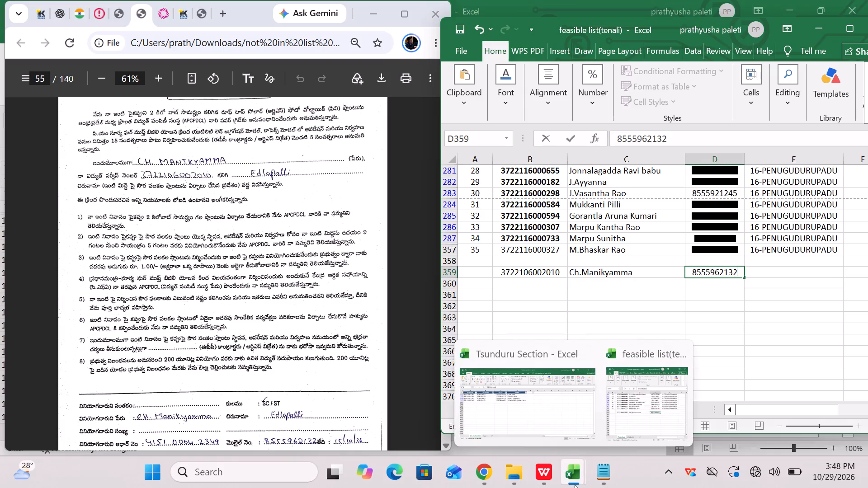
Copy the district name 06-EDLAPALLI from B773 of the Tsunduru Section workbook into E359 of the feasible list.
left_click(567, 444)
left_click(189, 196)
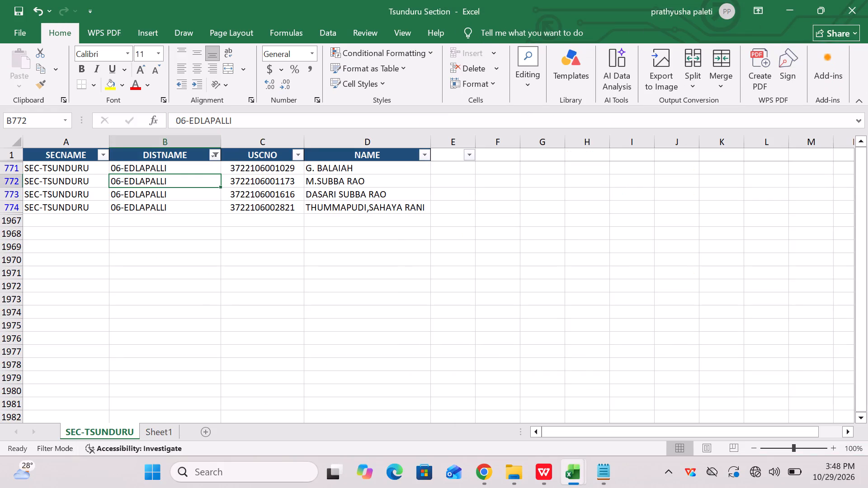
key("ctrl+c")
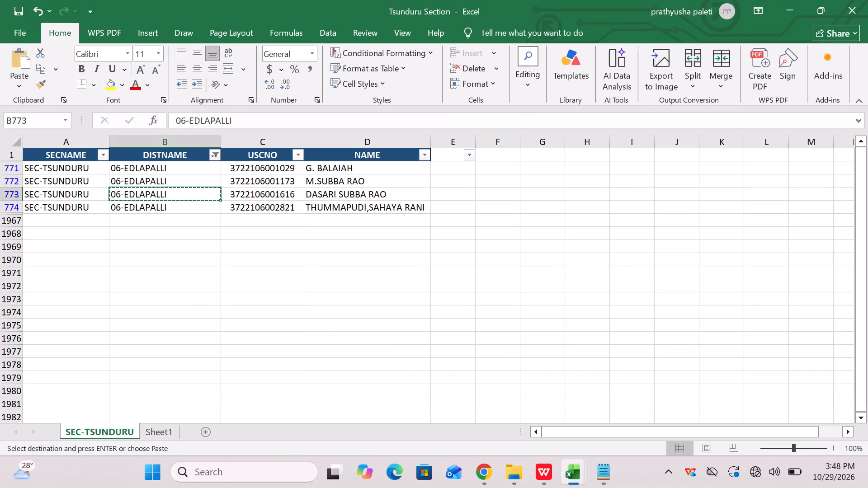
left_click(571, 469)
left_click(673, 412)
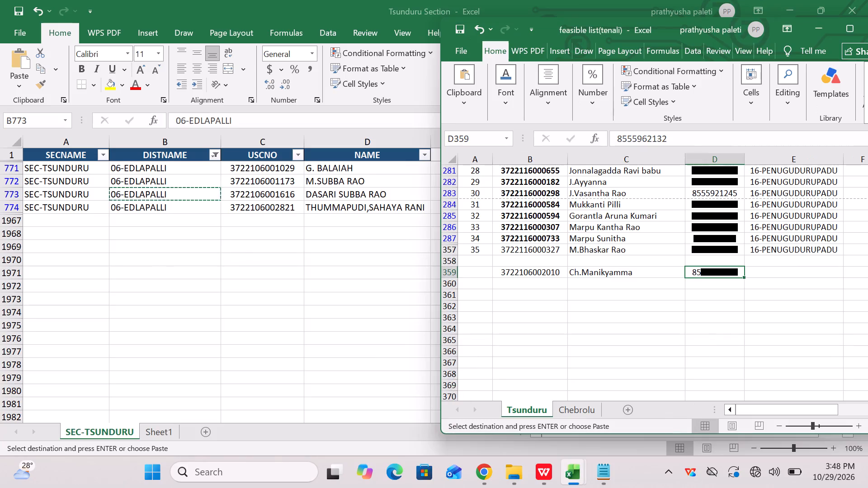
left_click(785, 277)
key("ctrl+v")
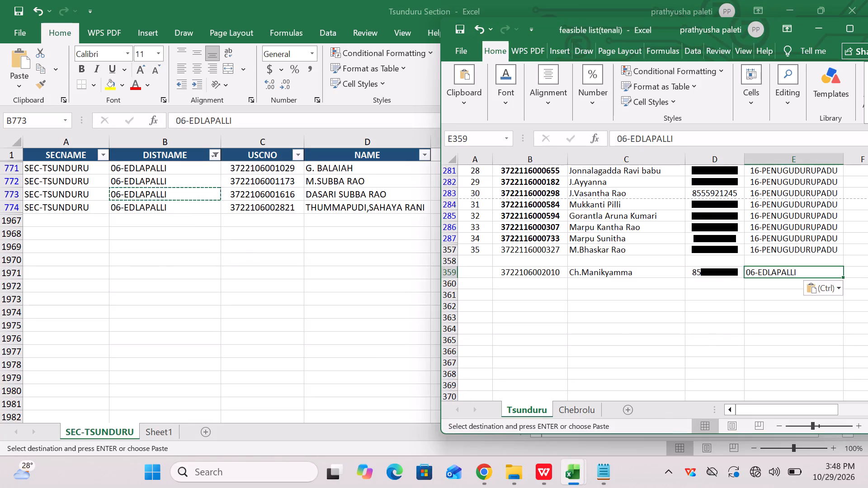
Copy the service number from B359 to B360 and replace its last four digits to match the consent form on PDF page 56.
left_click(513, 284)
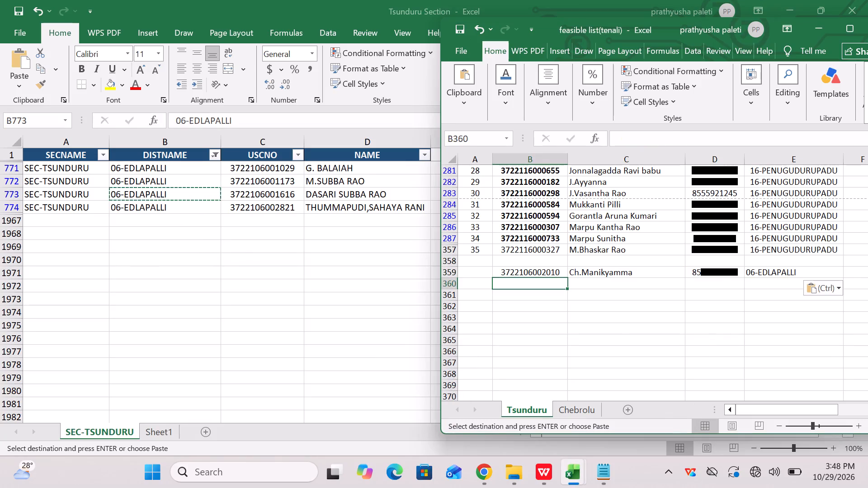
left_click(486, 484)
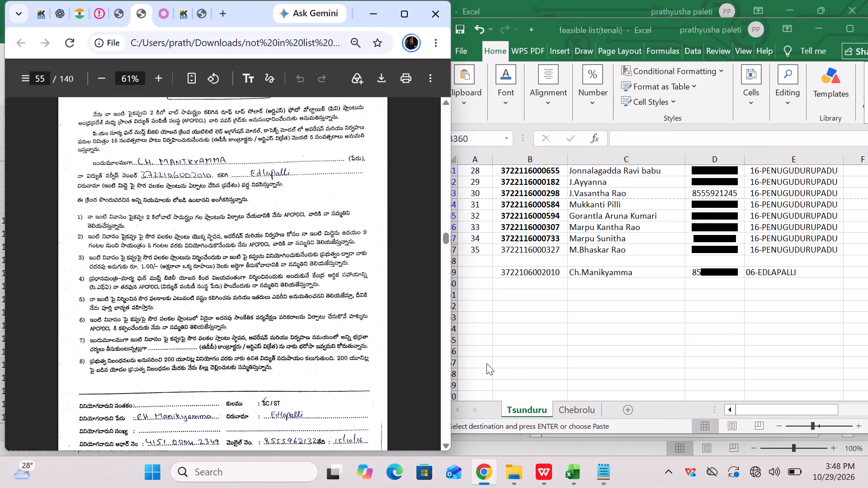
scroll(287, 246, "down", 4)
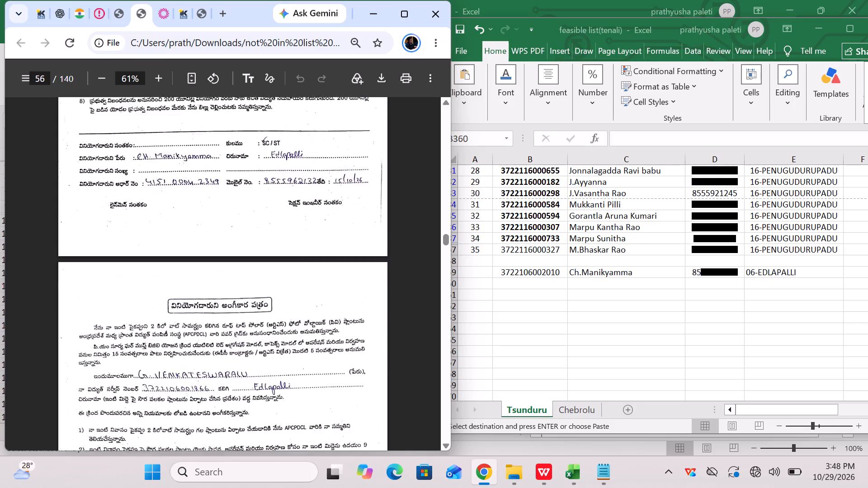
scroll(283, 231, "down", 3)
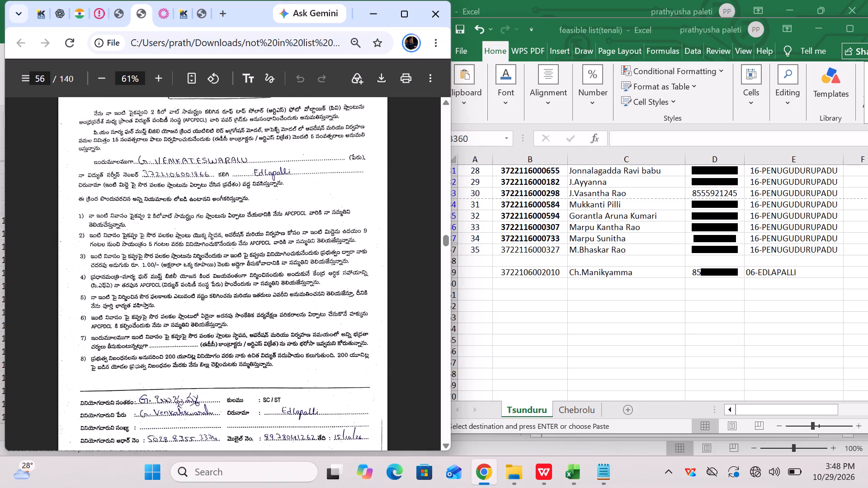
left_click(539, 281)
left_click(542, 270)
key("ctrl+c")
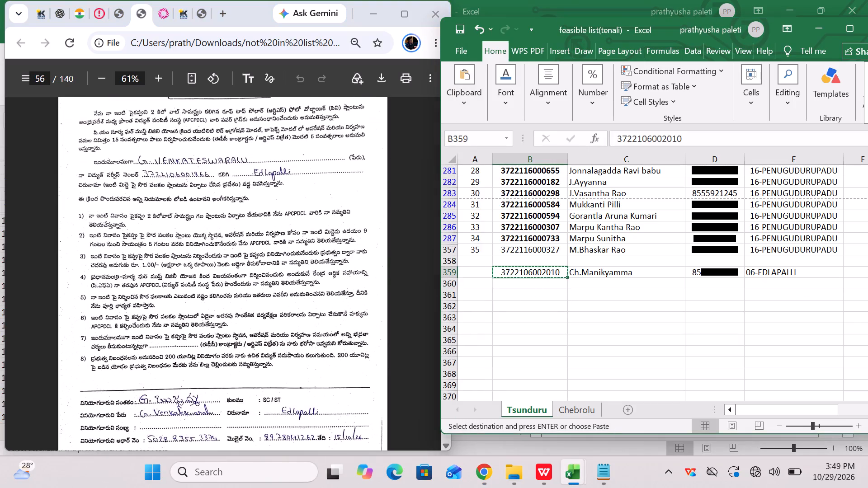
left_click(532, 286)
key("ctrl+v")
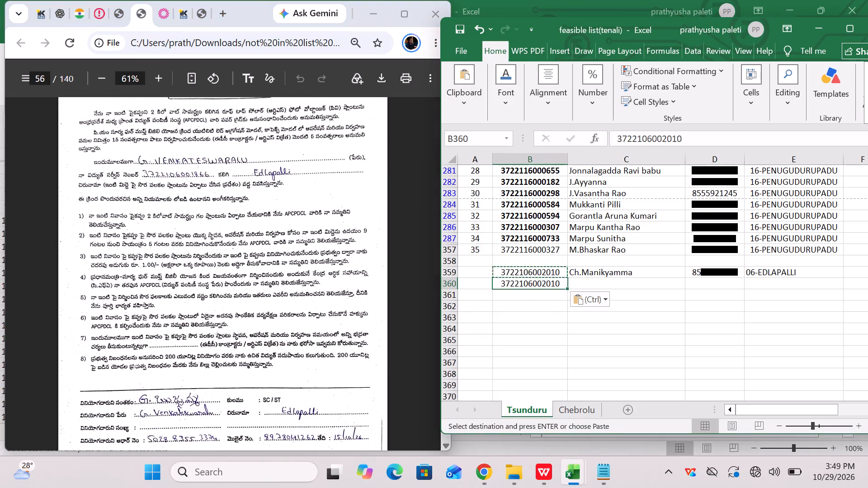
double_click(560, 282)
key("BackSpace")
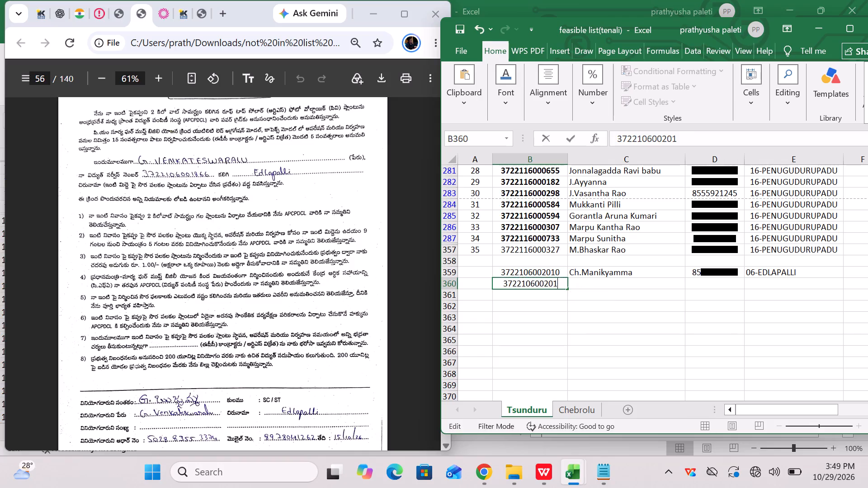
key("BackSpace")
key("BackSpace")
key("BackSpace")
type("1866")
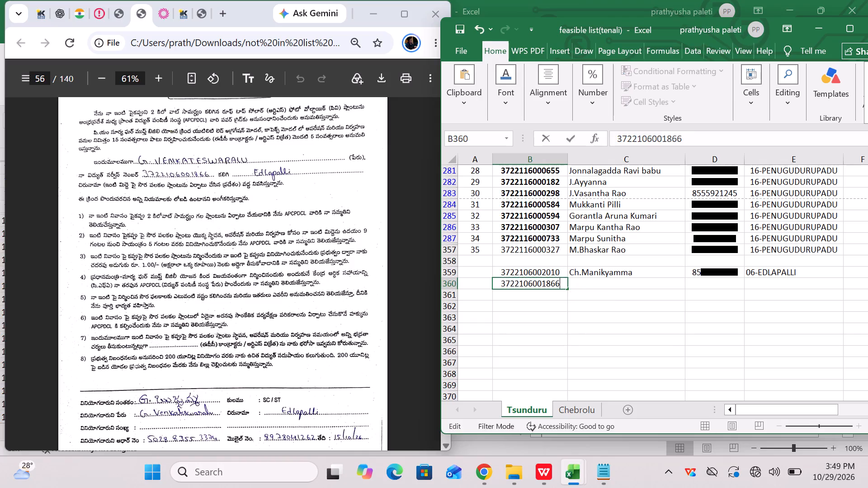
Enter the consumer's name from the page 56 form in C360.
left_click(606, 283)
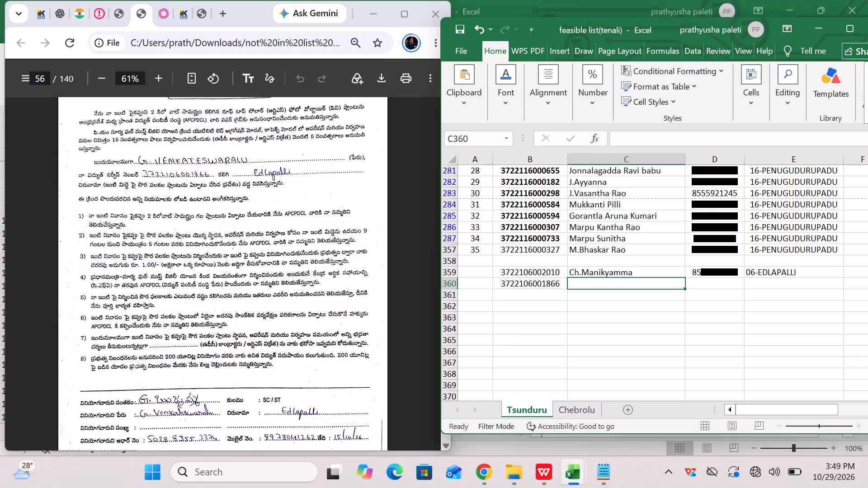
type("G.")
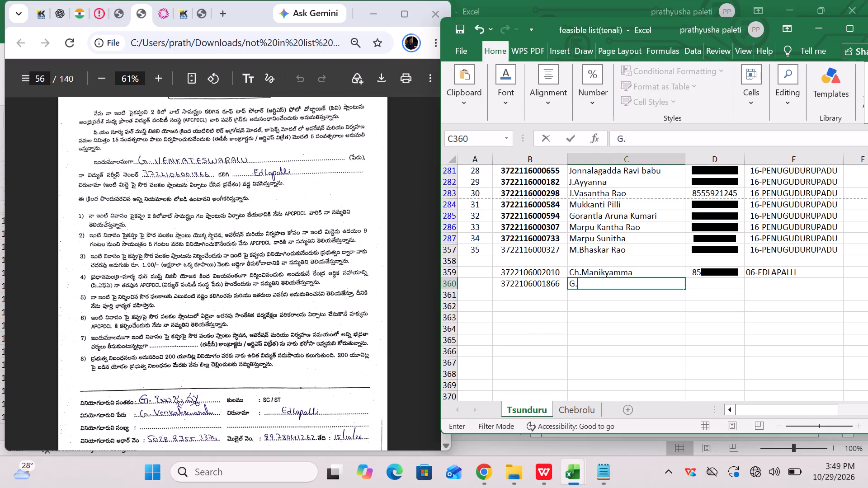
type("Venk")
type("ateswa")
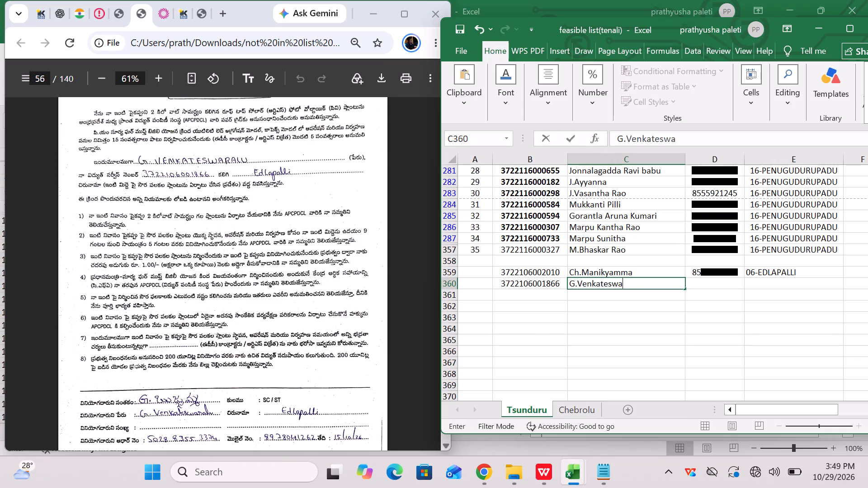
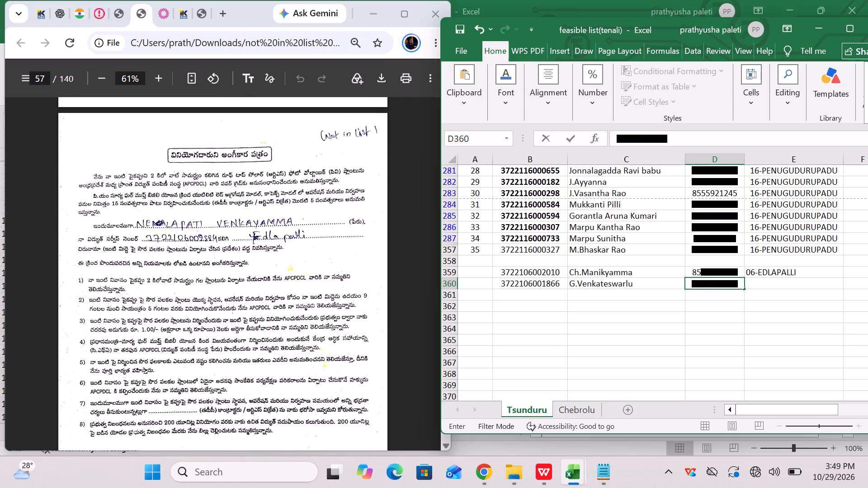
Copy the service number from B360 to B361 and replace its last four digits to match the consent form on PDF page 57.
scroll(286, 306, "down", 1)
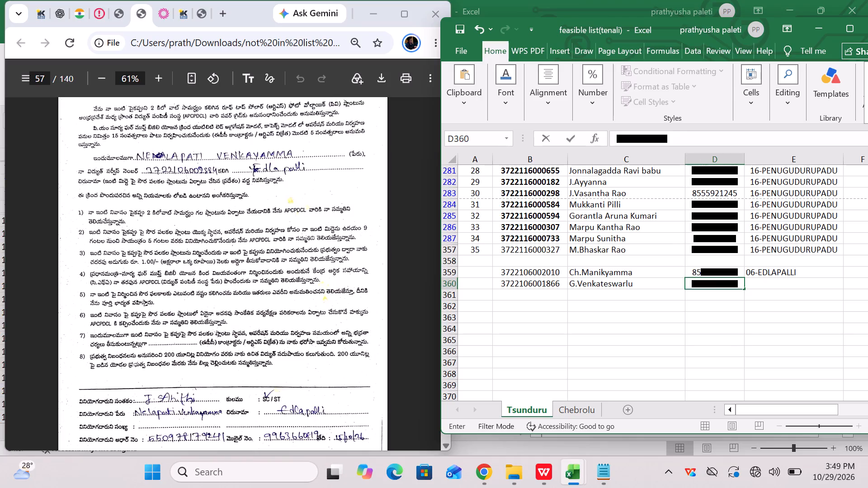
left_click(521, 287)
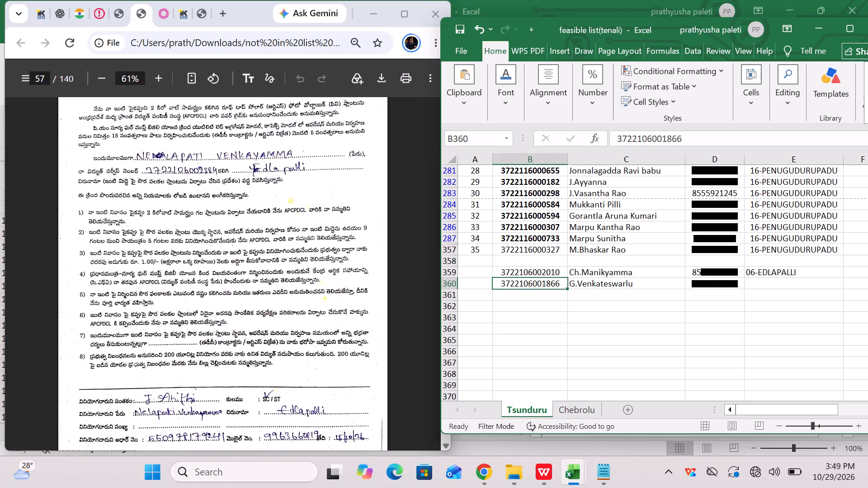
key("ctrl+c")
left_click(520, 295)
key("ctrl+v")
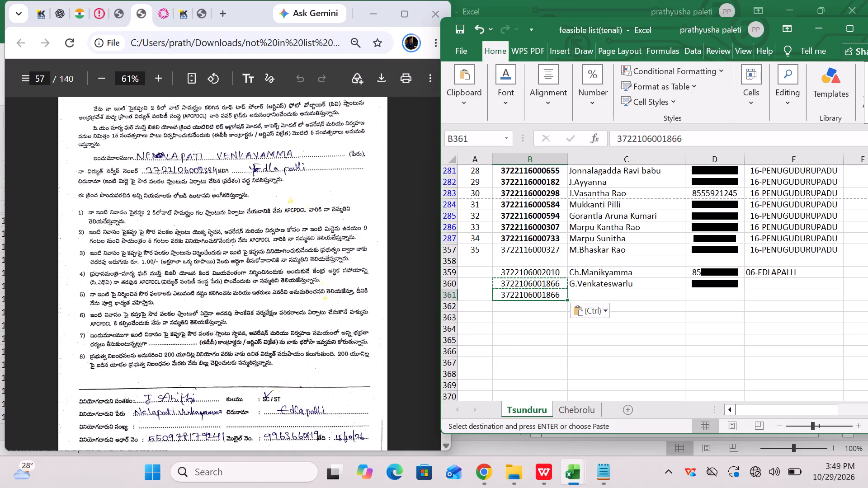
double_click(563, 296)
key("BackSpace")
key("BackSpace")
key("BackSpace")
key("BackSpace")
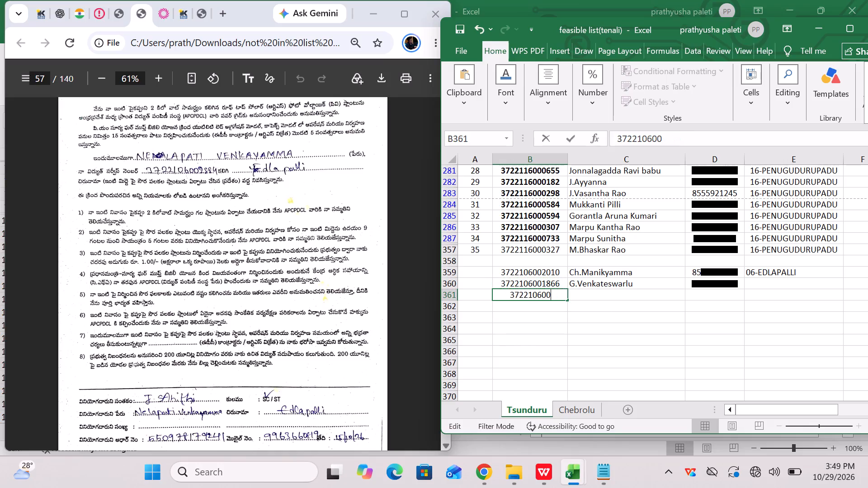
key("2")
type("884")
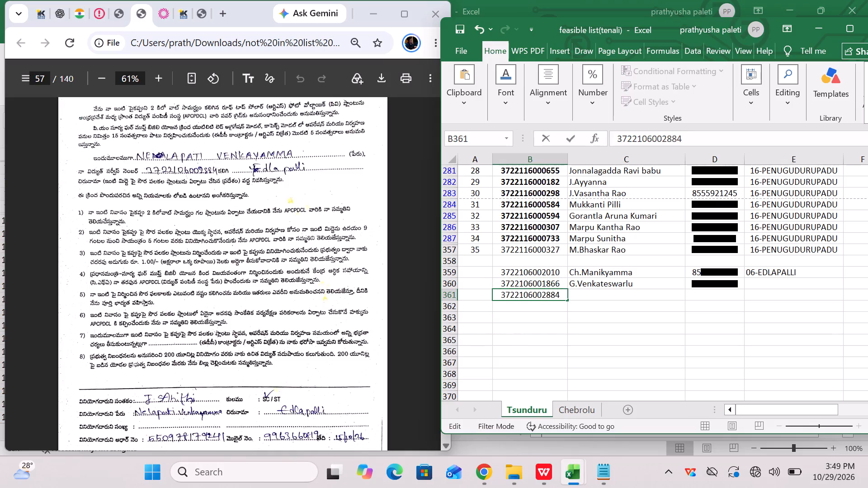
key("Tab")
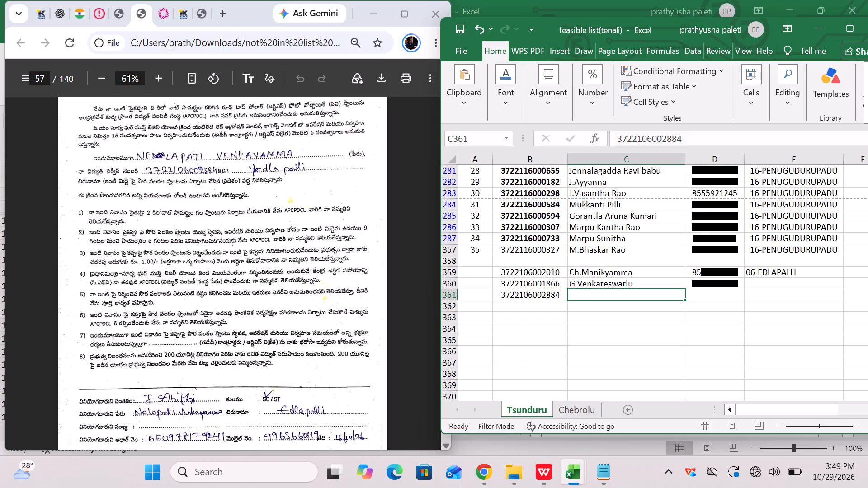
Enter the consumer's name in C361 as written on the page 57 consent form.
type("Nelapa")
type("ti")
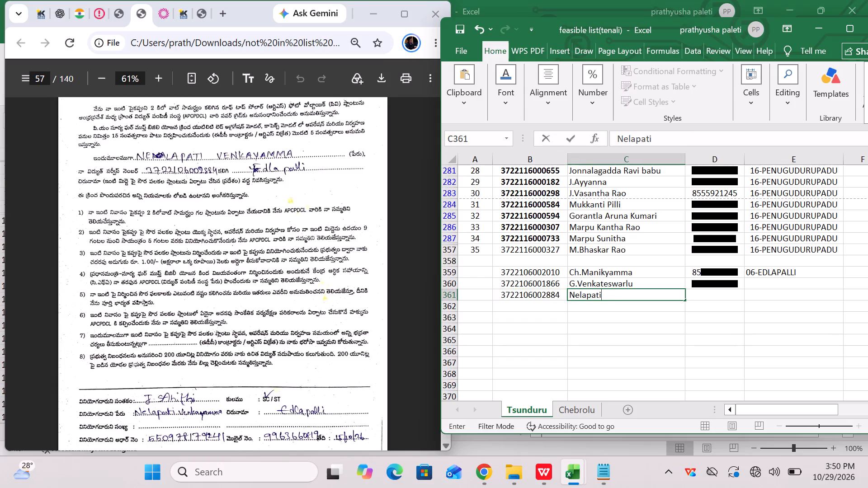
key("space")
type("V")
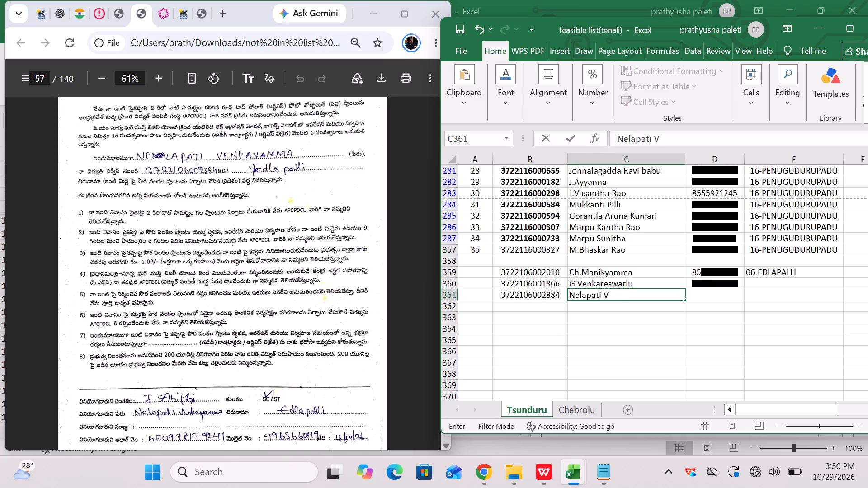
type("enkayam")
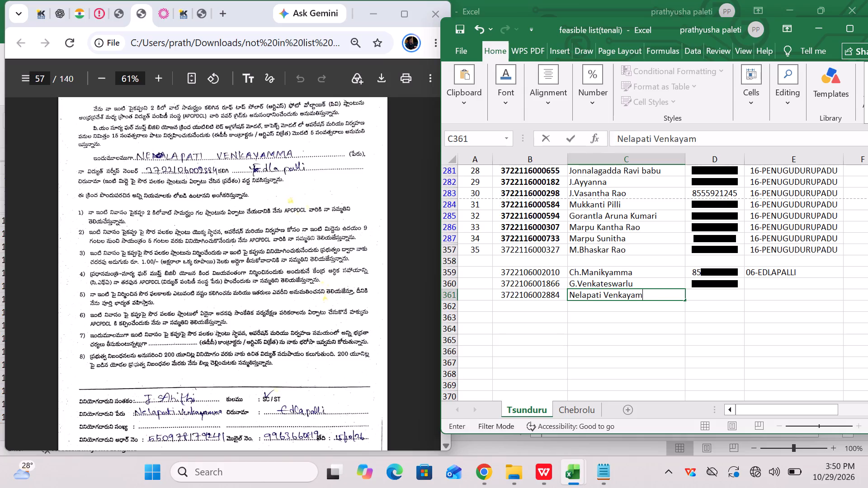
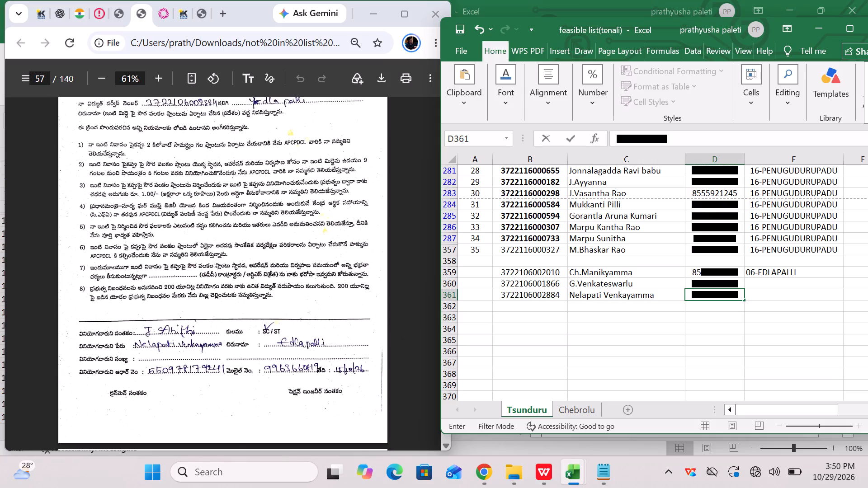
Copy the service number from B361 to B362 and replace its last four digits to match the consent form on PDF page 58.
scroll(360, 341, "down", 4)
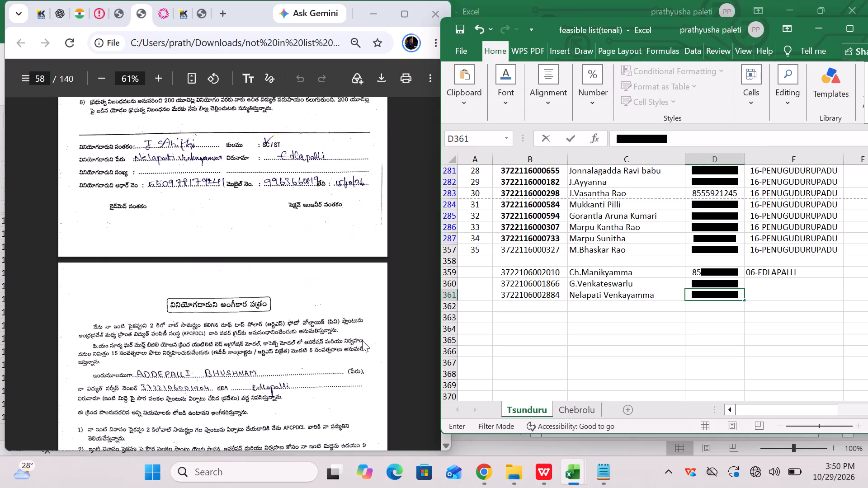
scroll(362, 340, "down", 2)
scroll(363, 340, "up", 1)
scroll(368, 337, "down", 1)
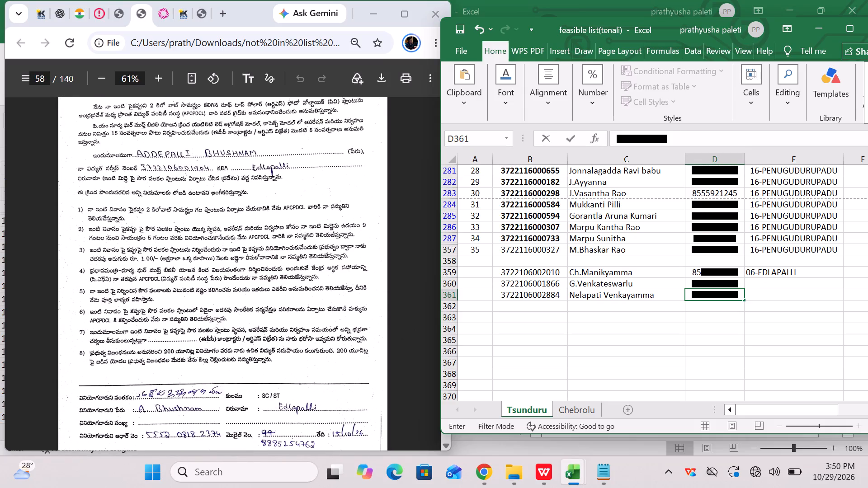
left_click(547, 295)
key("ctrl+c")
left_click(534, 309)
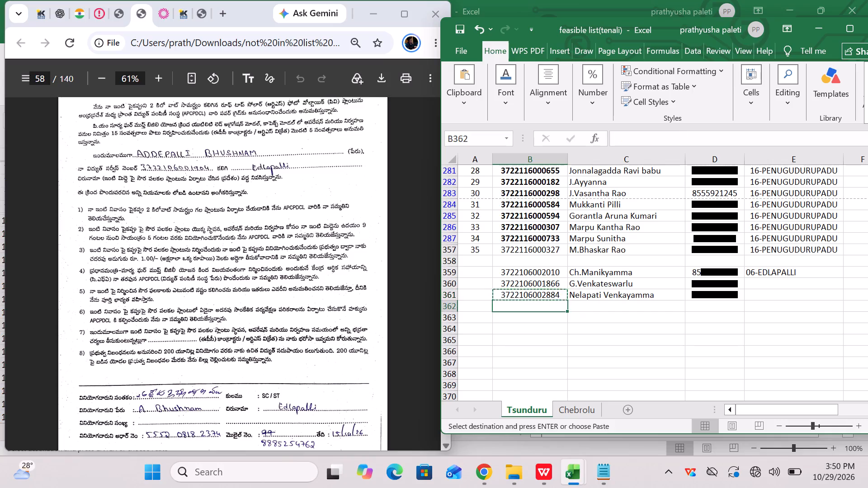
key("ctrl+v")
double_click(563, 305)
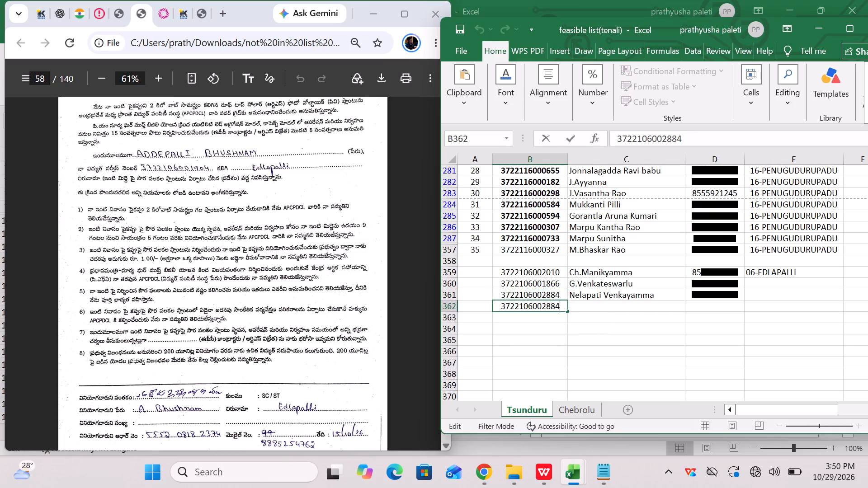
key("BackSpace")
key("BackSpace")
key("BackSpace")
key("BackSpace")
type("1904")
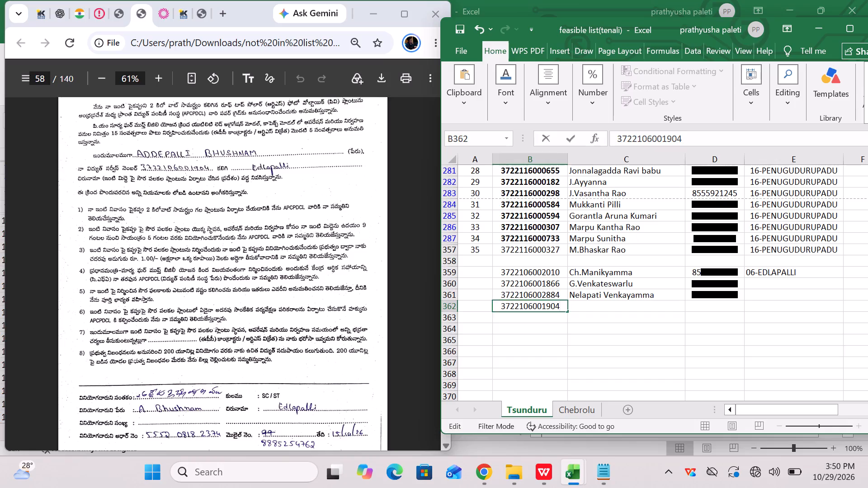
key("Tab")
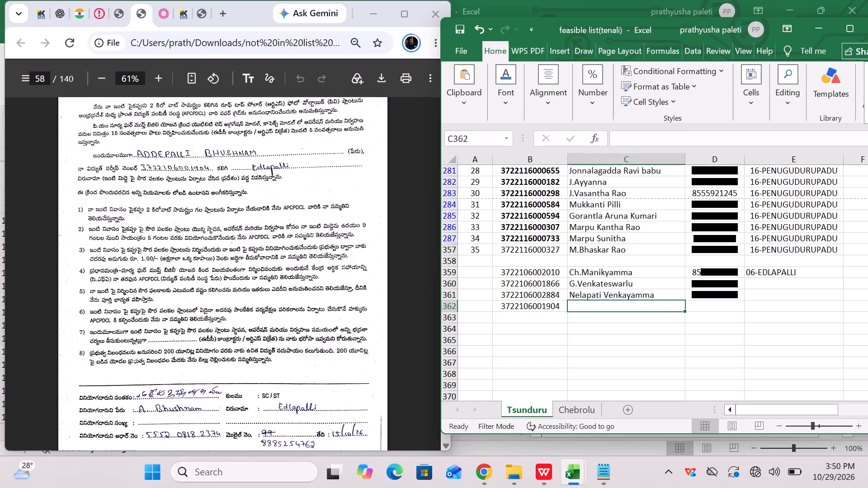
Enter the consumer's name from the page 58 consent form in C362.
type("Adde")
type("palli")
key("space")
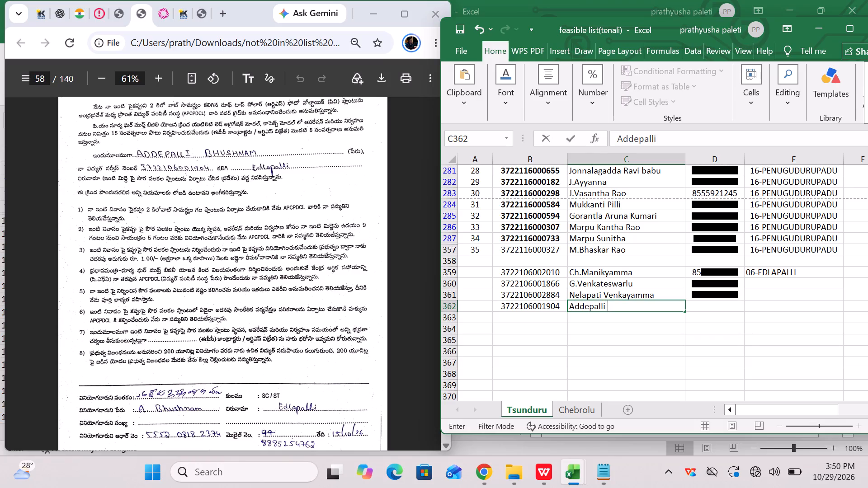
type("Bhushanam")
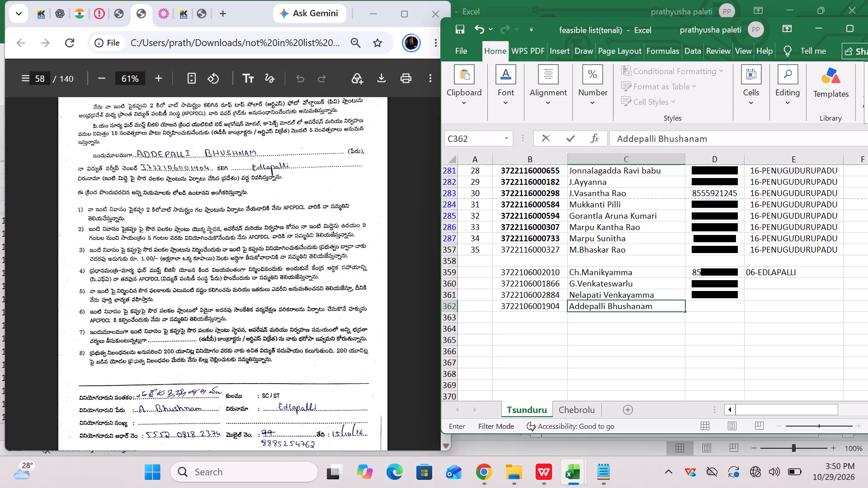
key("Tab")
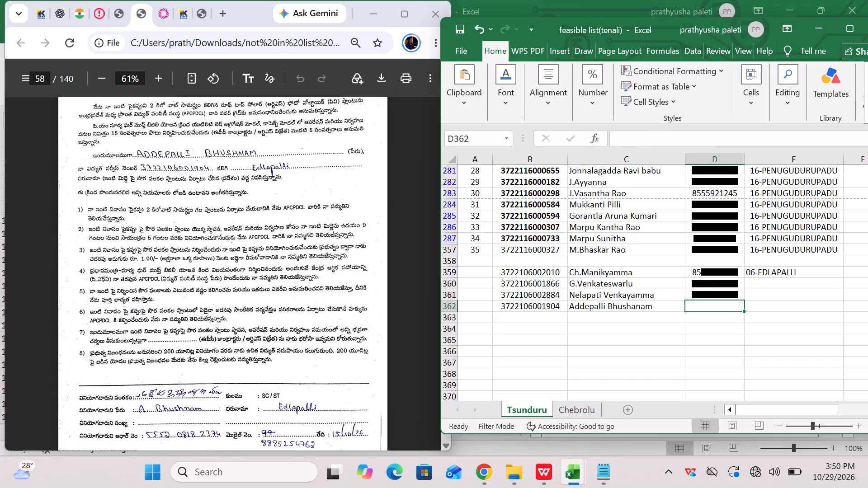
Enter the consumer's mobile number from the page 58 consent form in D362.
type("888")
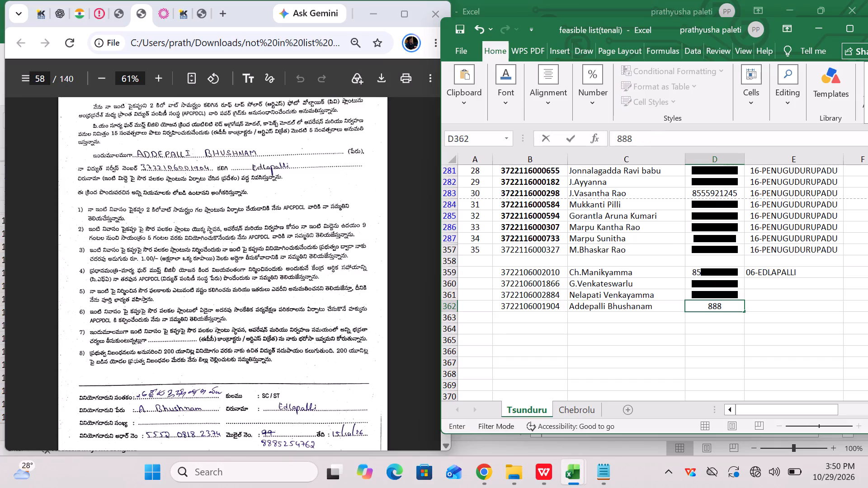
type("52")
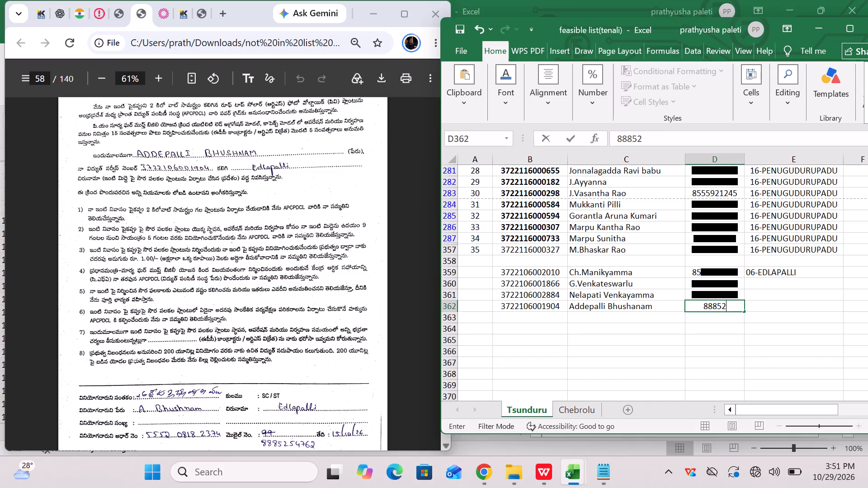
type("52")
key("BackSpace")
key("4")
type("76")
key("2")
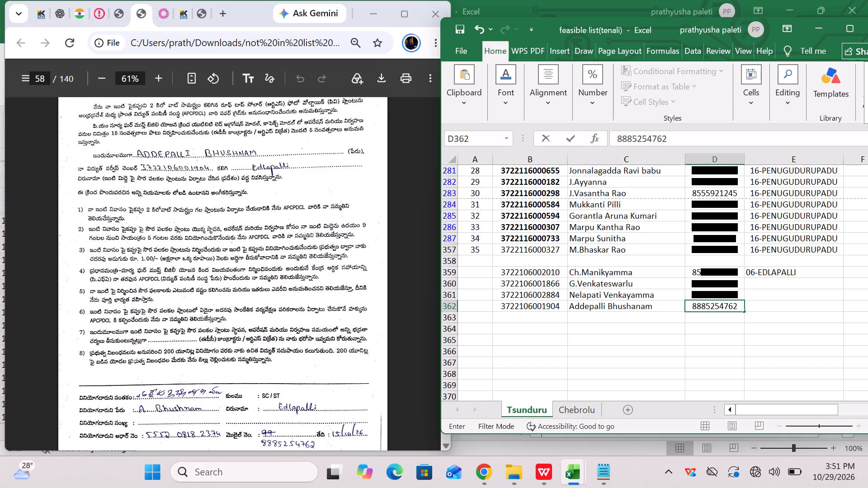
Copy the service number from B362 to B363 and replace its last three digits to match the consent form on PDF page 59.
scroll(323, 295, "down", 3)
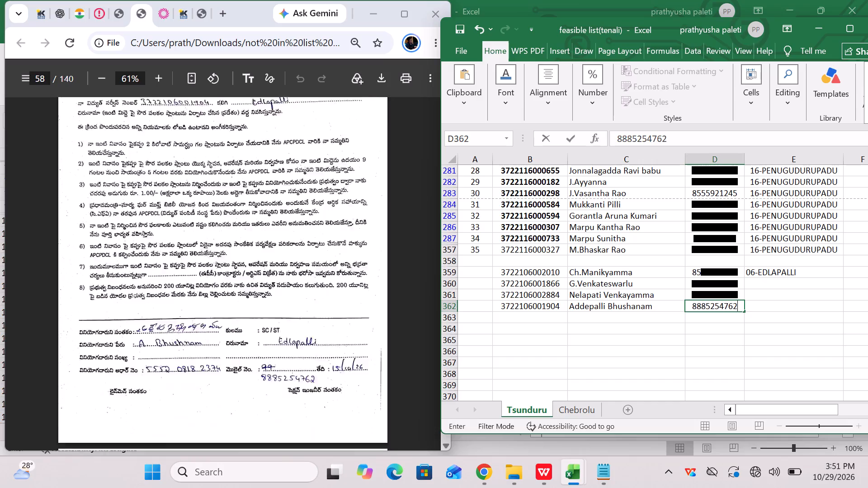
scroll(317, 292, "down", 4)
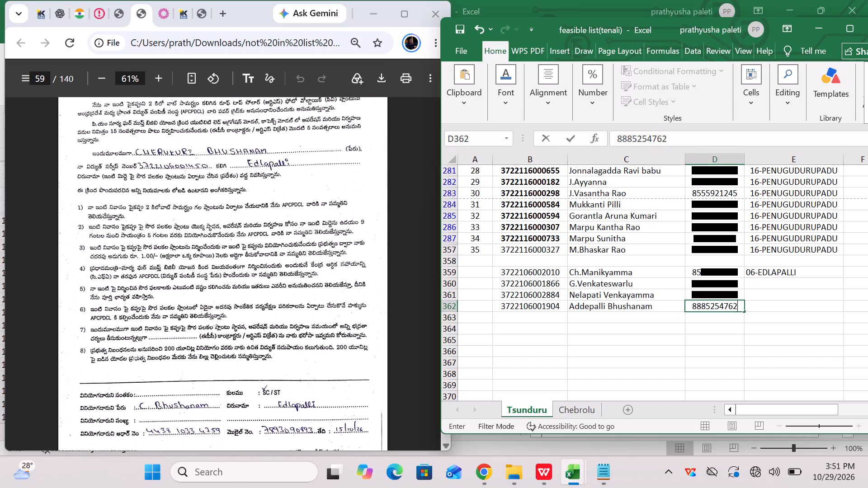
left_click(545, 307)
key("ctrl+c")
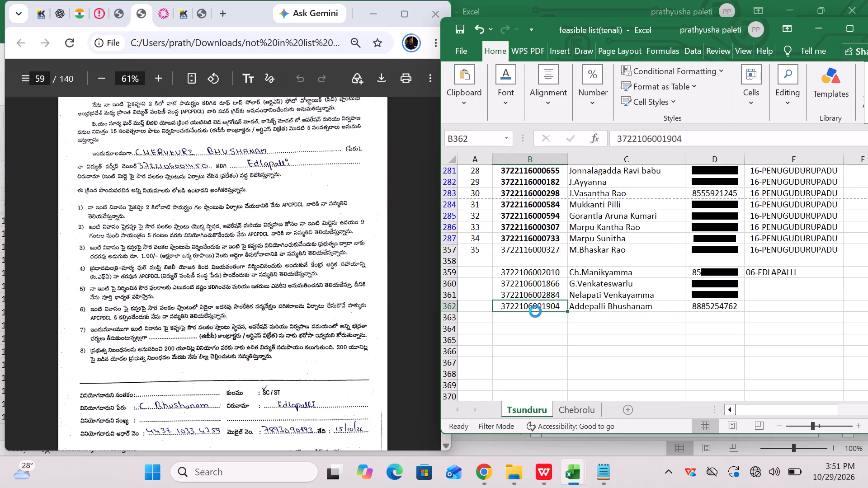
left_click(528, 321)
key("ctrl+v")
double_click(562, 313)
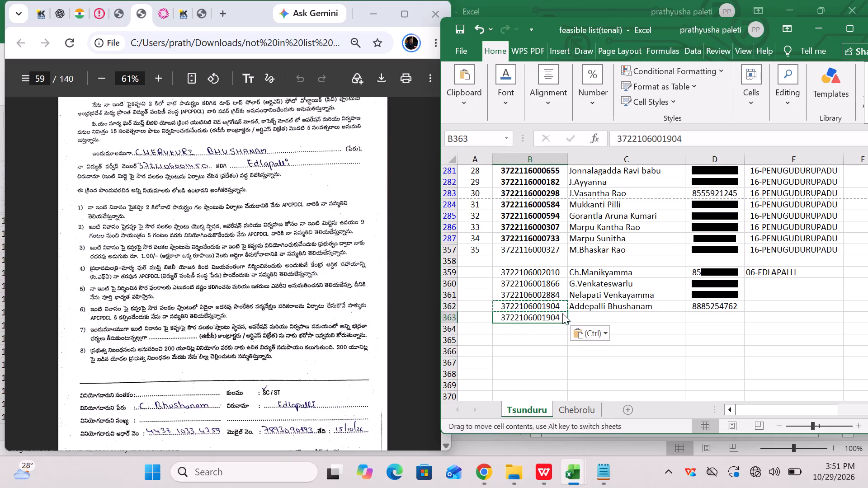
left_click(561, 313)
double_click(560, 314)
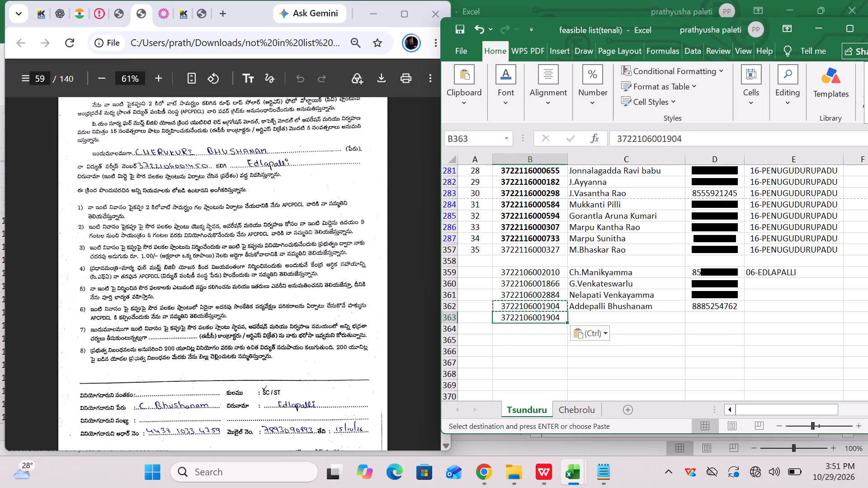
double_click(561, 318)
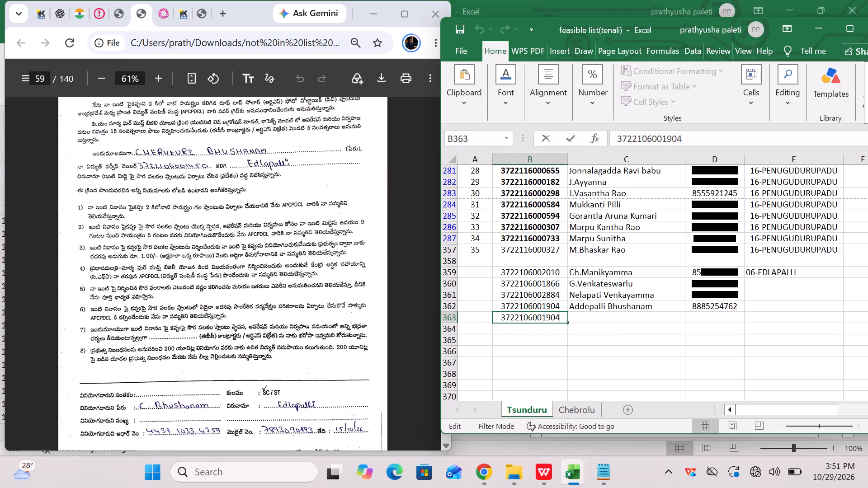
key("BackSpace")
key("BackSpace")
key("BackSpace")
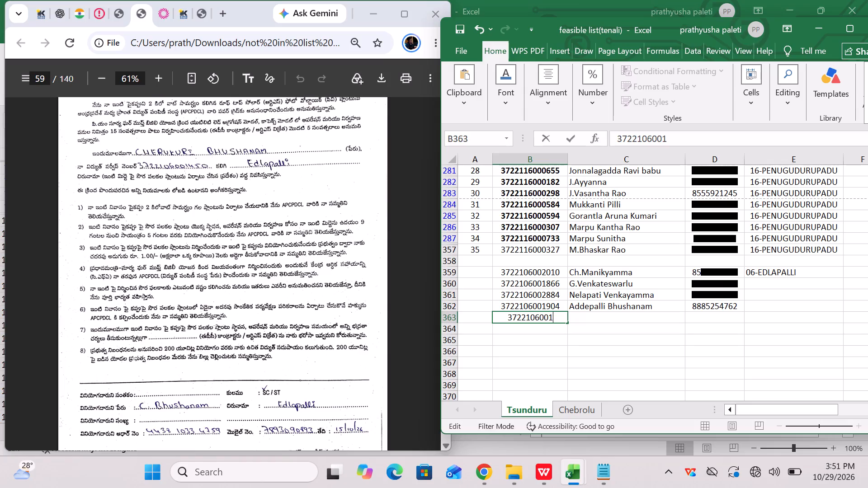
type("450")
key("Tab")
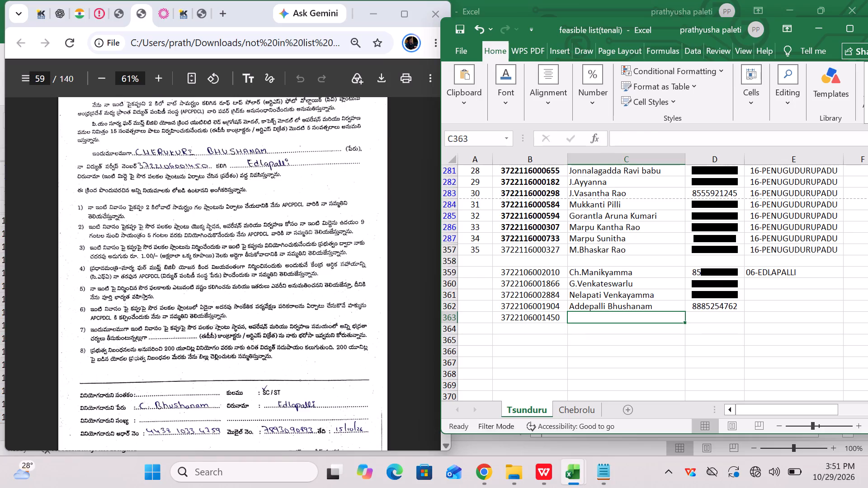
Enter the consumer's name from the page 59 consent form in C363.
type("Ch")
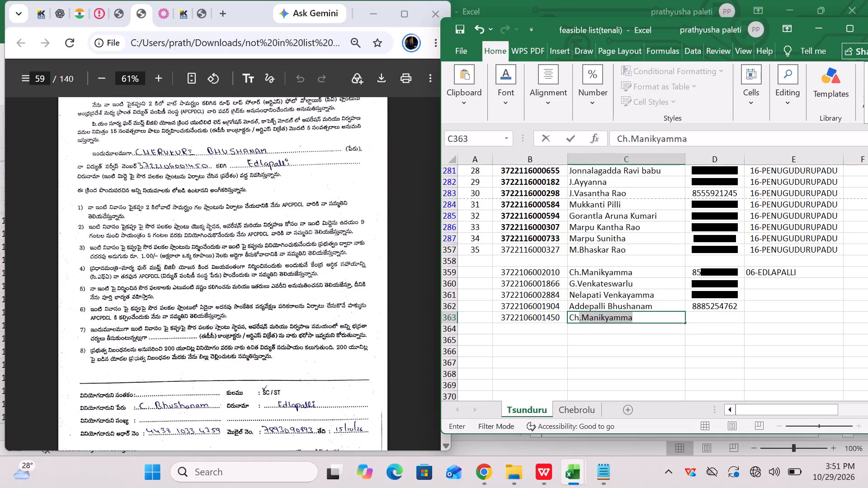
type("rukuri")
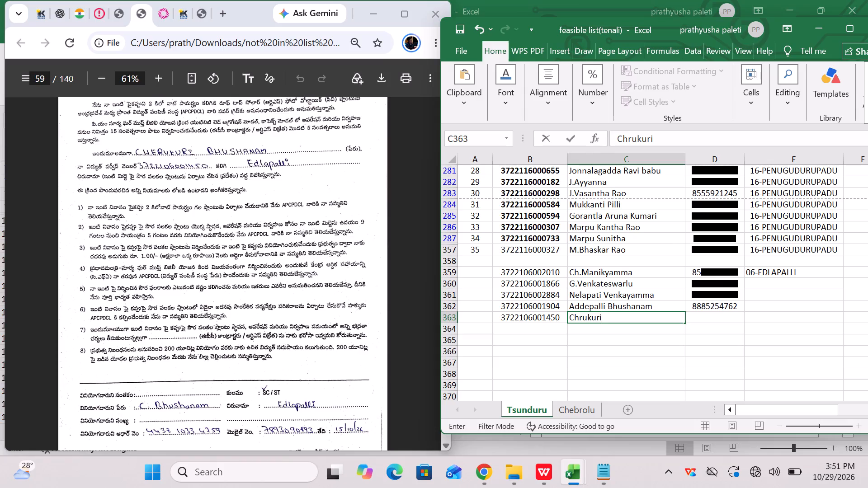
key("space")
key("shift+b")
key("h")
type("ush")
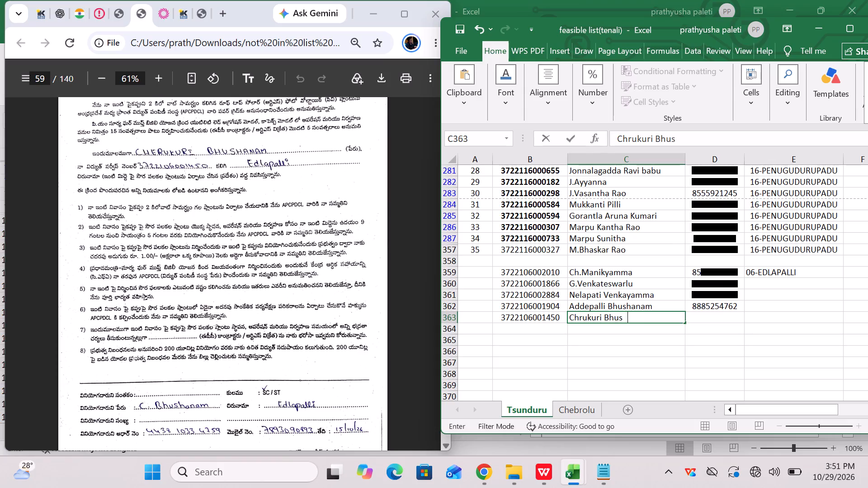
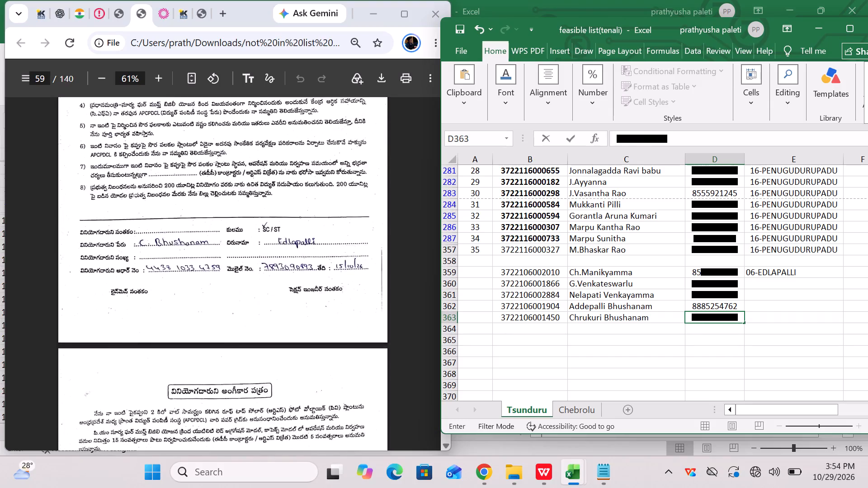
scroll(249, 337, "down", 2)
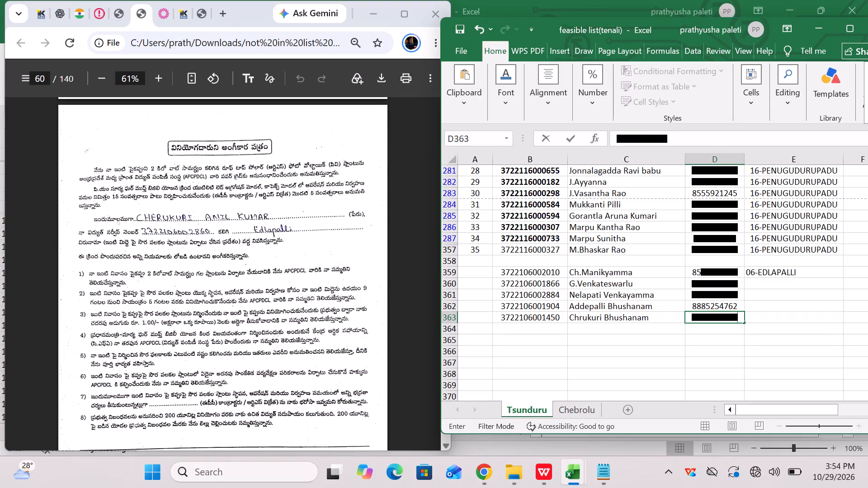
left_click(516, 328)
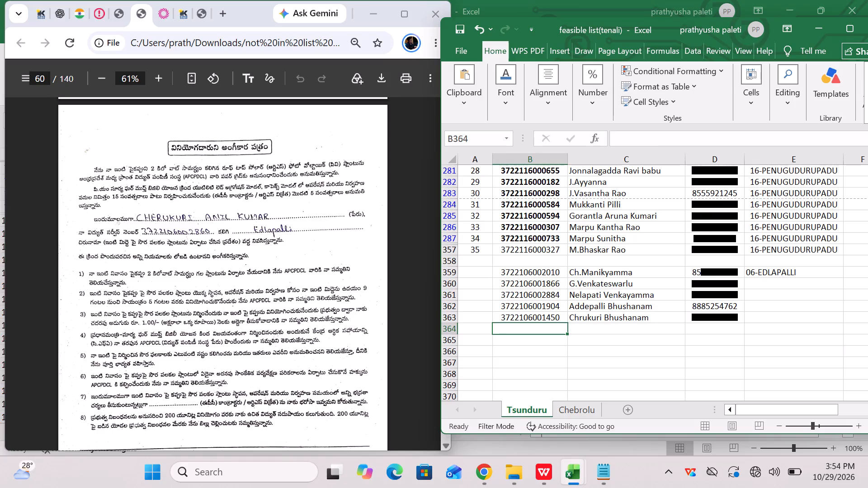
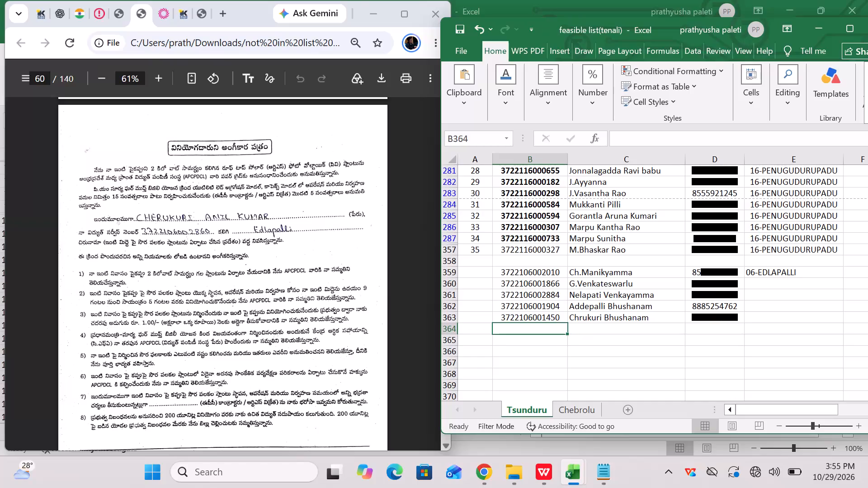
Fill B364 with the page 60 consumer's service number, reusing a copy of the B363 number with its last four digits replaced.
left_click(540, 319)
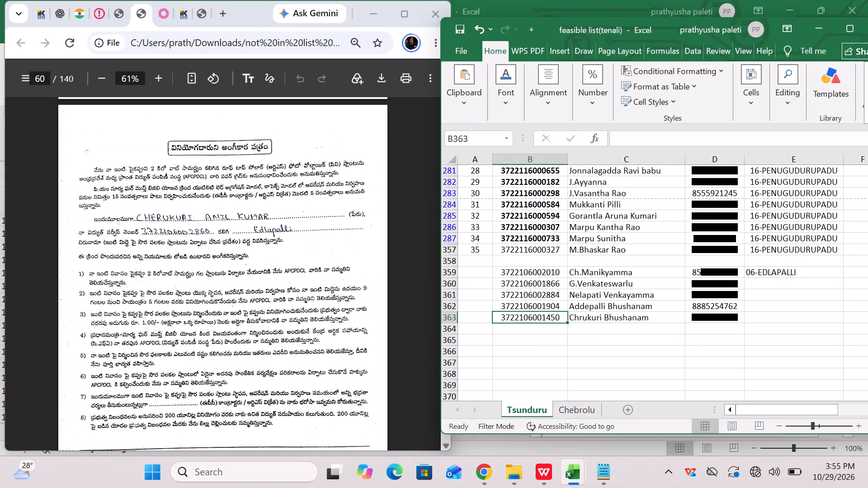
key("ctrl+c")
left_click(536, 328)
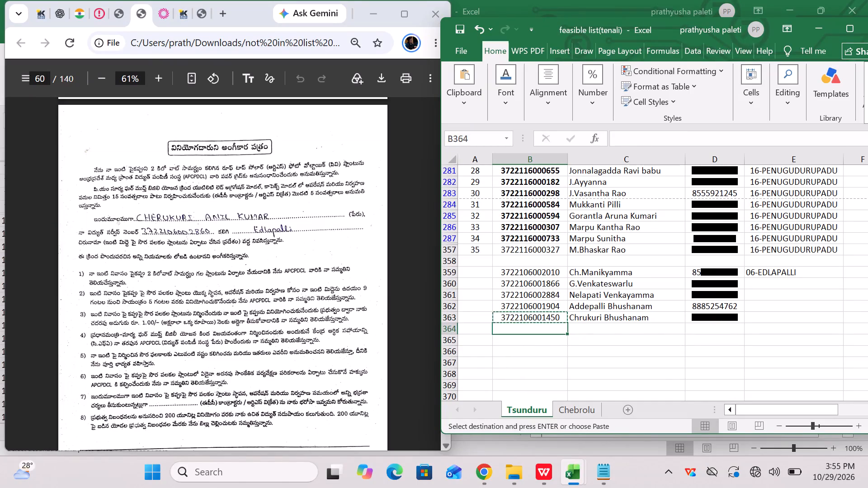
key("ctrl+v")
double_click(561, 331)
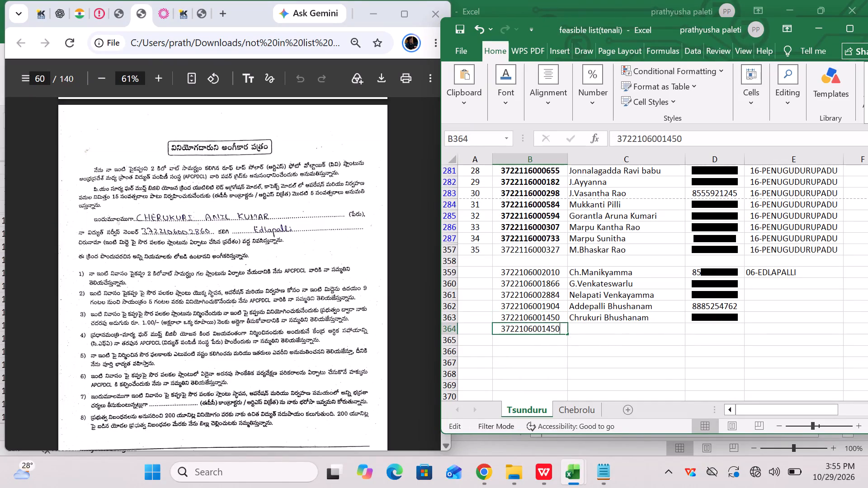
key("BackSpace")
key("BackSpace")
key("BackSpace")
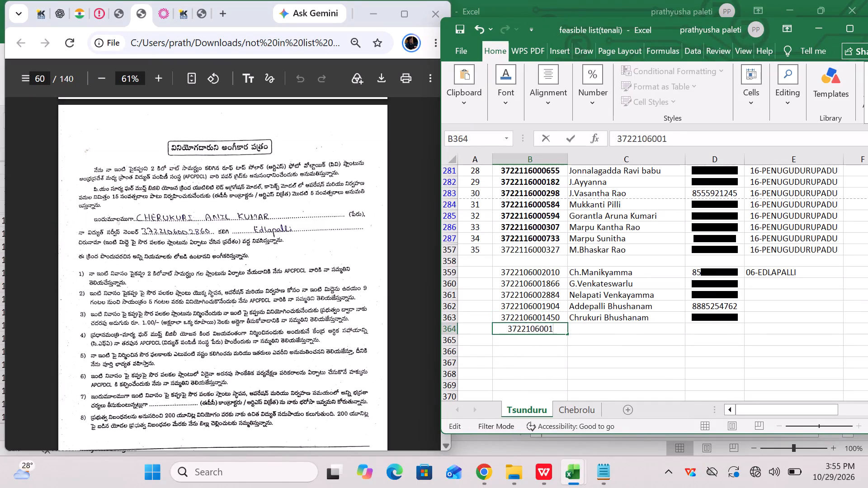
key("BackSpace")
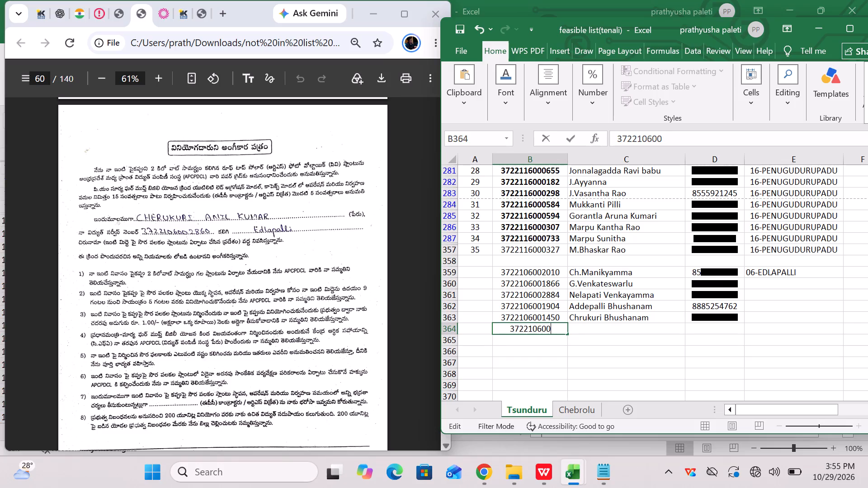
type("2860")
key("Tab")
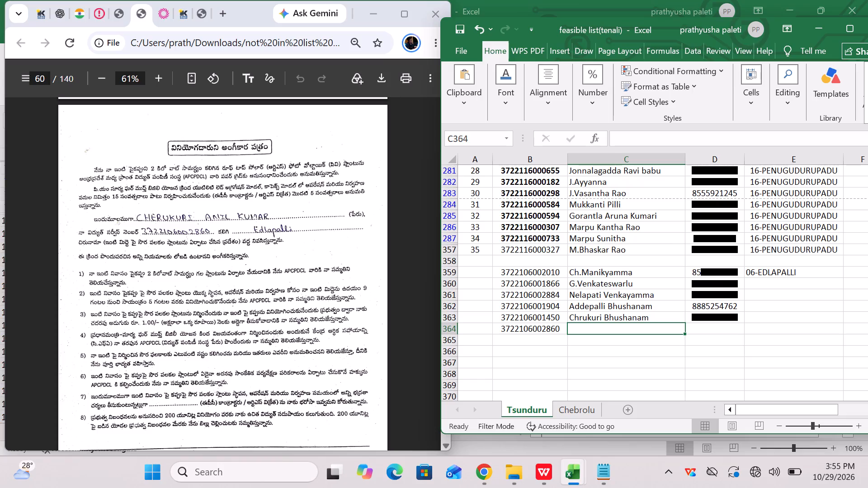
Correct the surname spelling in C363 against the page 59 consent form by inserting the missing "e" after "Ch".
scroll(215, 291, "up", 4)
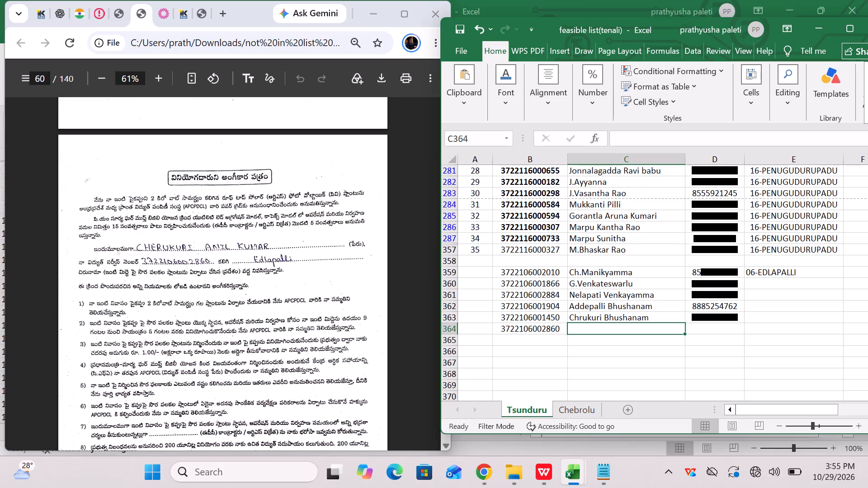
scroll(215, 291, "up", 3)
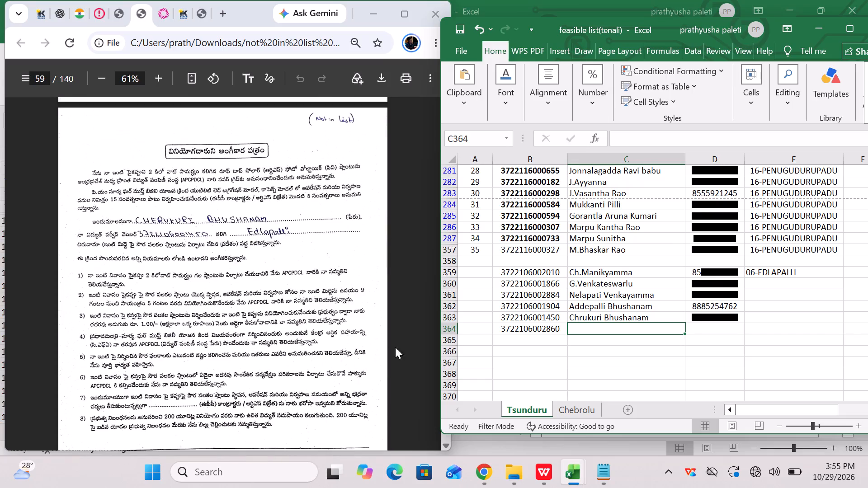
double_click(580, 317)
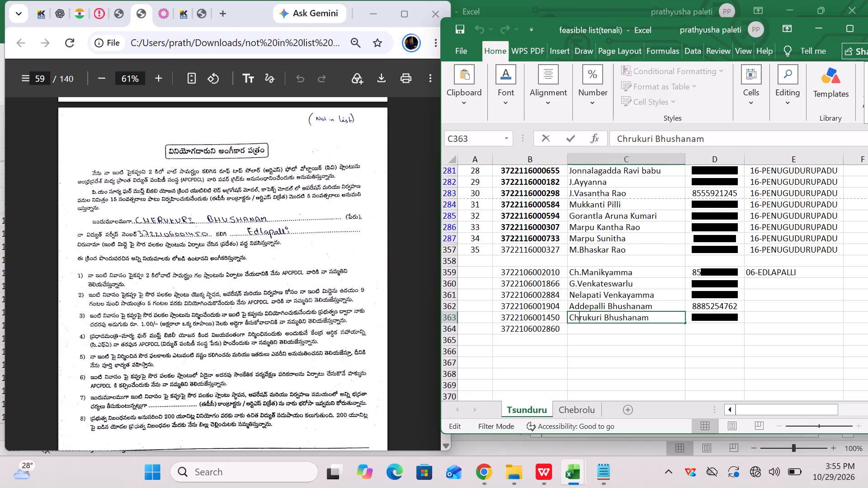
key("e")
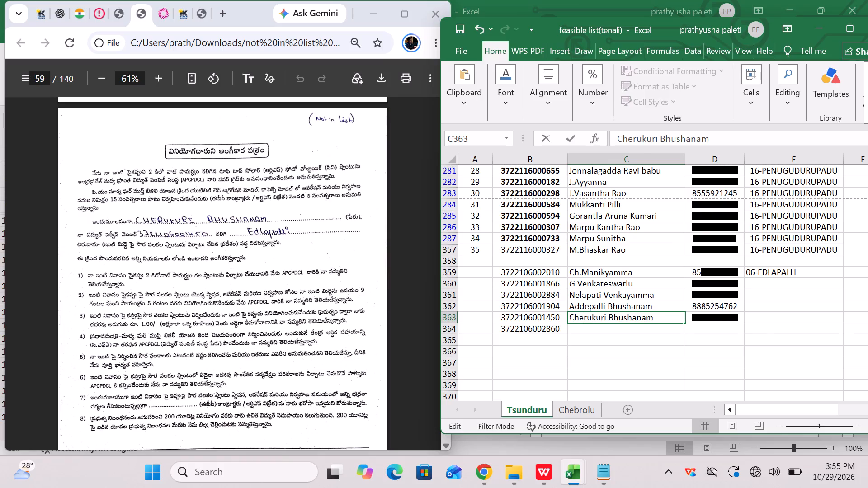
Enter the consumer's name from the page 60 consent form in C364, replacing the autocompleted given name with the form's.
left_click(588, 327)
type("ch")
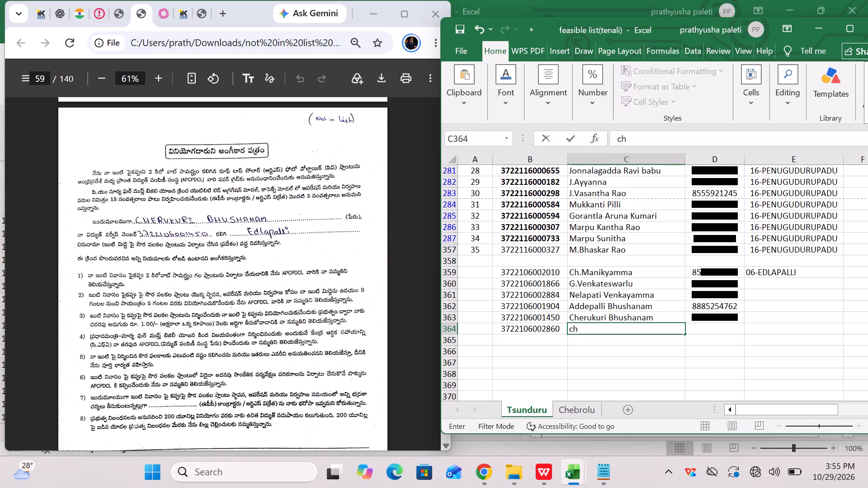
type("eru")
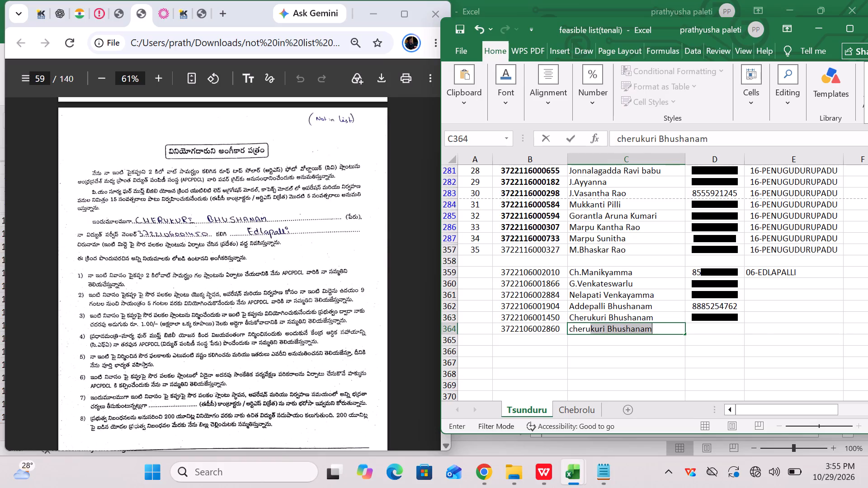
scroll(313, 336, "down", 5)
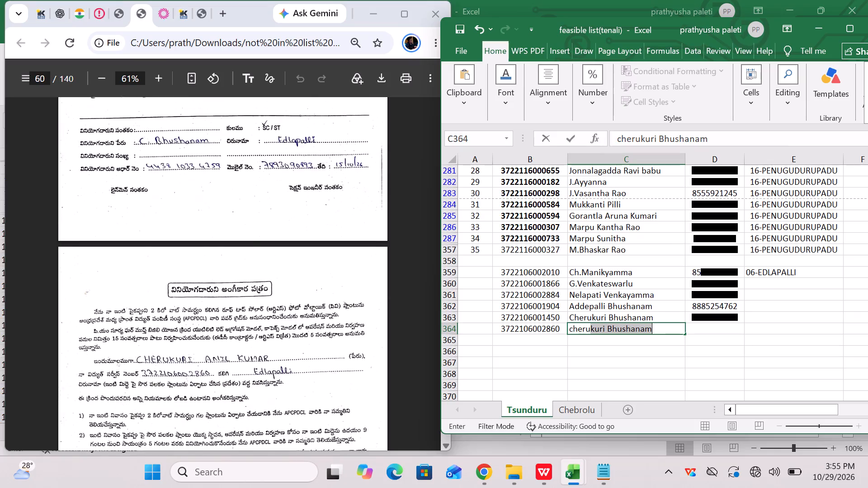
scroll(306, 341, "down", 2)
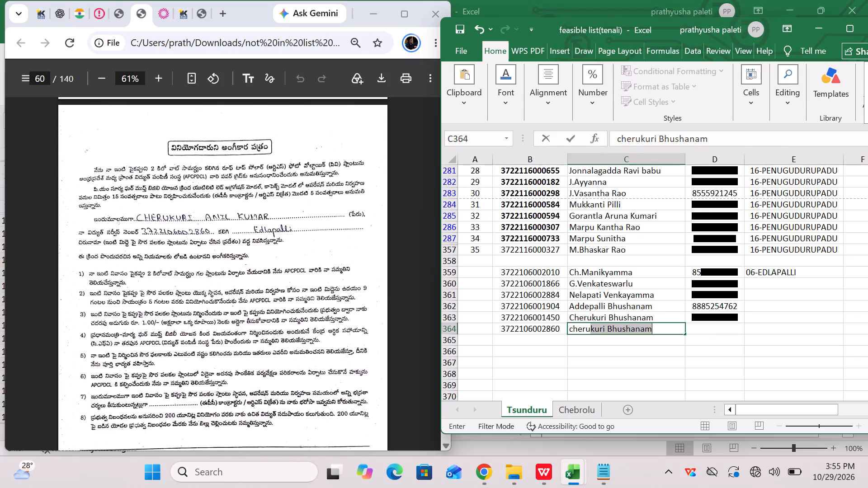
left_click(654, 331)
key("BackSpace")
key("BackSpace")
key("BackSpace")
key("BackSpace")
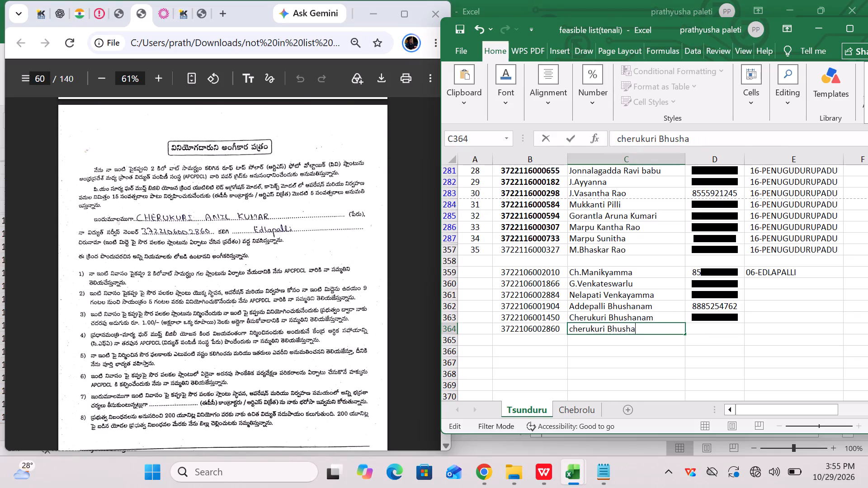
key("BackSpace")
key("BackSpace")
key("BackSpace")
key("BackSpace")
key("BackSpace")
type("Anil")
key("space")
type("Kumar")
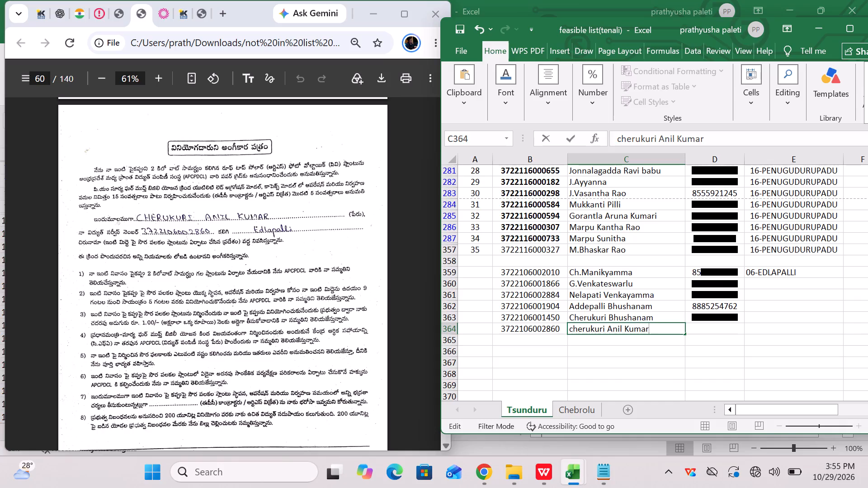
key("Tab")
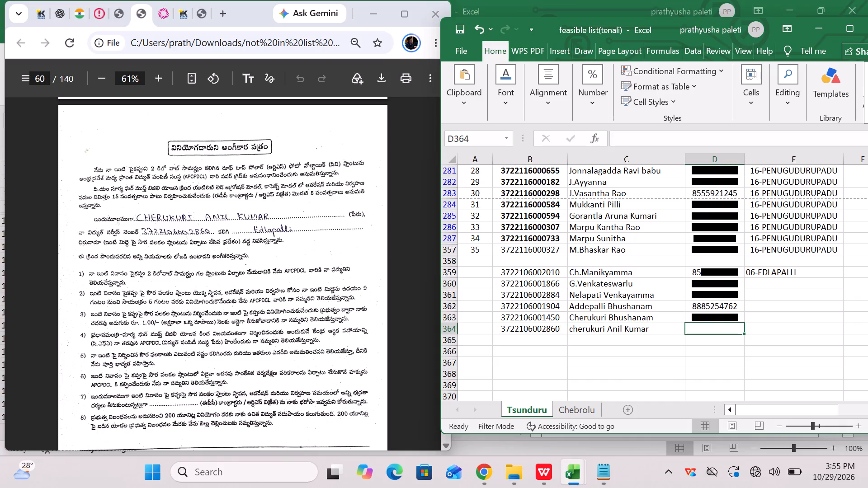
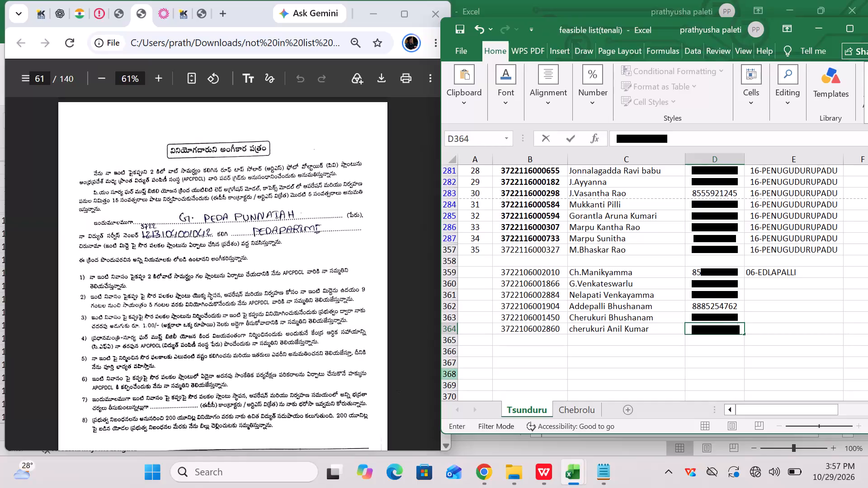
Finish entering the page 60 consumer's mobile number in D364.
left_click(519, 333)
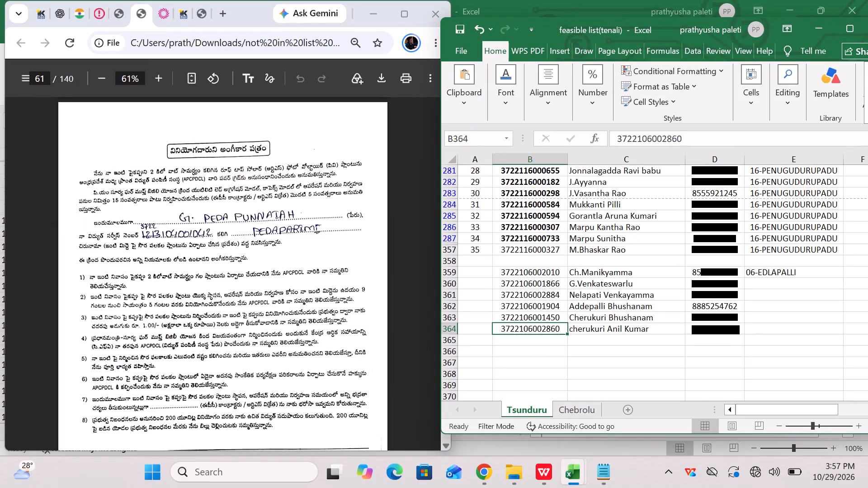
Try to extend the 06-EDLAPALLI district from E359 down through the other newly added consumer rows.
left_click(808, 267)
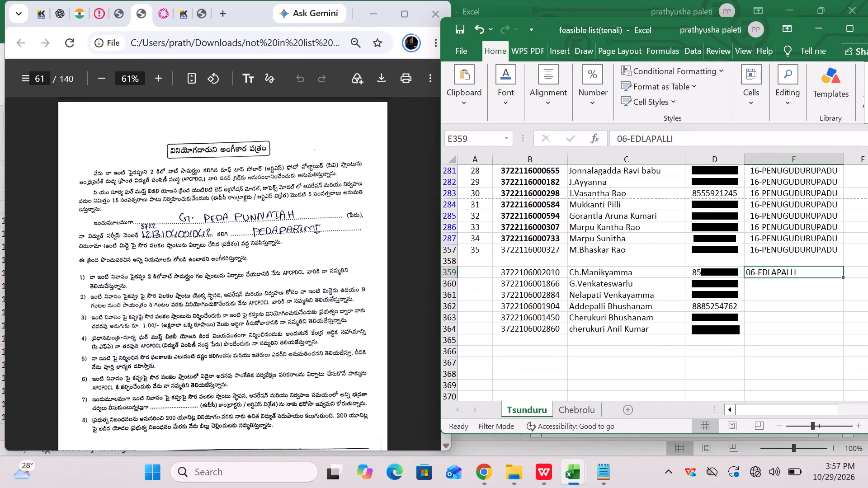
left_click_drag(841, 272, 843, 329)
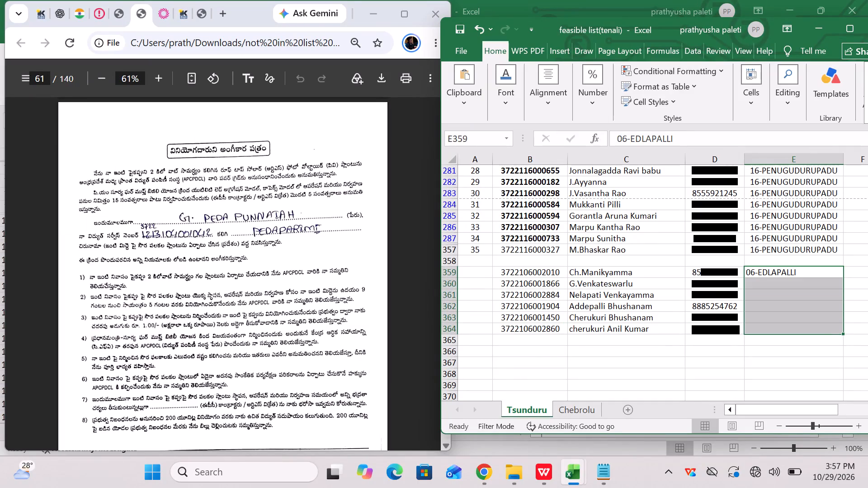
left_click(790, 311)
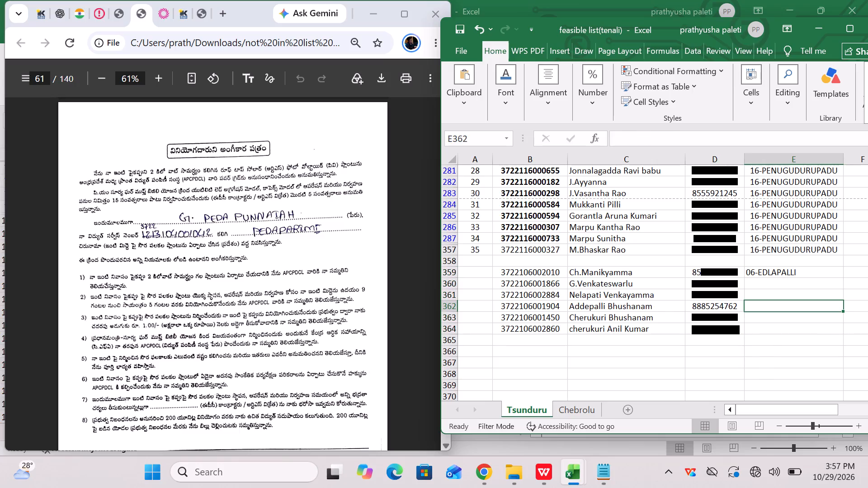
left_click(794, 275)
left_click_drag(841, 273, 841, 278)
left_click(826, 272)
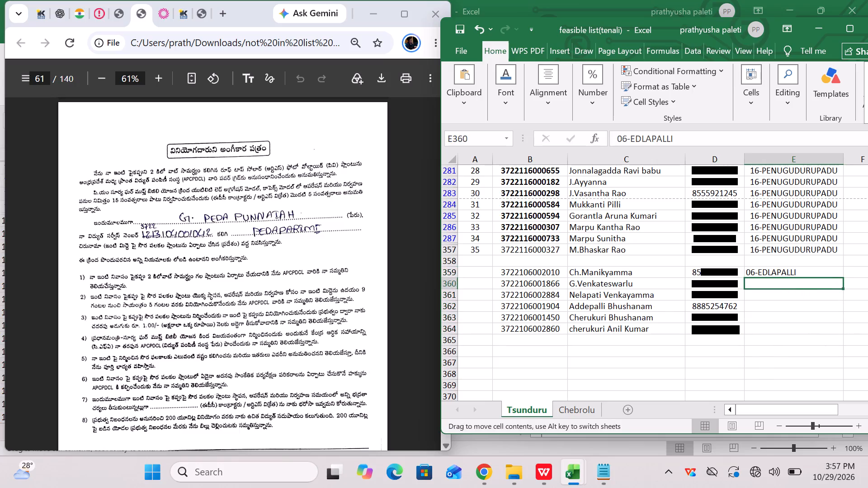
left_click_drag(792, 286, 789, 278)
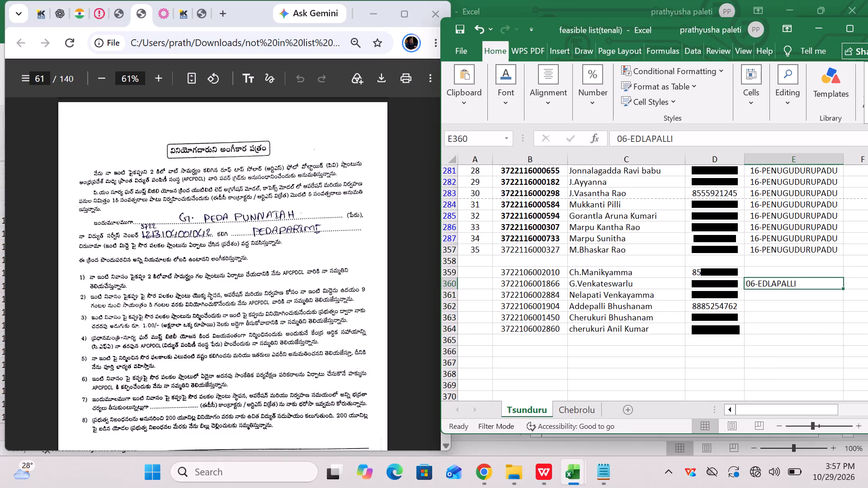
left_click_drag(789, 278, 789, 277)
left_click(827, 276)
Copy the 06-EDLAPALLI district from E360 into E359:E364 and save the feasible list workbook.
left_click(807, 282)
key("ctrl+c")
left_click(796, 273)
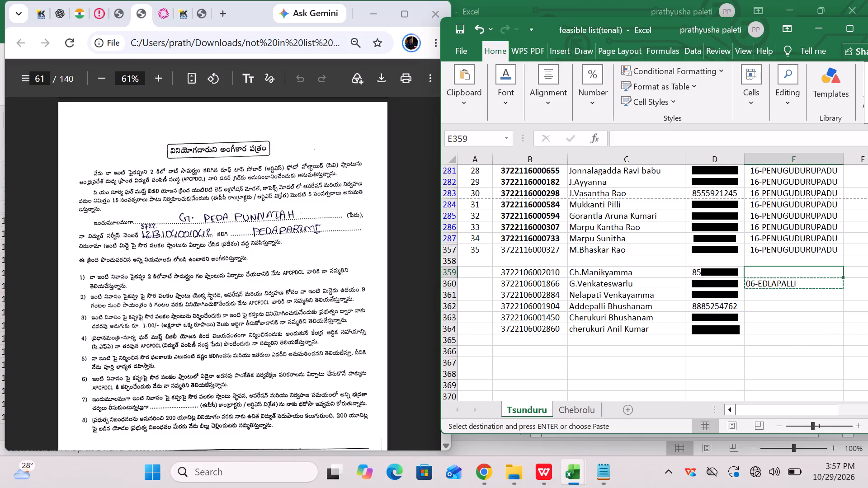
left_click_drag(796, 274, 796, 328)
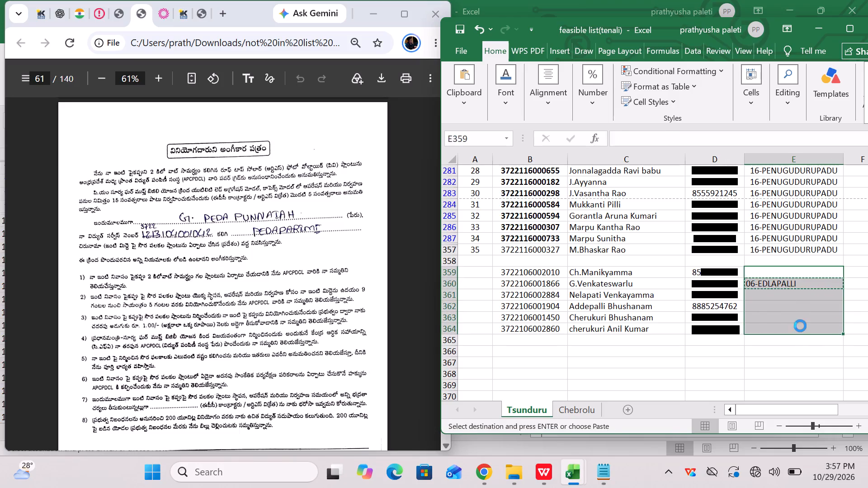
key("ctrl+v")
left_click(785, 344)
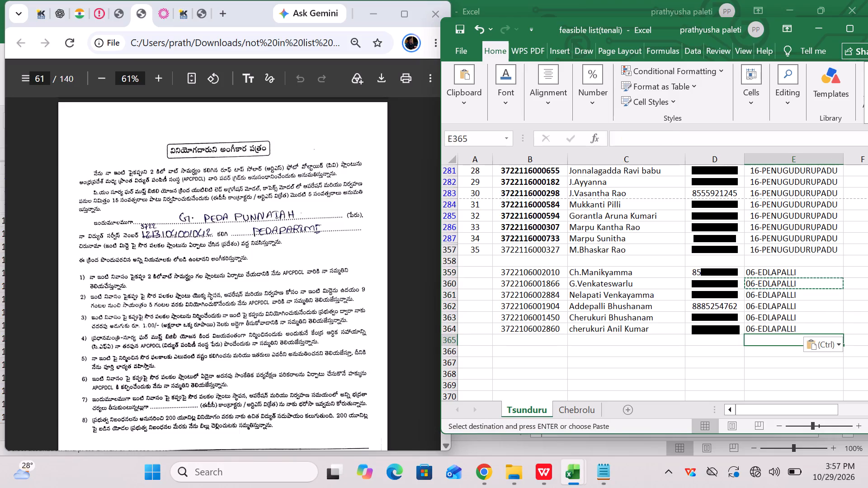
key("ctrl+s")
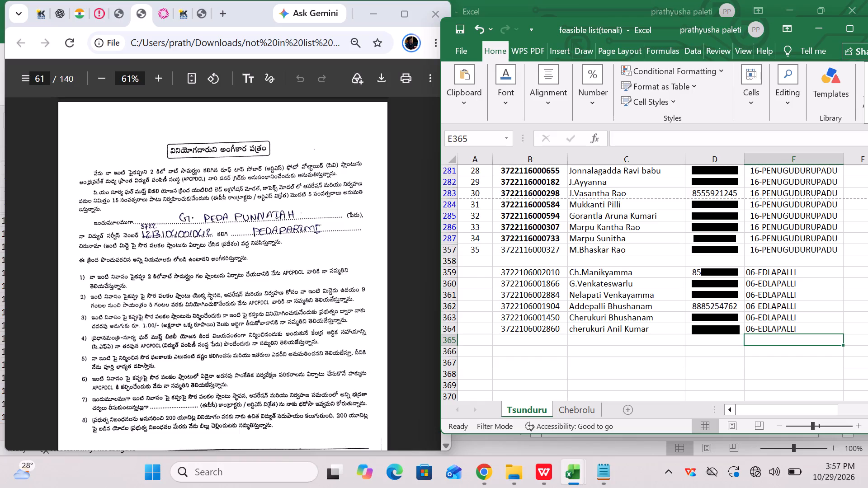
Save the feasible list workbook again with the added Edlapalli rows in place.
scroll(642, 288, "up", 1)
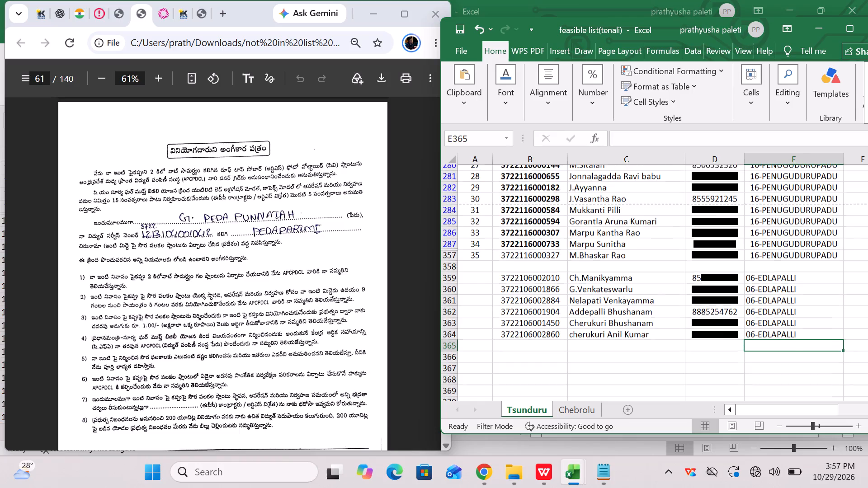
scroll(642, 288, "up", 15)
scroll(640, 294, "down", 2)
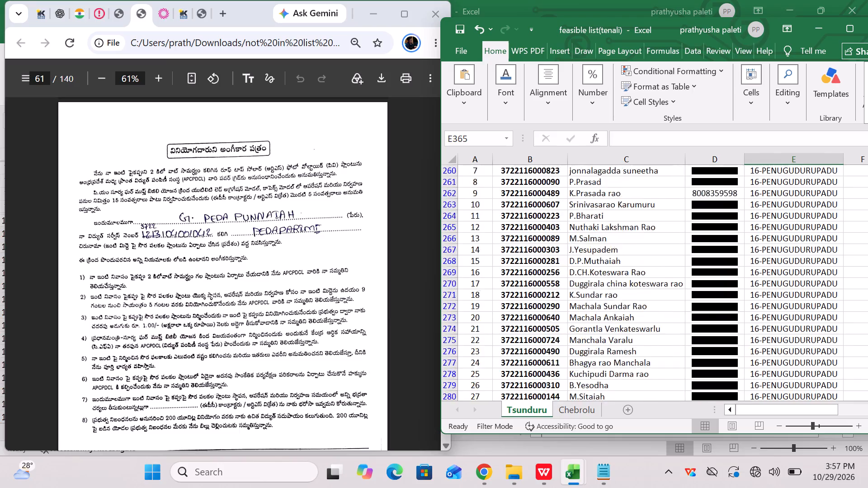
scroll(641, 296, "down", 8)
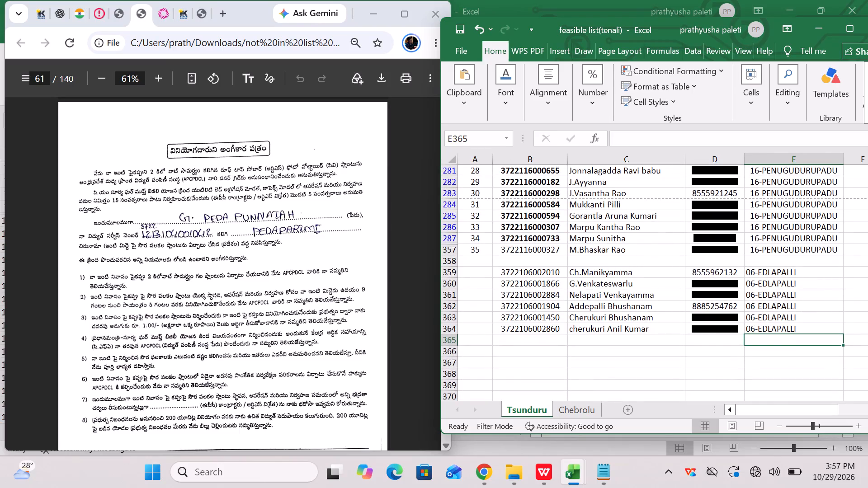
left_click(640, 291, "ctrl")
key("ctrl+s")
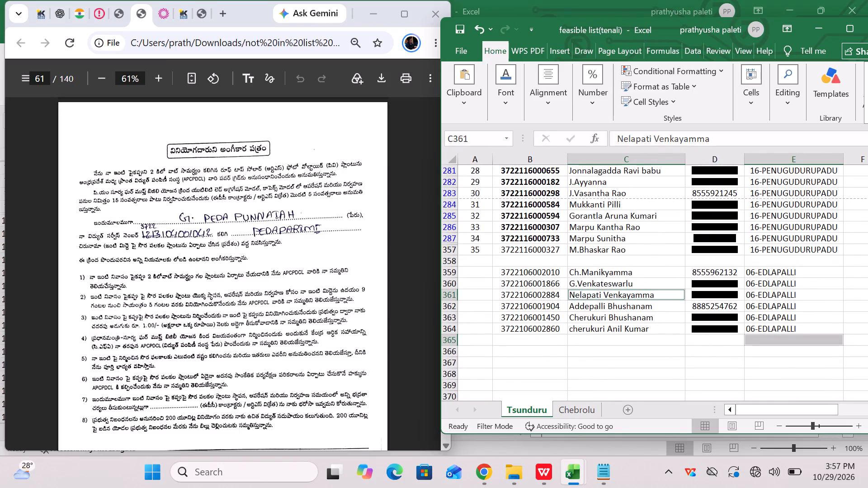
Set the District column's filter to show all districts in the Tsunduru sheet.
left_click(646, 364)
scroll(717, 286, "up", 4)
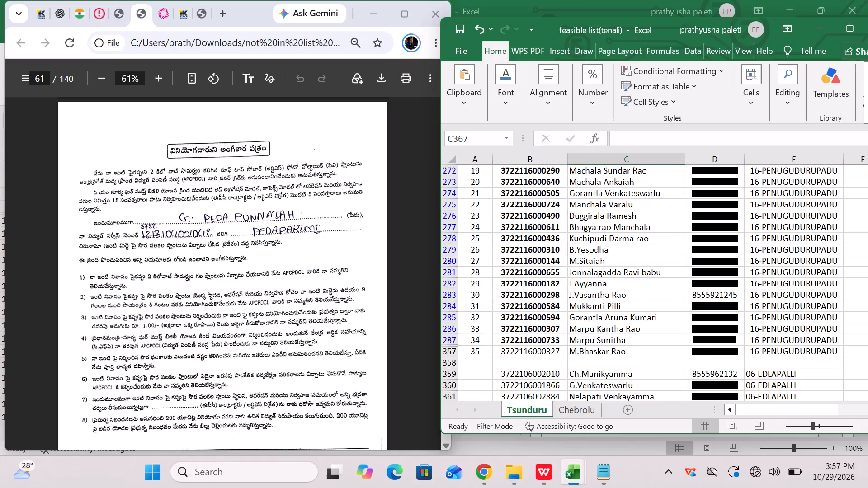
scroll(716, 286, "up", 12)
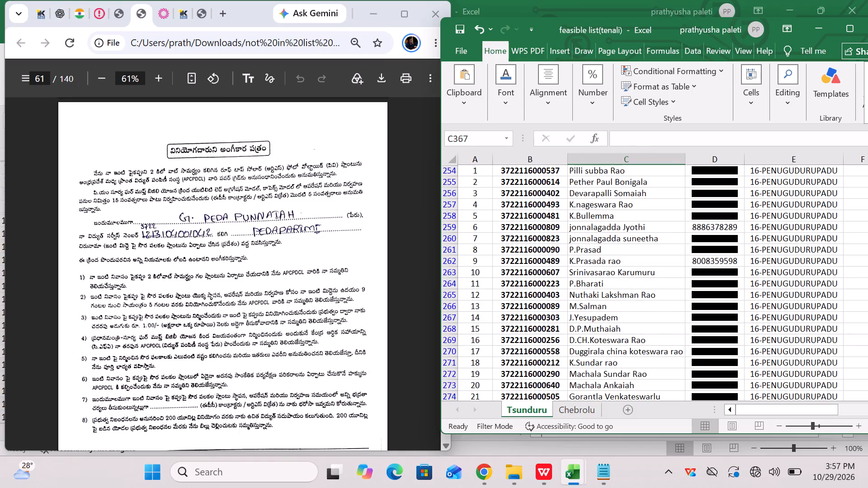
left_click(837, 170)
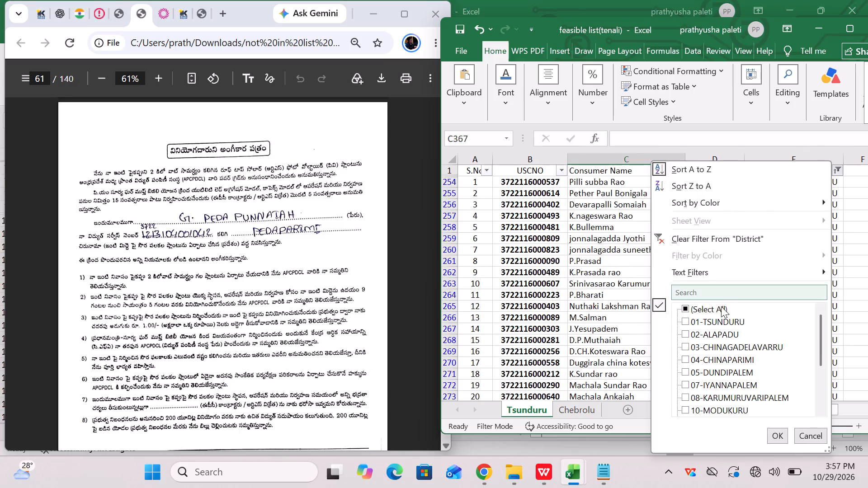
left_click(687, 308)
left_click(773, 435)
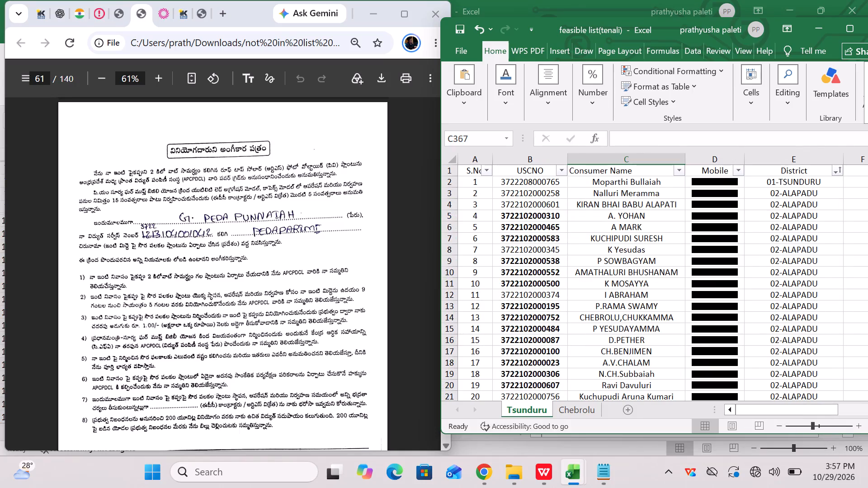
Sort the Tsunduru sheet's District column from A to Z.
left_click(839, 173)
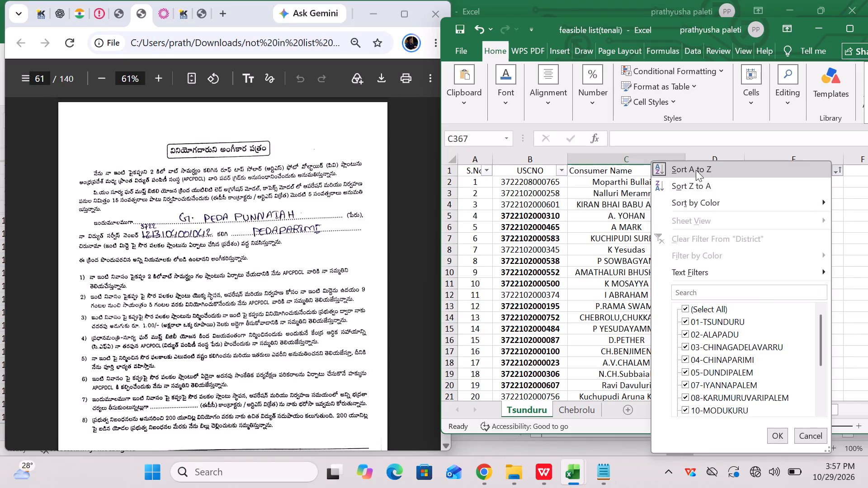
left_click(696, 170)
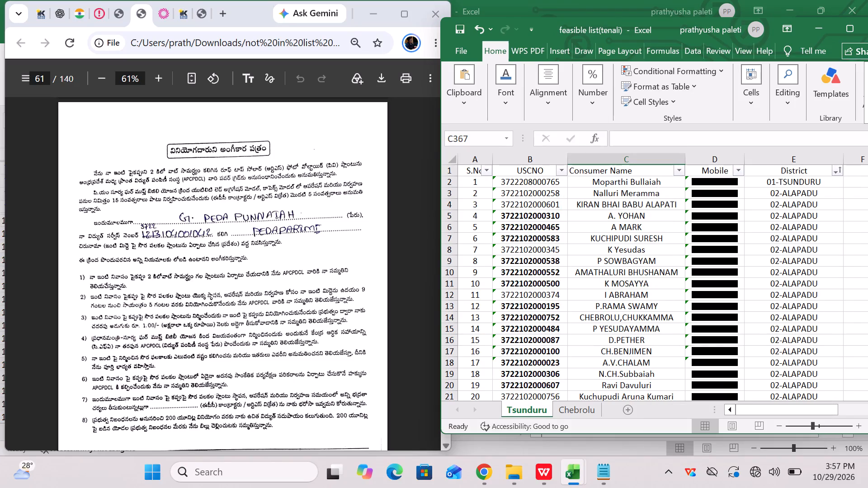
Search the District filter options for "ped" and for the shorter "pe", leaving the filter unapplied.
left_click(838, 171)
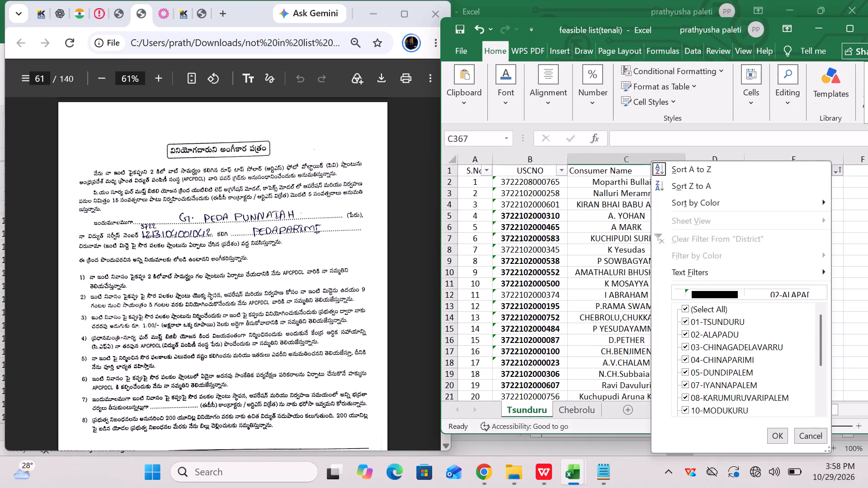
left_click(724, 289)
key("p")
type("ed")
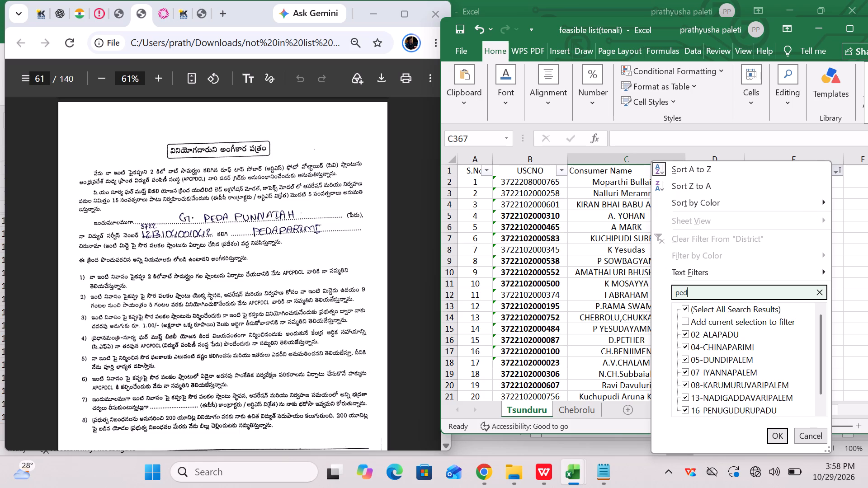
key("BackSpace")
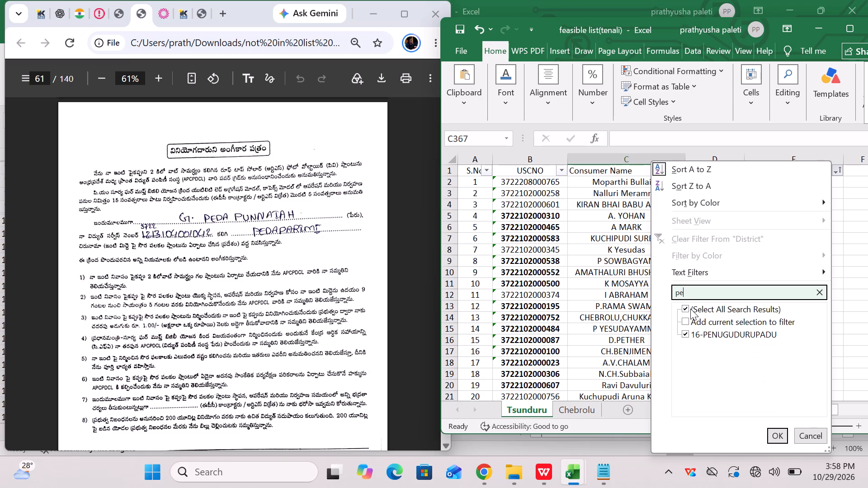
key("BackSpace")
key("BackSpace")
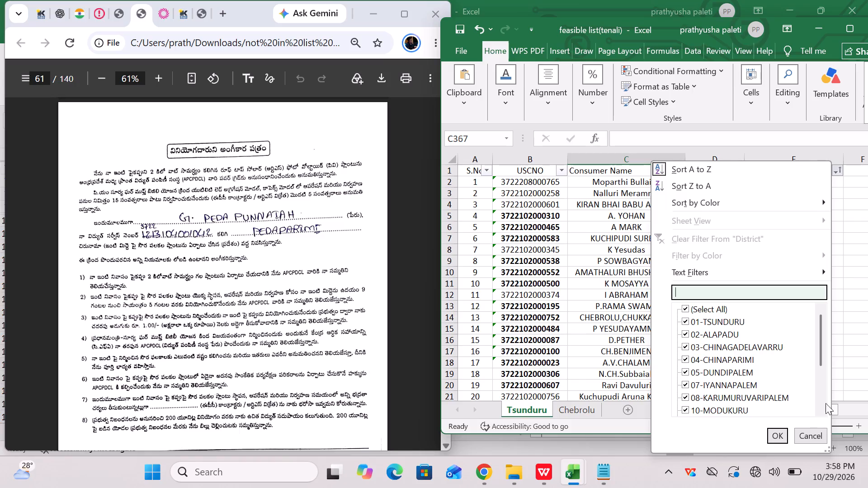
left_click(815, 438)
Examine the districts throughout the unfiltered Tsunduru sheet, down to the added Edlapalli rows, for the page 61 form's village, Pedaparimi.
scroll(679, 247, "down", 9)
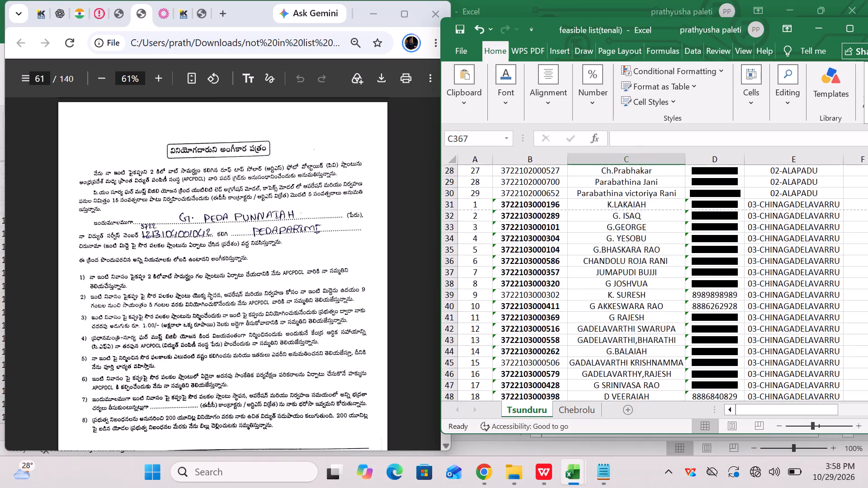
scroll(679, 244, "down", 19)
scroll(679, 244, "down", 2)
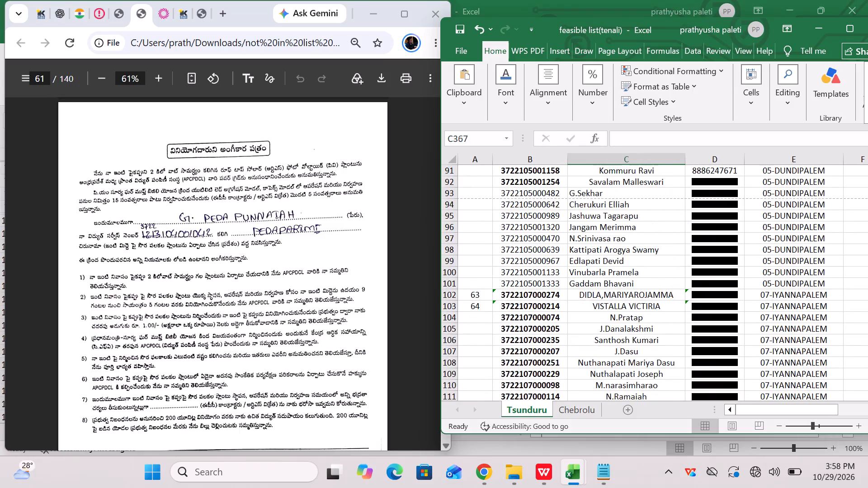
scroll(682, 243, "down", 4)
scroll(682, 243, "up", 6)
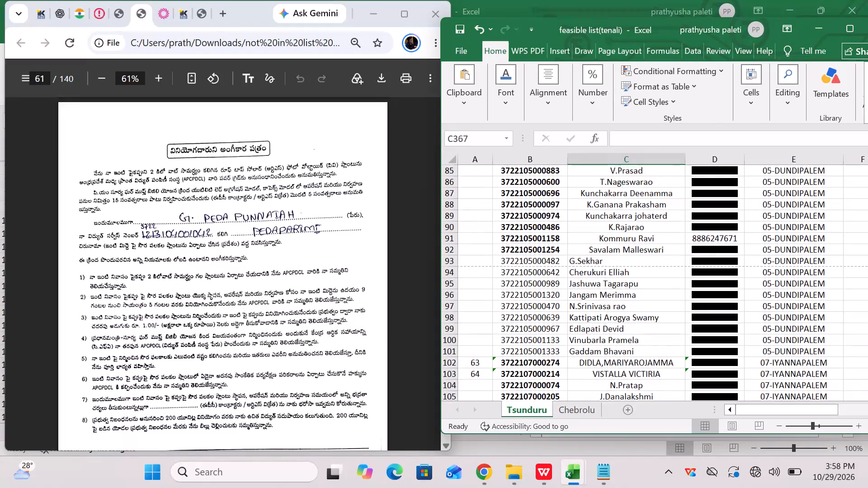
scroll(682, 243, "down", 20)
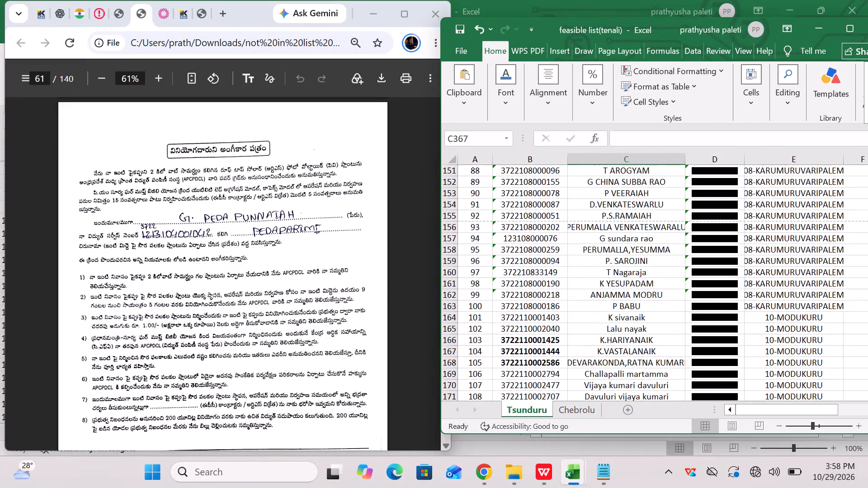
scroll(683, 243, "down", 20)
scroll(683, 243, "down", 5)
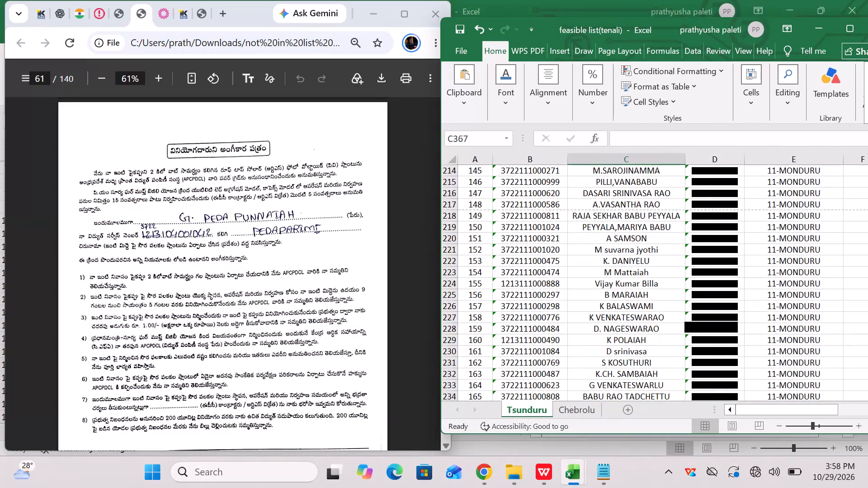
scroll(683, 243, "down", 20)
scroll(683, 243, "down", 5)
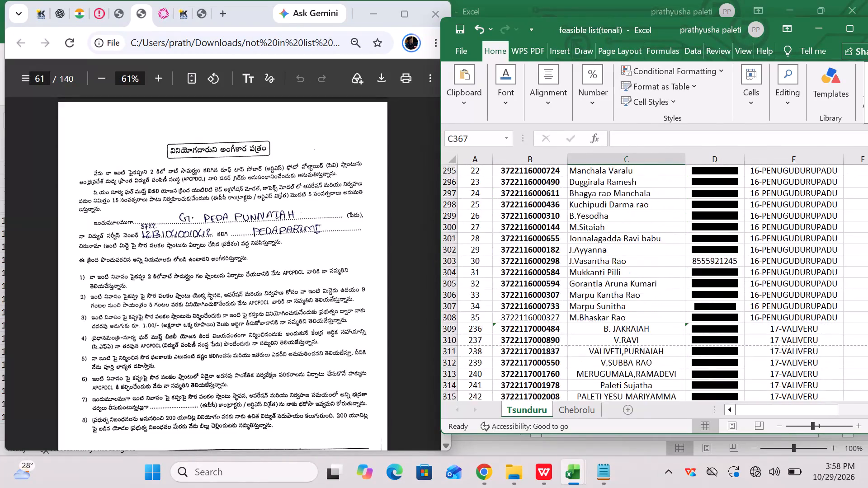
scroll(684, 243, "down", 17)
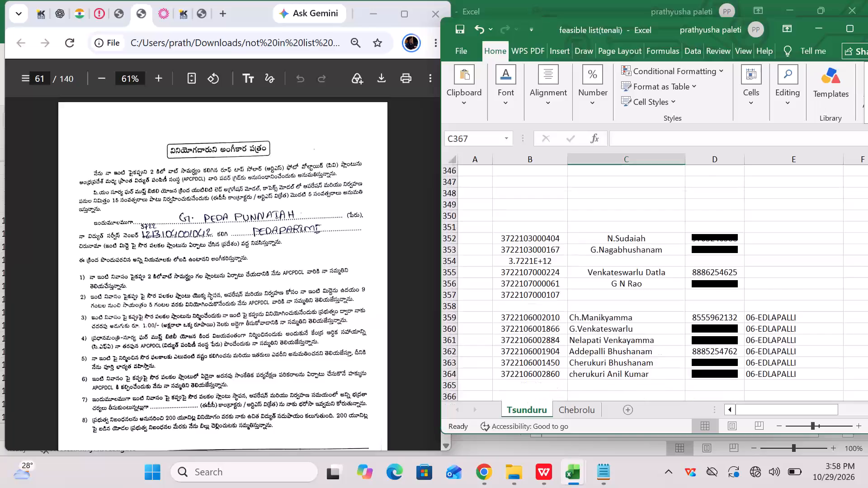
scroll(684, 242, "down", 2)
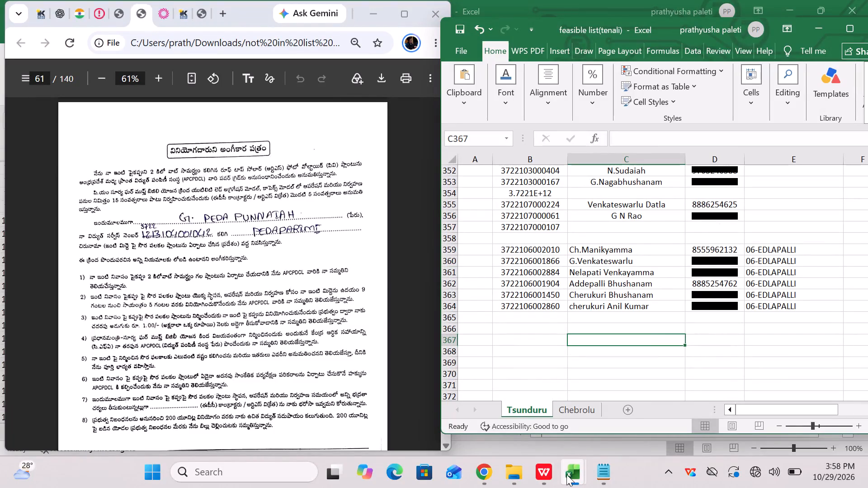
Switch to the Tsunduru Section workbook and bring the feasible list workbook back in front of it.
left_click(529, 424)
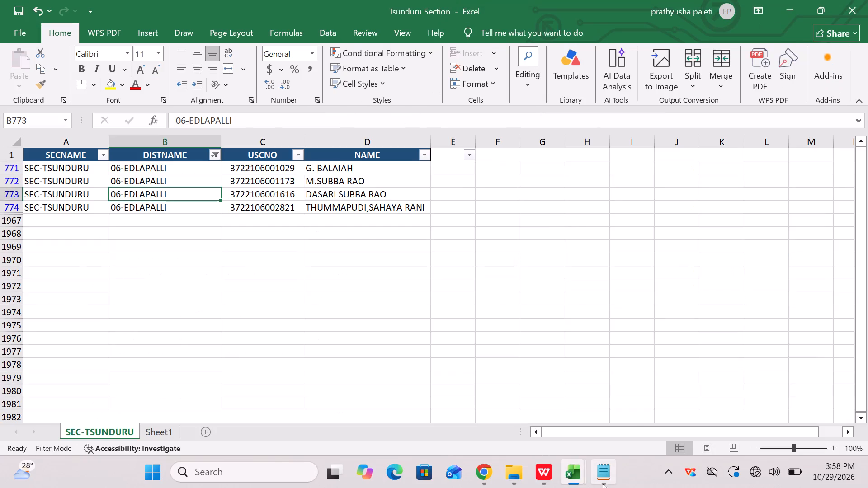
left_click(658, 409)
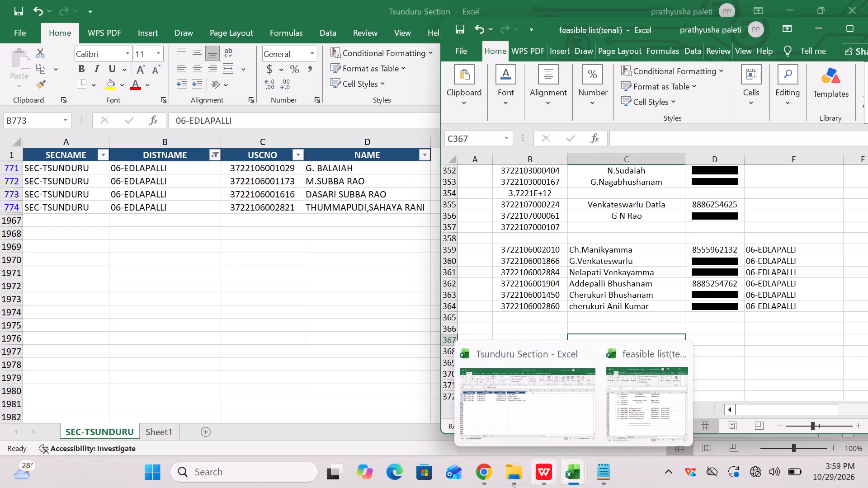
Bring the scanned forms PDF beside the feasible list and read the consent forms from page 61 through page 64.
left_click(485, 477)
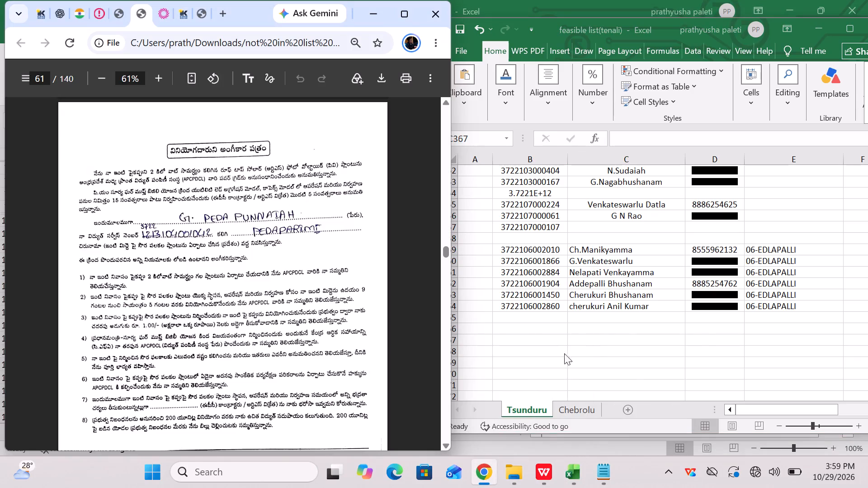
left_click(578, 343)
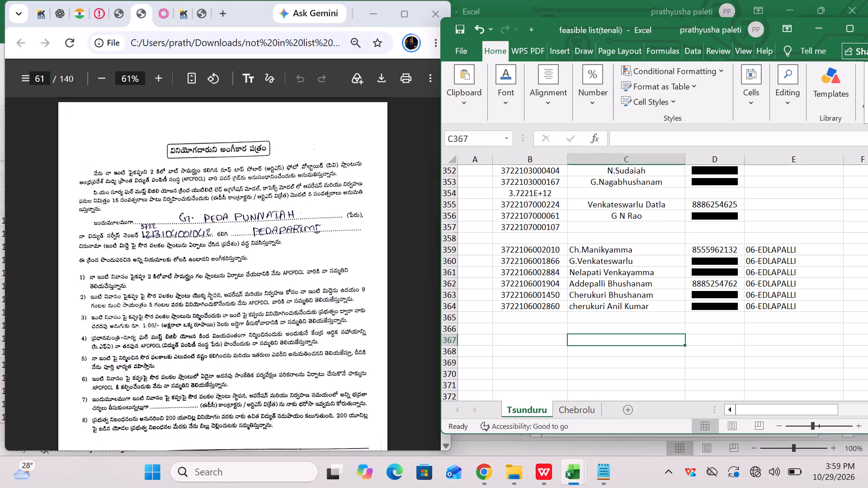
scroll(311, 312, "down", 1)
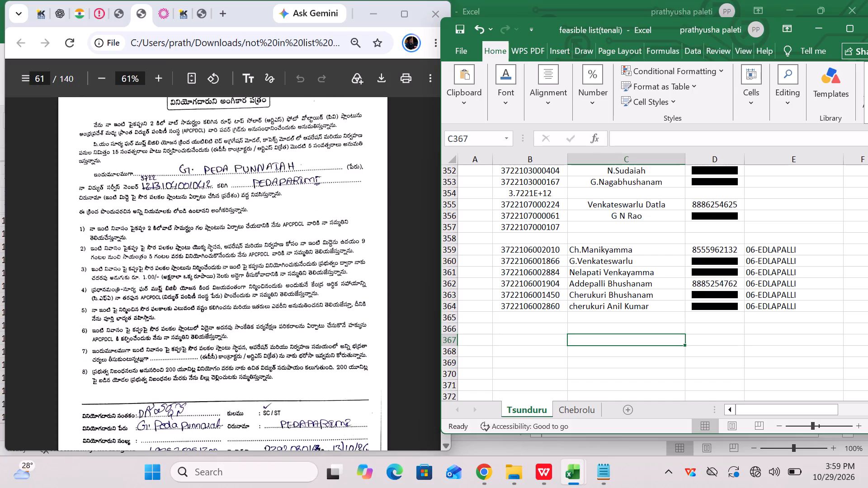
scroll(311, 312, "down", 5)
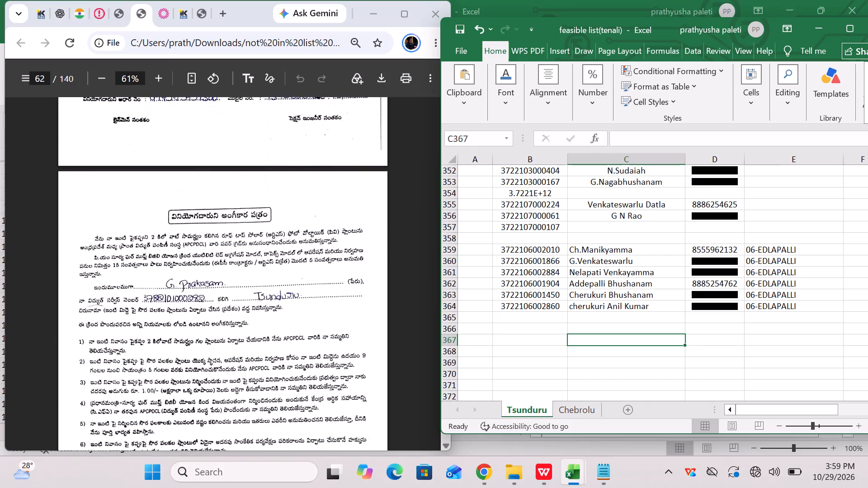
scroll(311, 311, "down", 6)
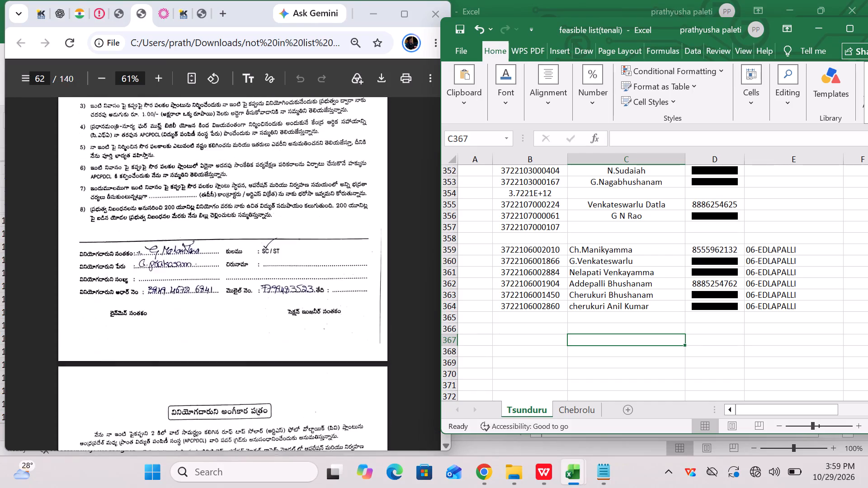
scroll(313, 304, "down", 7)
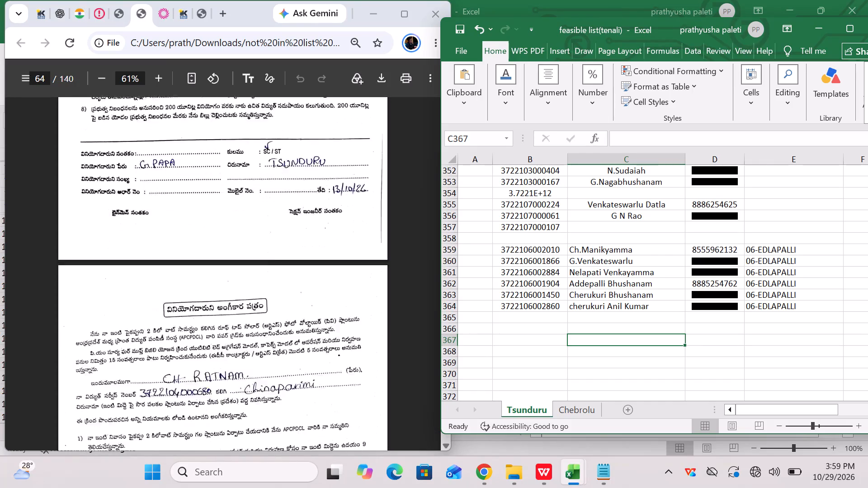
scroll(314, 303, "down", 2)
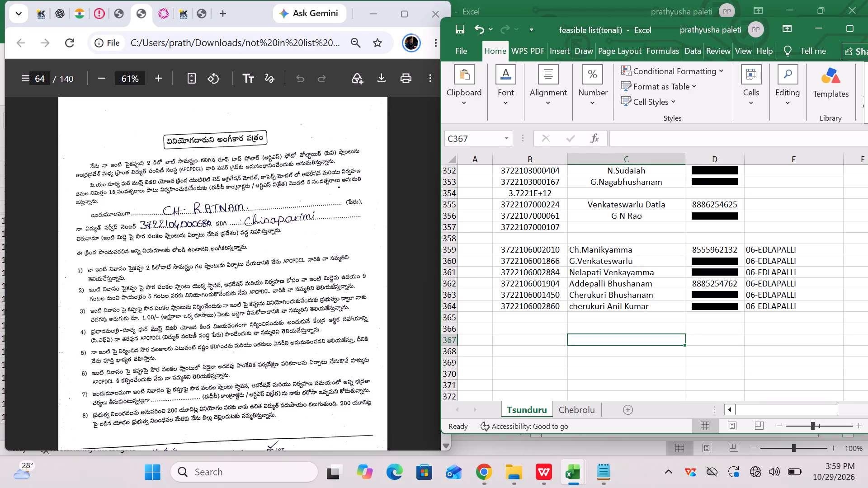
Filter the Tsunduru sheet's District column to 04-CHINAPARIMI only, searching the filter options for "ch".
left_click(558, 405)
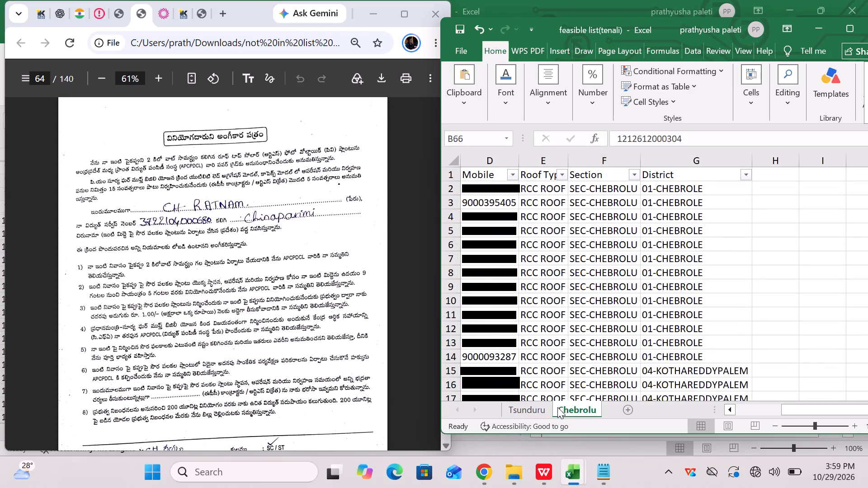
left_click(524, 409)
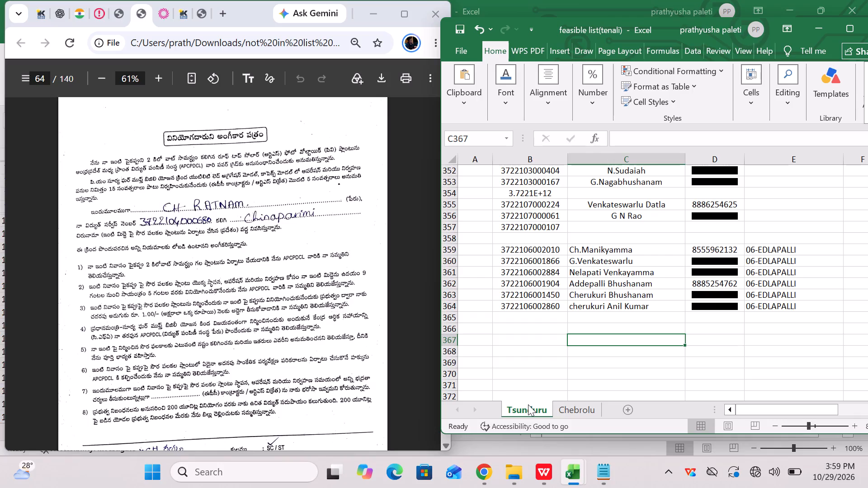
scroll(753, 304, "up", 20)
scroll(753, 304, "up", 11)
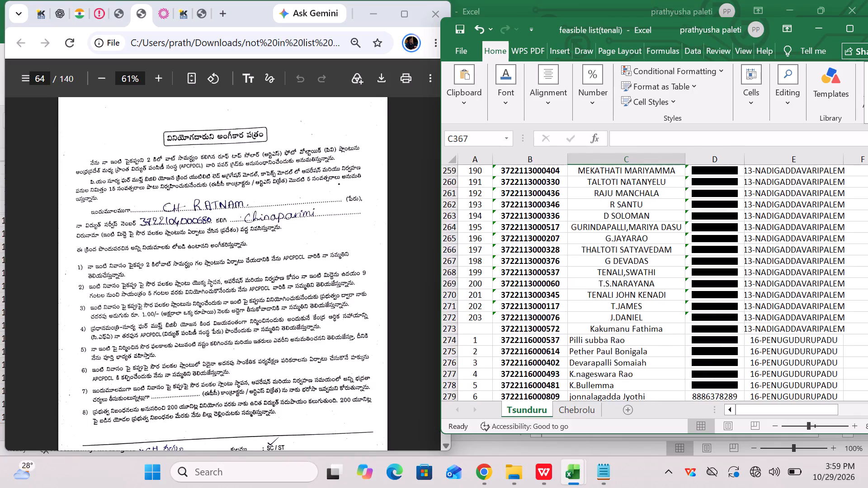
scroll(753, 304, "up", 15)
scroll(753, 304, "up", 16)
scroll(753, 304, "up", 20)
scroll(753, 304, "up", 11)
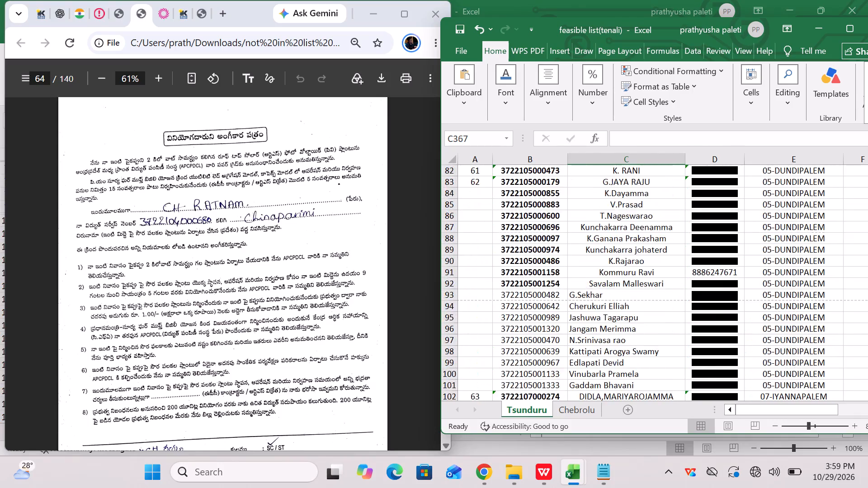
scroll(753, 304, "up", 20)
scroll(753, 304, "up", 18)
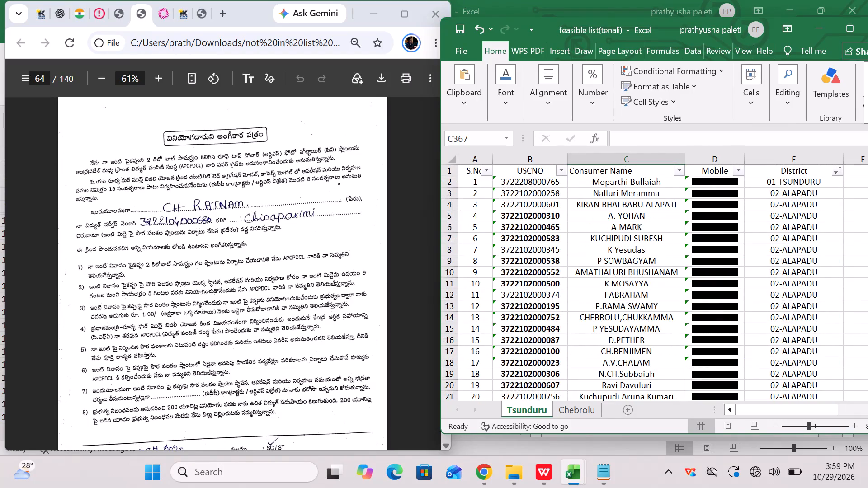
left_click(839, 168)
left_click(718, 168)
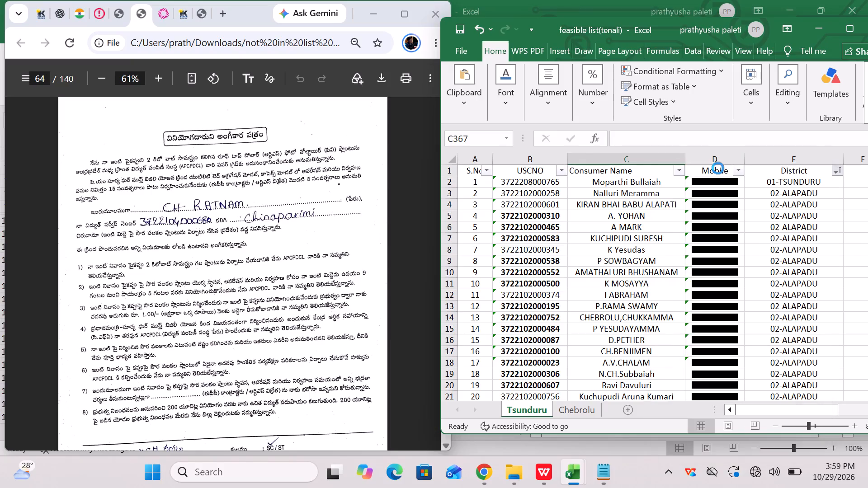
left_click(835, 176)
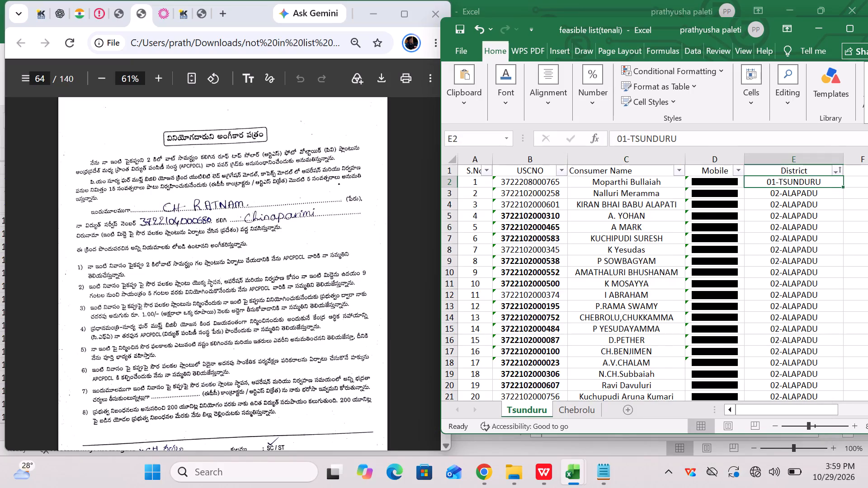
left_click(838, 169)
left_click(701, 291)
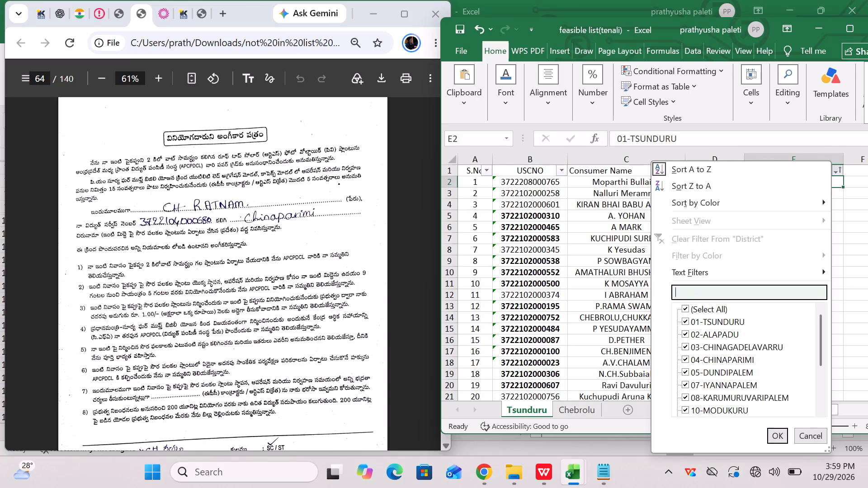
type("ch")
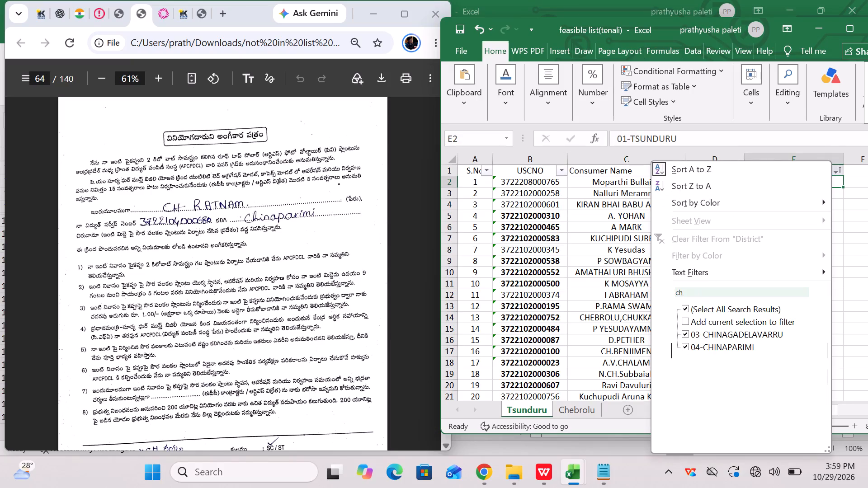
left_click(684, 334)
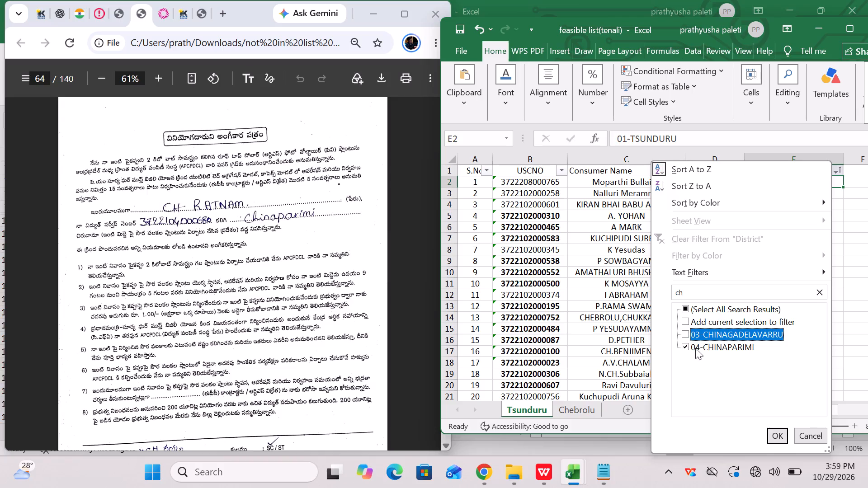
left_click(771, 434)
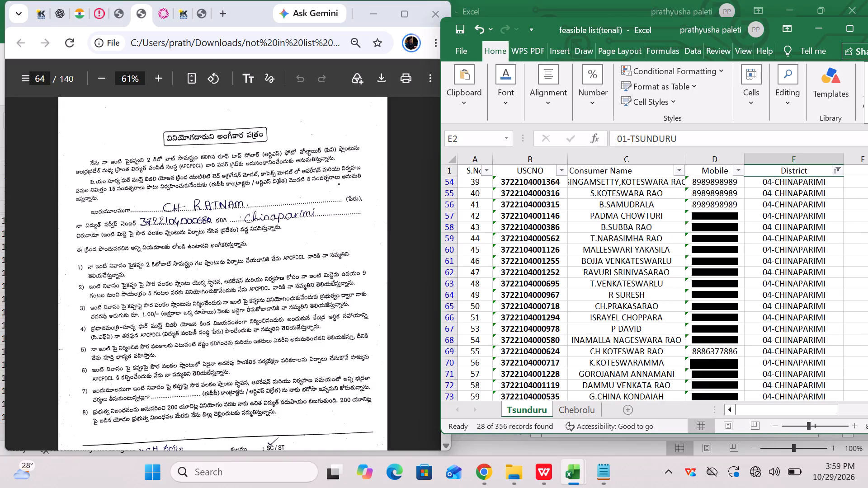
scroll(745, 267, "down", 7)
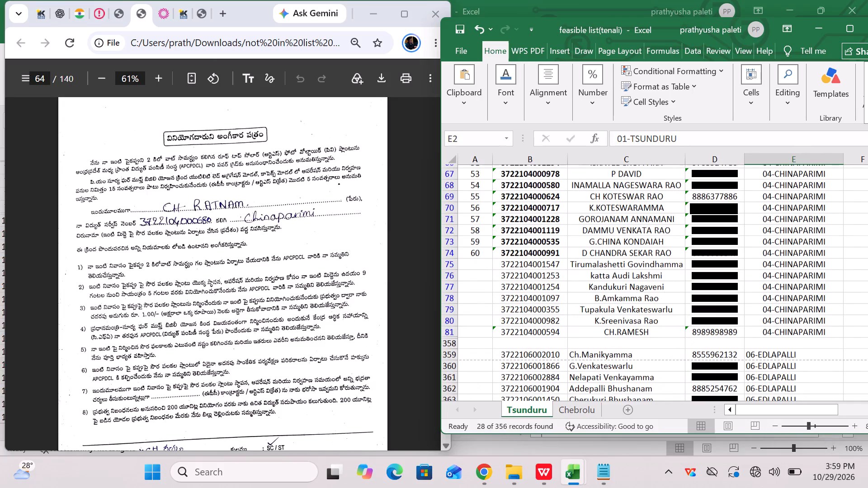
scroll(745, 265, "up", 14)
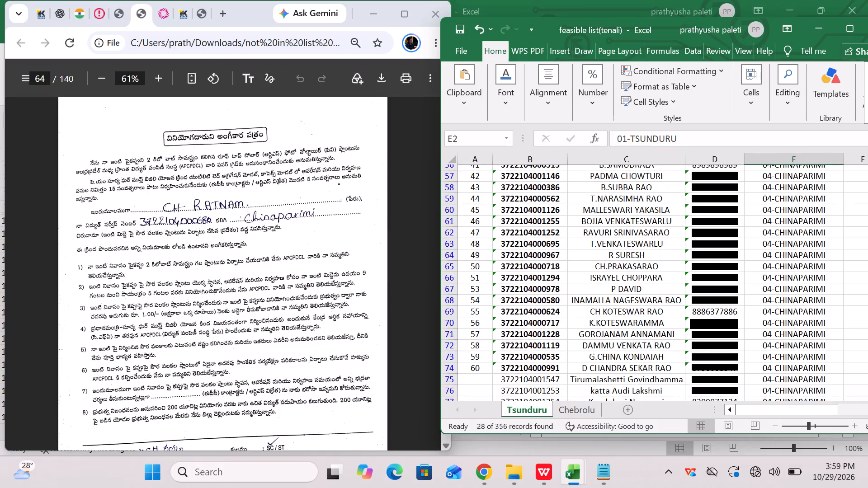
scroll(745, 265, "down", 8)
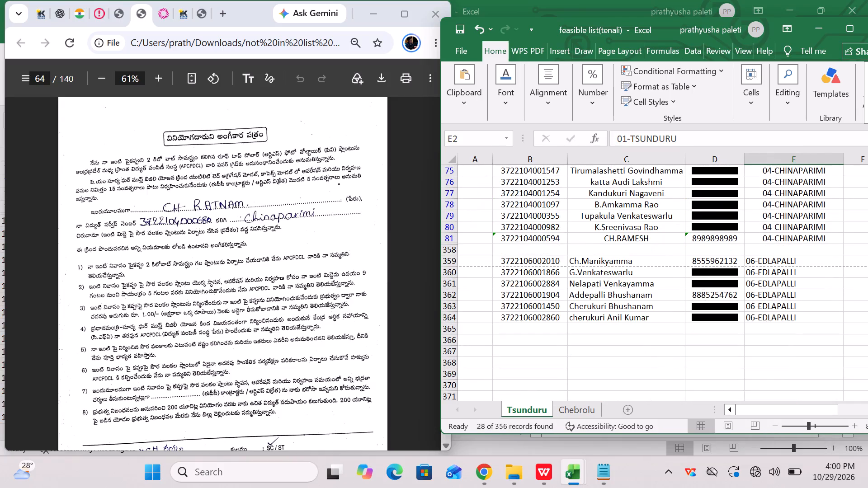
scroll(373, 336, "down", 5)
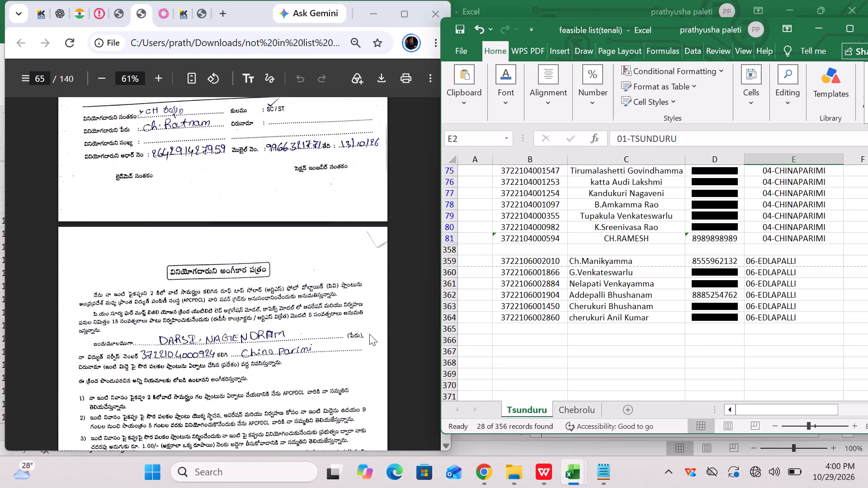
scroll(349, 336, "up", 7)
scroll(348, 334, "down", 1)
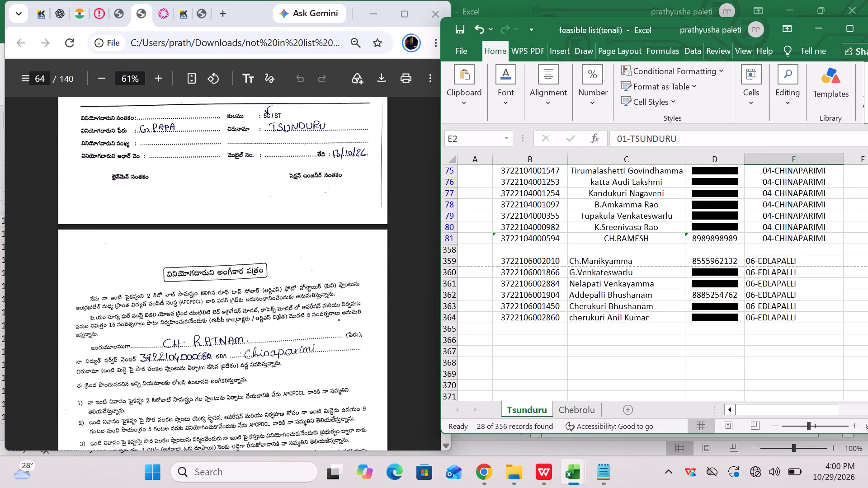
scroll(348, 334, "down", 1)
scroll(348, 334, "up", 1)
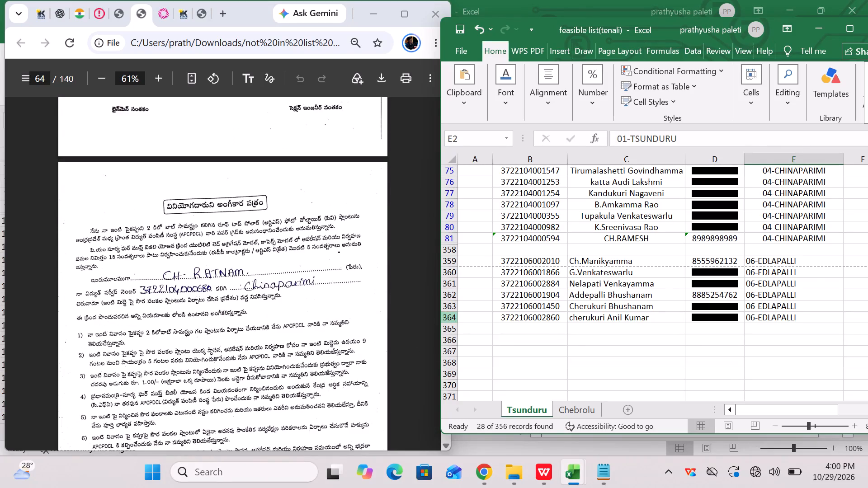
Check all the filtered Chinaparimi rows again for the service number and consumer on the page 64 form.
scroll(589, 274, "up", 4)
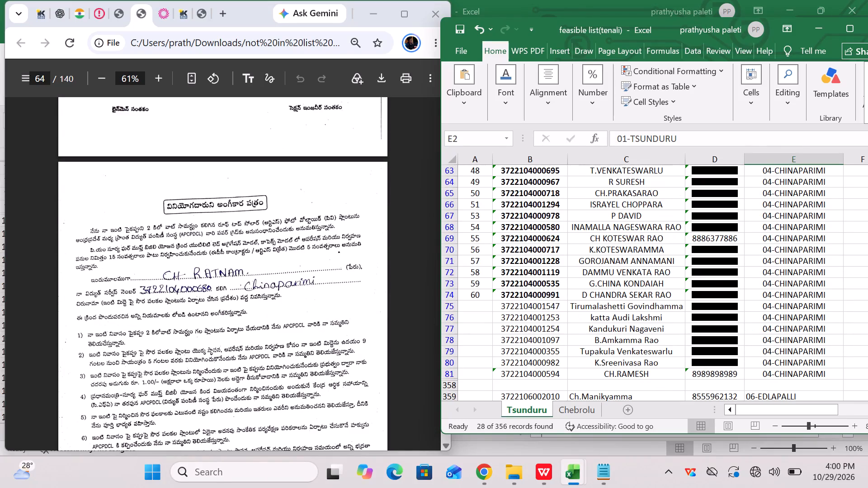
scroll(591, 263, "up", 6)
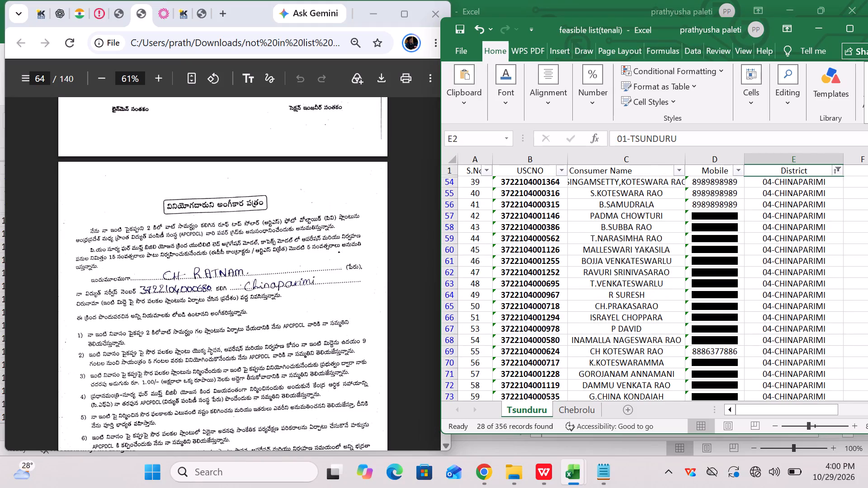
scroll(556, 333, "down", 4)
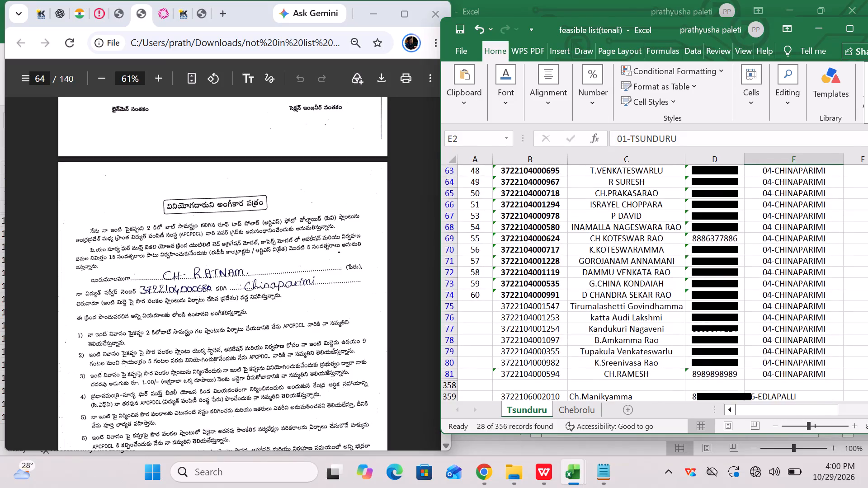
scroll(556, 341, "down", 2)
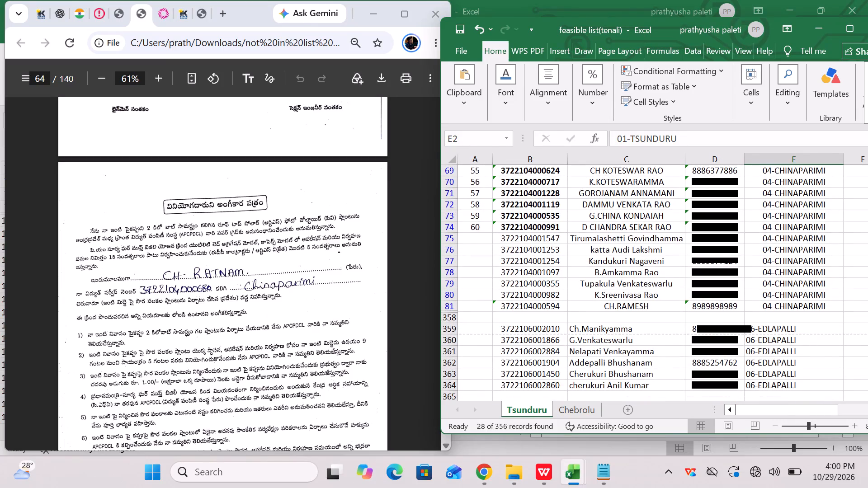
Insert four blank rows at row 358, between the Chinaparimi rows and the added Edlapalli rows.
left_click(481, 319)
right_click(481, 319)
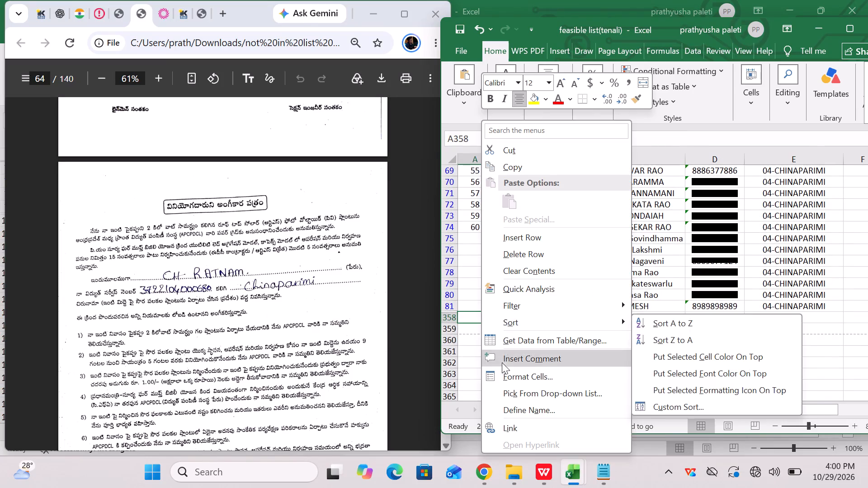
left_click(529, 235)
right_click(484, 319)
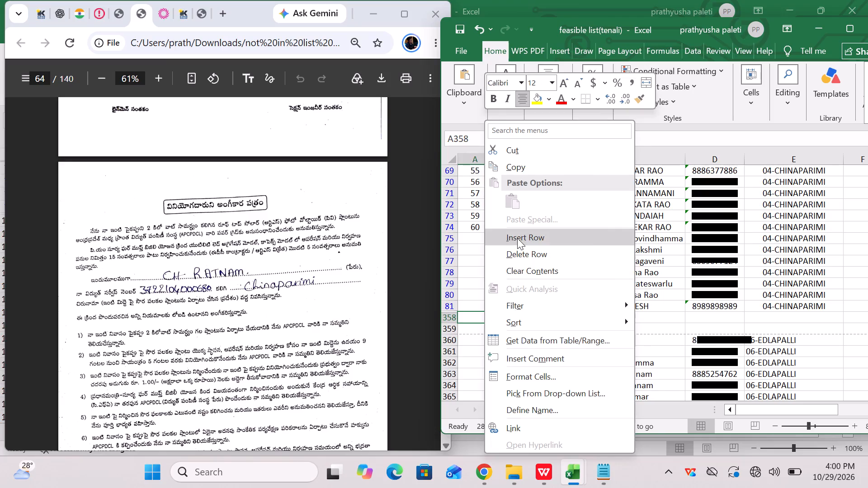
left_click(517, 238)
right_click(476, 321)
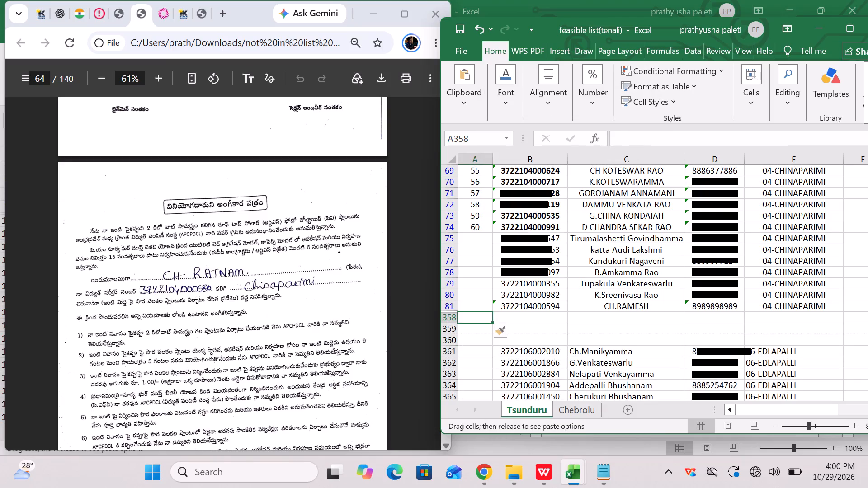
right_click(476, 319)
left_click(518, 238)
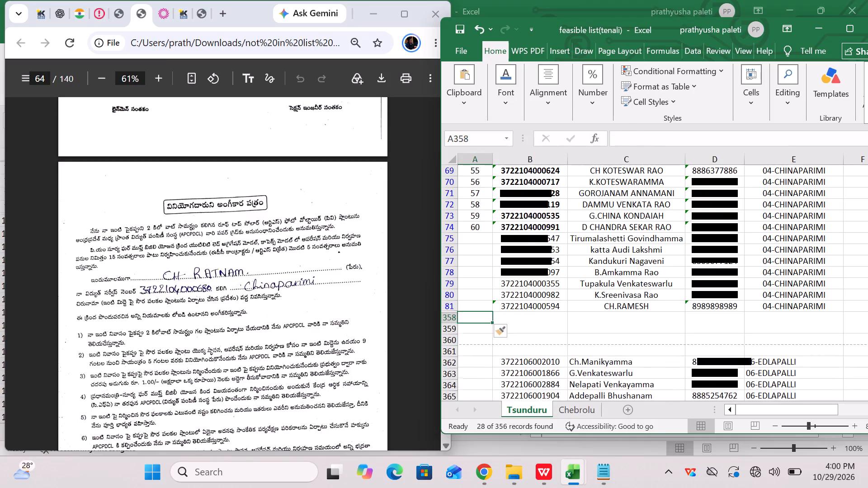
right_click(474, 318)
left_click(514, 236)
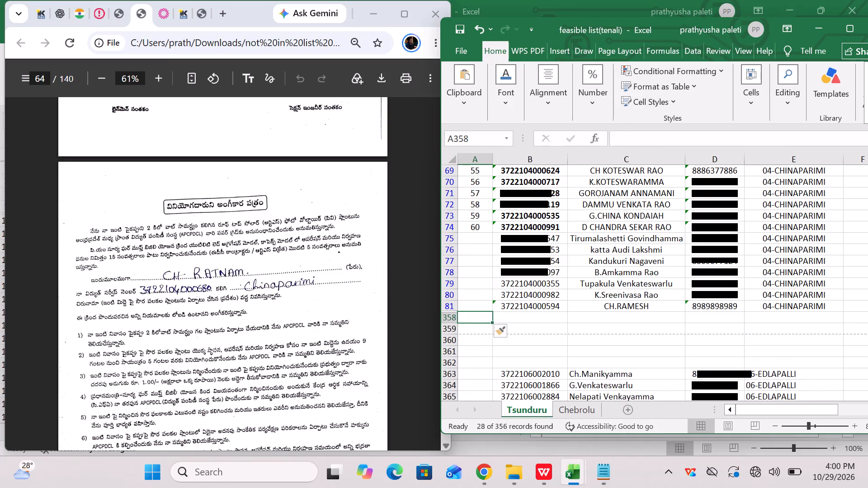
Fill B358 with the page 64 form's service number, reusing the number from B81 with its last three digits changed to 680.
left_click(512, 319)
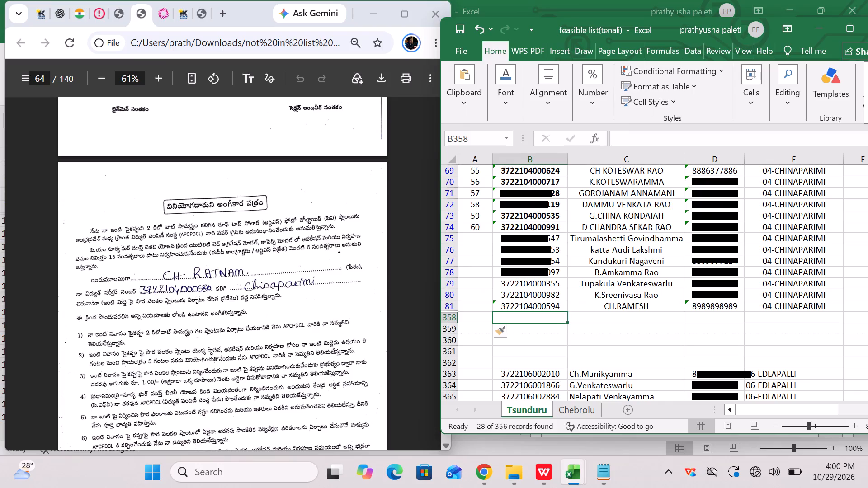
left_click(519, 308)
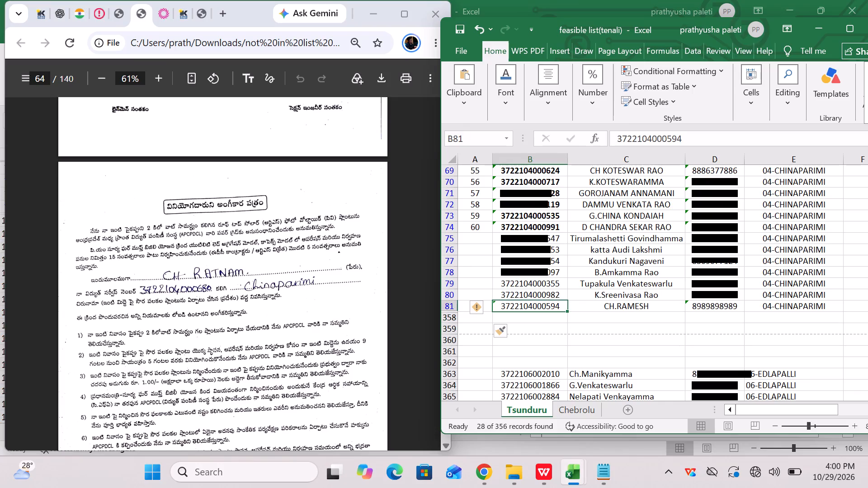
key("ctrl+c")
left_click(528, 318)
key("ctrl+v")
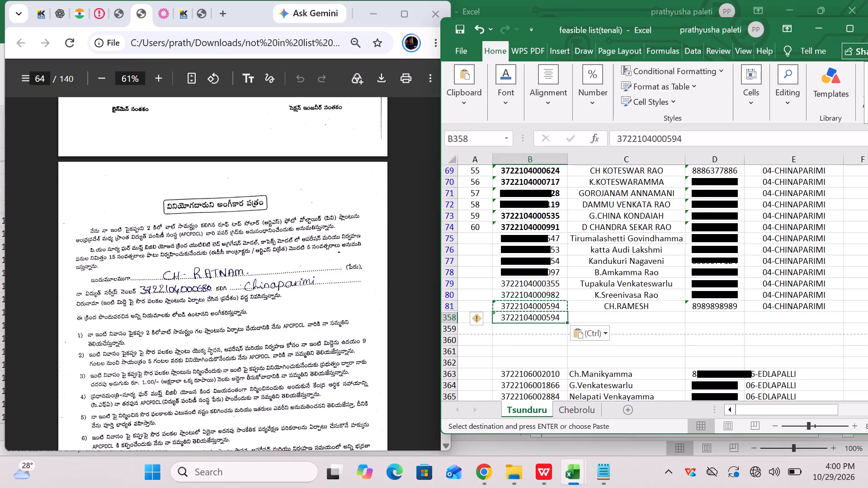
double_click(558, 316)
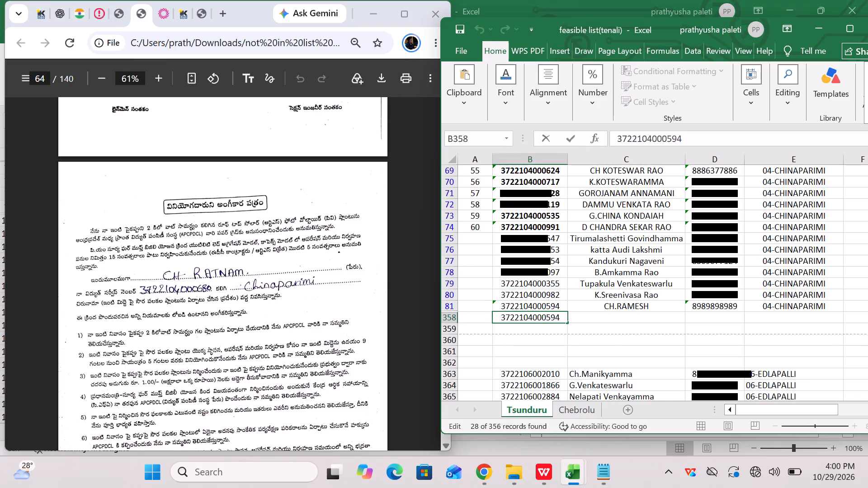
key("BackSpace")
key("BackSpace")
key("BackSpace")
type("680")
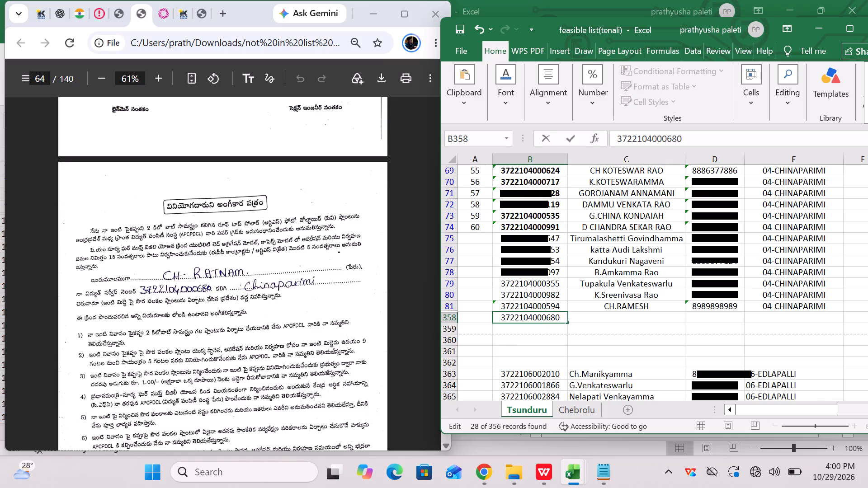
left_click(588, 319)
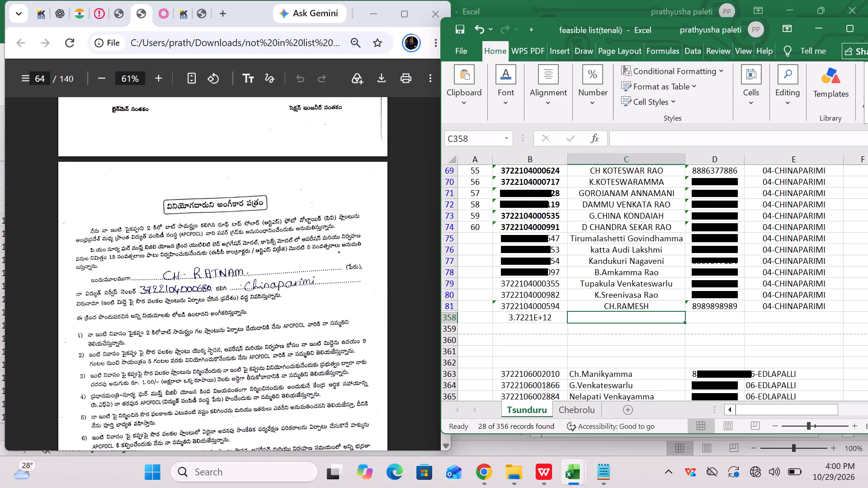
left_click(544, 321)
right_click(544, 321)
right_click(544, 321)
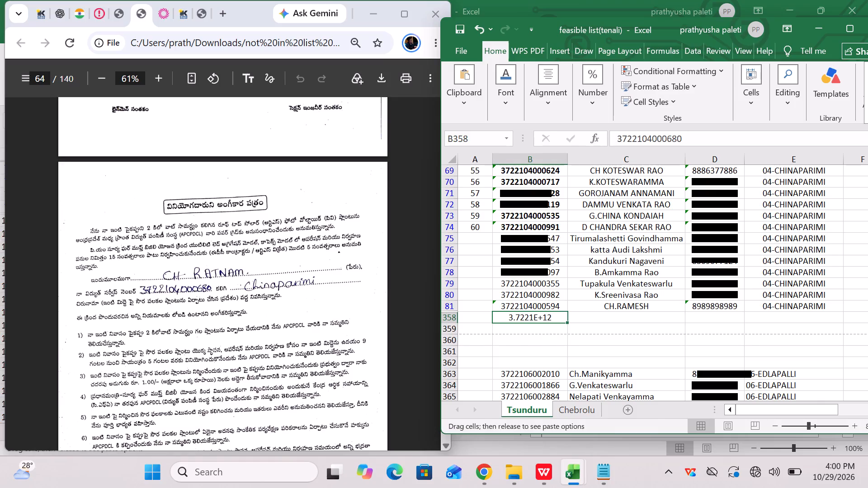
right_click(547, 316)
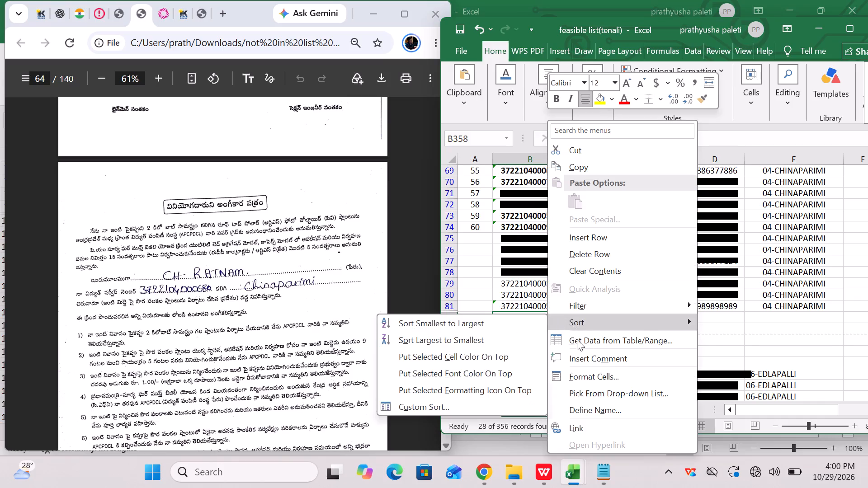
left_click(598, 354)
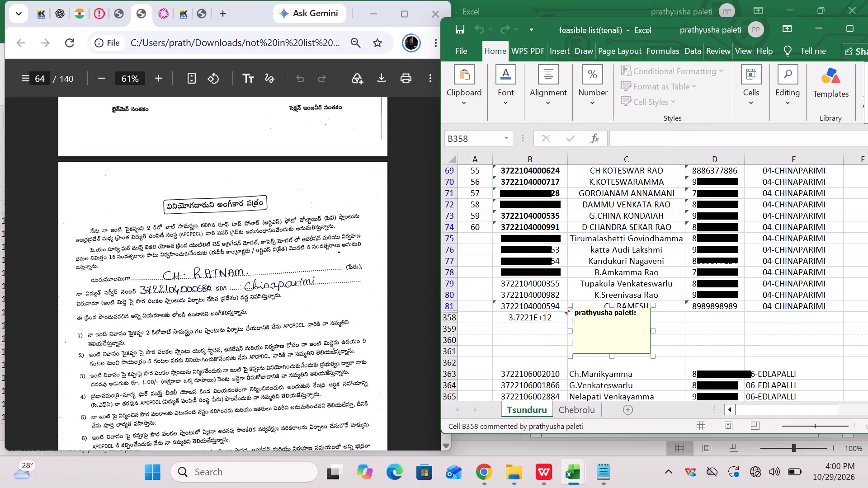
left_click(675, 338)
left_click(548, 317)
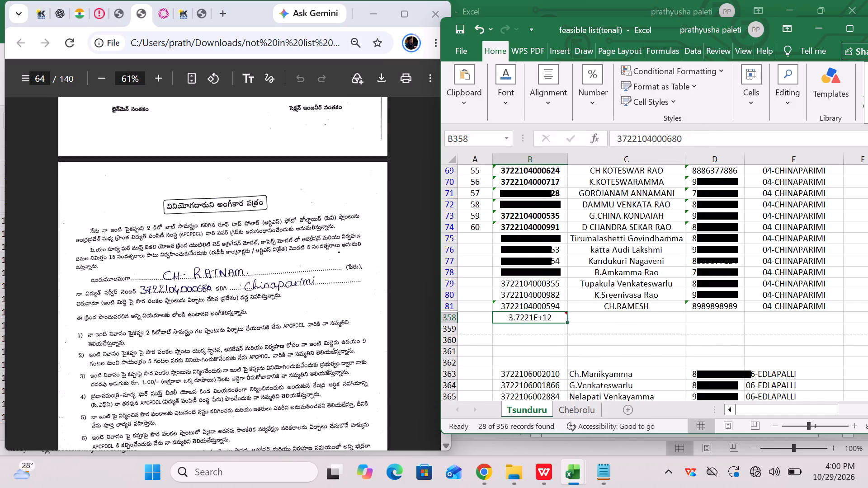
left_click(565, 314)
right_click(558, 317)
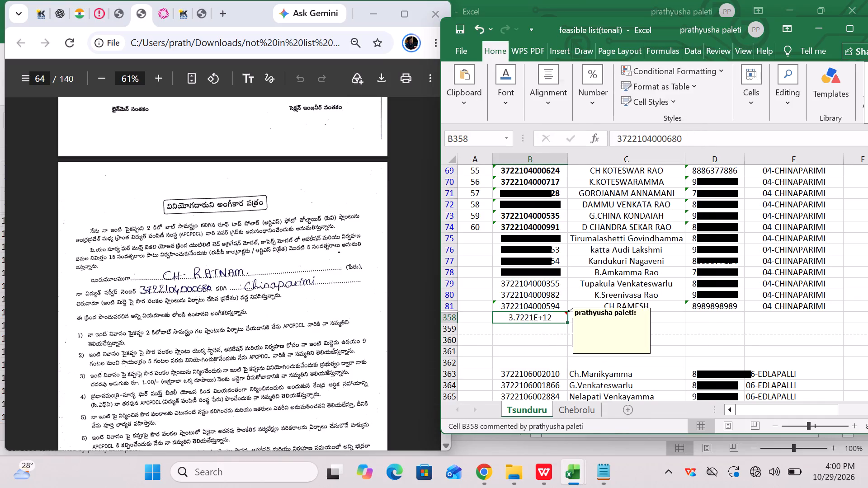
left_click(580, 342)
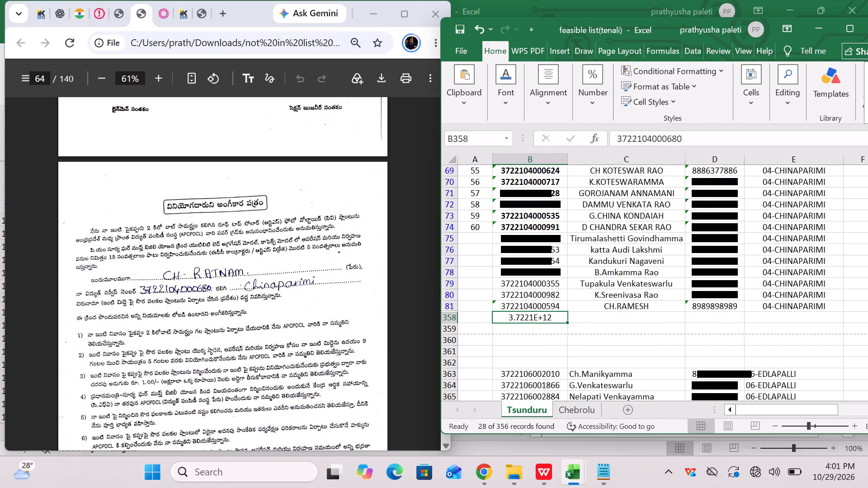
Format the service number in B358 as Number with 0 decimal places.
right_click(551, 314)
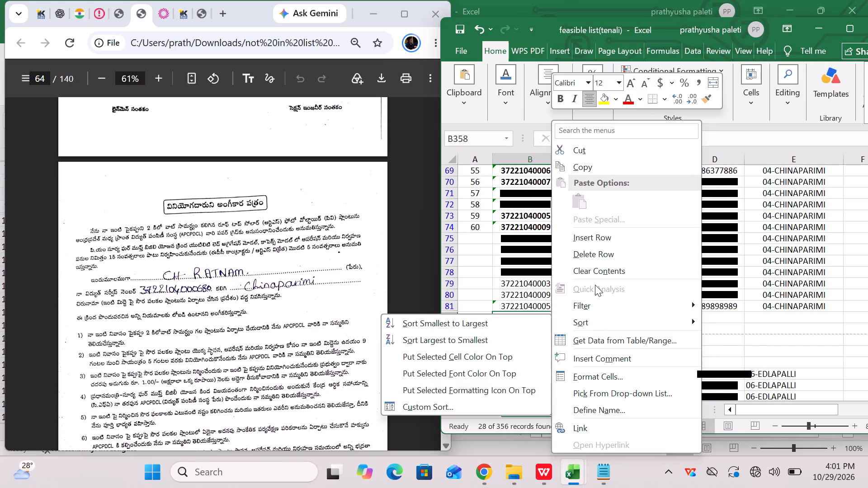
left_click(602, 372)
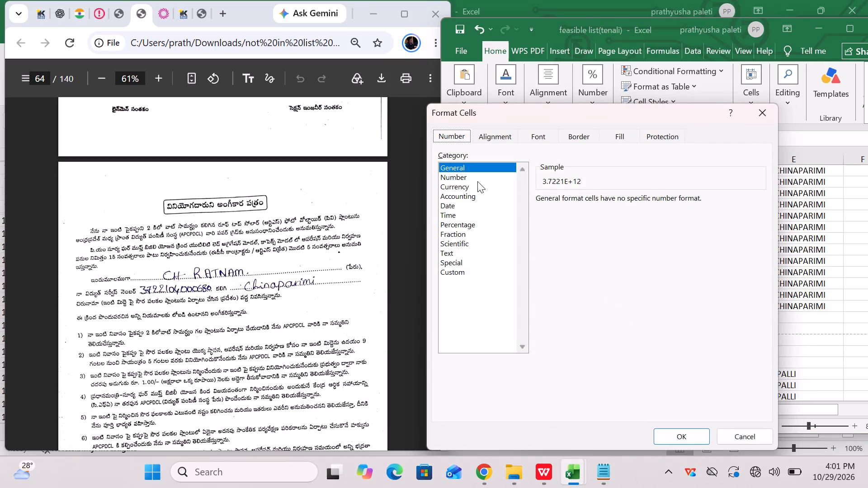
left_click(465, 176)
double_click(626, 204)
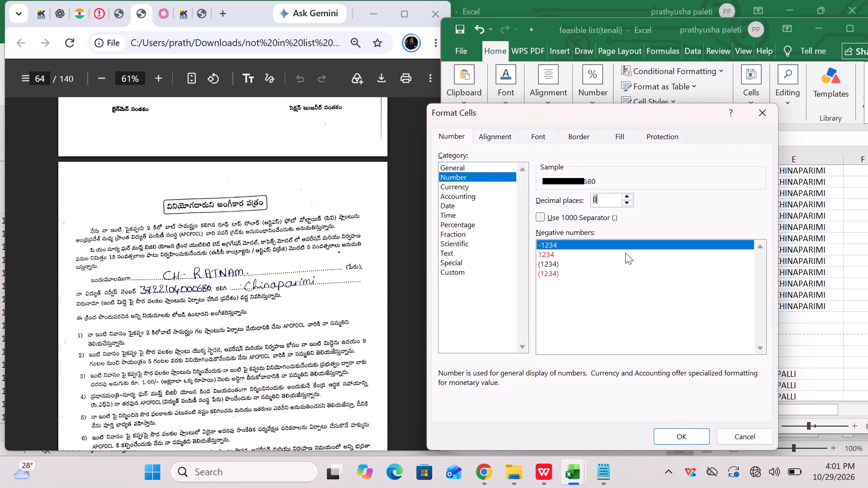
left_click(677, 430)
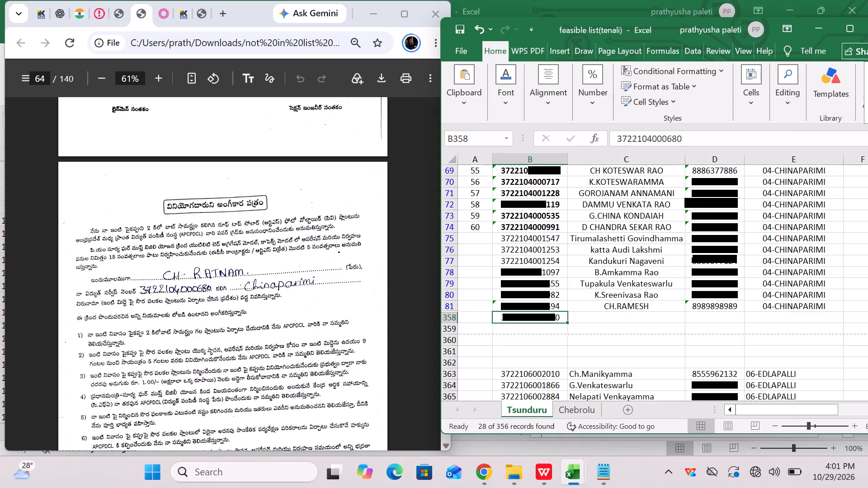
Enter the consumer's name from the page 64 consent form in C358, beside the new service number.
left_click(577, 316)
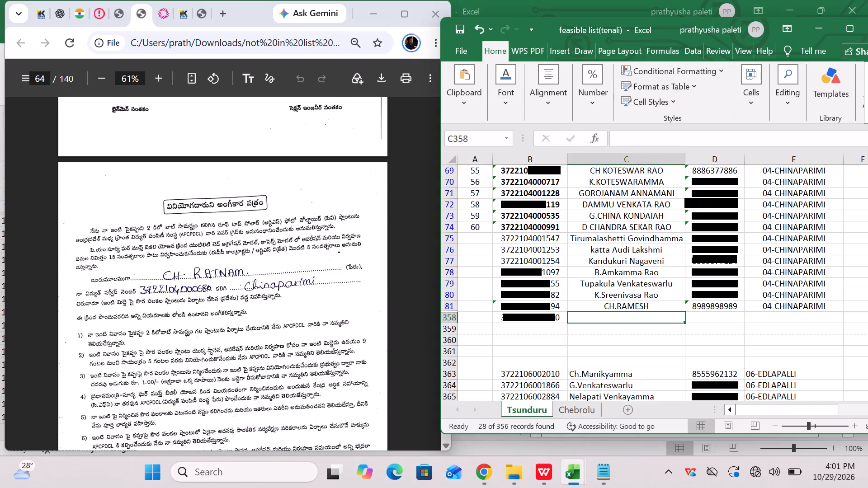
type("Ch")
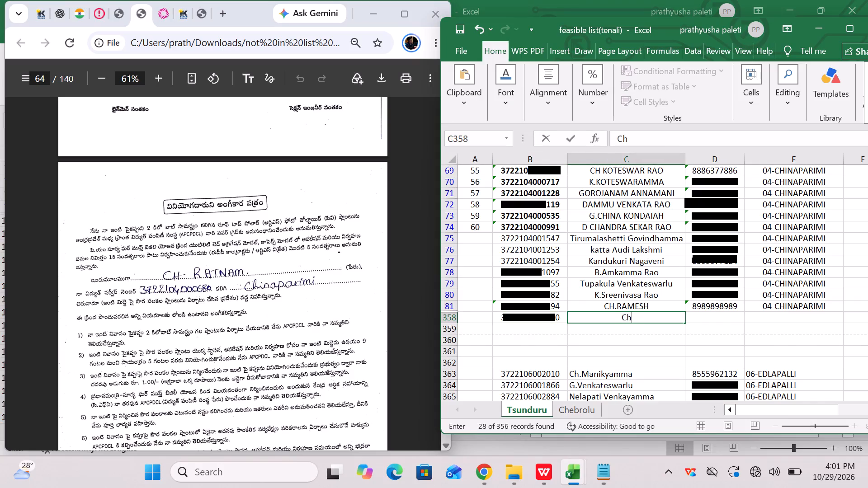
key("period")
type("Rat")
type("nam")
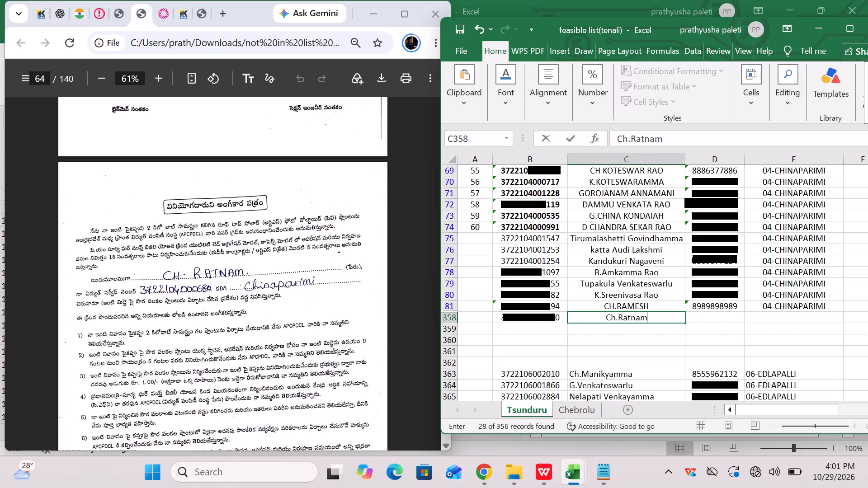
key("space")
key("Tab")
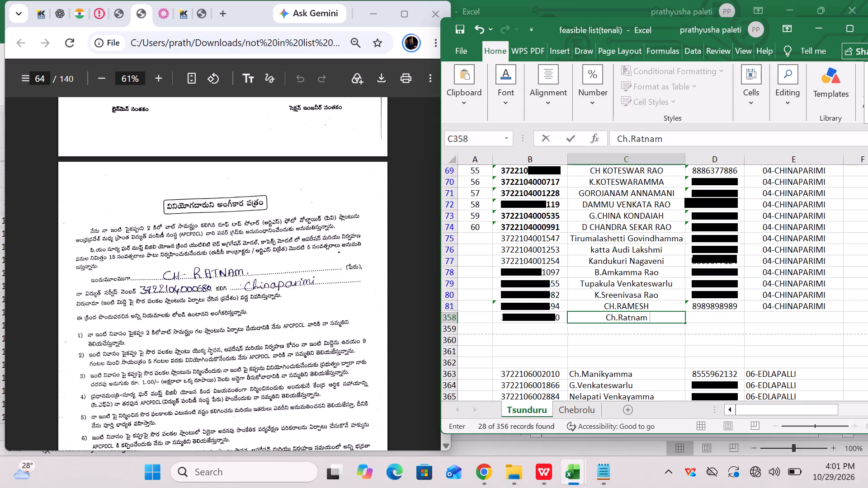
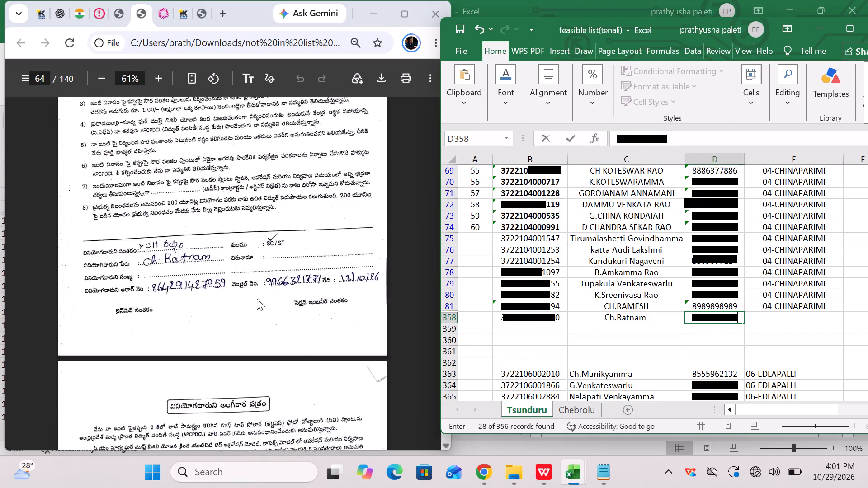
Fill B359 with the page 65 form's service number, reusing the number from B358 with its last three digits changed to 924.
scroll(257, 299, "down", 3)
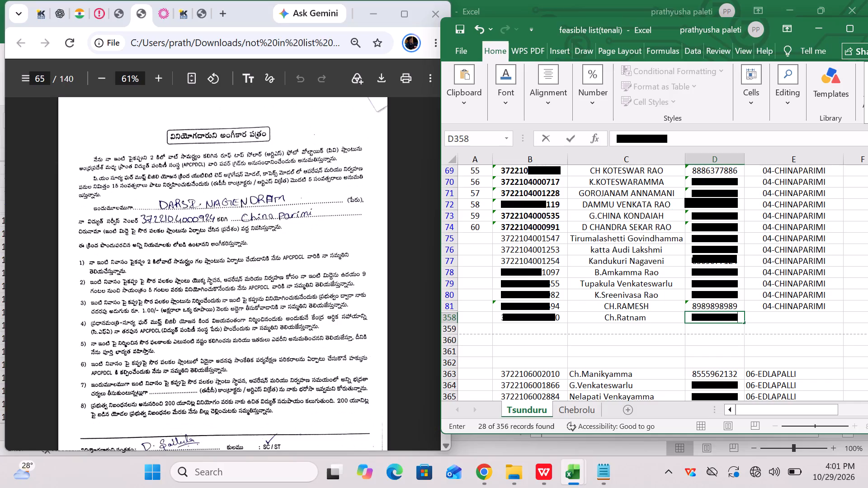
left_click(535, 328)
left_click(535, 319)
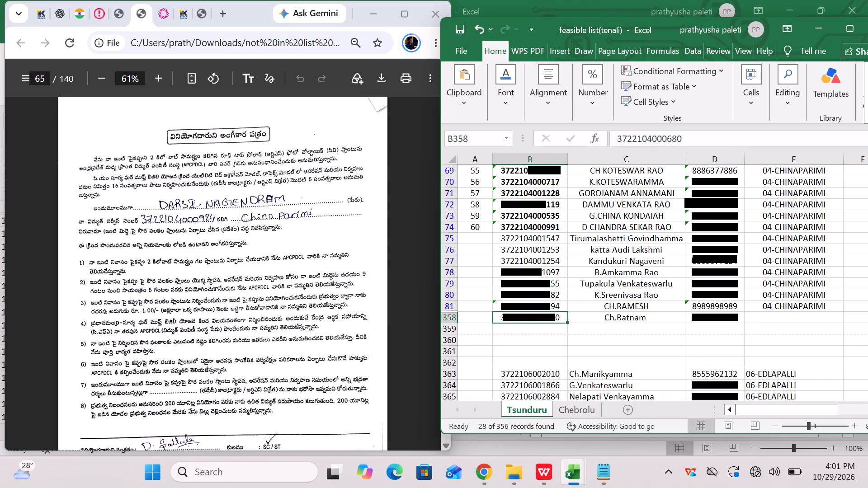
key("ctrl+c")
left_click(539, 328)
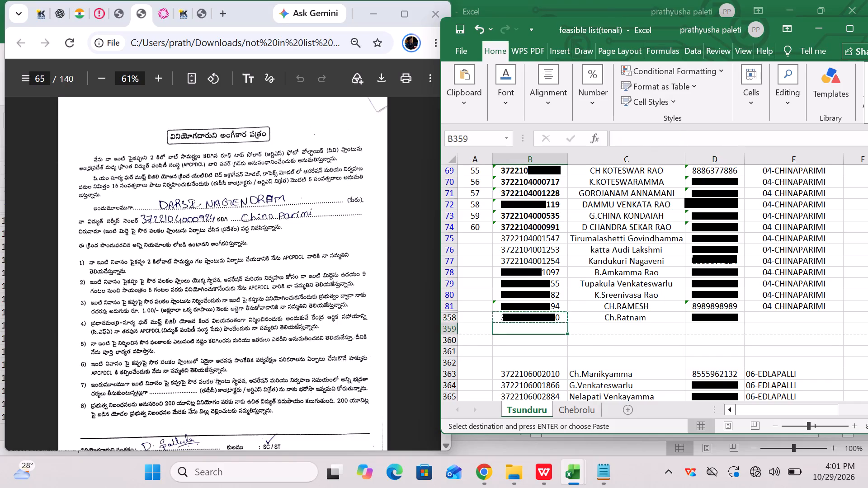
key("ctrl+v")
double_click(561, 329)
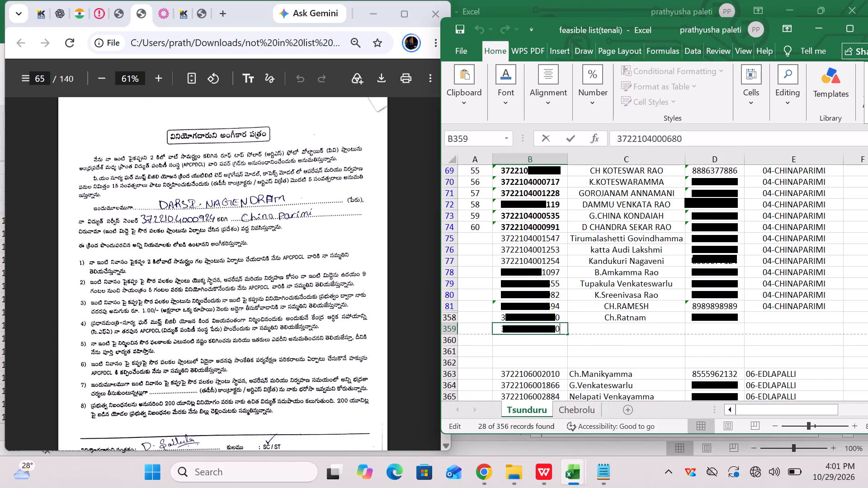
key("BackSpace")
key("BackSpace")
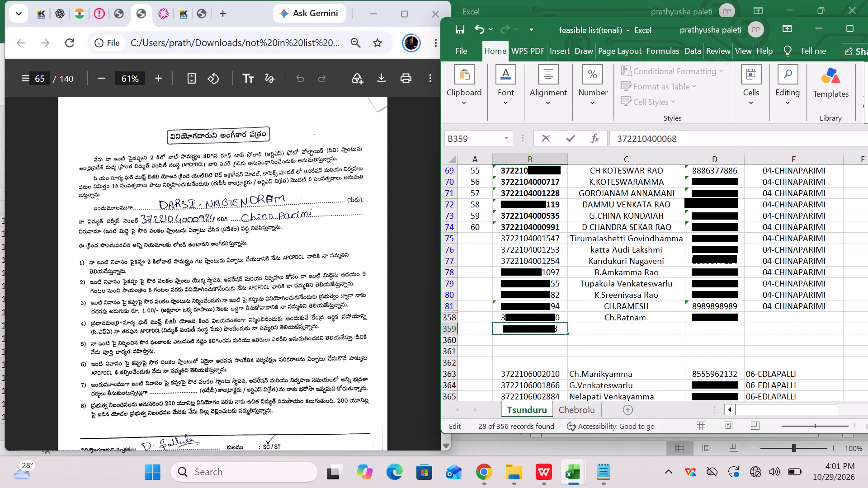
key("BackSpace")
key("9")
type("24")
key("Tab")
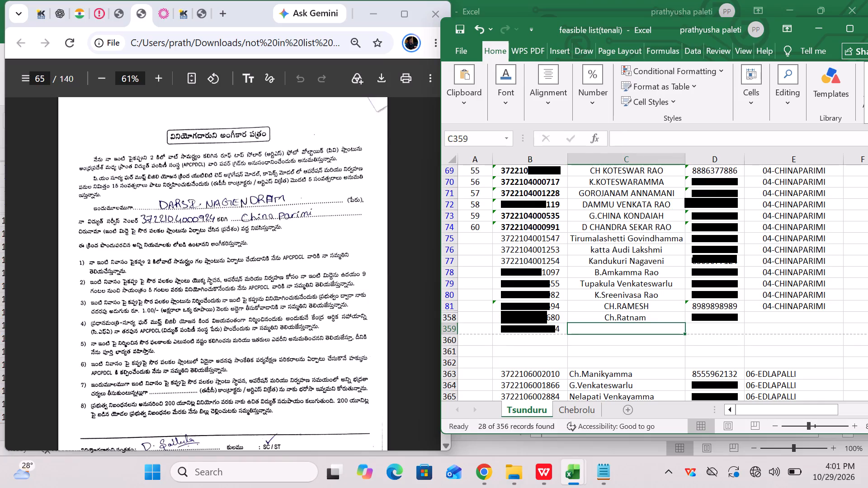
Enter the consumer's name from the page 65 consent form in C359, beside the new service number.
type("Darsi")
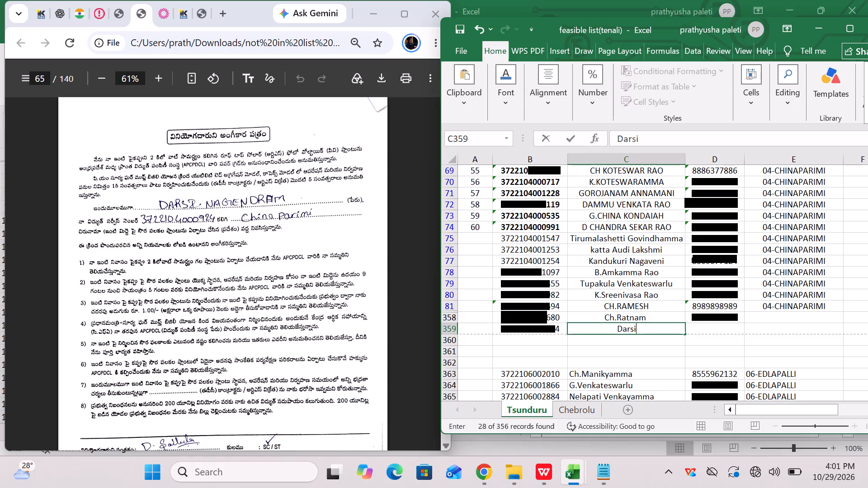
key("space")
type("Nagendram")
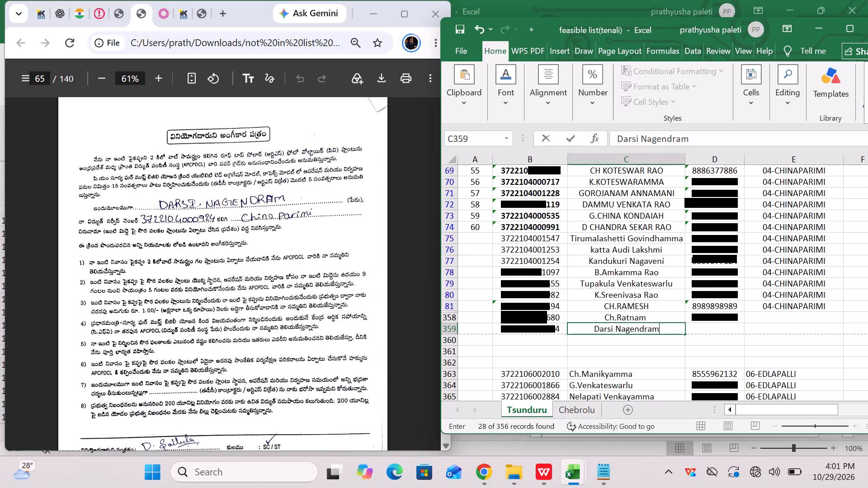
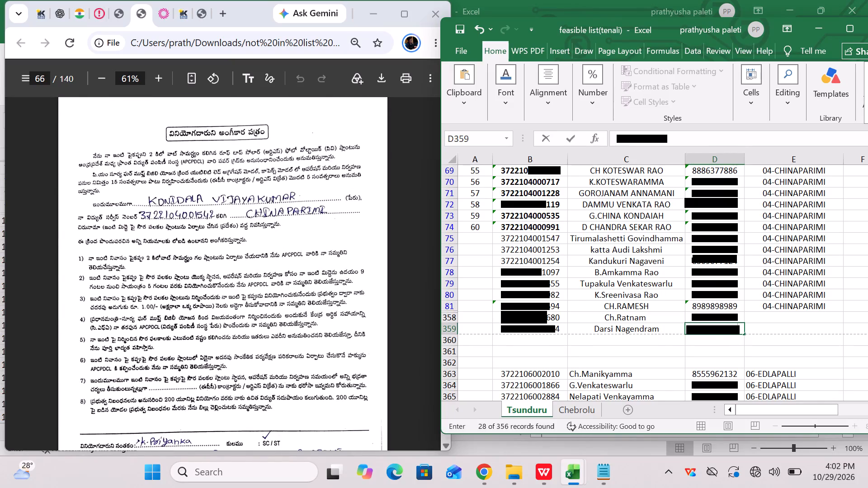
left_click(531, 328)
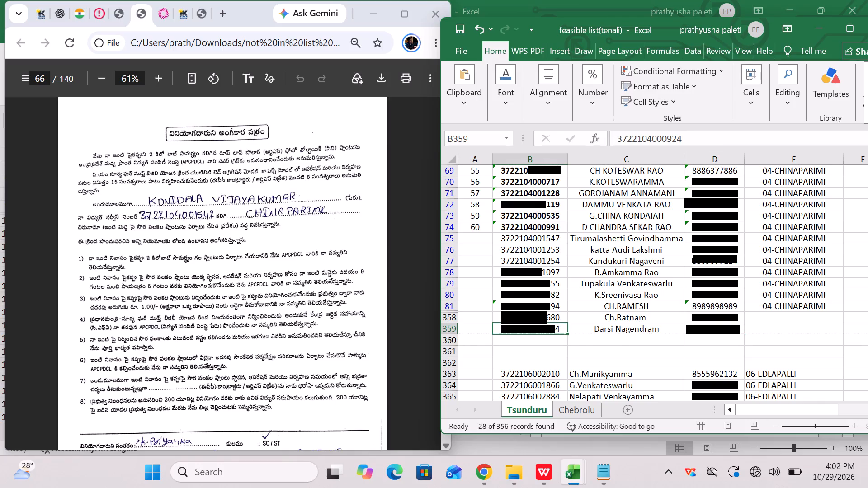
key("ctrl+c")
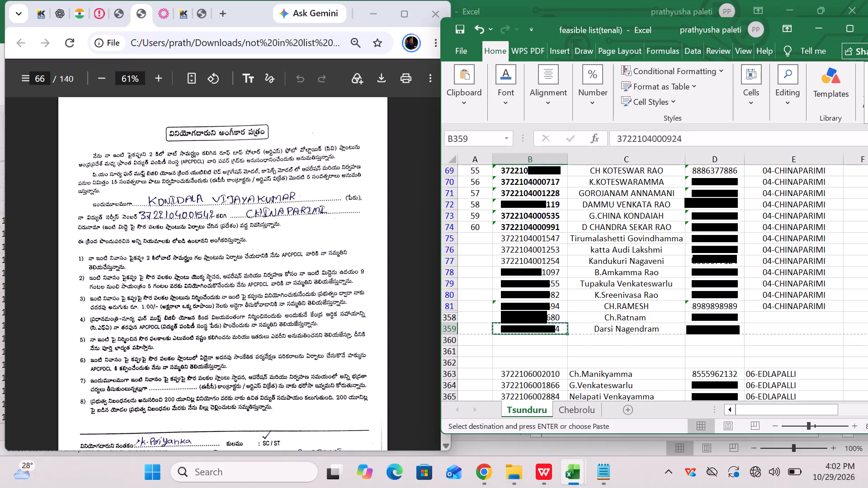
left_click(525, 344)
key("ctrl+v")
double_click(563, 337)
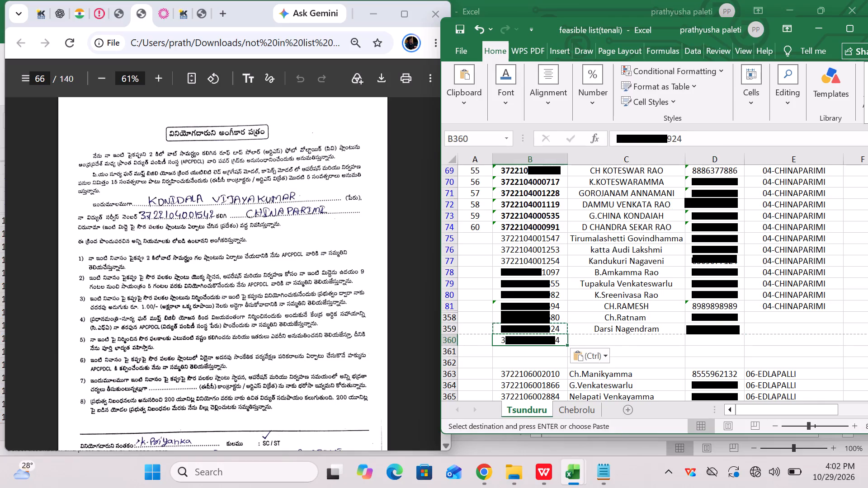
left_click(563, 339)
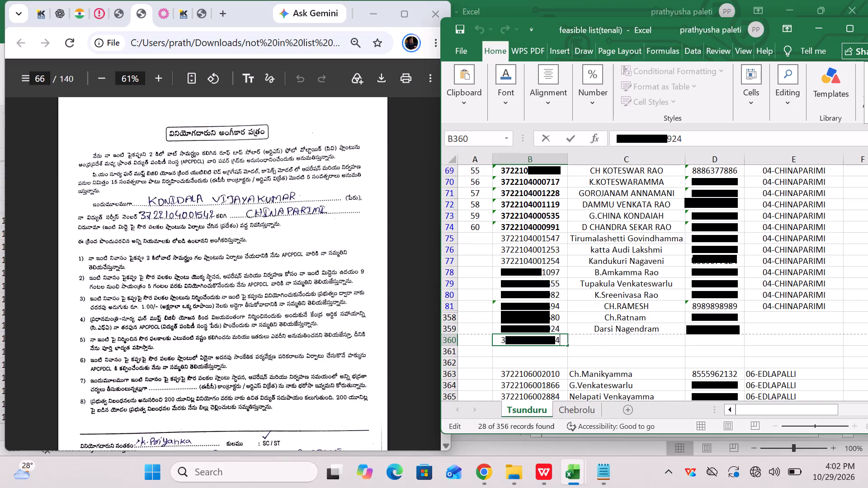
key("BackSpace")
key("BackSpace")
key("BackSpace")
key("BackSpace")
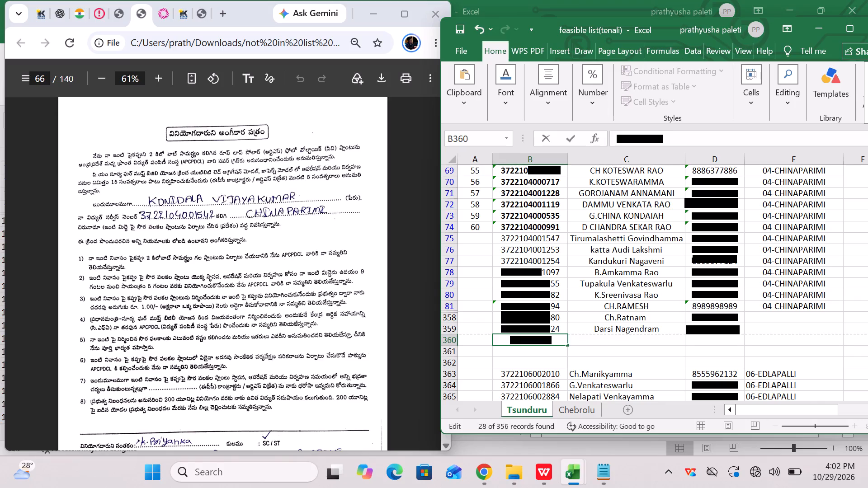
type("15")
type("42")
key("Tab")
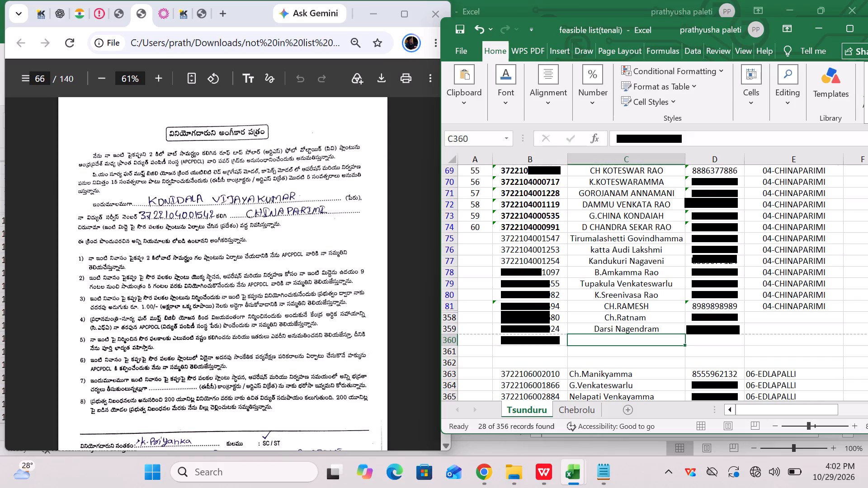
Enter the consumer's name from the page 66 consent form in C360, beside the new service number.
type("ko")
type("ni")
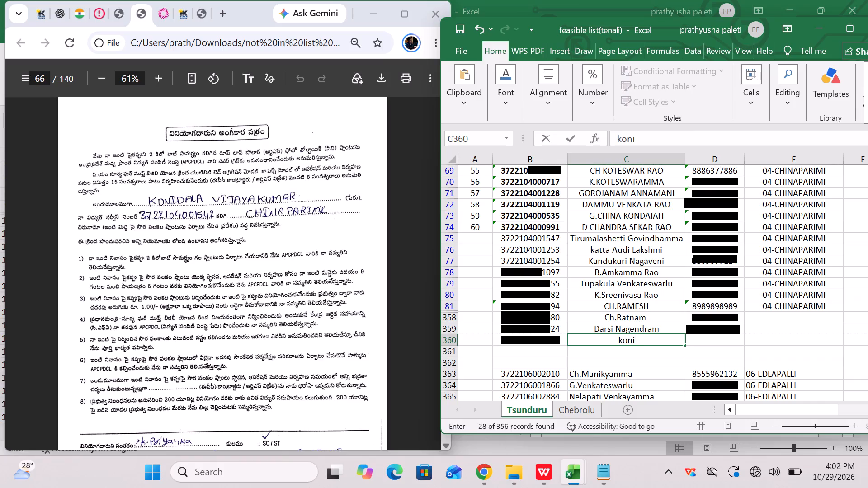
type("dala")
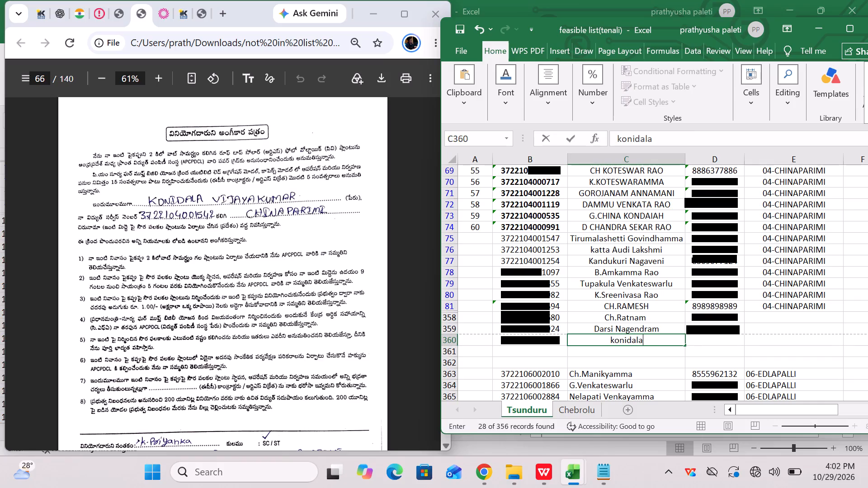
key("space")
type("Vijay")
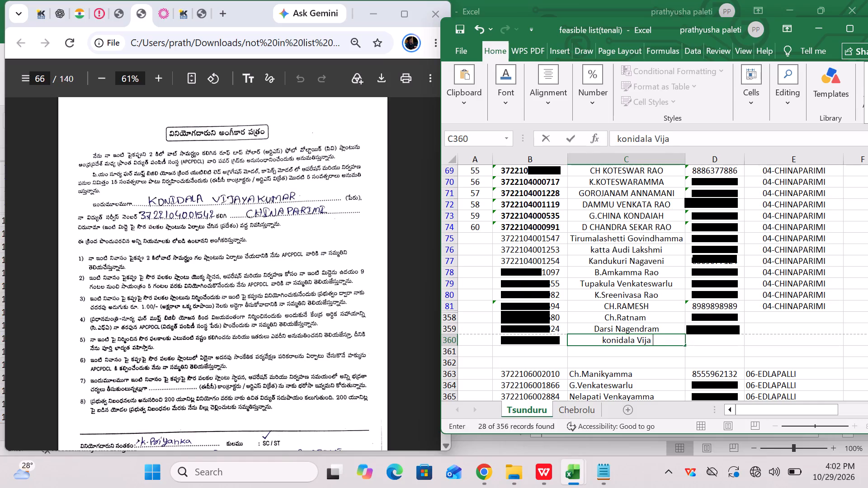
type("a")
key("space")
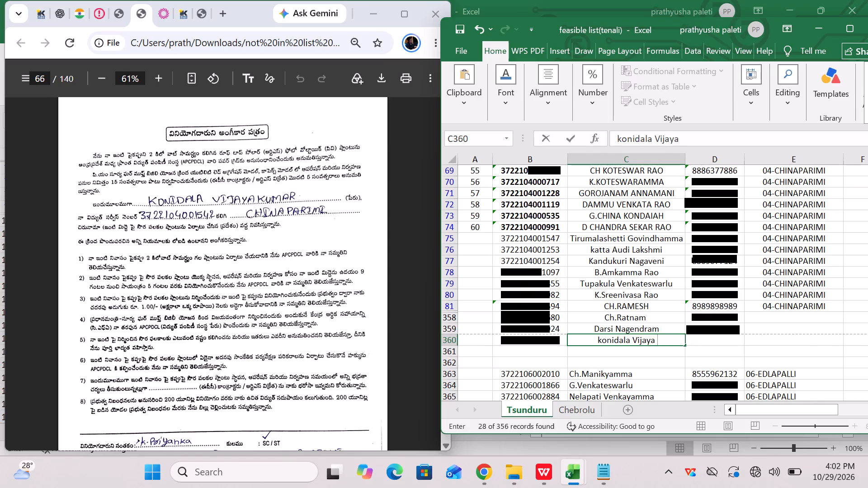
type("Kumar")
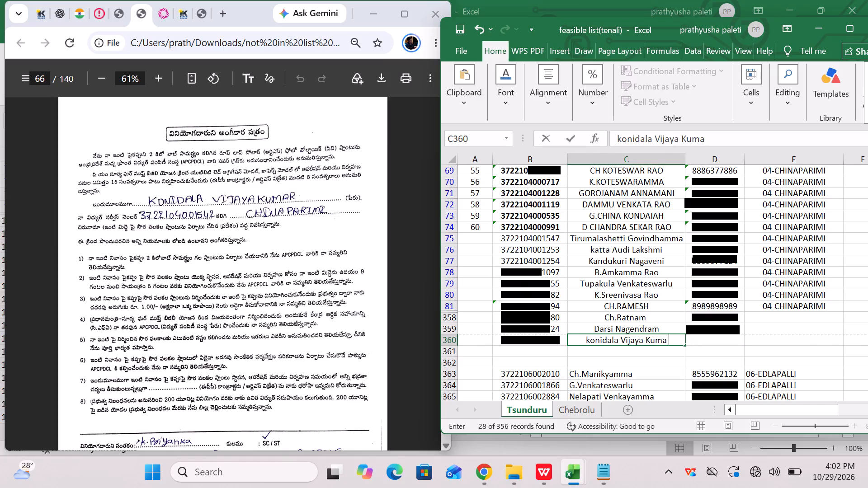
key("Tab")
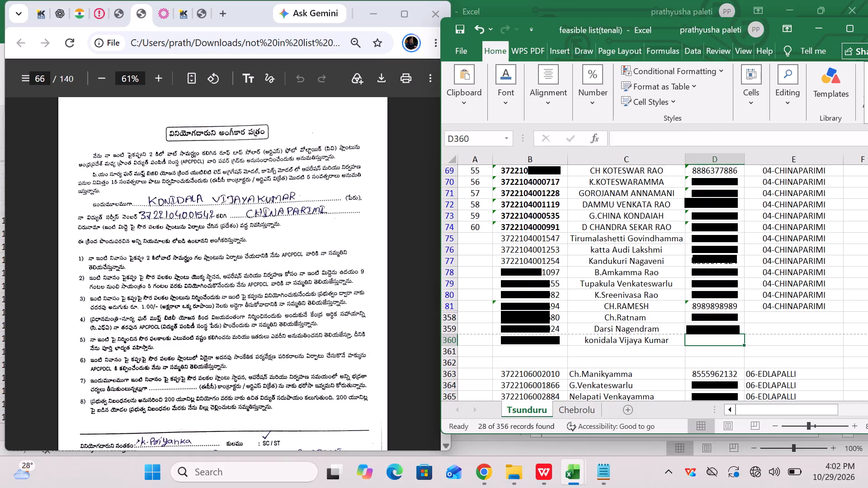
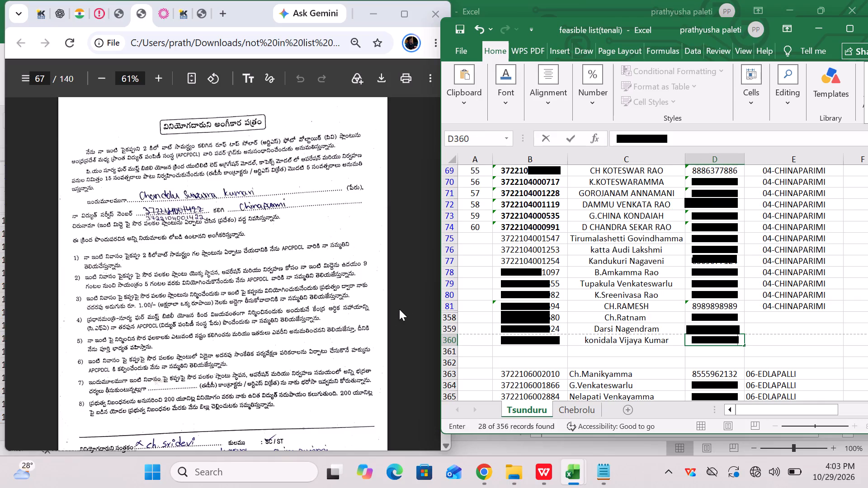
Insert four blank rows beneath the page 66 consumer's row 360, above the 06-EDLAPALLI entries.
right_click(487, 352)
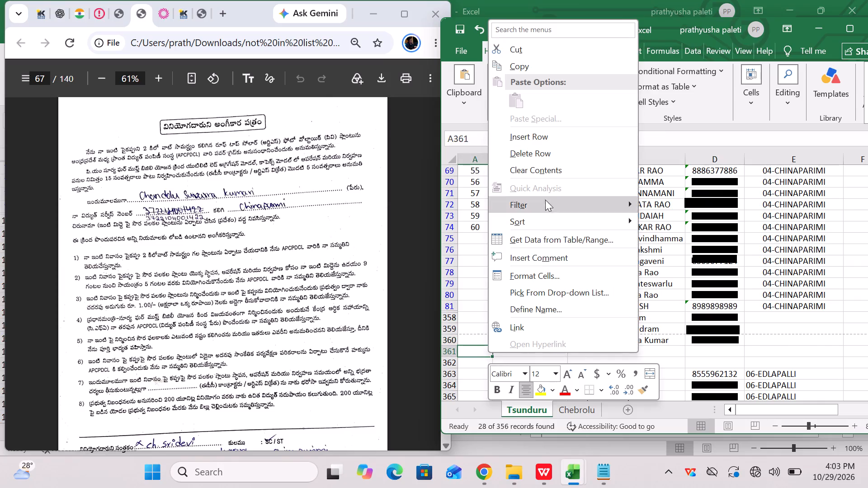
left_click(551, 133)
right_click(486, 351)
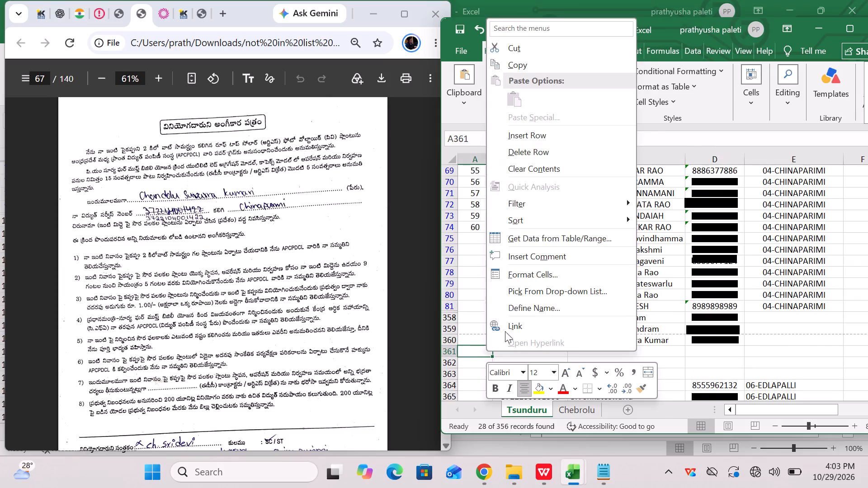
left_click(555, 136)
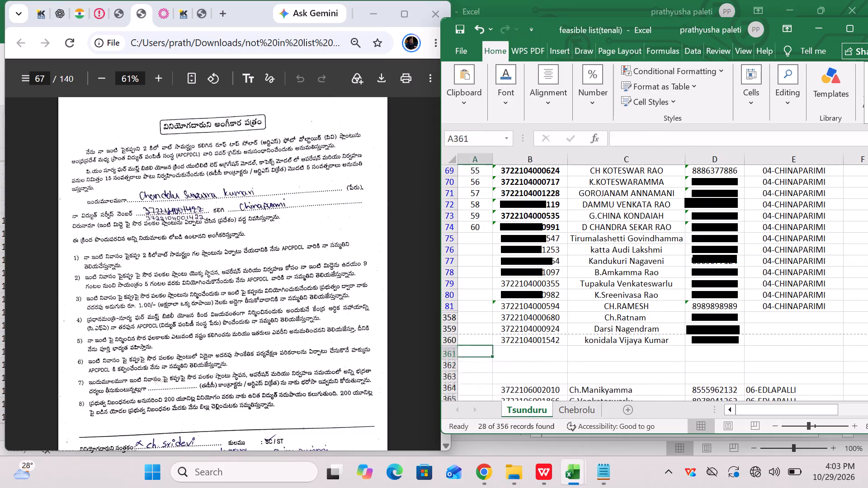
right_click(486, 350)
left_click(571, 139)
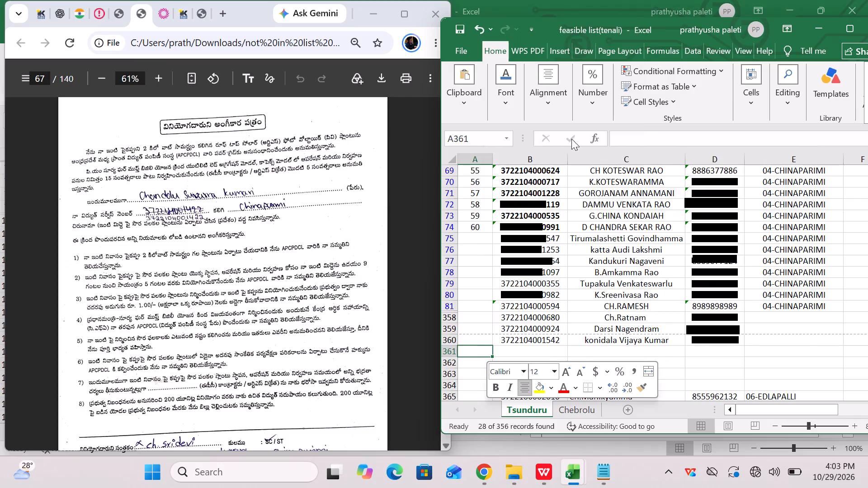
right_click(478, 356)
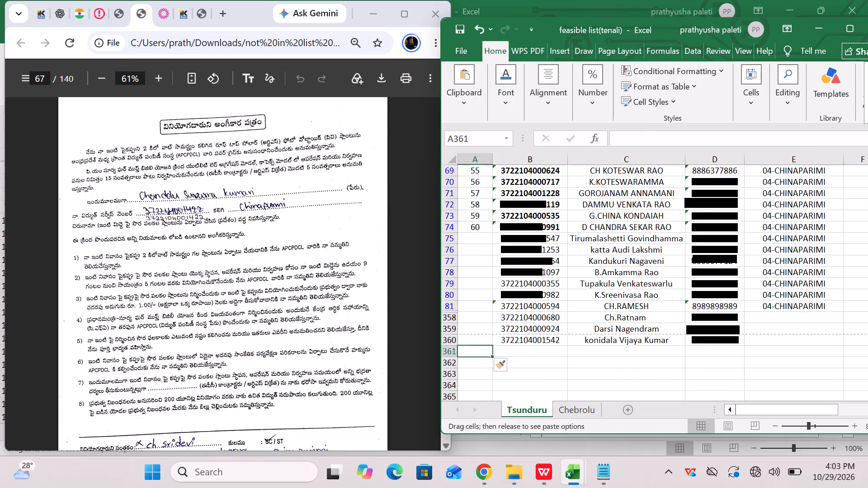
right_click(484, 361)
left_click(538, 148)
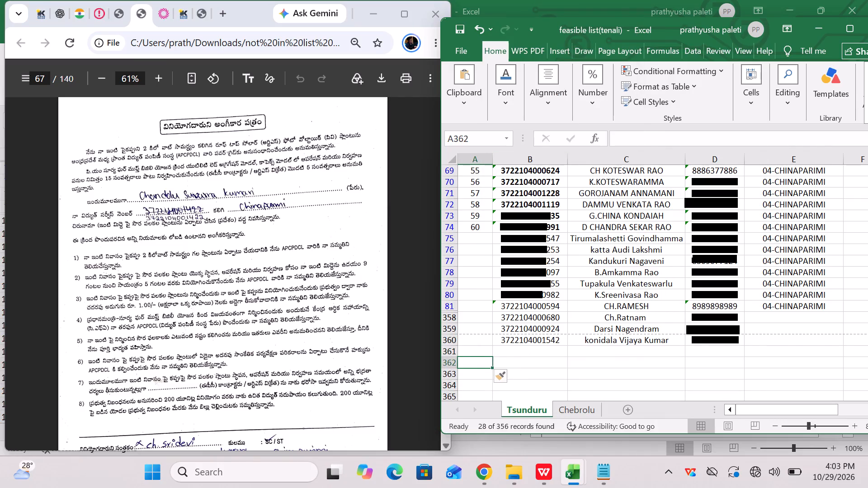
left_click(527, 352)
left_click(527, 340)
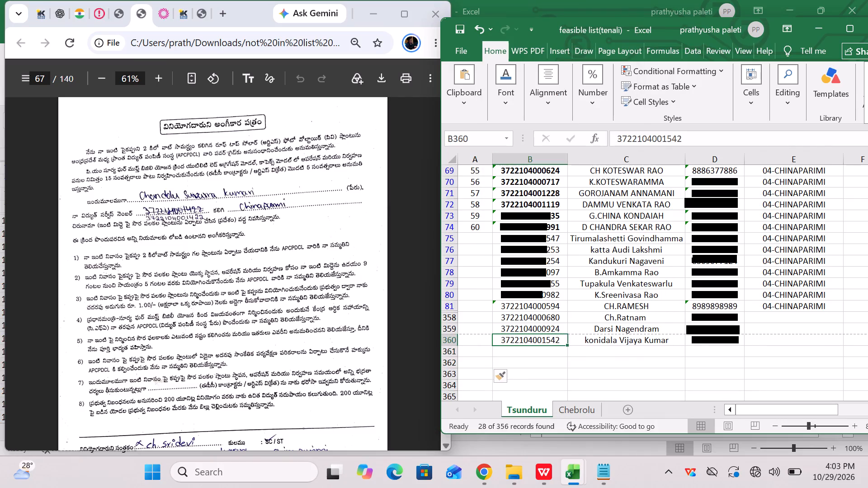
key("ctrl+c")
left_click(523, 356)
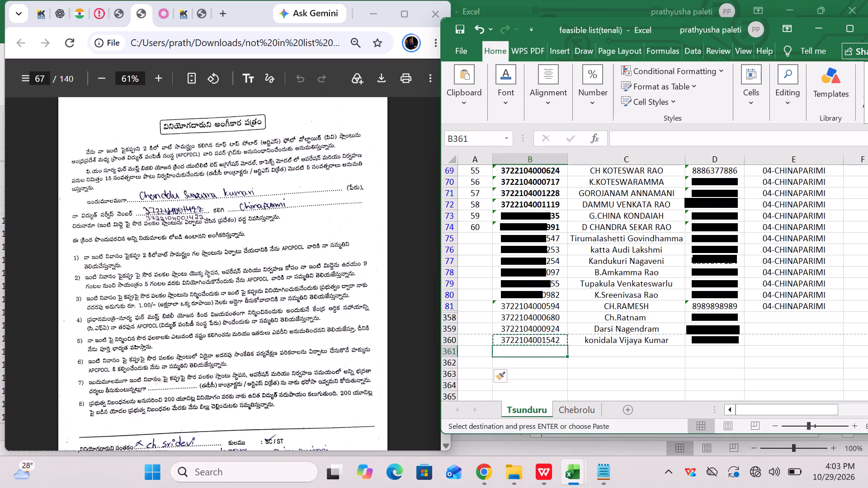
key("ctrl+v")
double_click(558, 347)
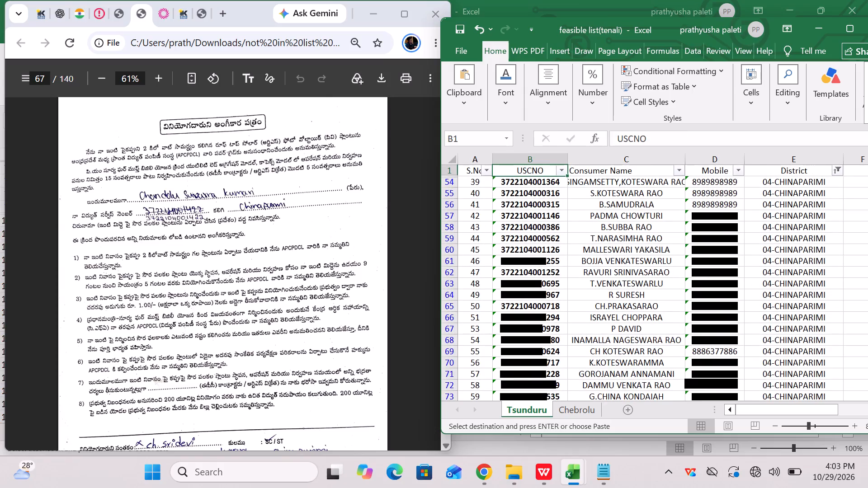
scroll(537, 328, "down", 7)
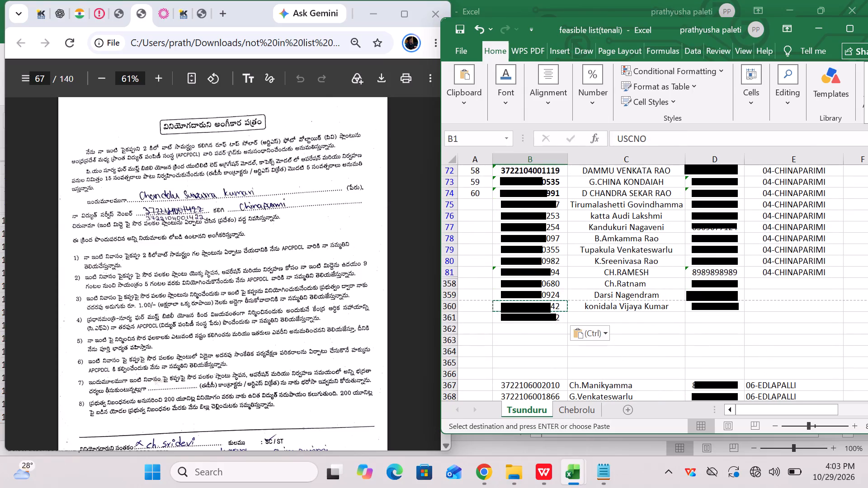
double_click(559, 318)
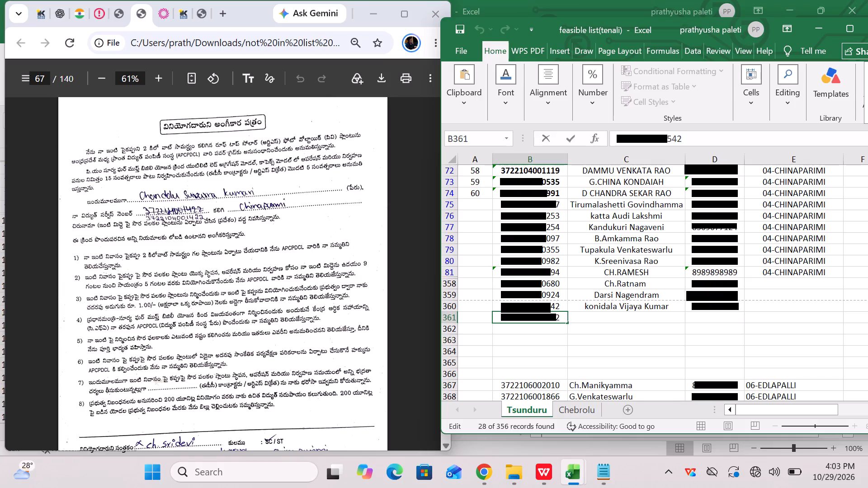
key("BackSpace")
key("BackSpace")
key("BackSpace")
key("BackSpace")
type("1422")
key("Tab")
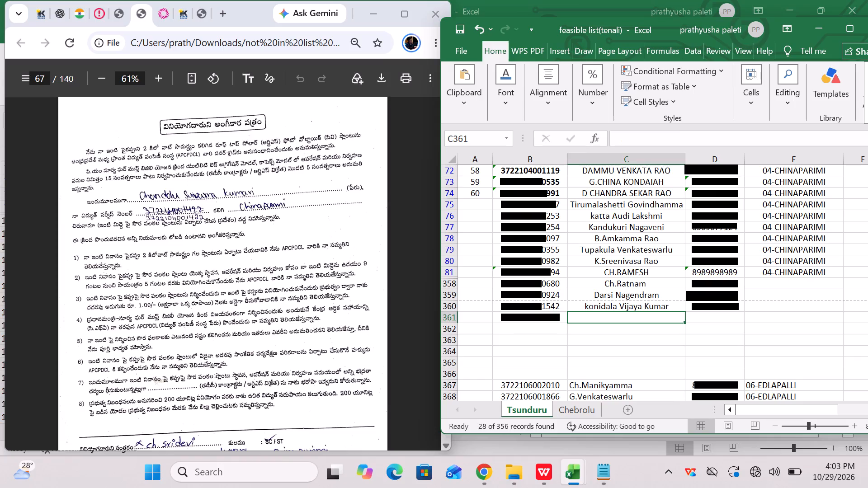
Enter the consumer's name from the page 67 consent form in C361, beside the new service number.
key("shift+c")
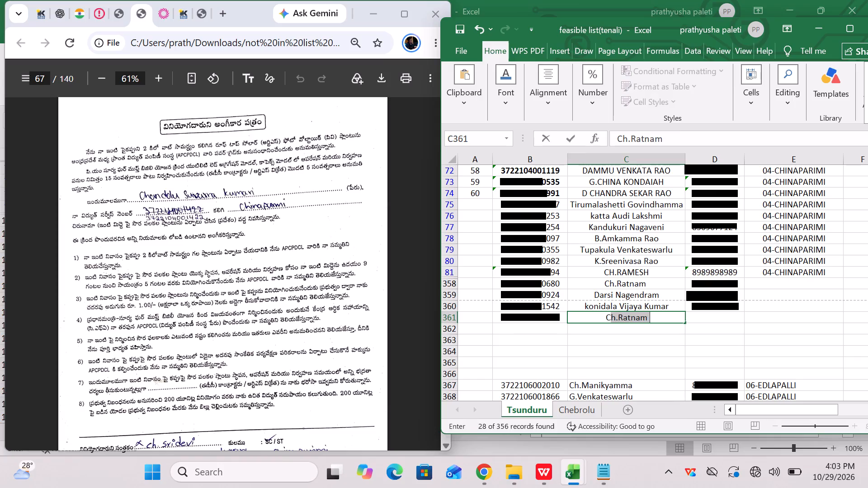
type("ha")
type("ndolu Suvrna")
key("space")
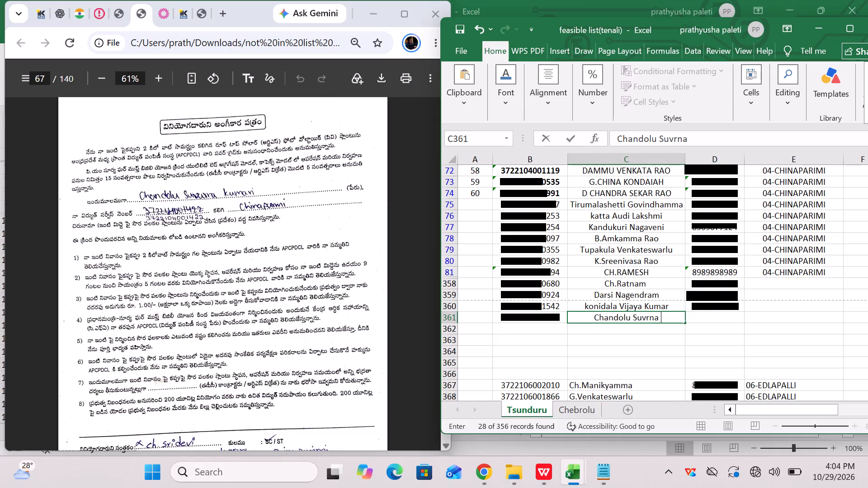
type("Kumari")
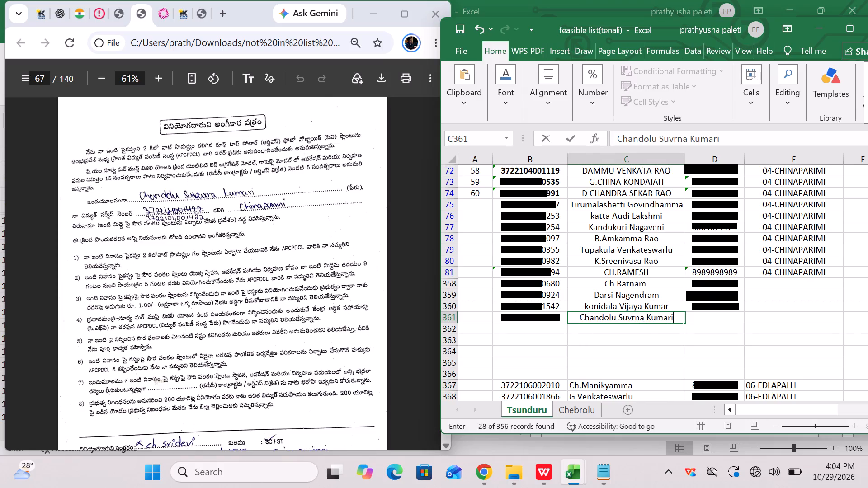
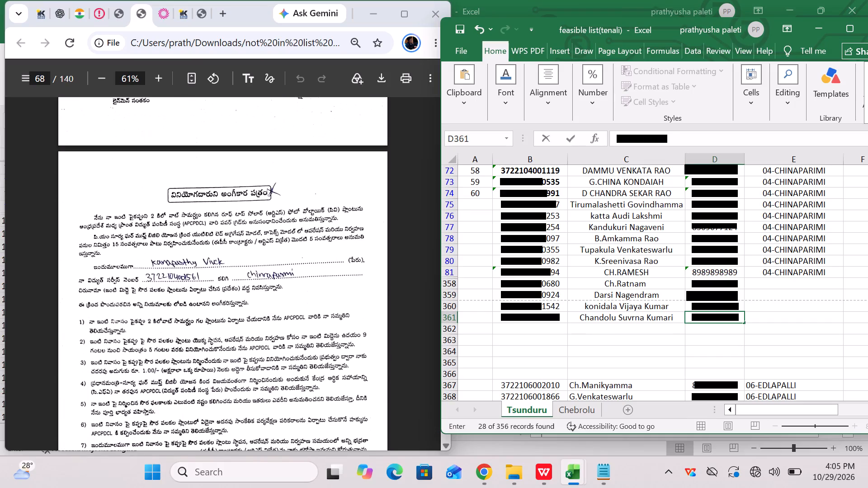
Fill B362 with the page 68 form's service number, reusing the number from B361 with its last three digits changed to 561.
scroll(241, 346, "down", 1)
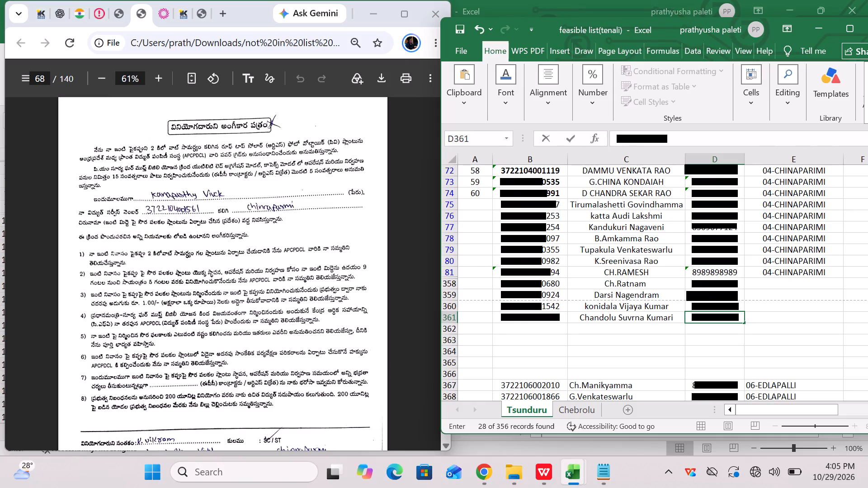
left_click(539, 319)
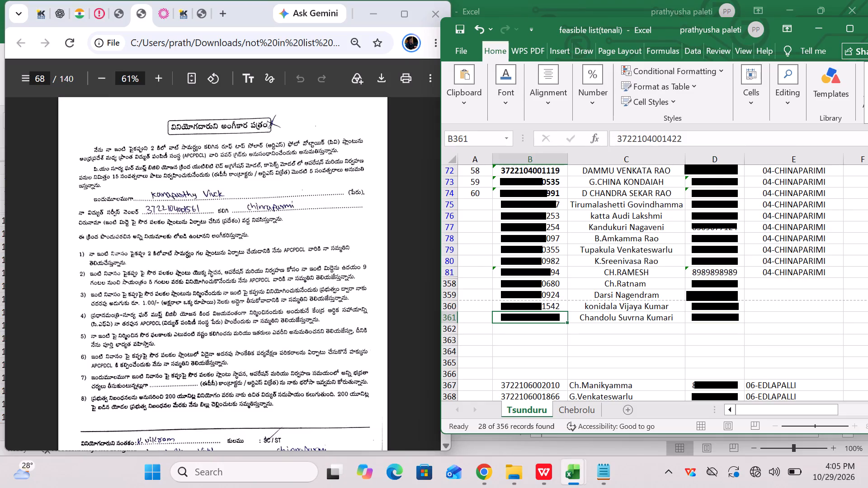
key("ctrl+c")
left_click(534, 327)
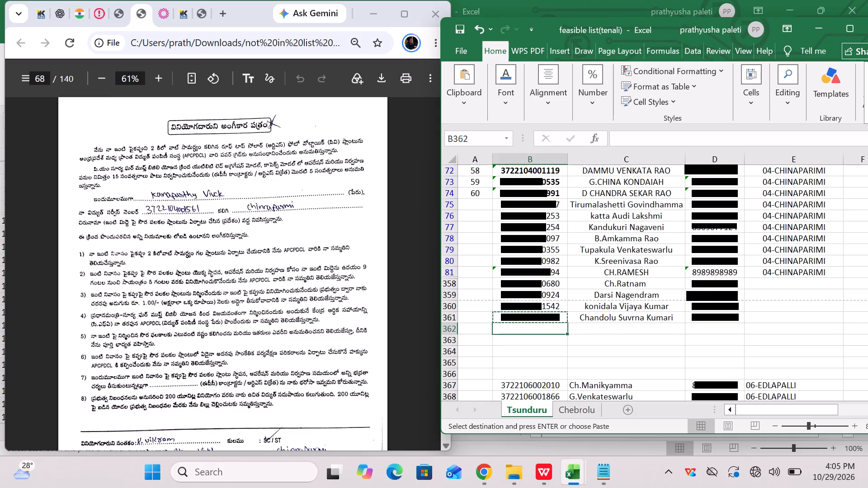
key("ctrl+v")
double_click(557, 330)
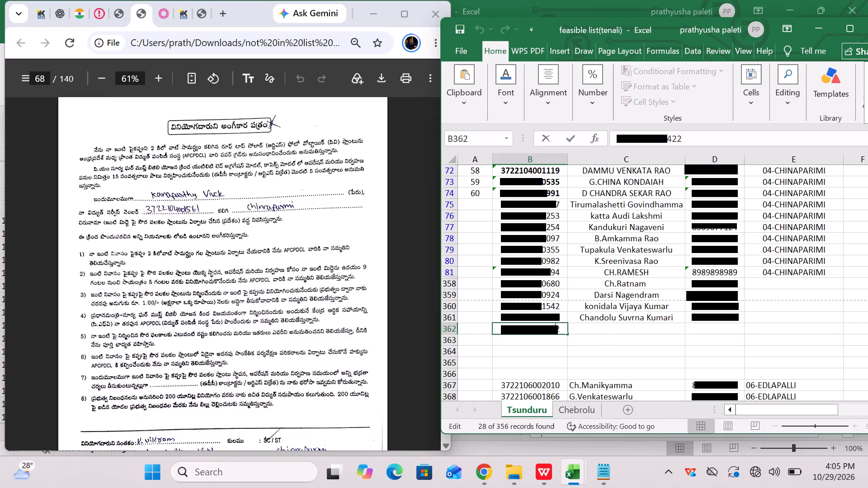
key("Right")
key("BackSpace")
key("BackSpace")
key("BackSpace")
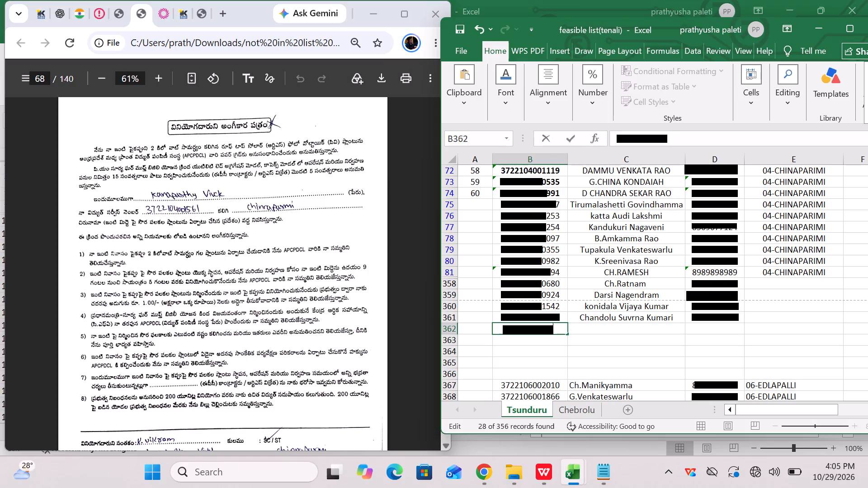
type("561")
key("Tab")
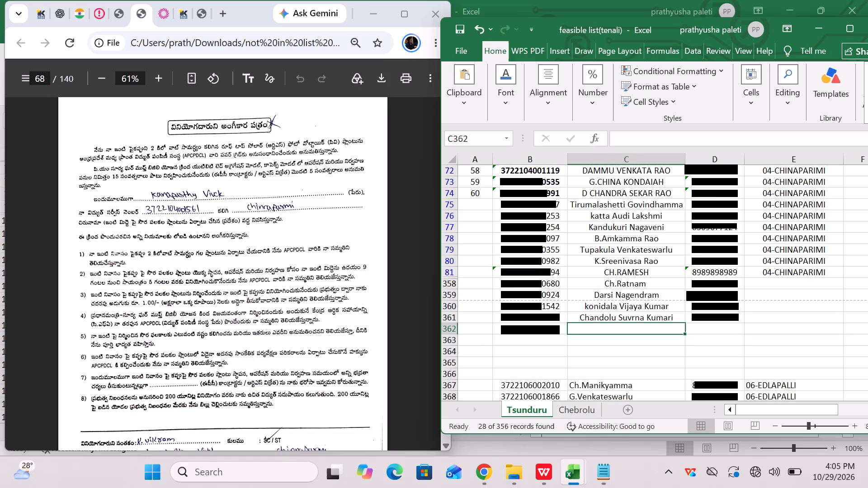
Enter the consumer's name from the page 68 consent form in C362, beside the new service number.
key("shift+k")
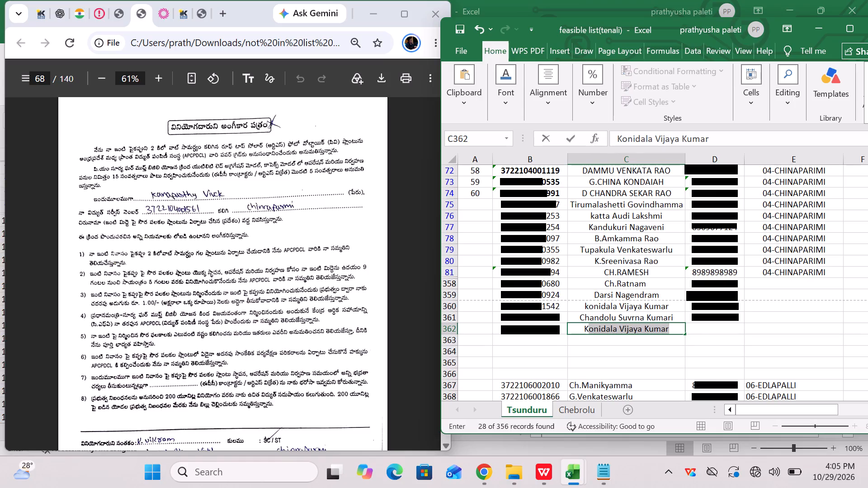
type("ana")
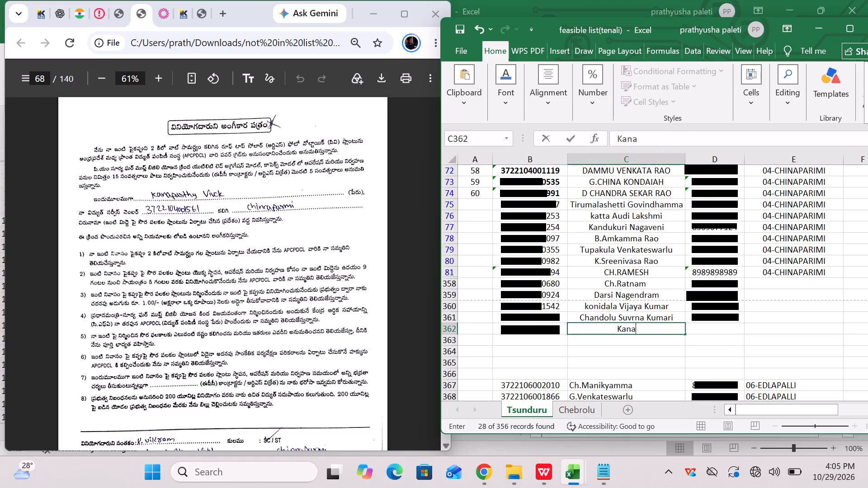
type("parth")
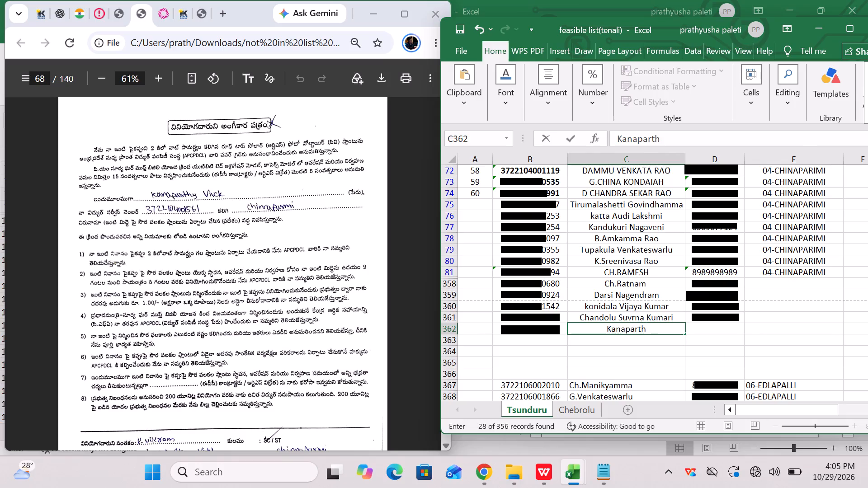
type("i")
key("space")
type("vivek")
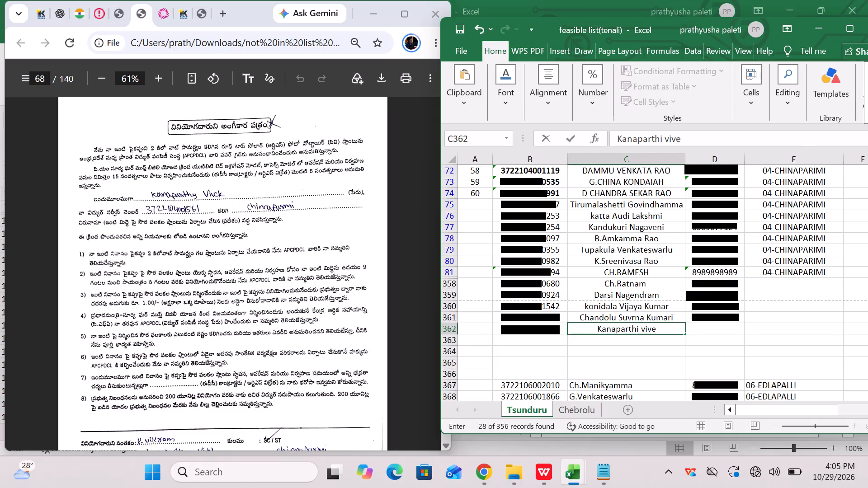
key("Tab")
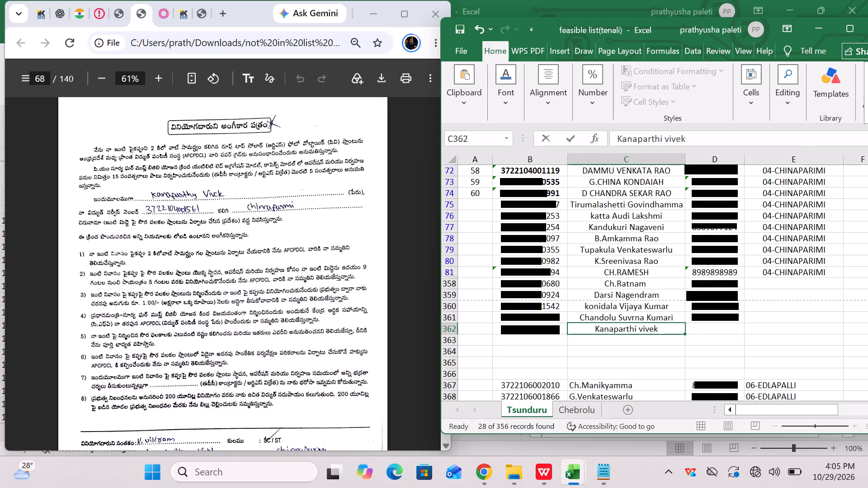
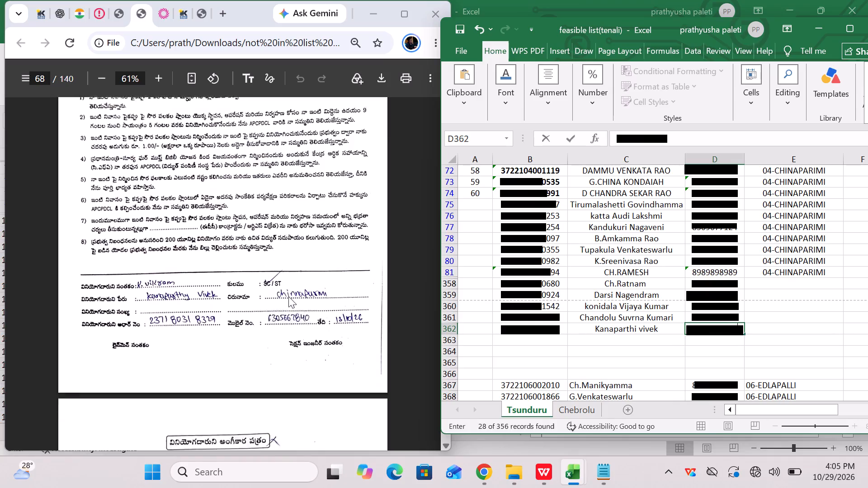
Fill B363 with the page 69 form's service number, reusing the number from B362 with its last three digits changed to 342.
scroll(288, 296, "down", 2)
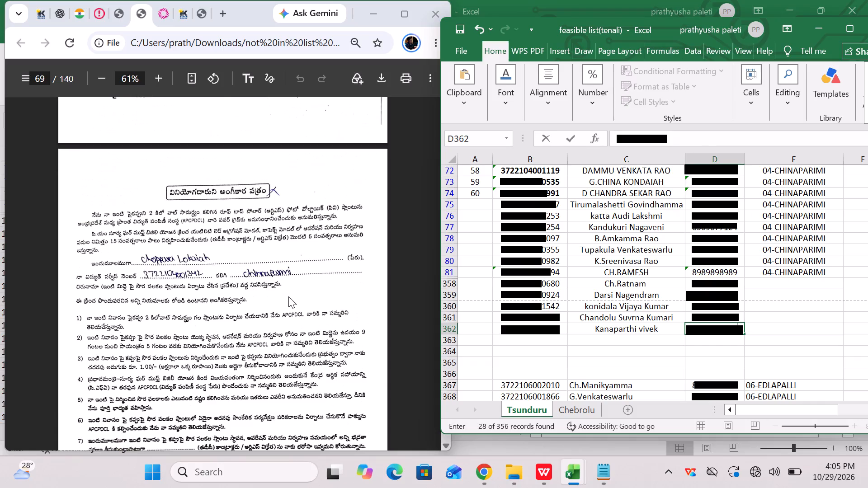
scroll(281, 289, "down", 1)
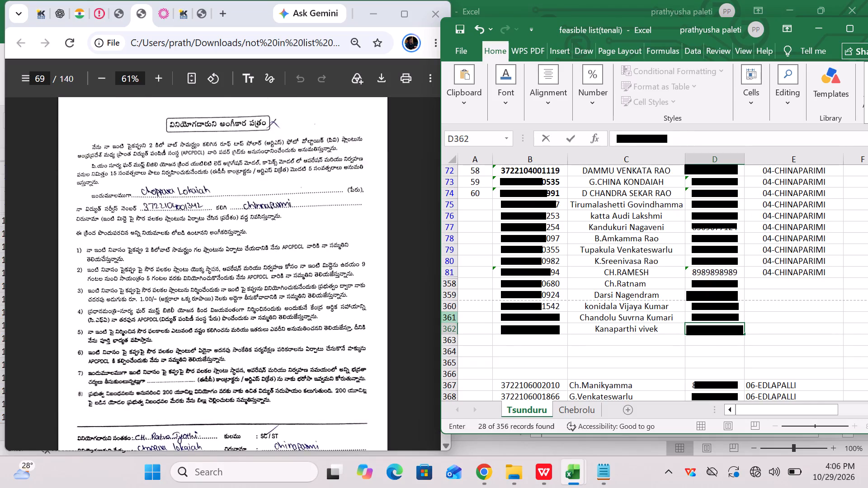
left_click(547, 328)
key("ctrl+c")
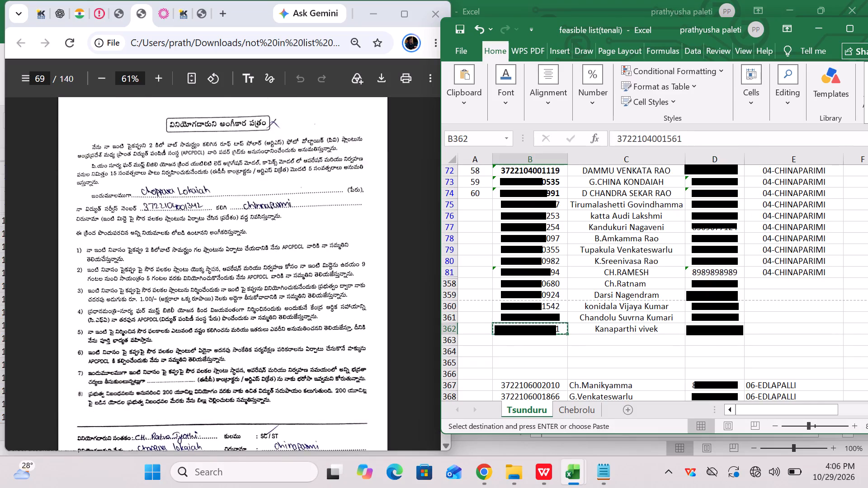
left_click(544, 340)
key("ctrl+v")
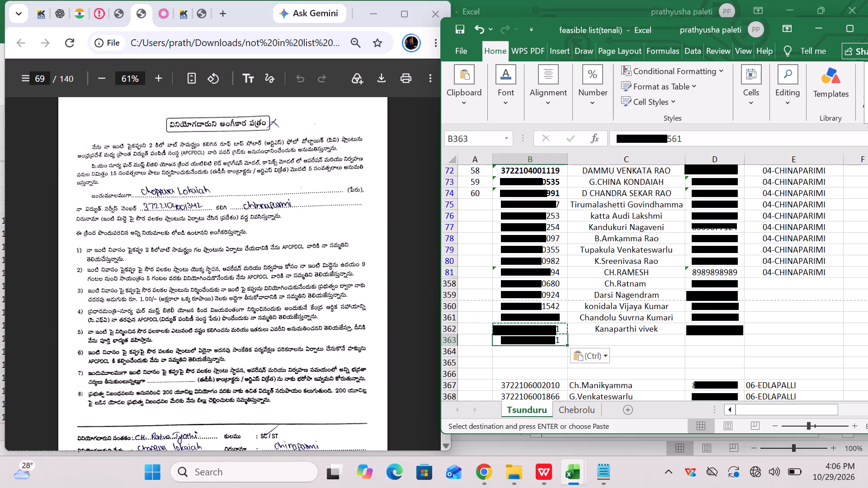
double_click(562, 339)
key("BackSpace")
key("BackSpace")
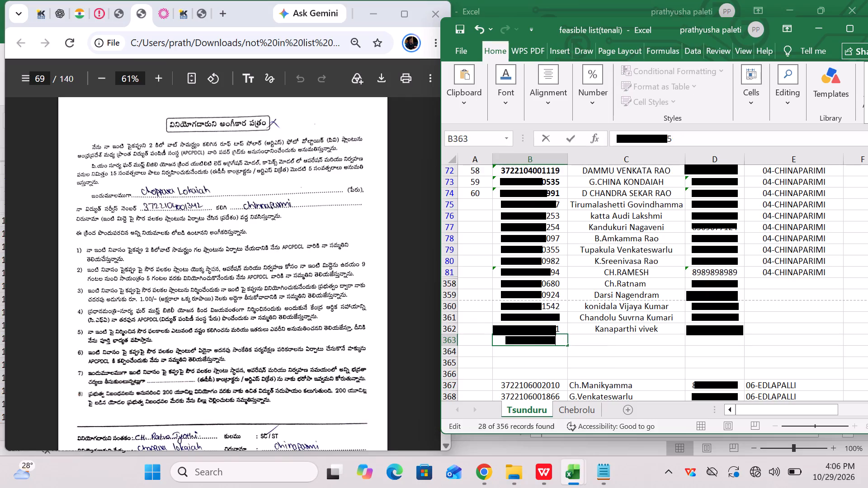
key("BackSpace")
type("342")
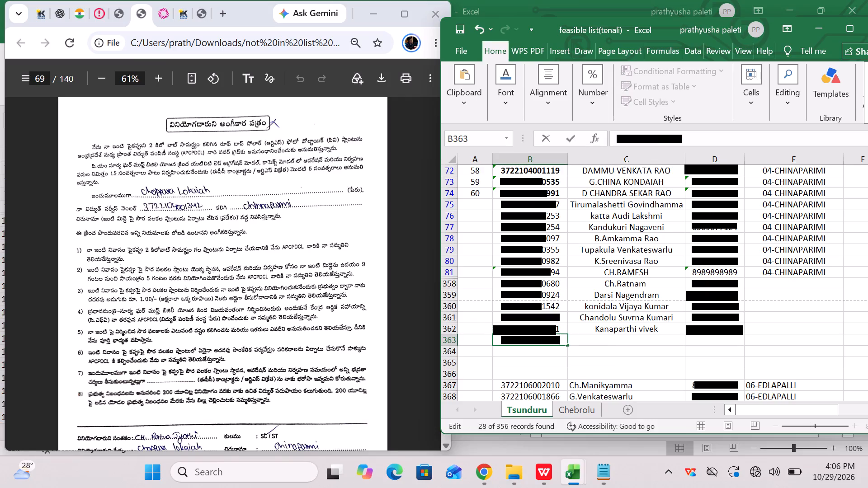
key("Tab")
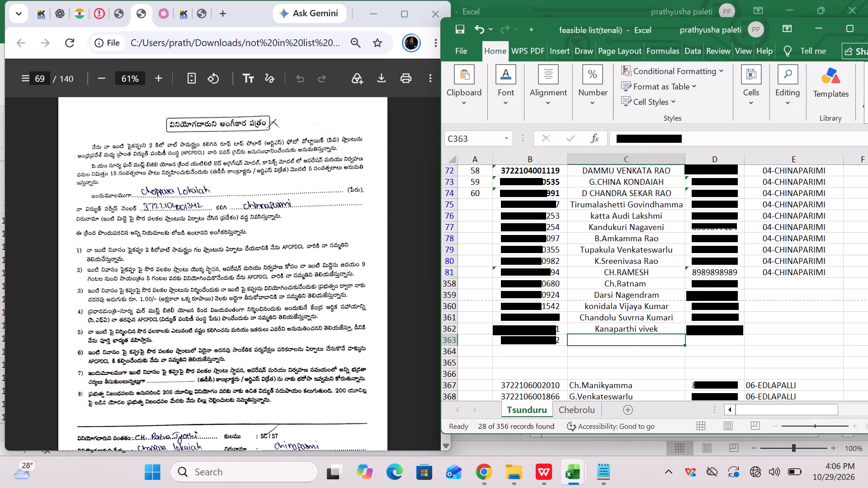
Enter the consumer's name from the page 69 consent form in C363, beside the new service number.
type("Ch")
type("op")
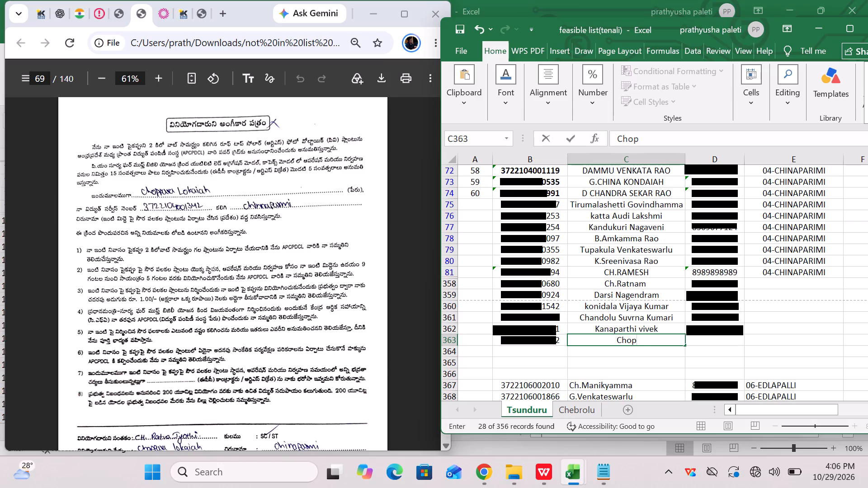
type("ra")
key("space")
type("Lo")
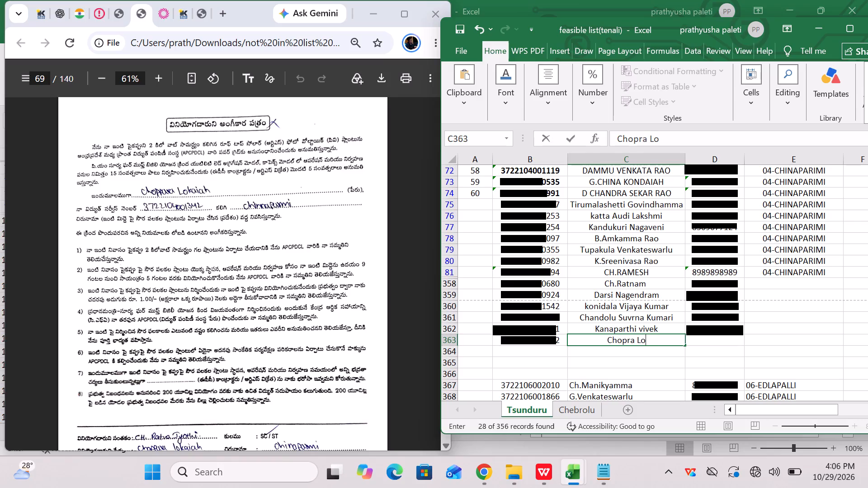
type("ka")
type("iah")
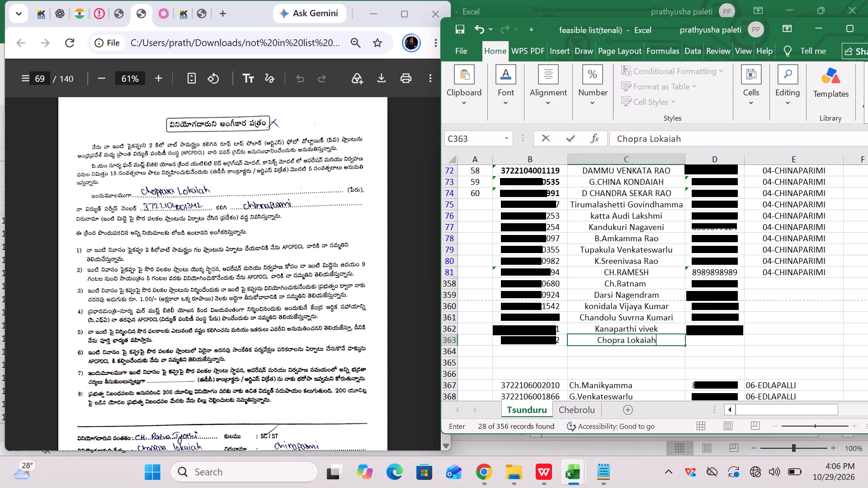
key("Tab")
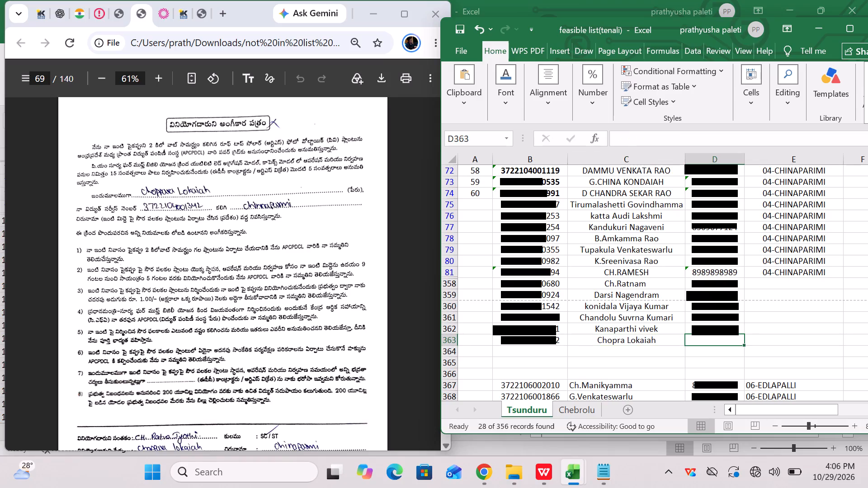
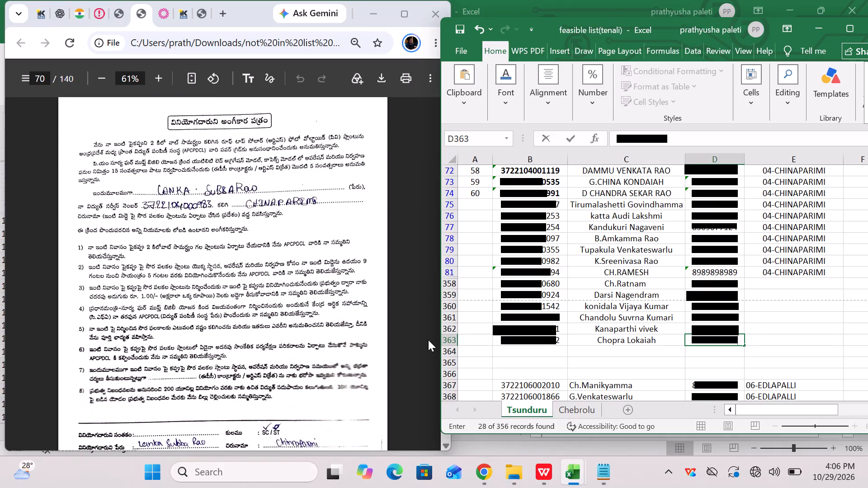
Fill B364 with the page 70 form's service number, reusing the number from B363 with its last four digits changed to 0983.
left_click(550, 348)
left_click(550, 342)
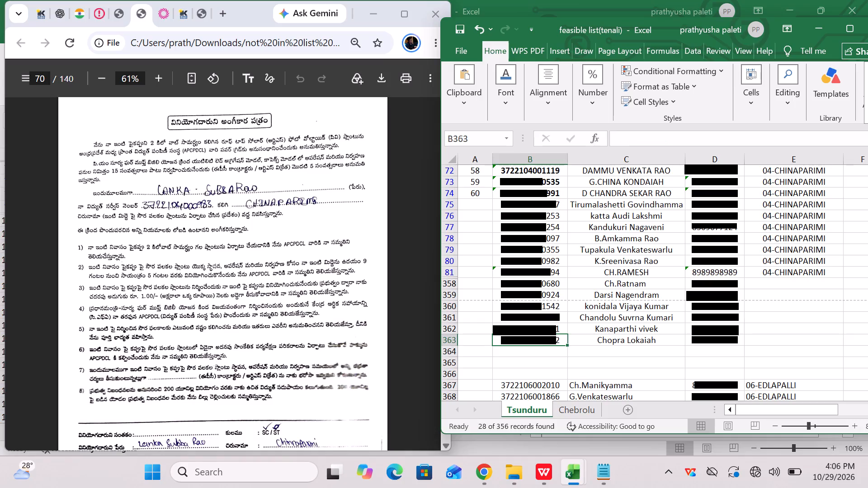
key("ctrl+c")
left_click(537, 350)
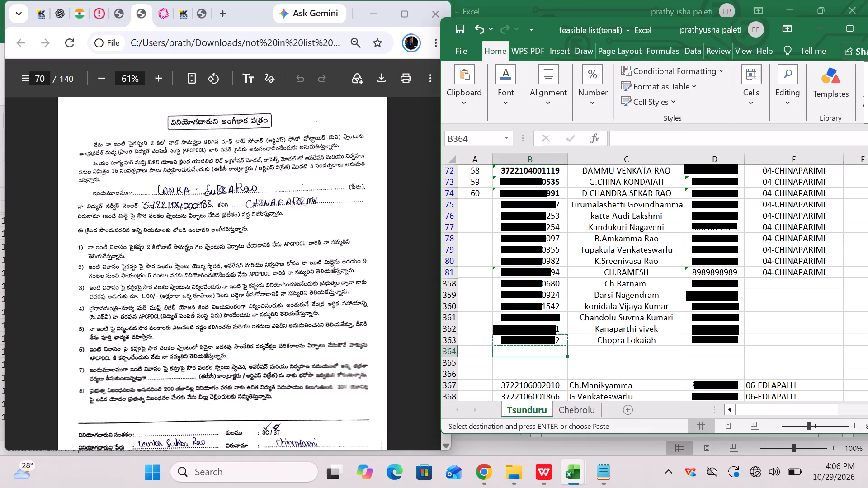
key("ctrl+v")
double_click(559, 353)
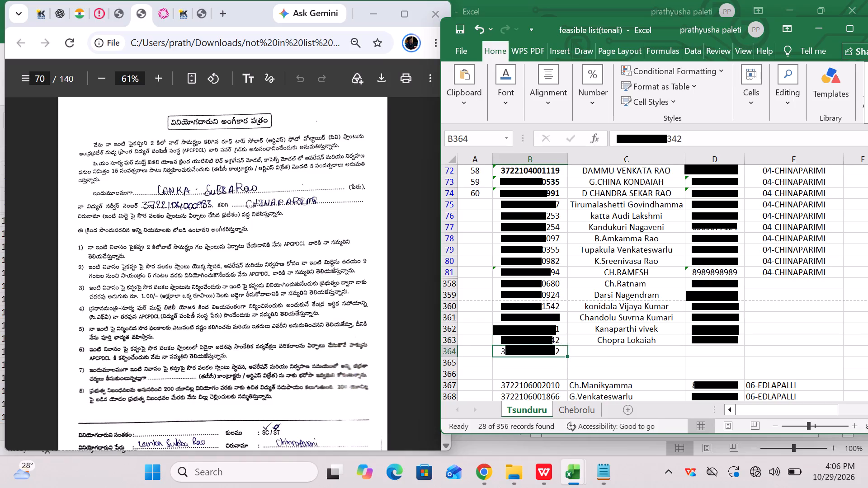
key("BackSpace")
key("BackSpace")
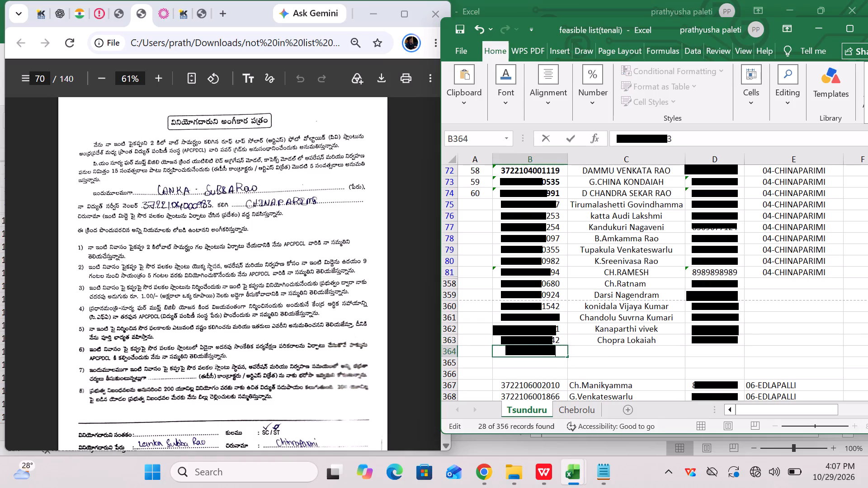
key("BackSpace")
key("BackSpace")
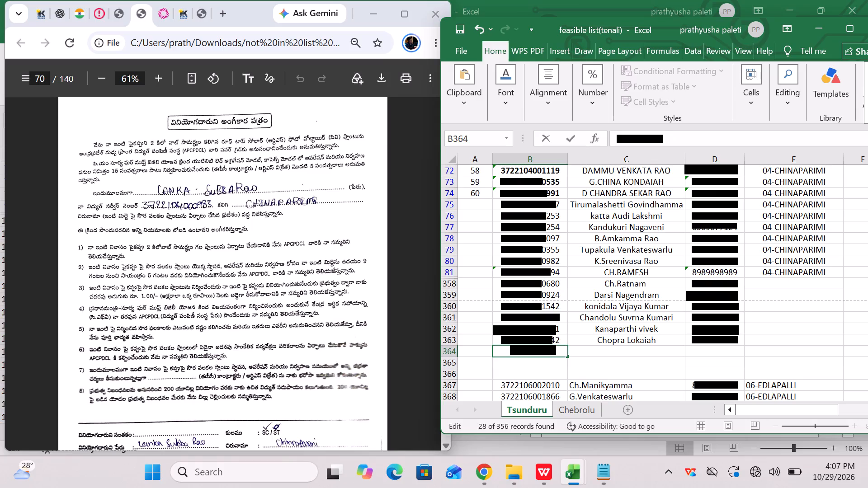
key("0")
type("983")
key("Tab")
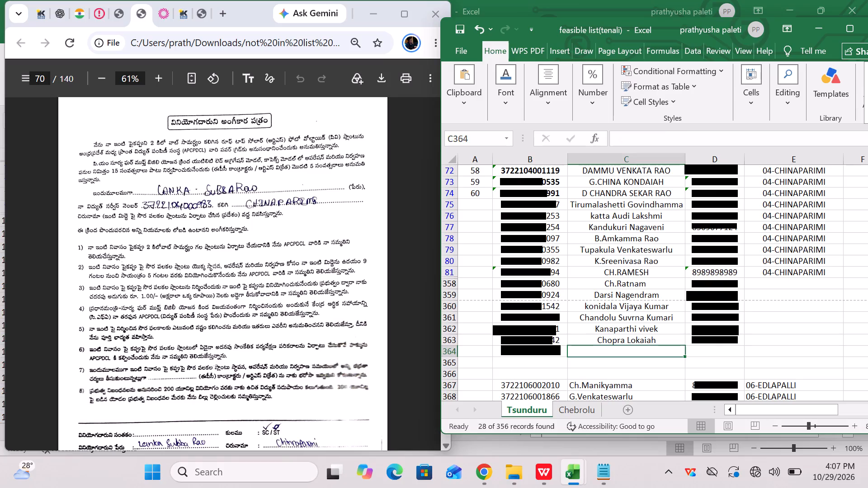
Enter the consumer's name from the page 70 consent form in C364, beside the new service number.
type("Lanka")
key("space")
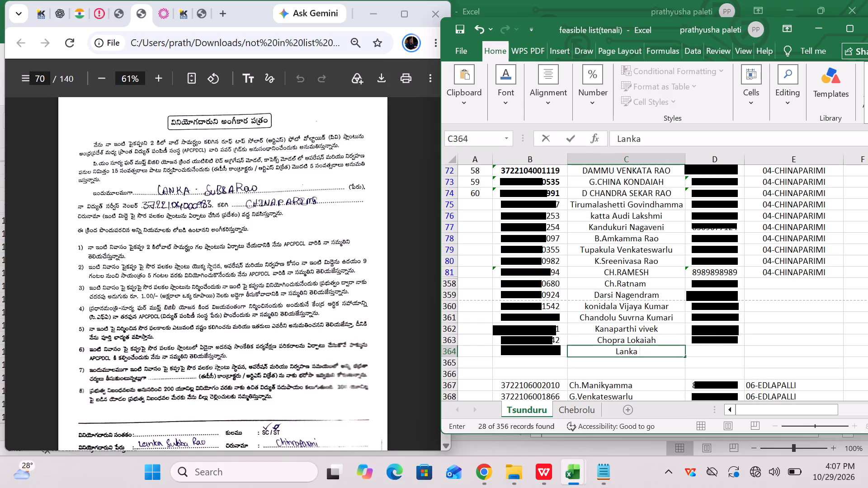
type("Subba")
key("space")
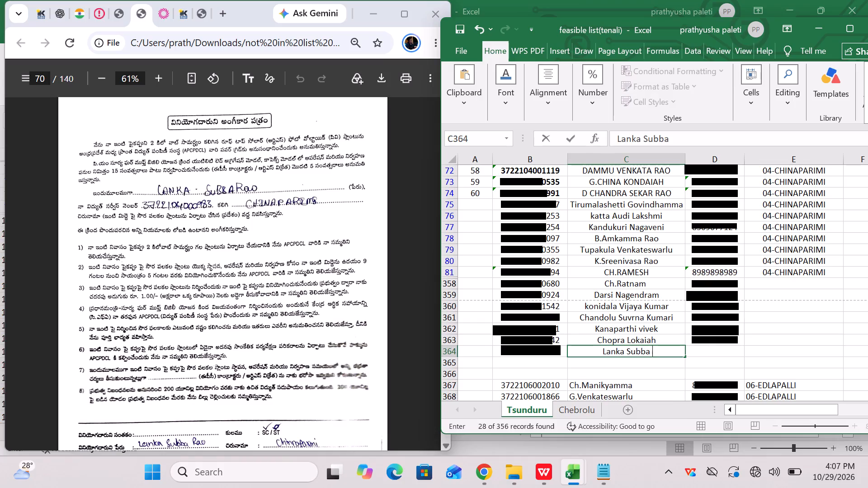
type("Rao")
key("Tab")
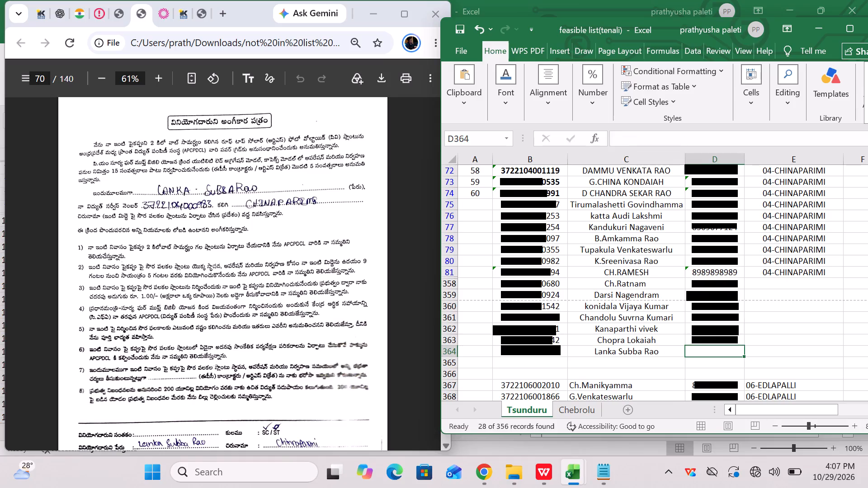
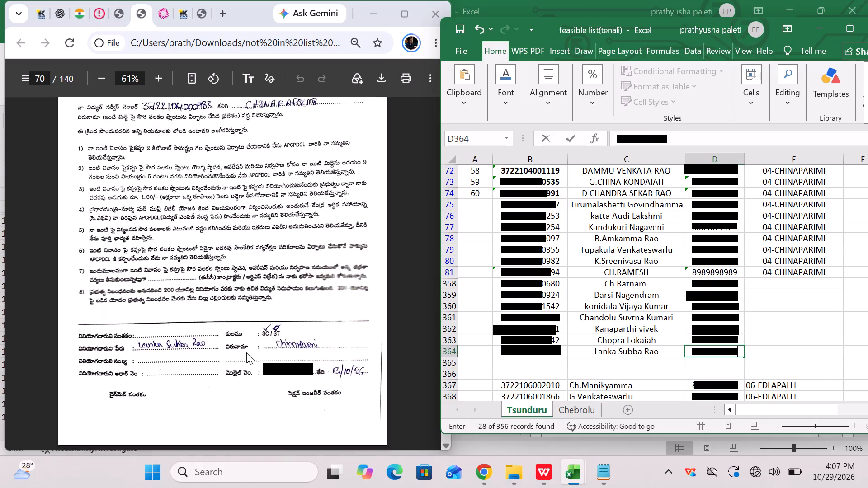
Insert three blank rows at row 365, below the last Chinaparimi entry, making room for the page 71 form's consumer and further additions.
scroll(246, 352, "down", 4)
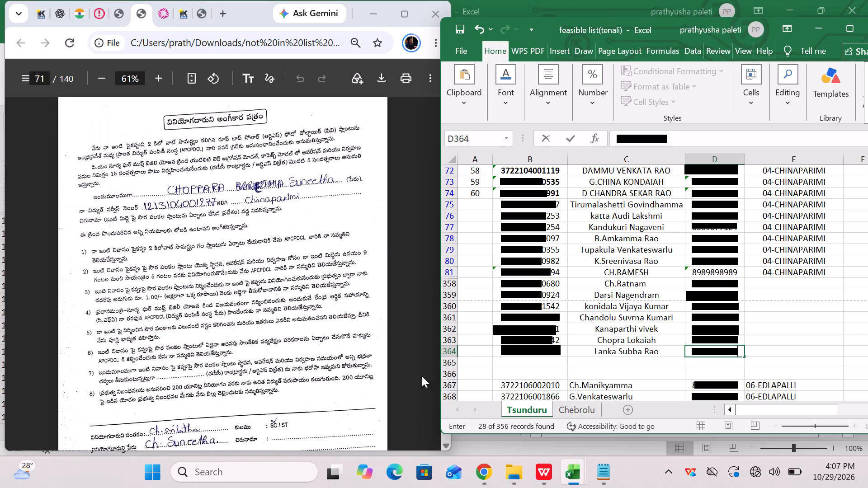
left_click(502, 364)
right_click(504, 362)
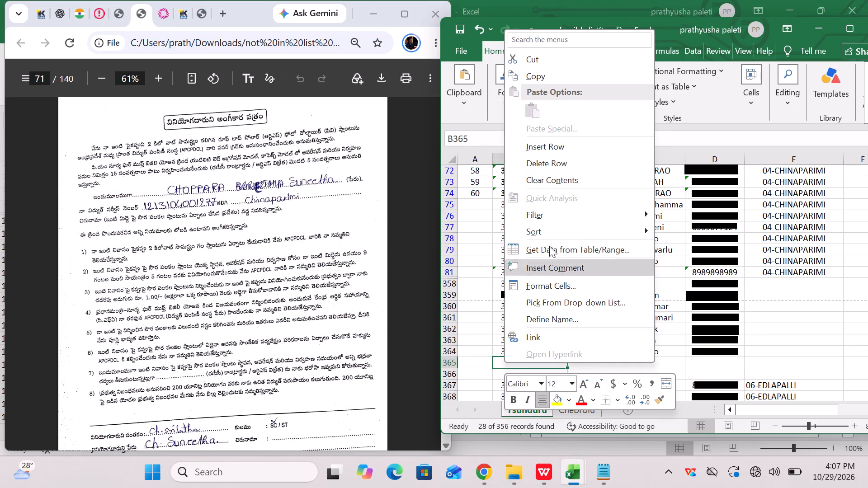
left_click(561, 147)
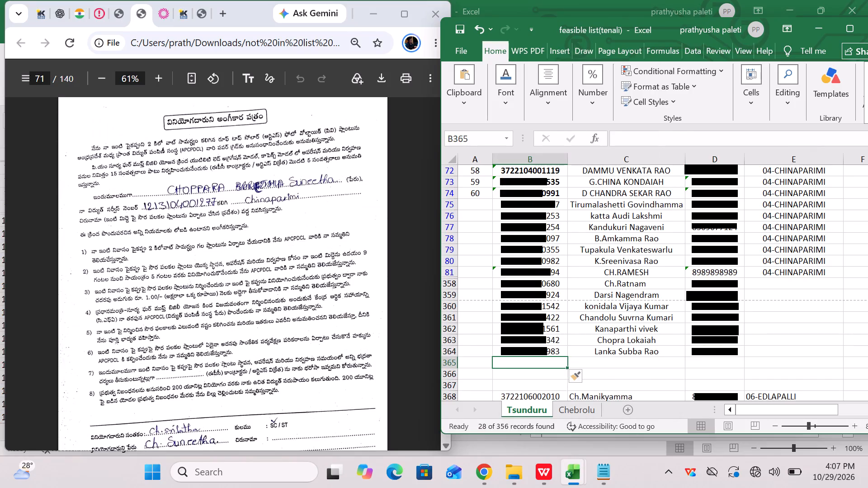
right_click(523, 364)
left_click(579, 150)
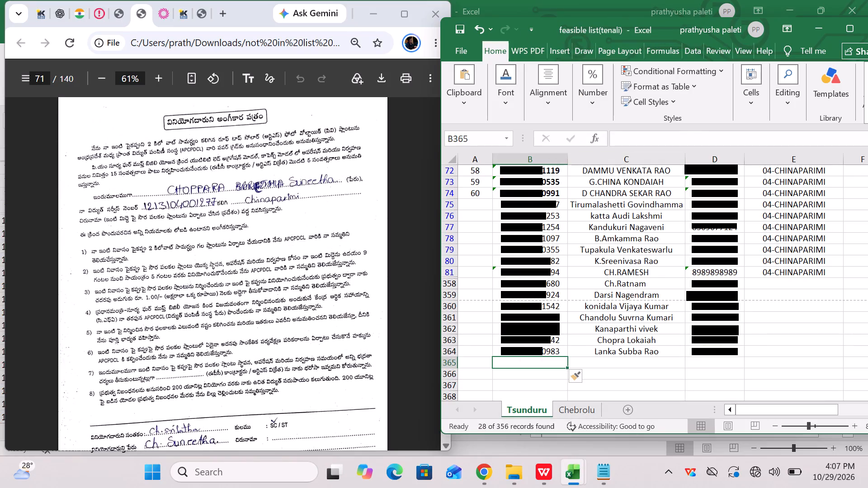
right_click(541, 361)
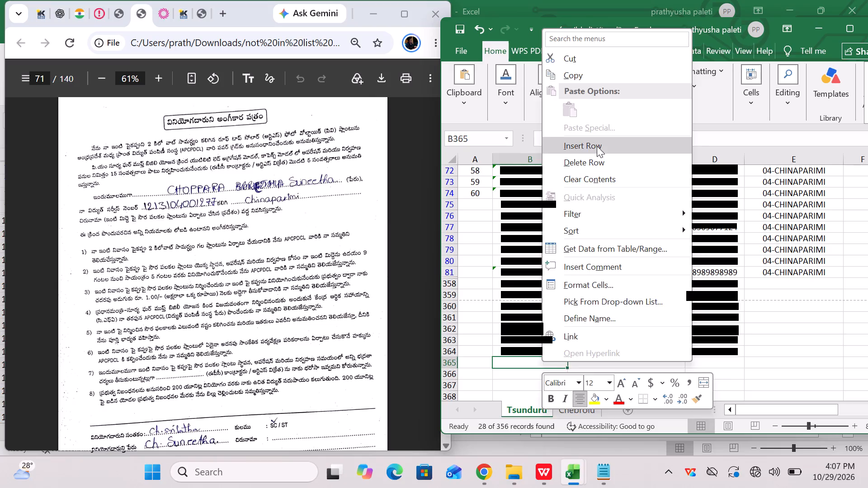
left_click(597, 146)
Fill B365 with the page 71 form's service number, reusing the number from B364 with its last four digits changed to 1277.
scroll(605, 335, "down", 2)
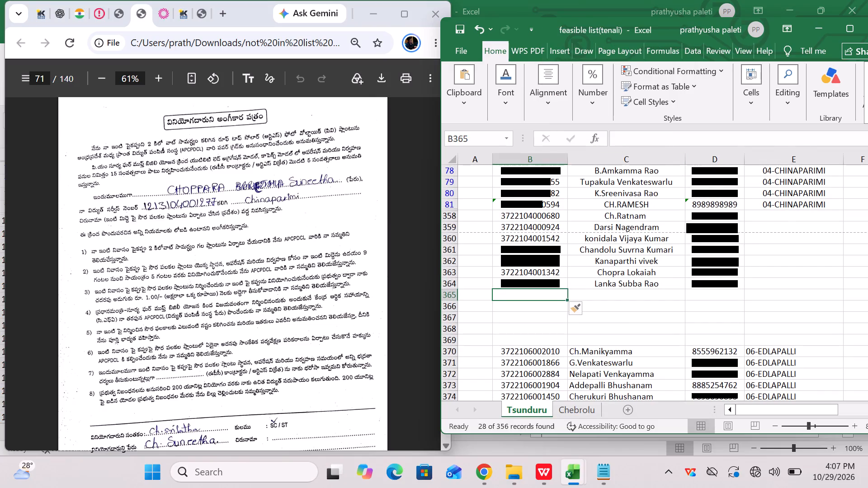
left_click(539, 283)
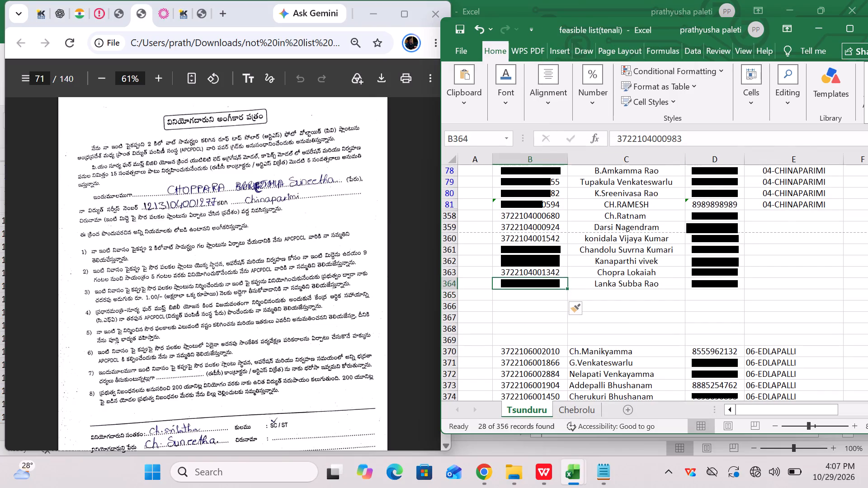
key("ctrl+c")
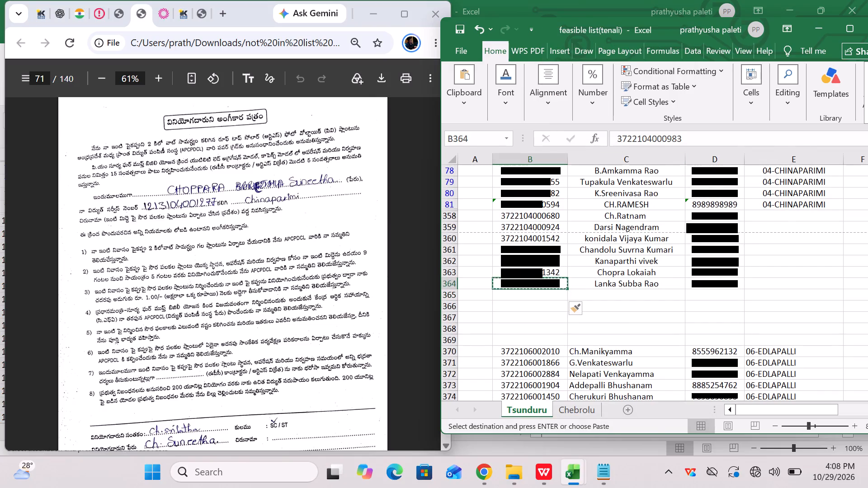
left_click(537, 296)
key("ctrl+v")
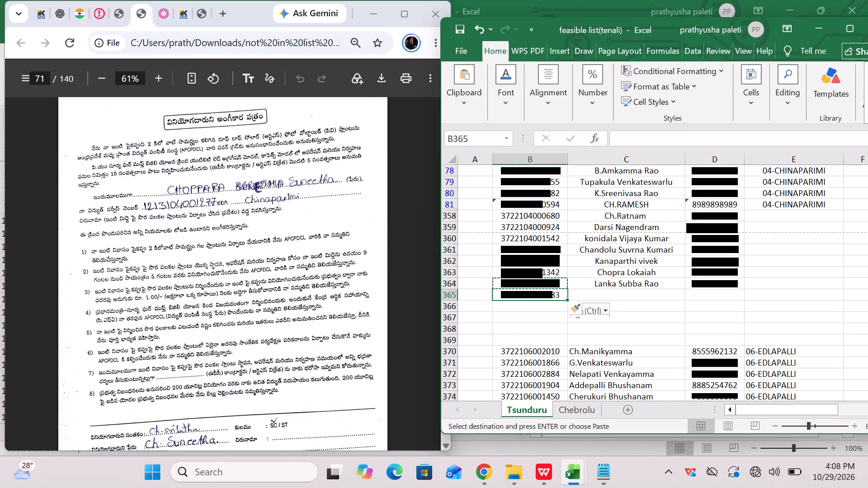
double_click(561, 292)
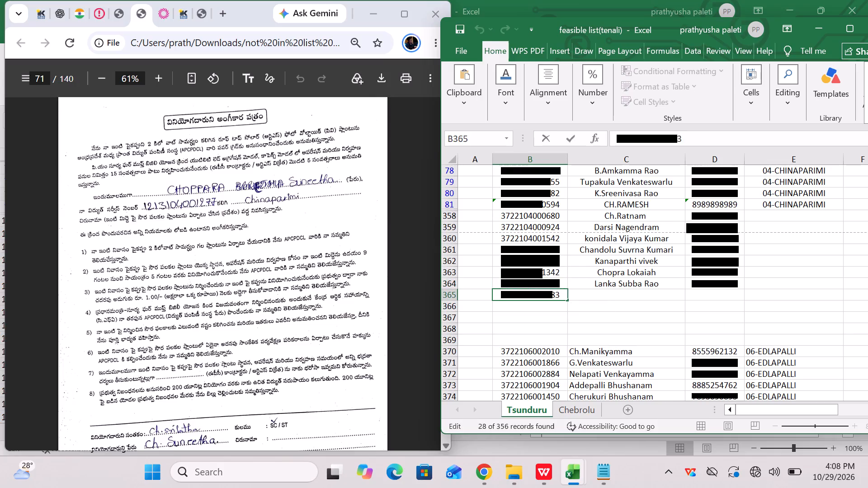
key("BackSpace")
key("BackSpace")
key("BackSpace")
key("BackSpace")
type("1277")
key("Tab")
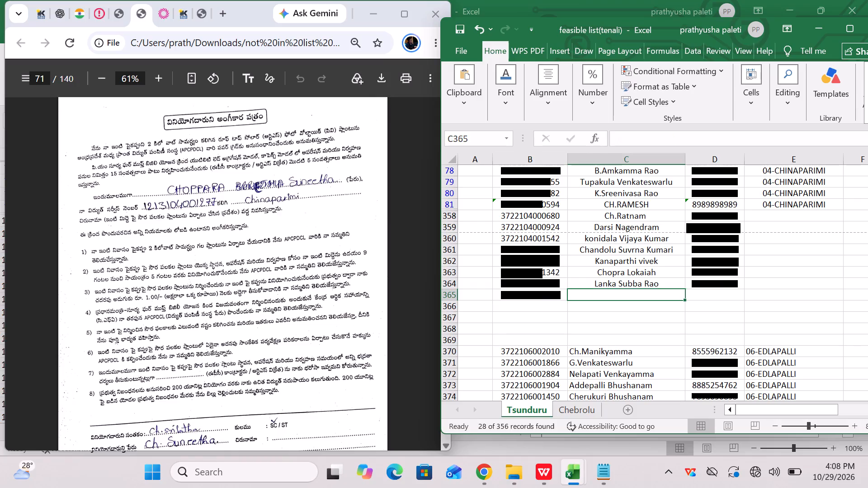
Enter the consumer's name from the page 71 consent form in C365, beside the new service number.
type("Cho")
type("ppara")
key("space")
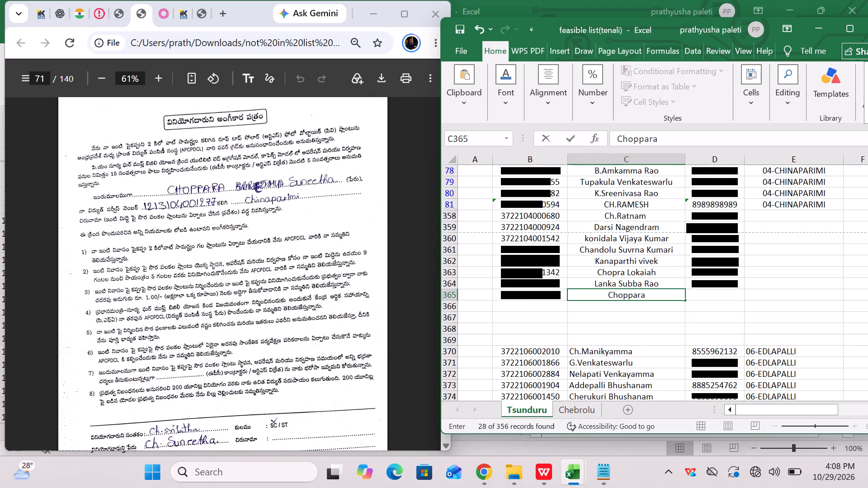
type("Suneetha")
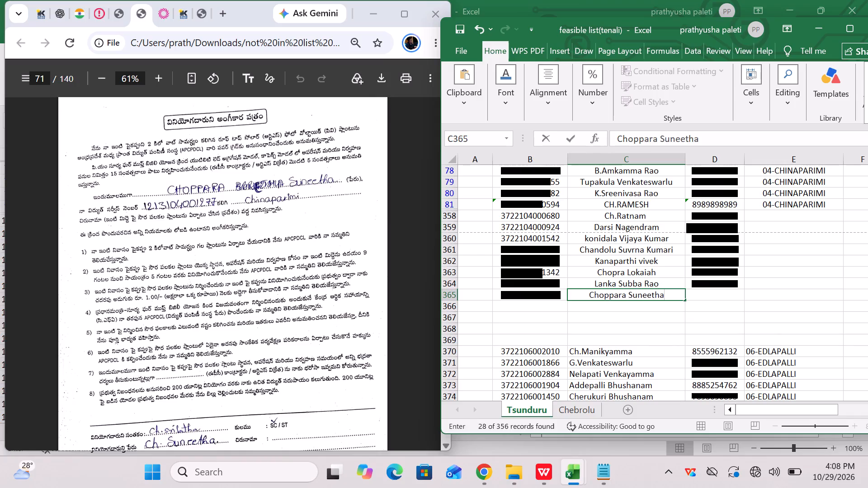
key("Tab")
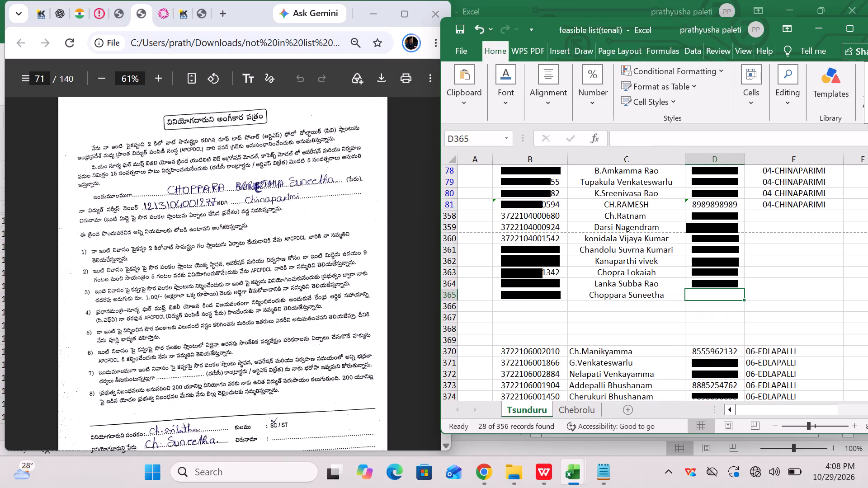
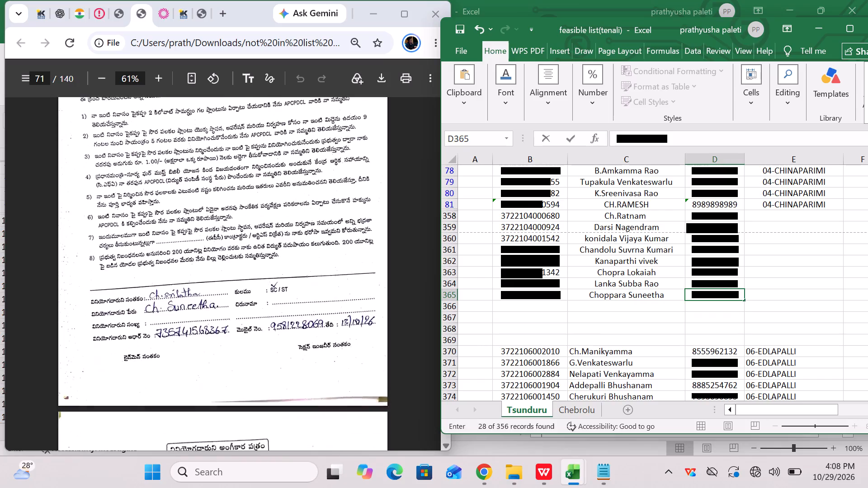
Fill B366 with the page 72 form's service number, reusing the number from B365 with its last three digits changed to 035.
scroll(256, 317, "down", 4)
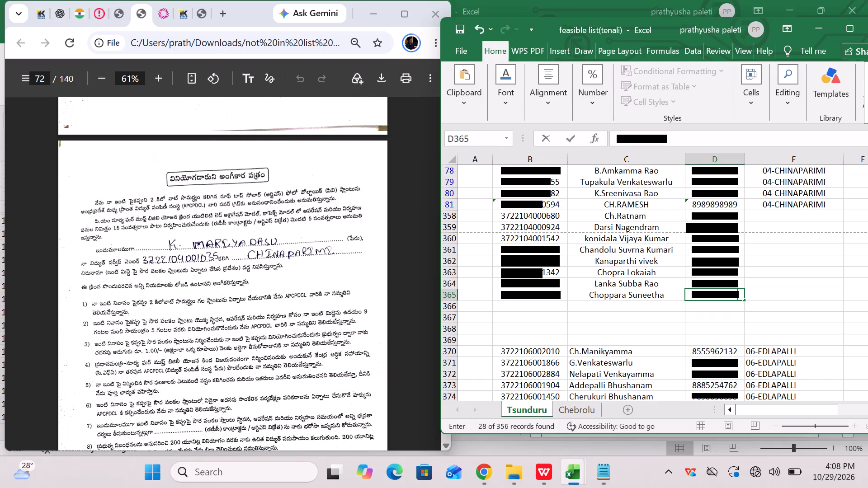
scroll(259, 313, "down", 1)
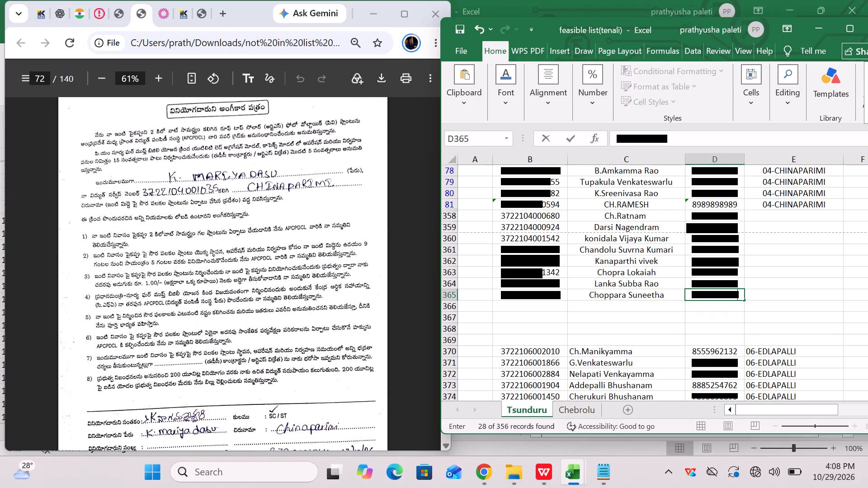
left_click(552, 296)
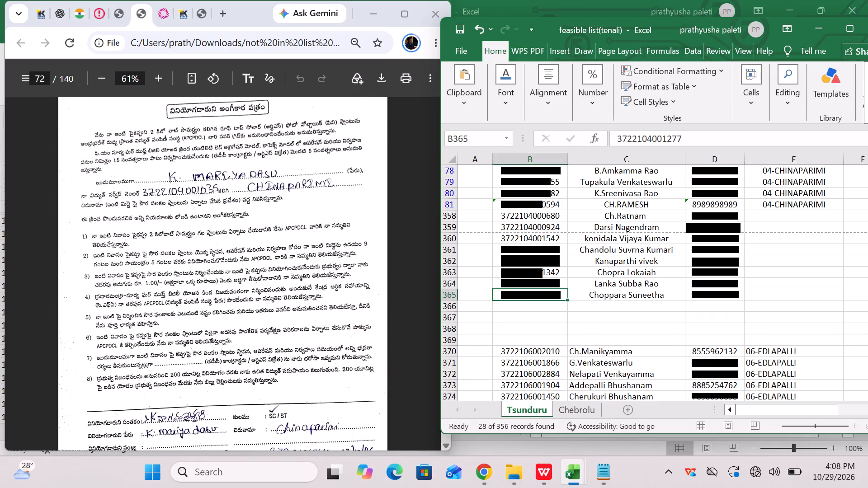
key("ctrl+c")
left_click(530, 308)
key("ctrl+v")
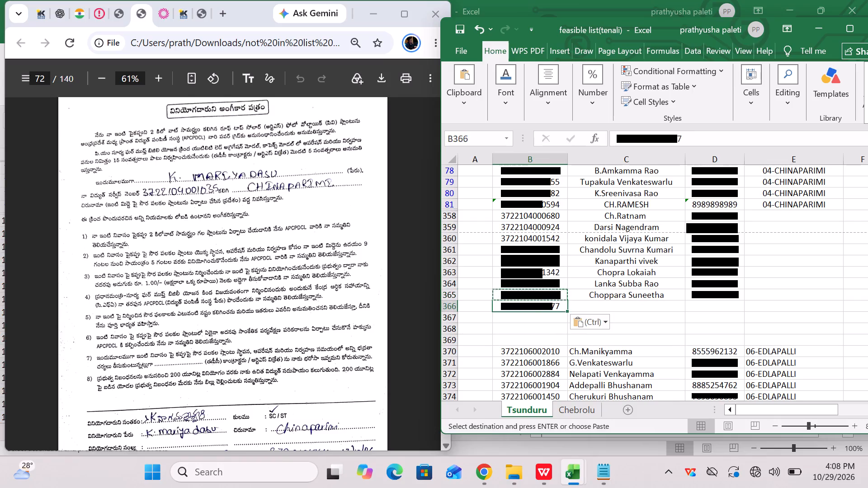
double_click(561, 306)
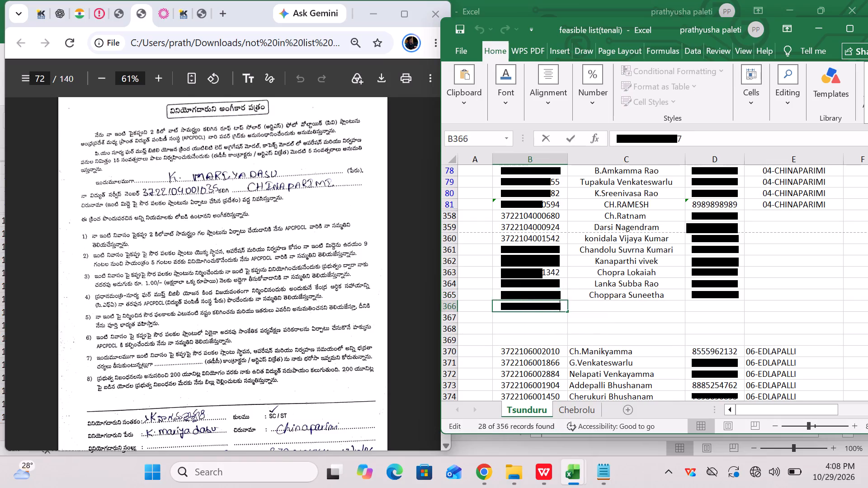
key("BackSpace")
key("BackSpace")
key("BackSpace")
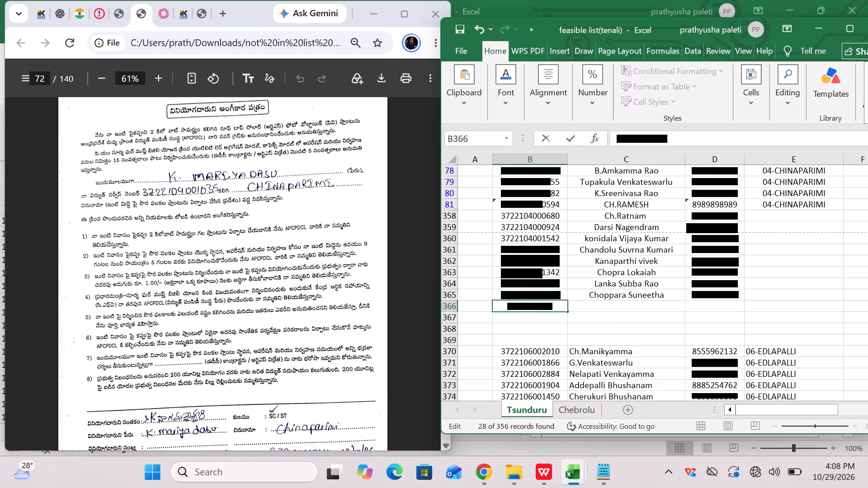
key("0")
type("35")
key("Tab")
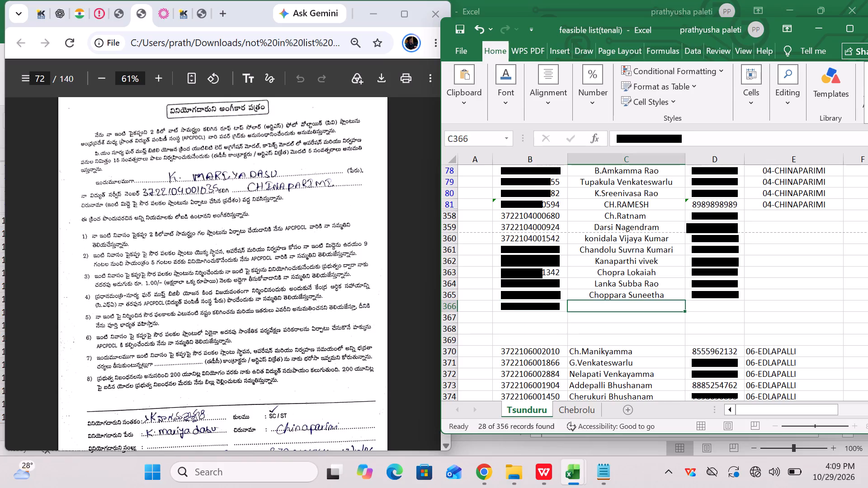
Enter the consumer's name from the page 72 consent form in C366, beside the new service number.
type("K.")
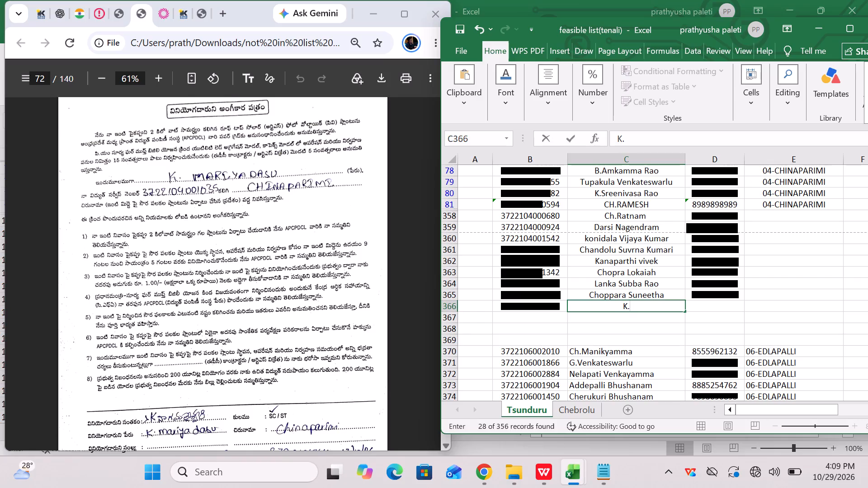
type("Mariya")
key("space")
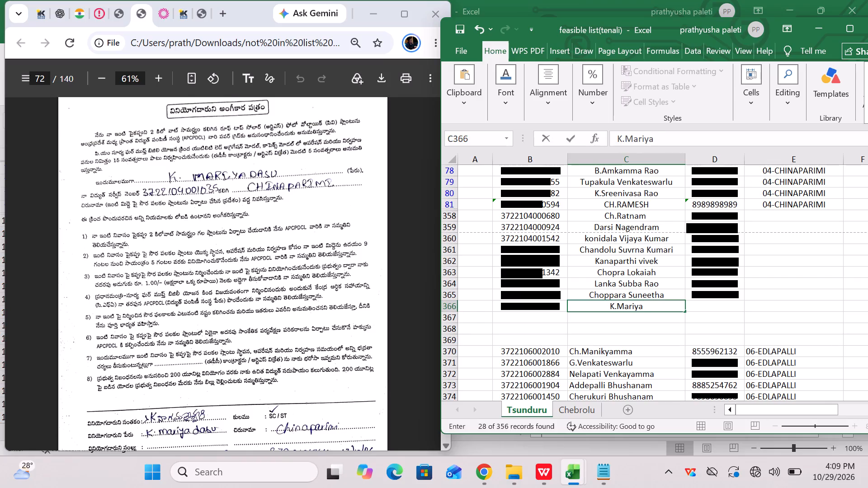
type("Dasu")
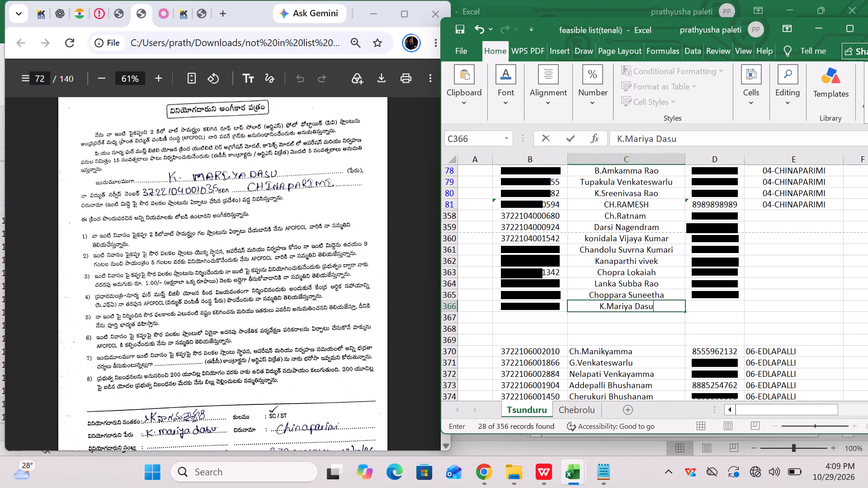
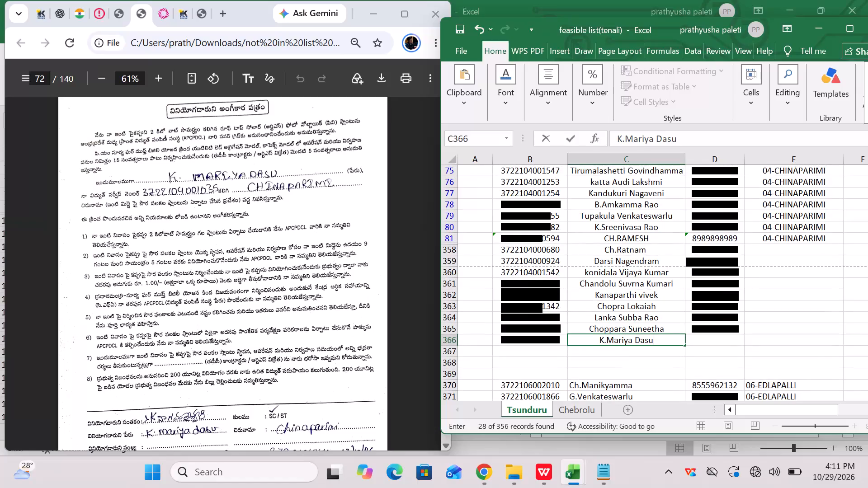
Enter the consumer's phone number from the lower part of the page 72 consent form in D366.
scroll(228, 289, "down", 1)
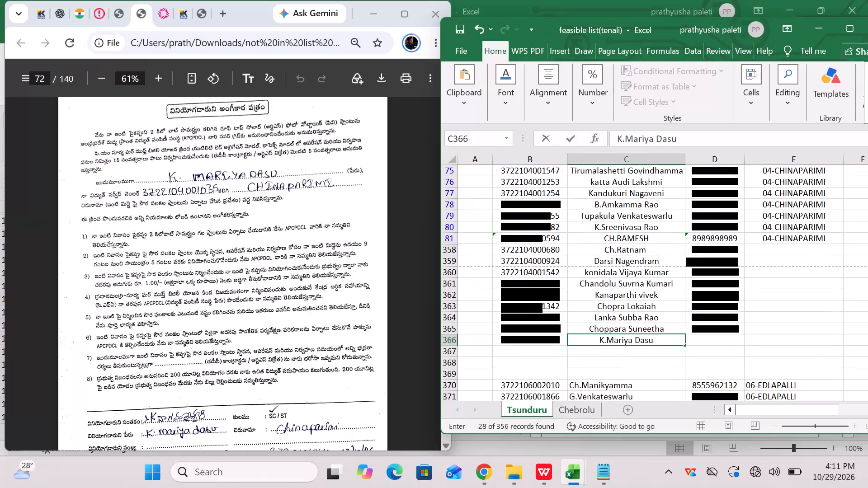
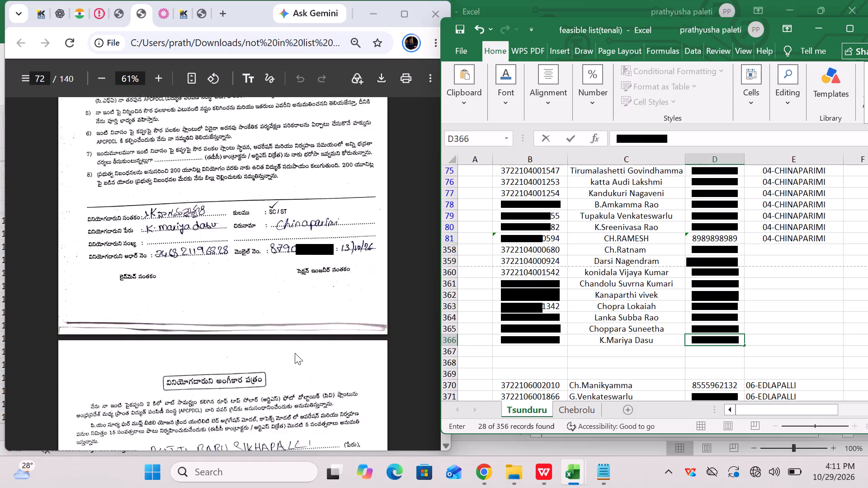
Fill the district 04-CHINAPARIMI down from E81 through E366 for the newly added consumers.
scroll(295, 353, "down", 2)
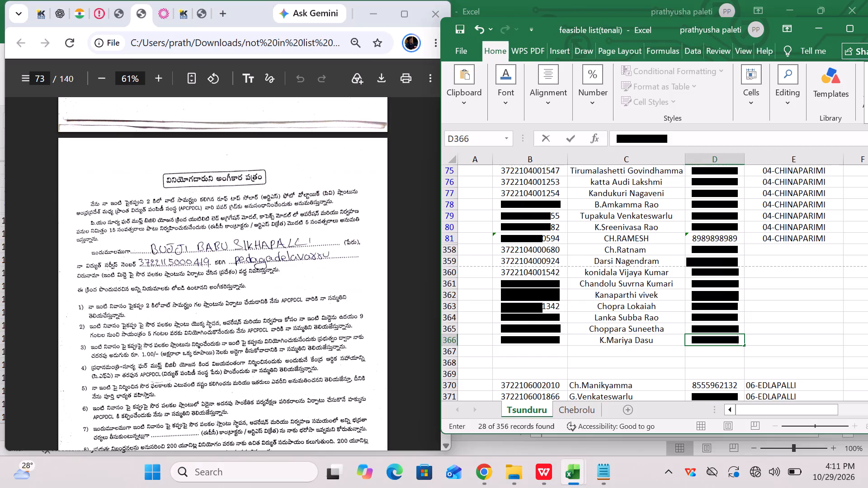
left_click(803, 233)
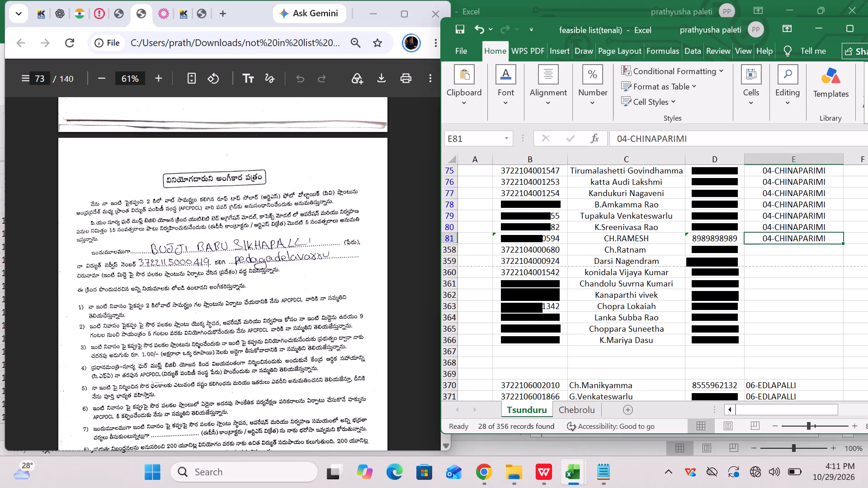
double_click(841, 240)
left_click(825, 246)
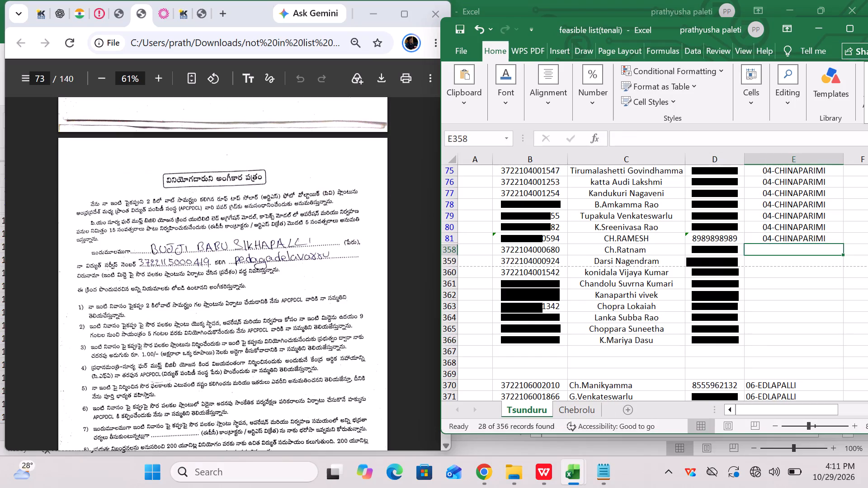
left_click(824, 236)
left_click_drag(842, 242, 840, 293)
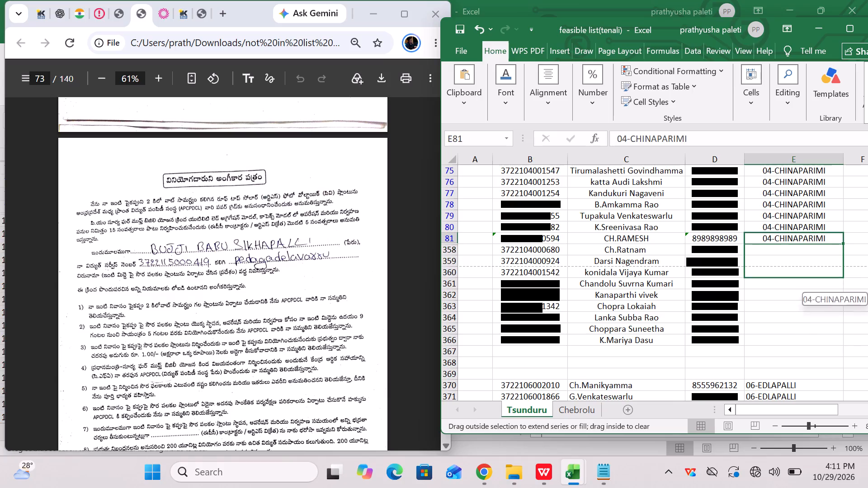
left_click_drag(840, 293, 840, 341)
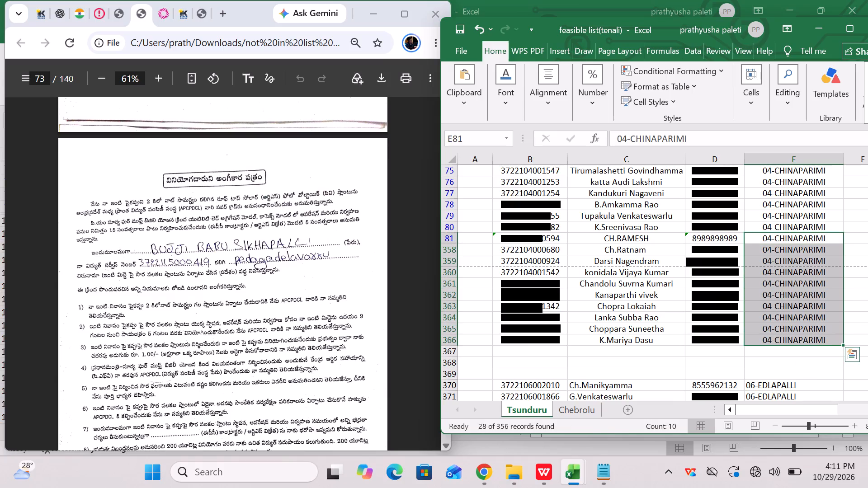
Save the feasible list(tenali) workbook.
key("ctrl+s")
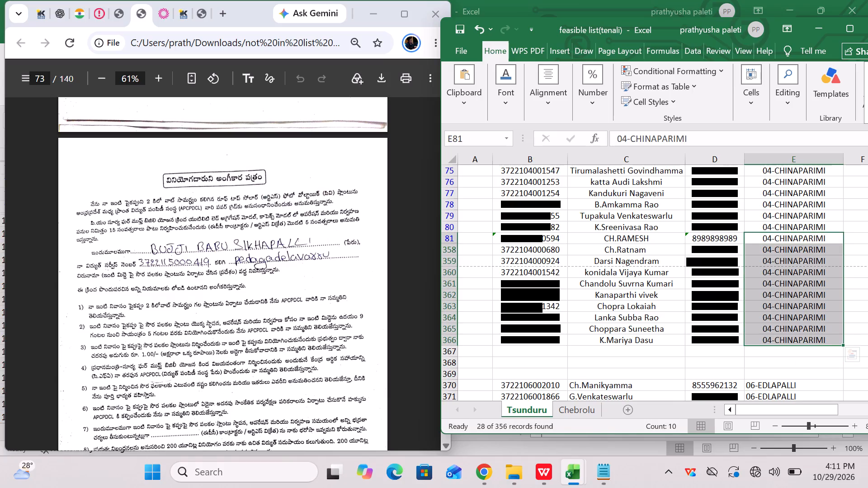
left_click(644, 349)
key("ctrl+s")
key("ctrl+s")
key("ctrl+s")
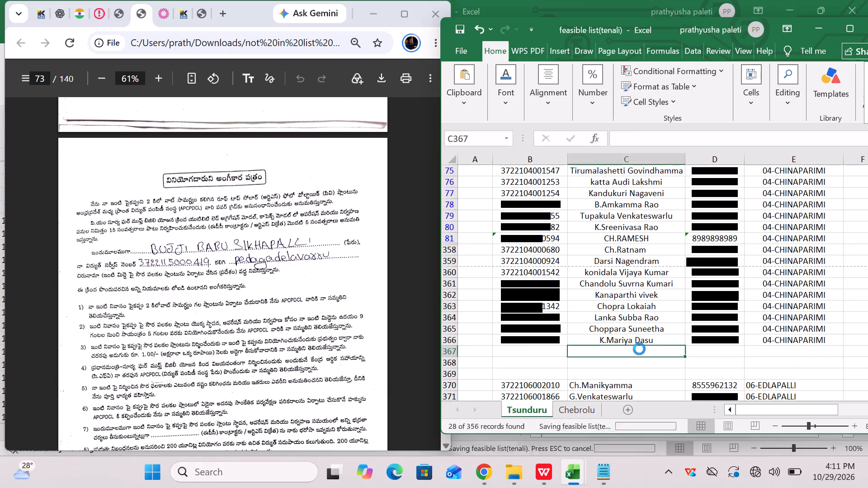
key("ctrl+s")
key("ctrl+s")
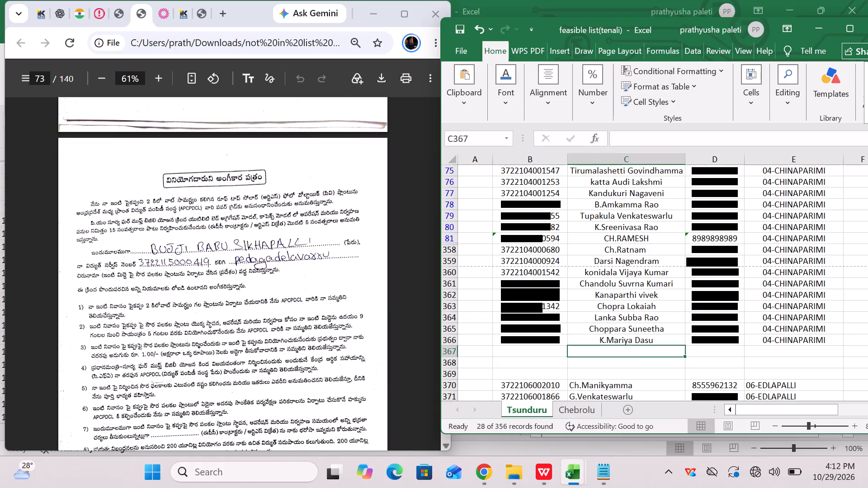
Search the District filter values for the page 73 form's village with "ped", shortened to "pe".
scroll(543, 317, "up", 20)
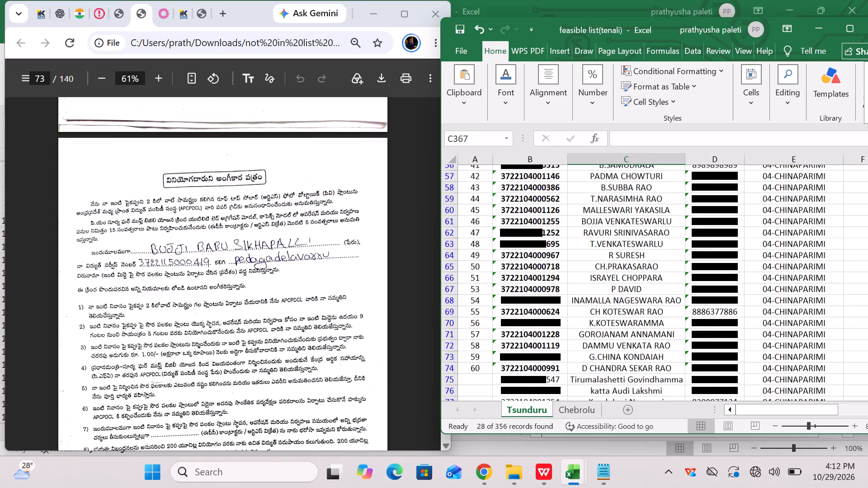
left_click(839, 169)
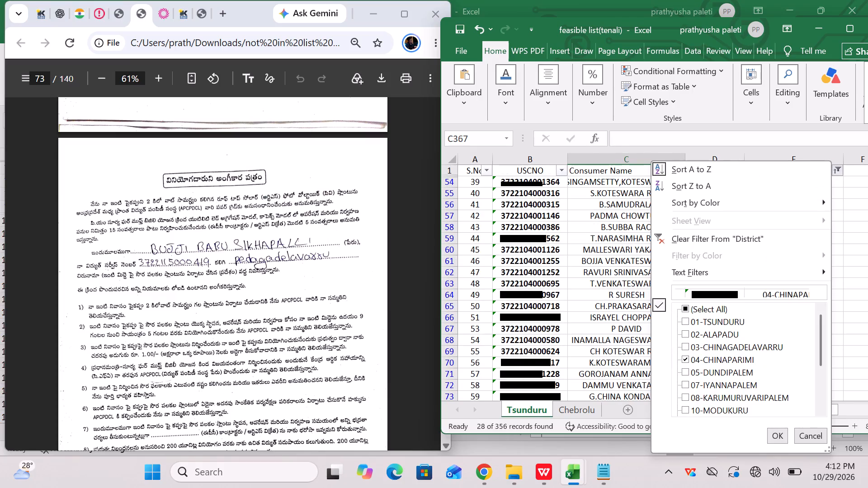
left_click(695, 292)
type("ped")
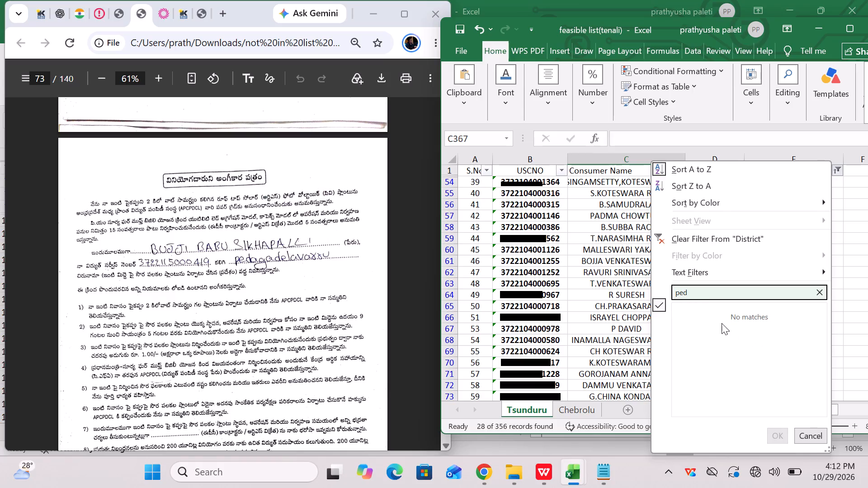
key("BackSpace")
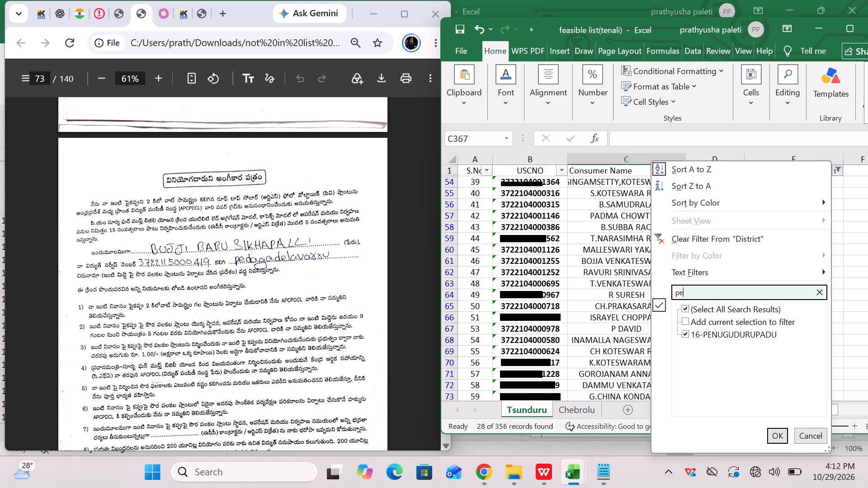
Examine the consent forms on pages 73 to 77 for their written villages and service numbers, returning to page 73.
scroll(313, 309, "down", 7)
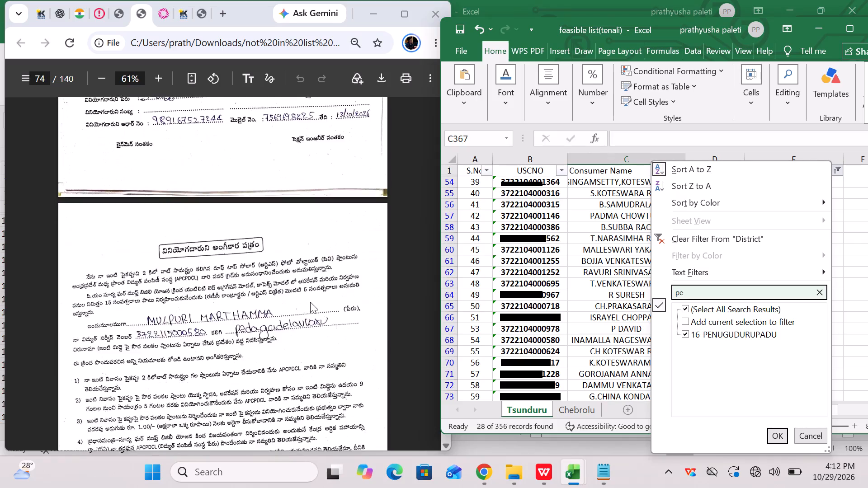
scroll(310, 302, "down", 11)
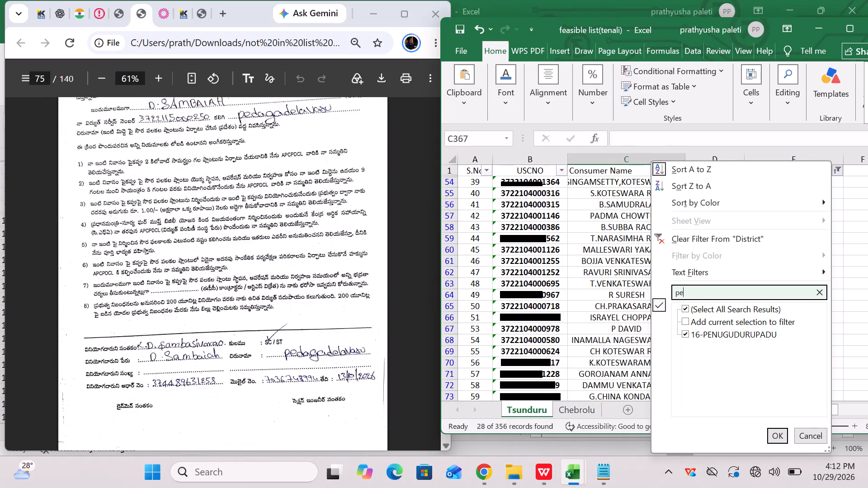
scroll(308, 298, "down", 4)
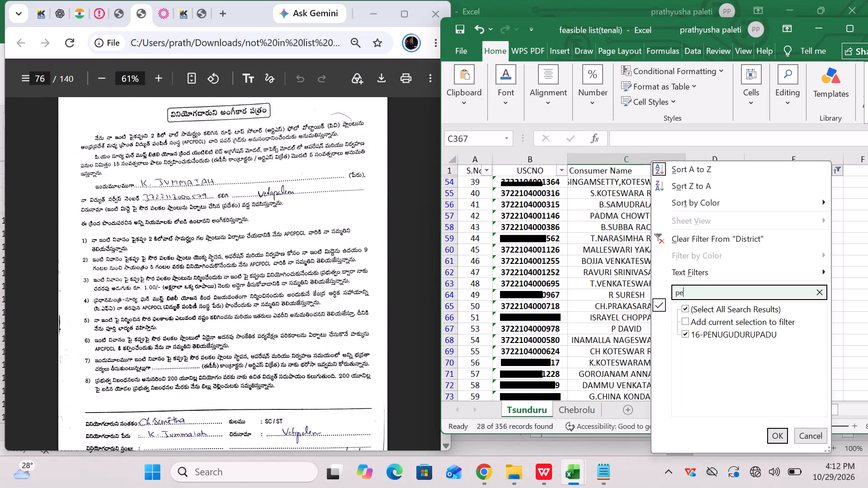
scroll(308, 298, "down", 10)
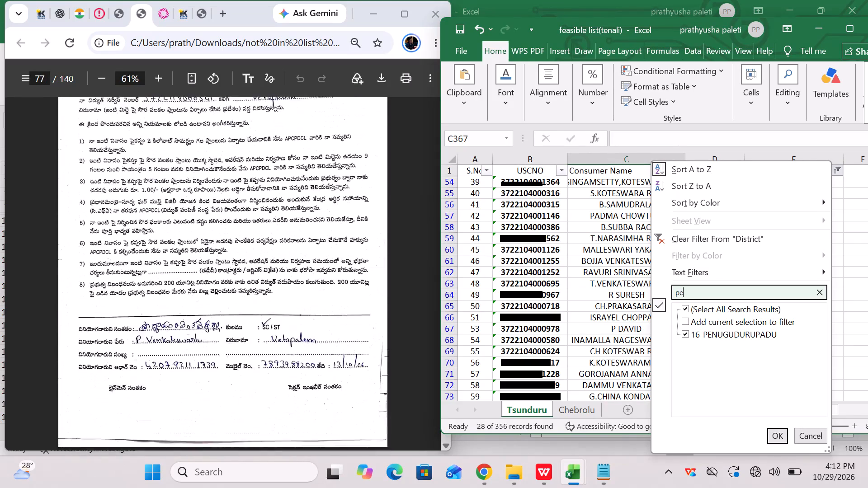
scroll(307, 295, "down", 2)
scroll(307, 295, "up", 17)
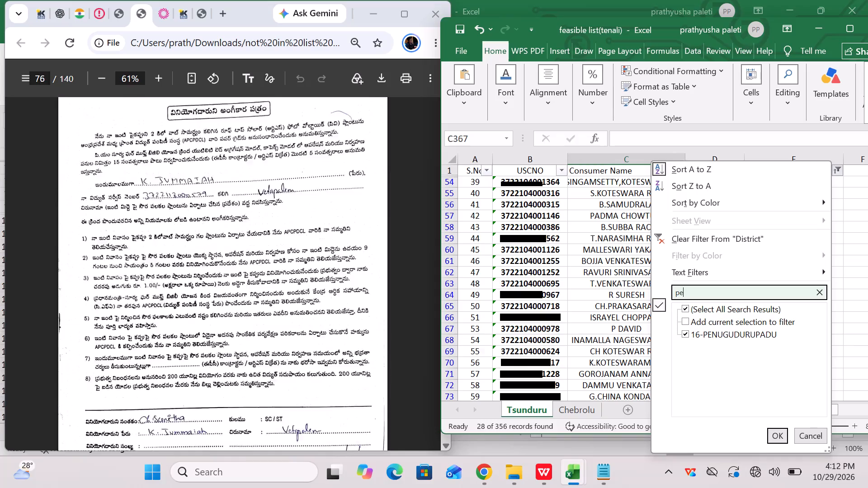
scroll(307, 295, "up", 10)
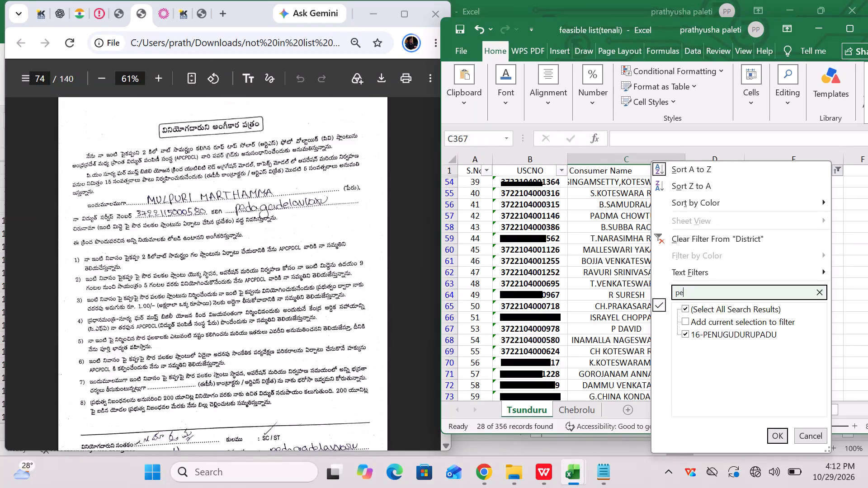
scroll(307, 295, "up", 12)
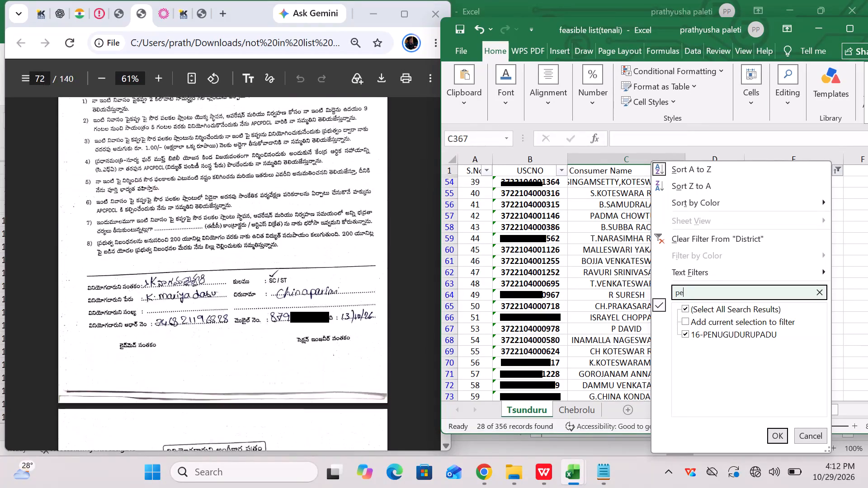
scroll(307, 295, "up", 2)
scroll(307, 295, "down", 8)
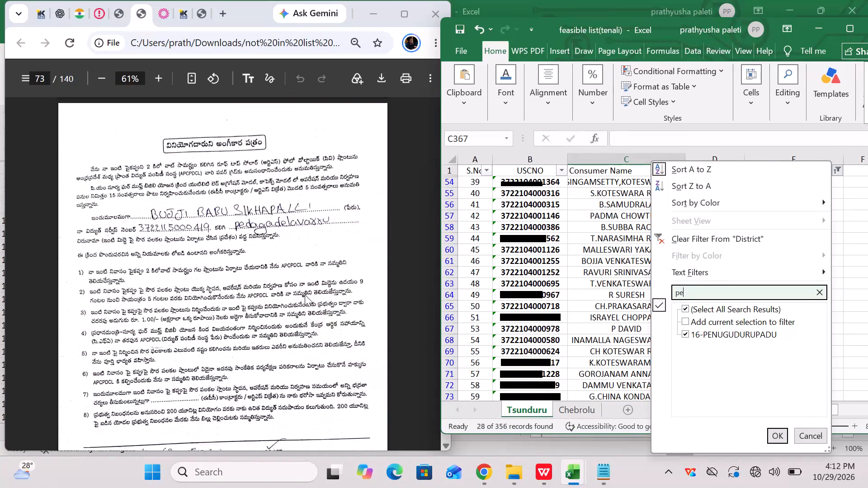
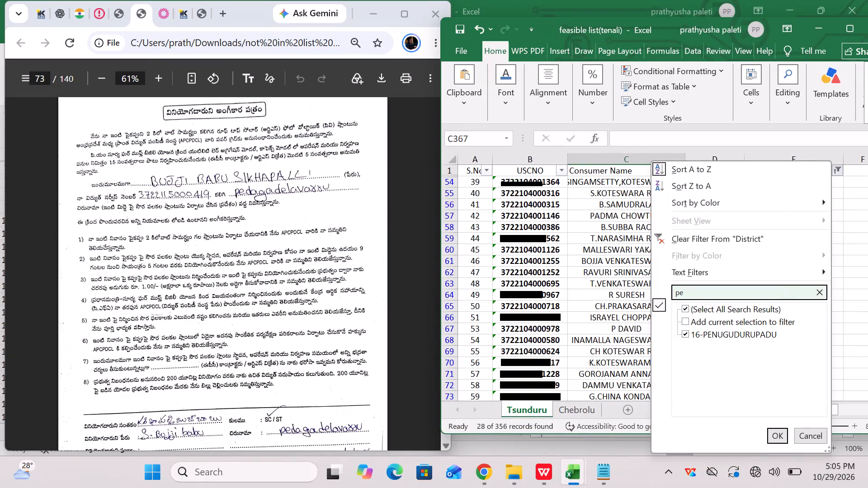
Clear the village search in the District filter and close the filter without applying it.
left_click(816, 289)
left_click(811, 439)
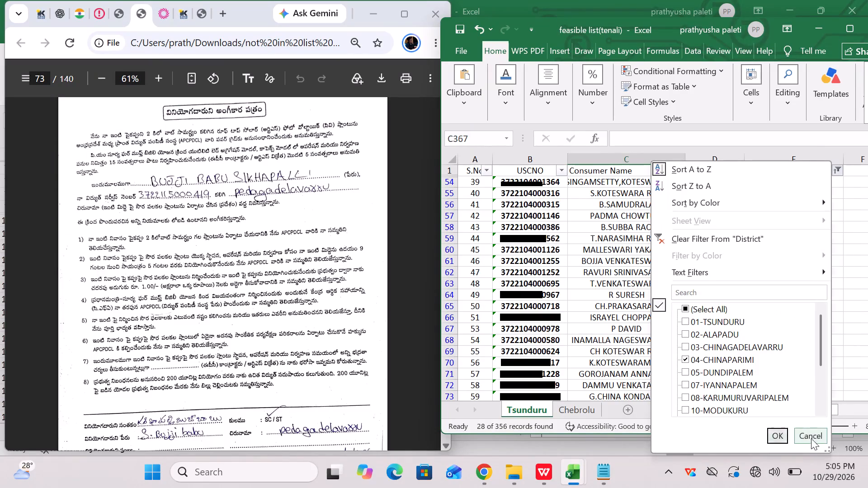
Enter the page 73 form's service number in B377, below the 06-EDLAPALLI rows.
scroll(687, 271, "down", 15)
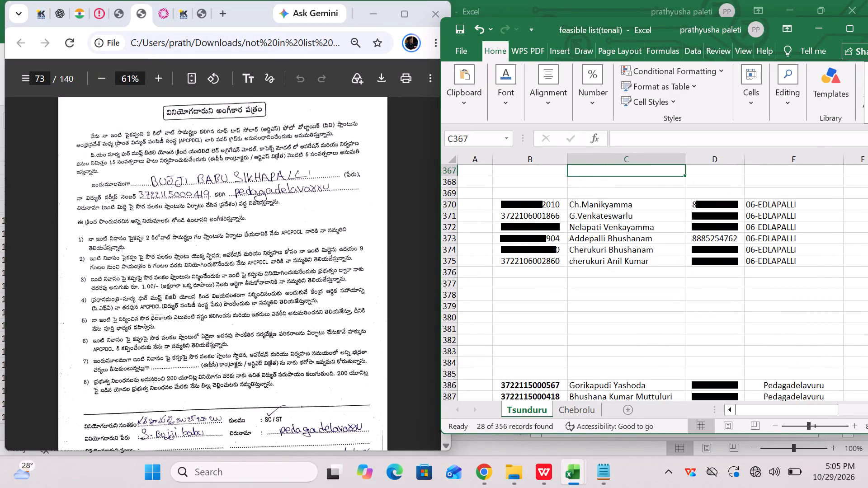
scroll(692, 264, "up", 3)
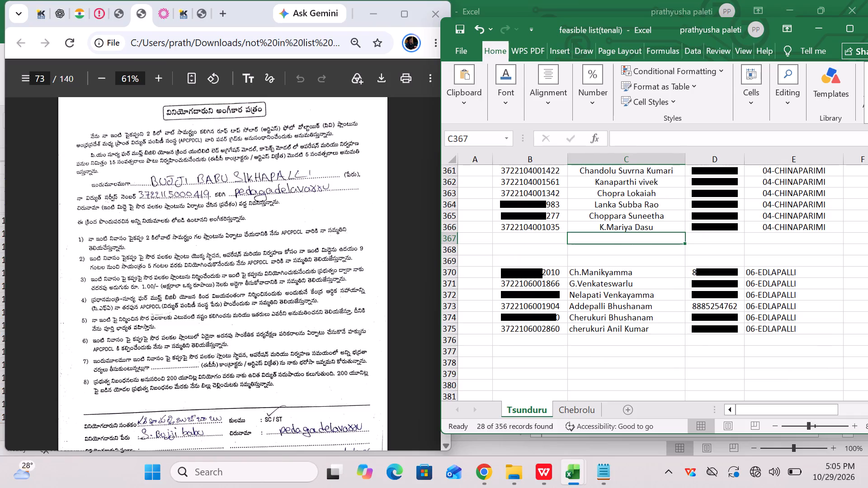
scroll(538, 336, "down", 1)
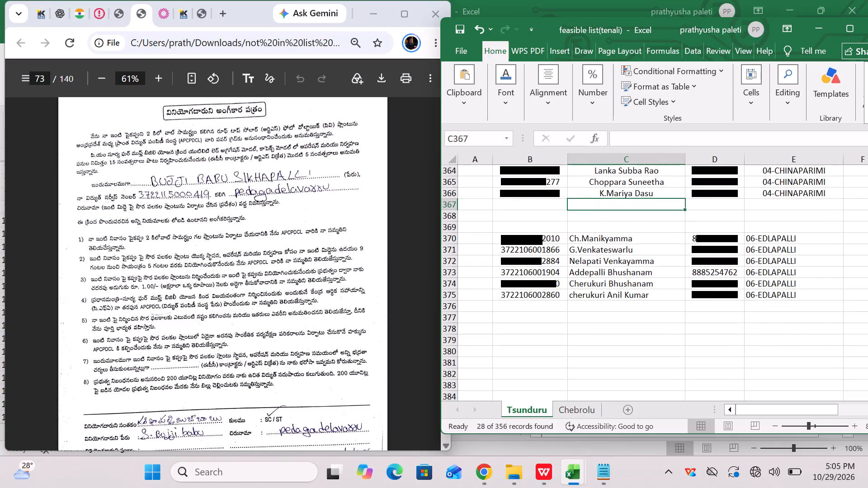
left_click(515, 318)
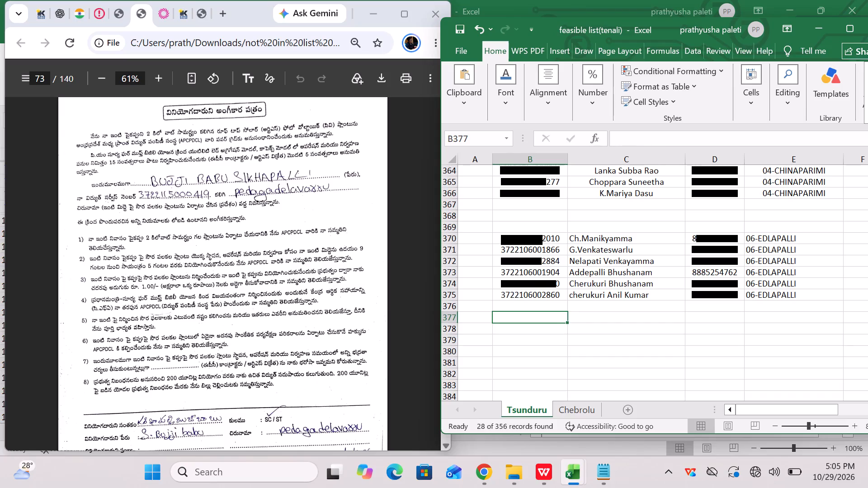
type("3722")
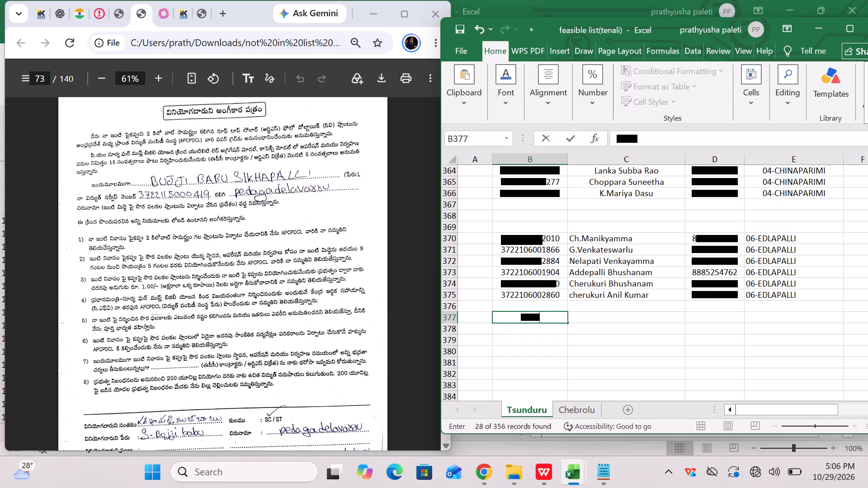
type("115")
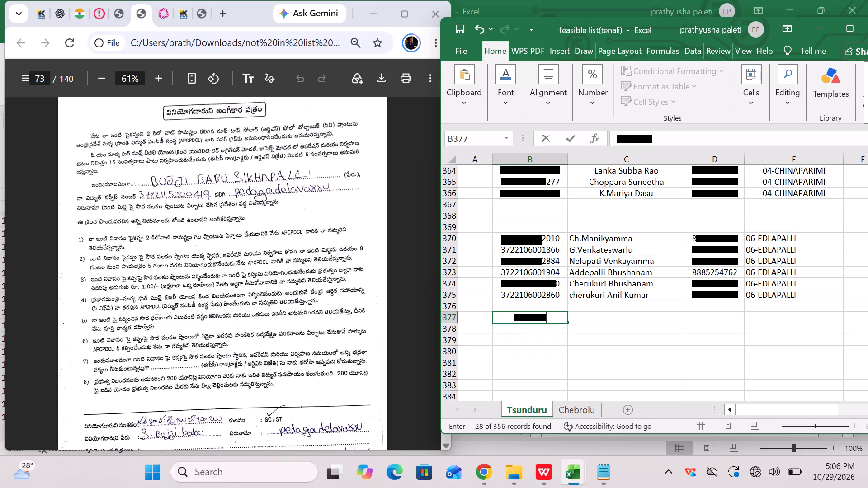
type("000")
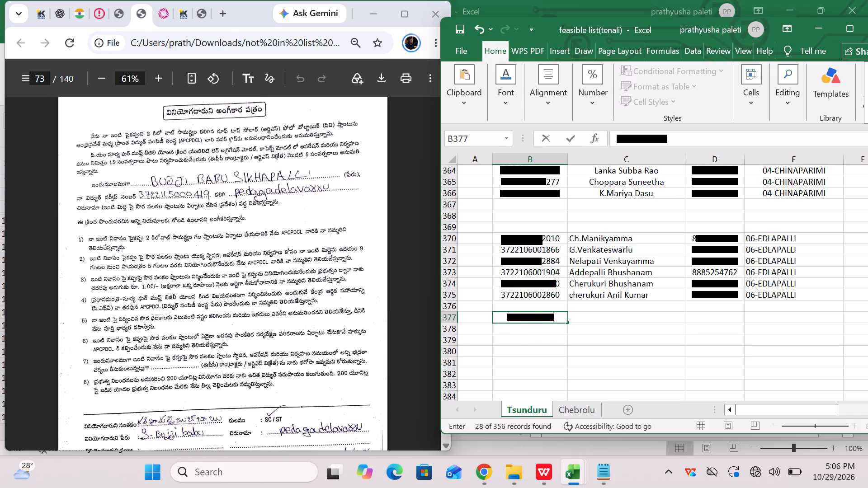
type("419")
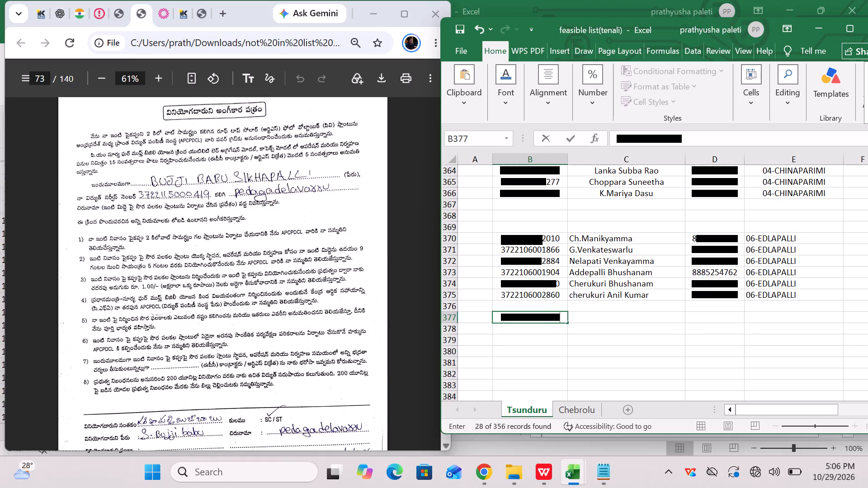
left_click(607, 323)
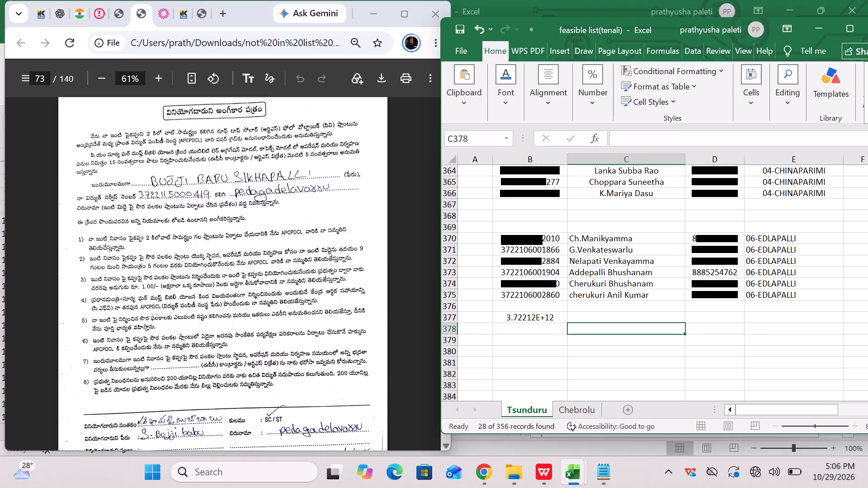
Format the service number in B377 as a Number with 0 decimal places.
left_click_drag(608, 316, 550, 319)
left_click(550, 319)
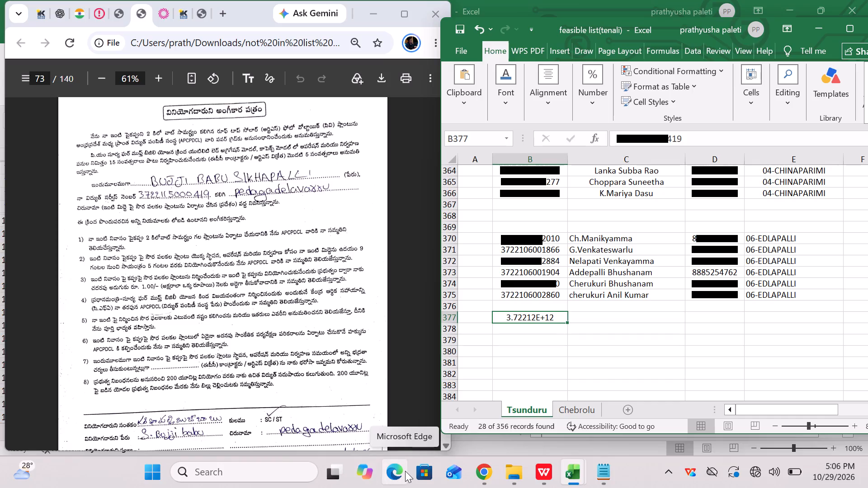
right_click(546, 319)
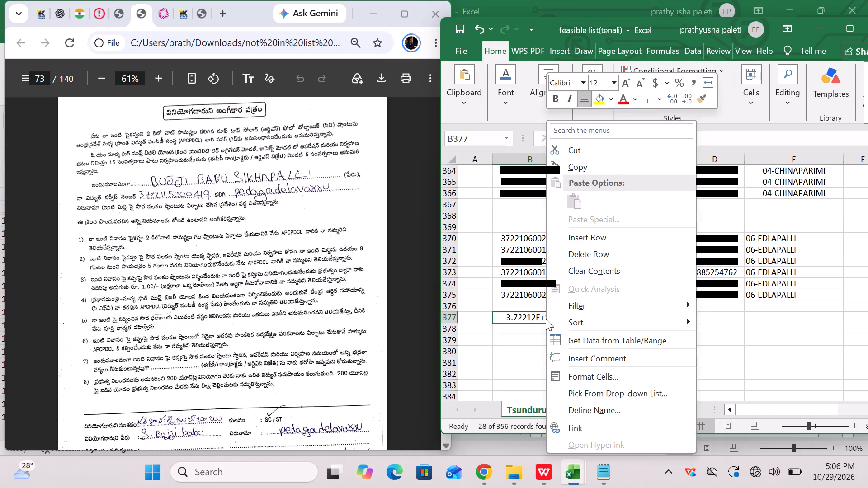
left_click(616, 380)
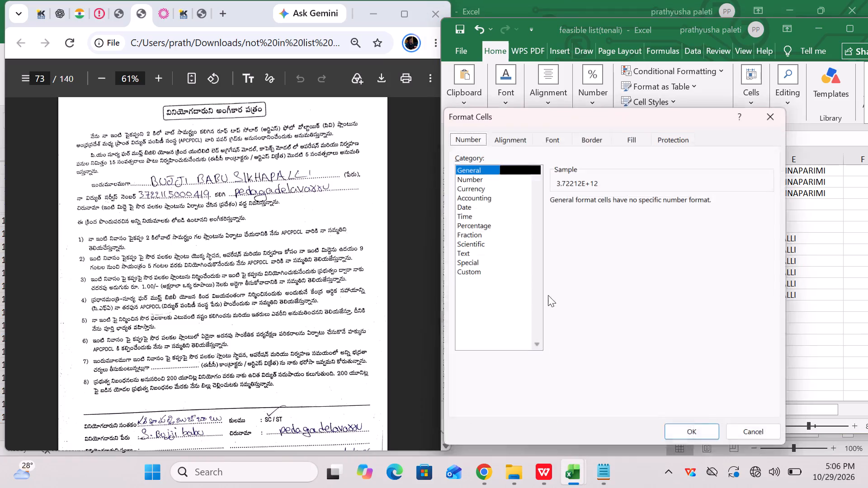
left_click(469, 175)
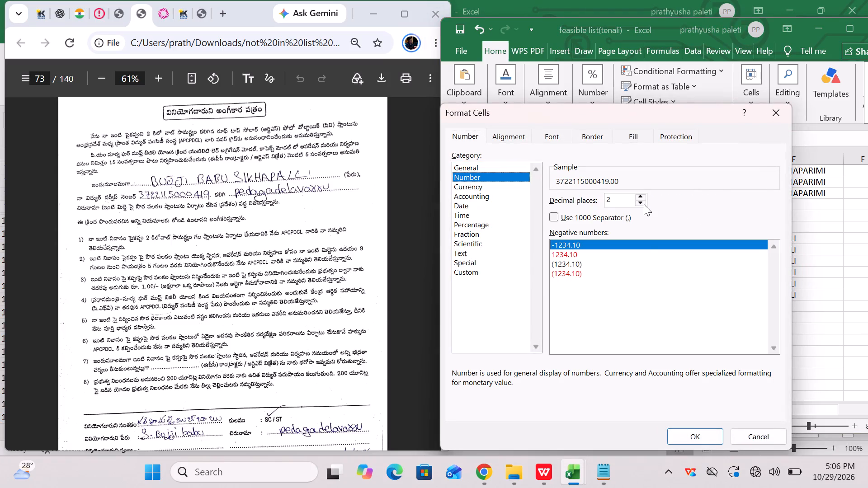
double_click(643, 204)
left_click(698, 438)
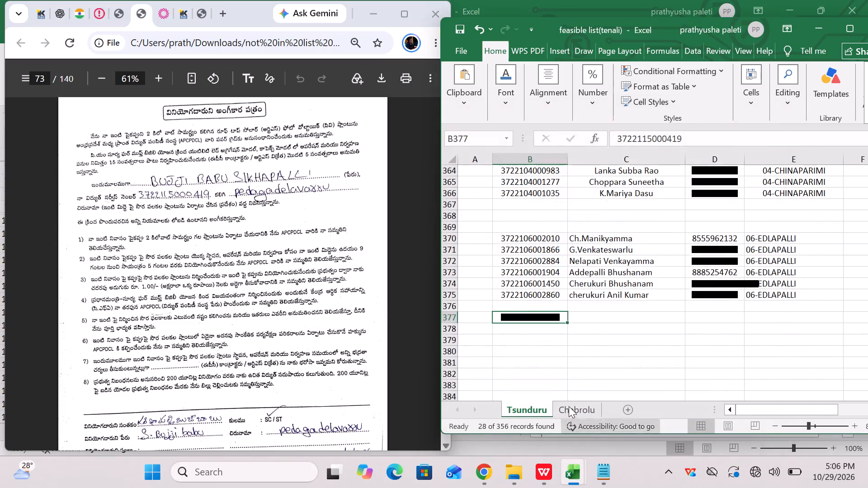
Enter the consumer's name from the page 73 form in C377.
left_click(596, 319)
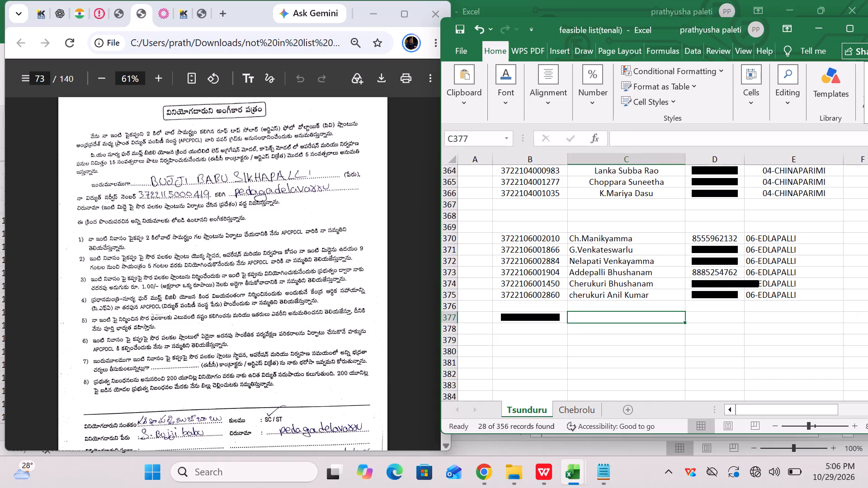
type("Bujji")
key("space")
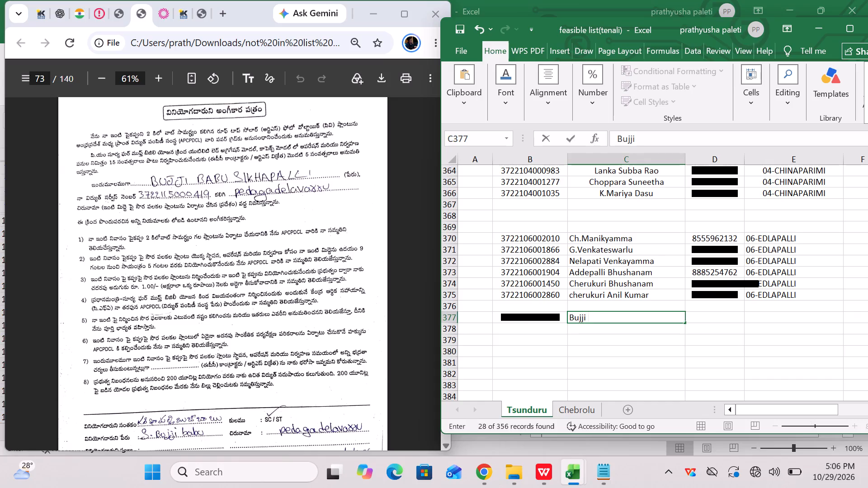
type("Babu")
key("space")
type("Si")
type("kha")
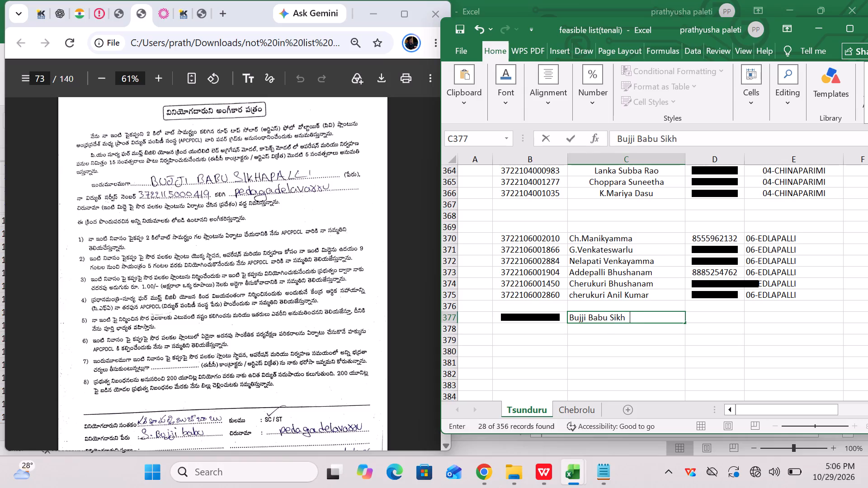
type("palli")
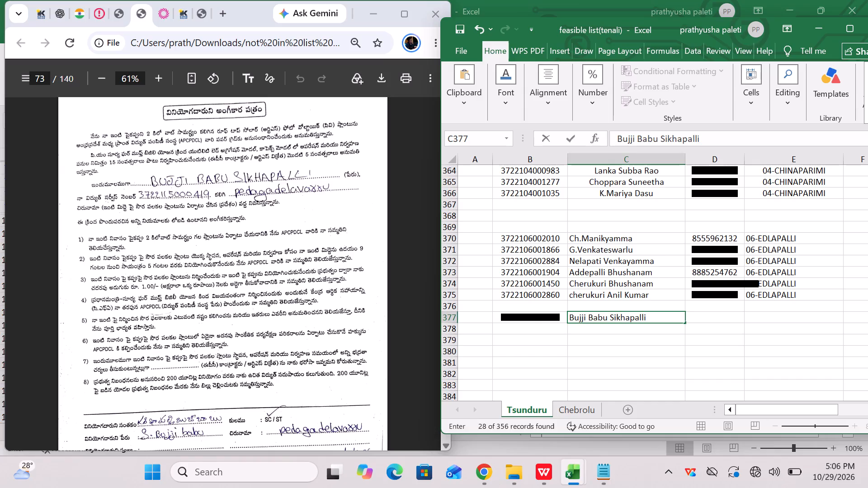
Enter the consumer's mobile number from the page 73 form in D377, inserting a missed digit.
left_click(706, 321)
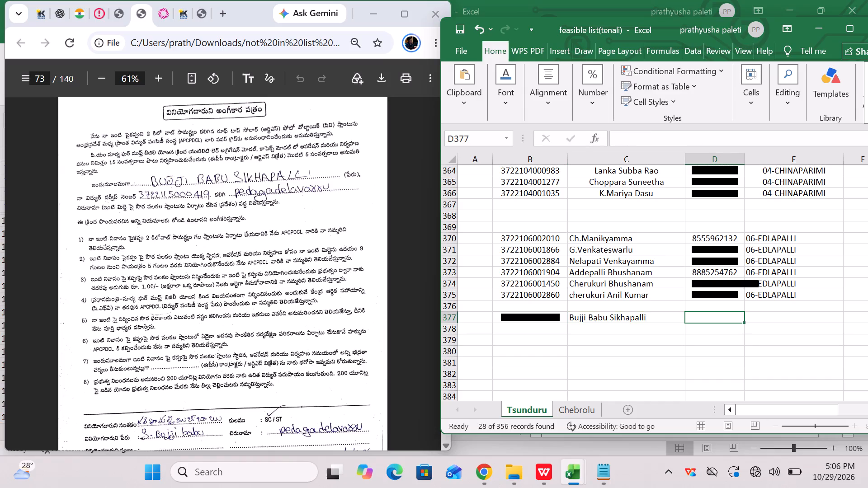
scroll(328, 322, "down", 1)
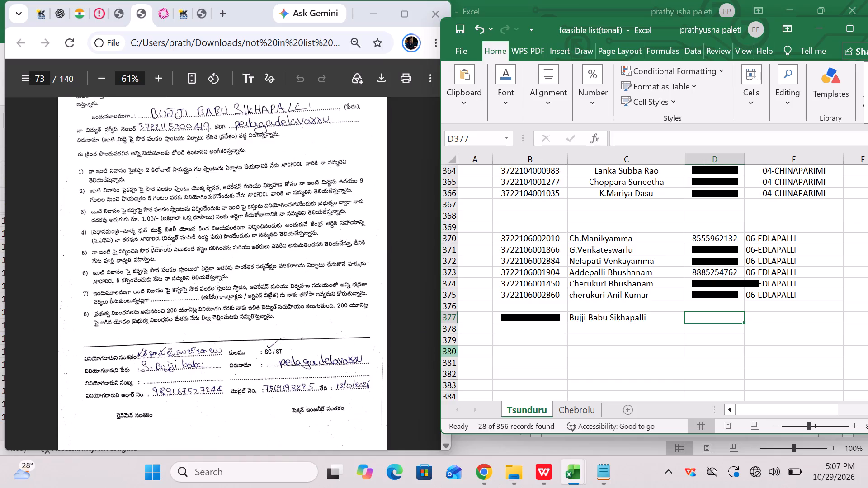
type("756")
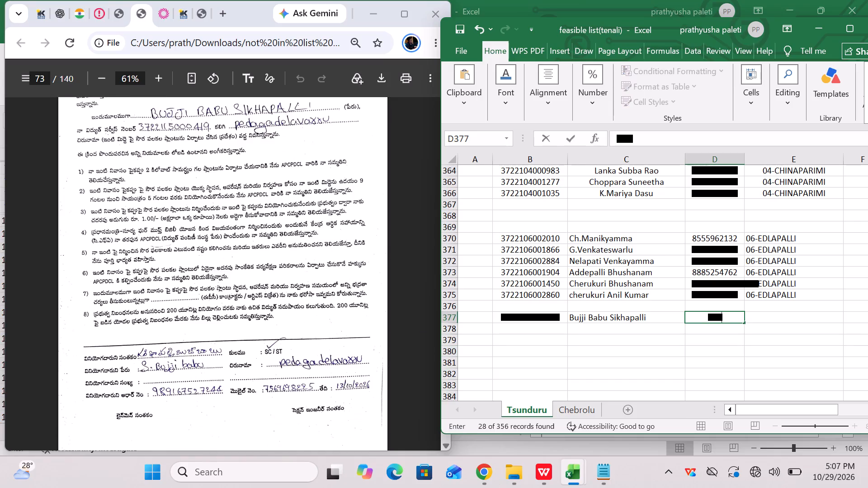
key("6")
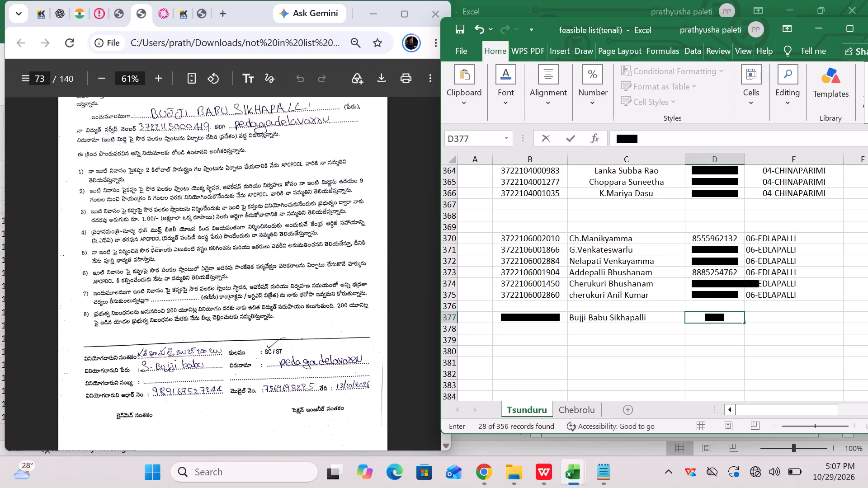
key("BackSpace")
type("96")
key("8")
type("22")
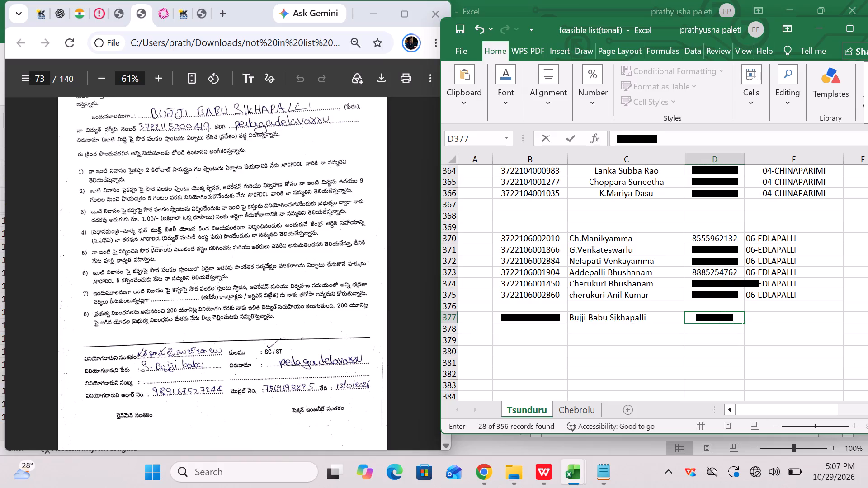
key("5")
left_click(716, 316)
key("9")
left_click(520, 329)
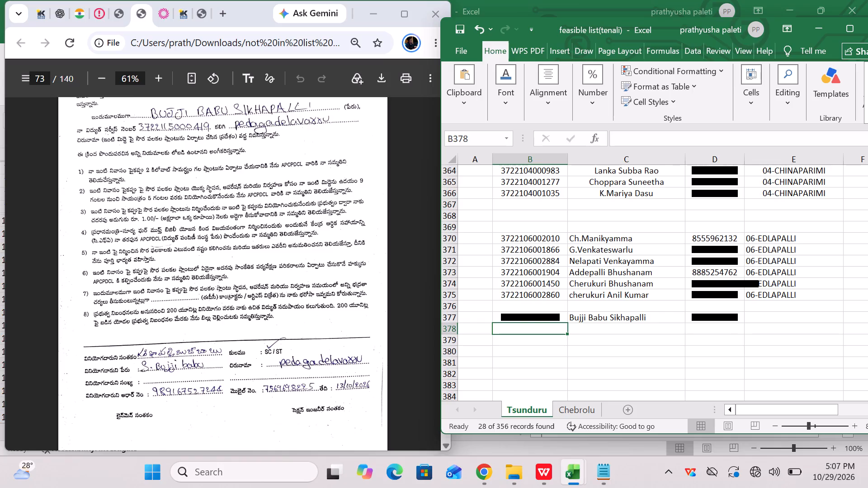
Copy the service number from B377 to B378 and replace its last three digits to match the page 74 form.
scroll(212, 369, "down", 7)
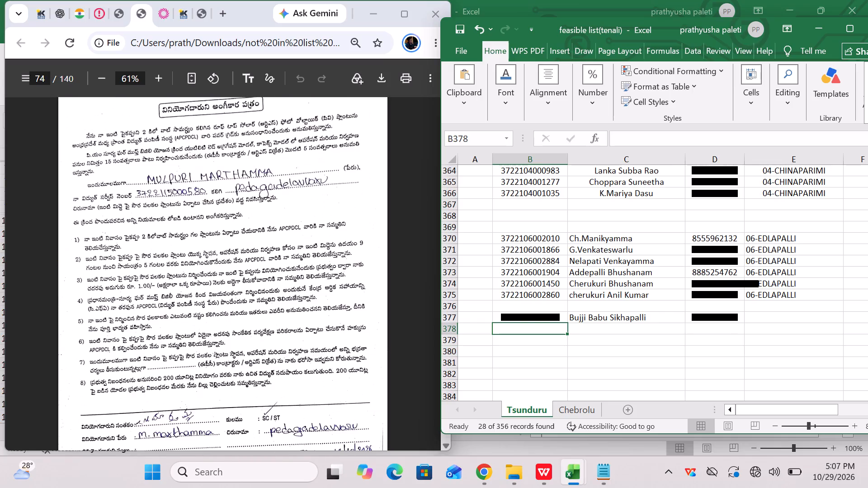
scroll(217, 364, "up", 1)
left_click(537, 315)
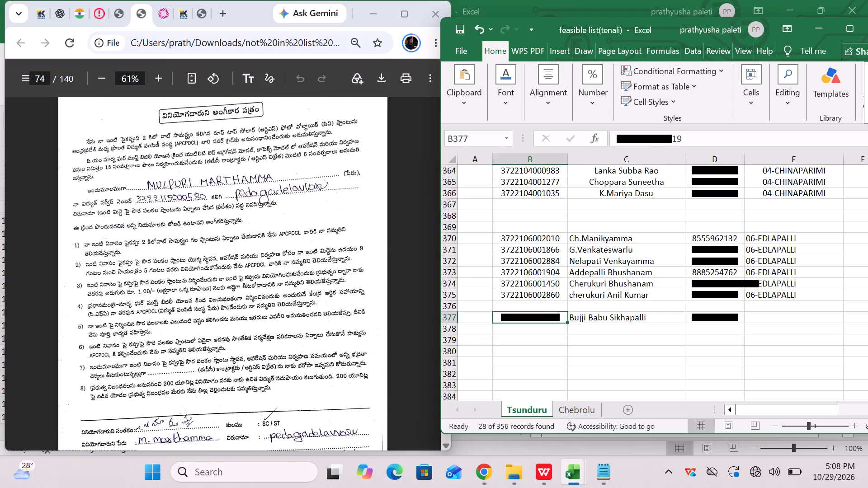
key("ctrl+c")
left_click(531, 328)
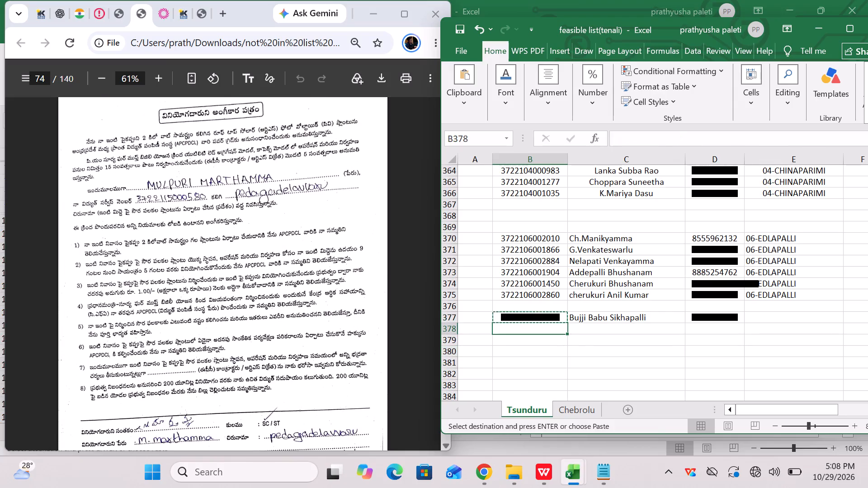
key("ctrl+v")
double_click(564, 327)
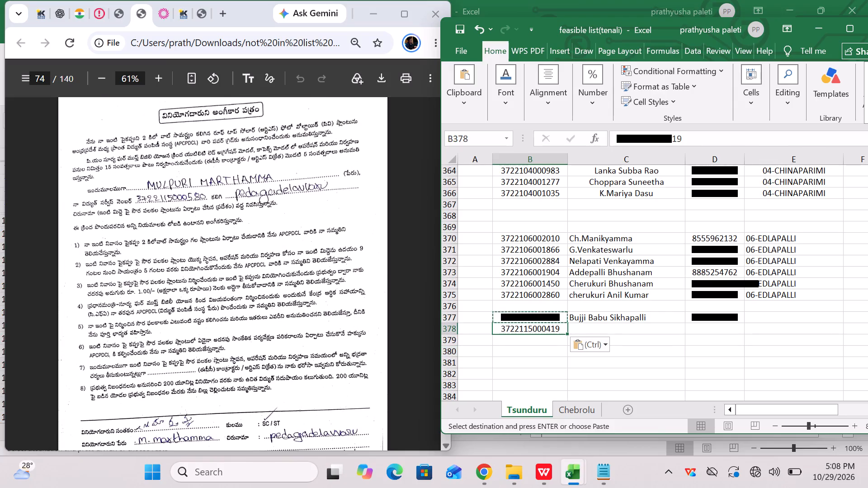
key("BackSpace")
key("BackSpace")
key("BackSpace")
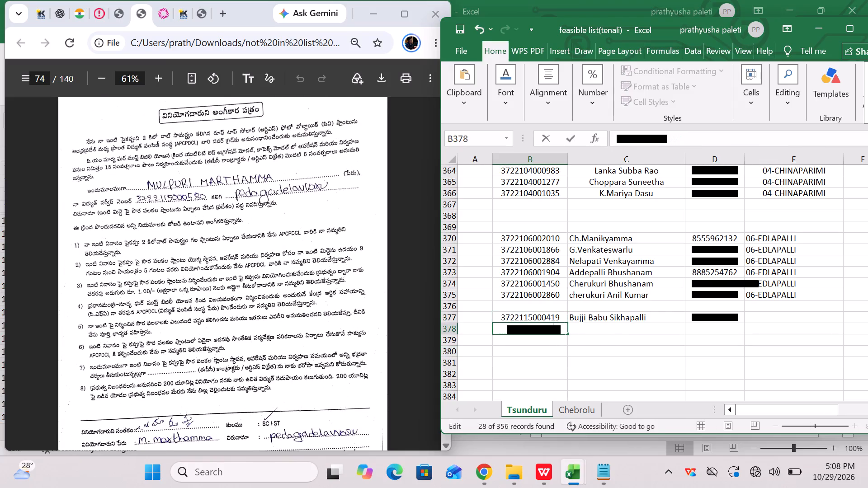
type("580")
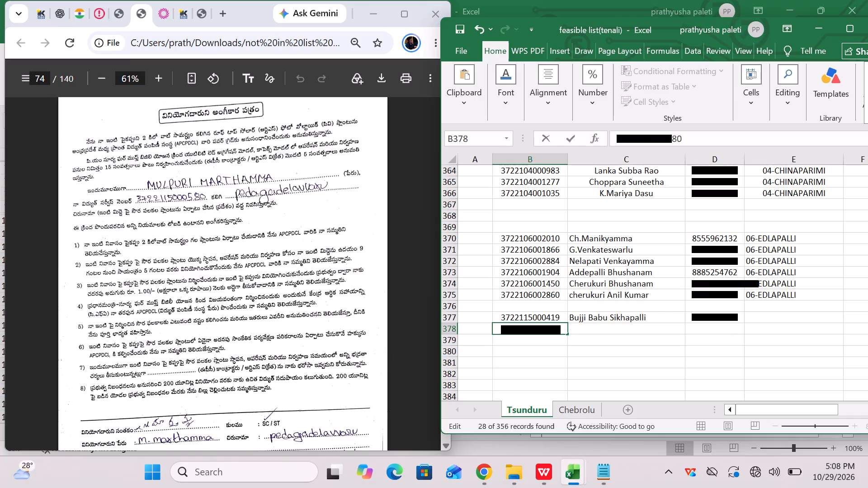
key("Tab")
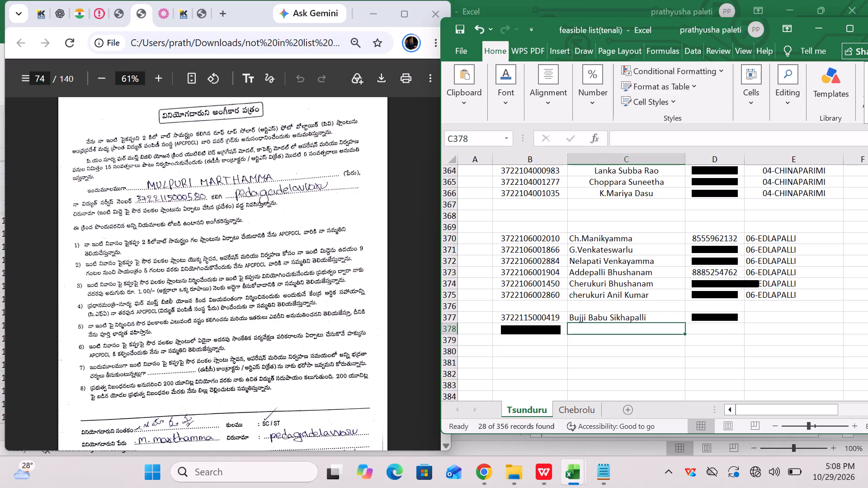
Enter the consumer's name from the page 74 form in C378.
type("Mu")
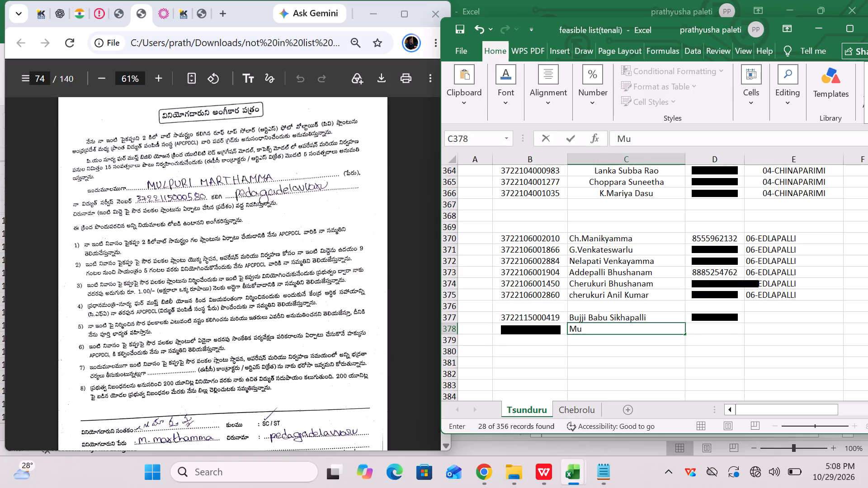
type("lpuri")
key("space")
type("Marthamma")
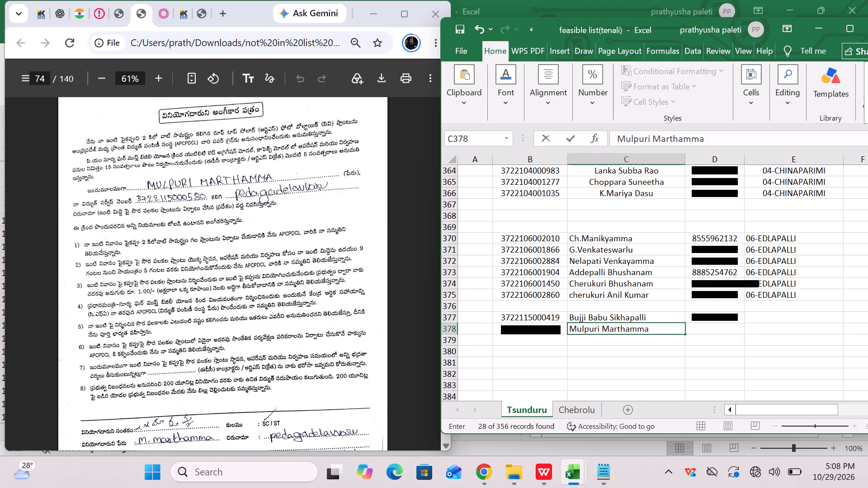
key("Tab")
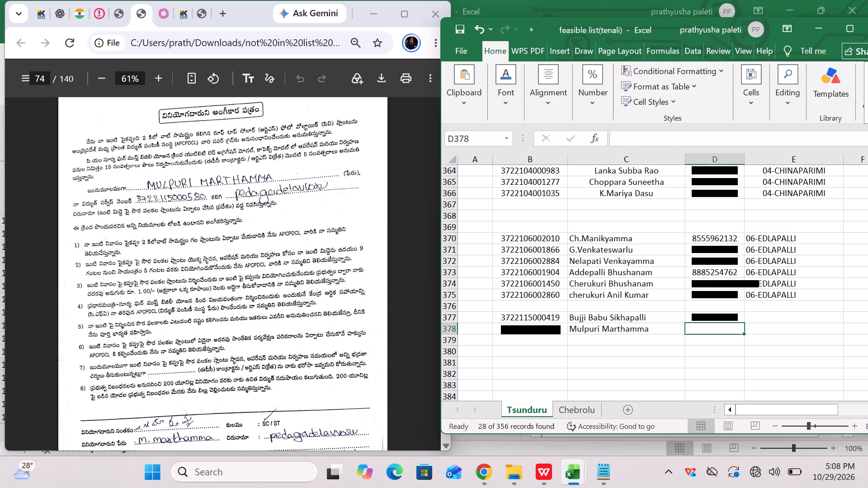
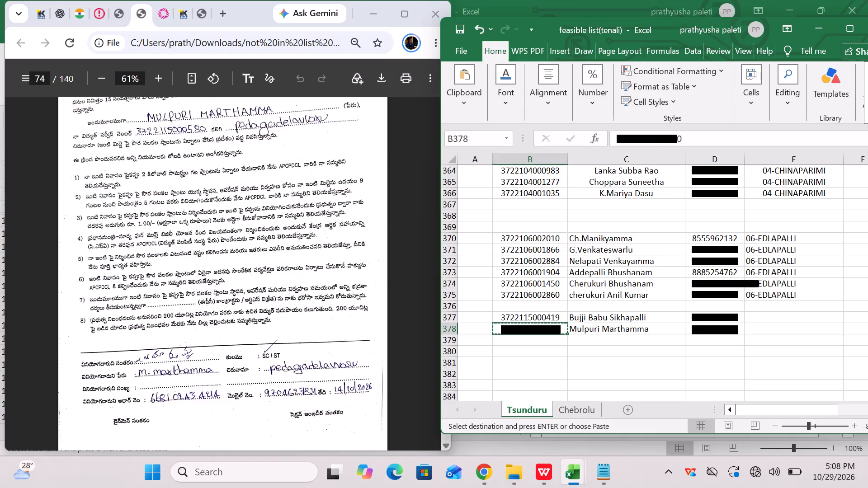
Paste the copied service number into B379 and replace its last three digits to match the page 75 form.
left_click(518, 344)
key("ctrl+v")
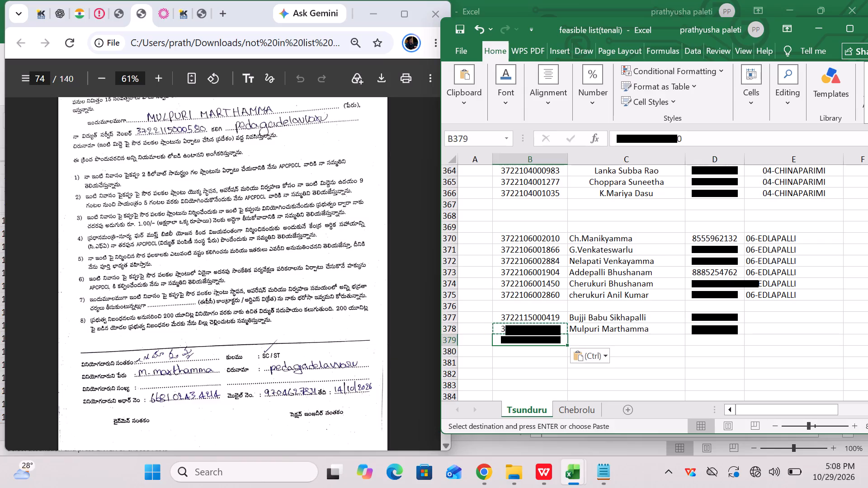
double_click(560, 339)
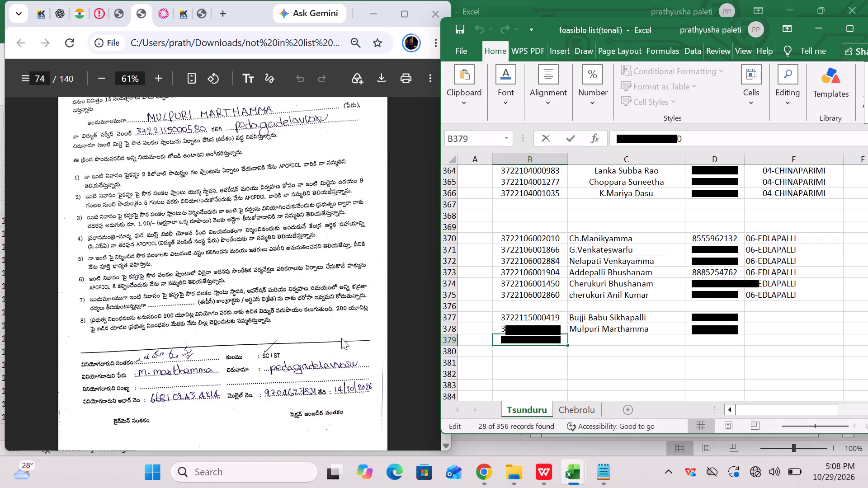
scroll(288, 323, "down", 4)
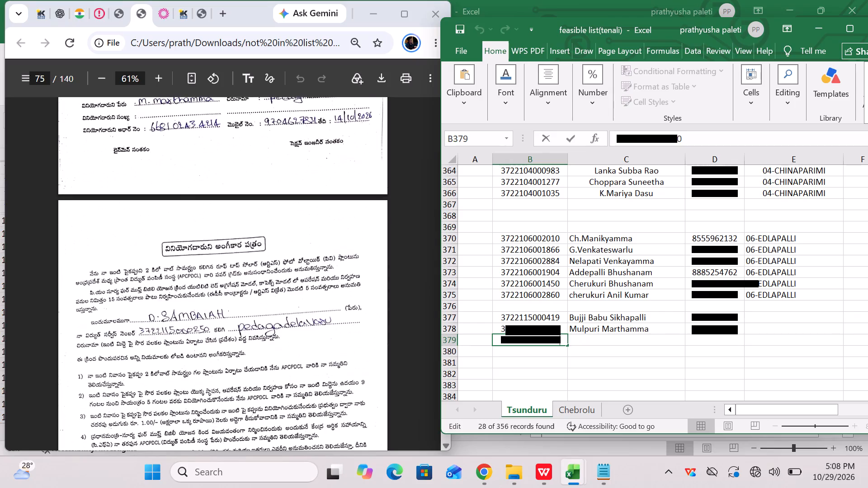
scroll(272, 317, "down", 1)
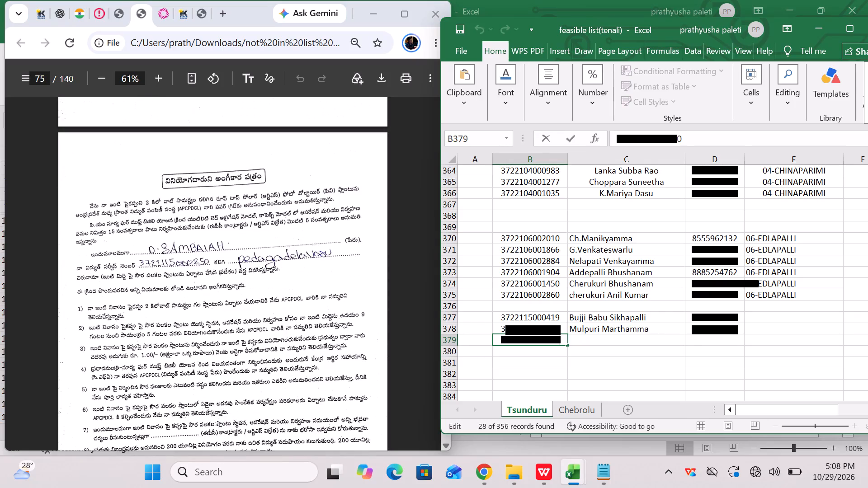
scroll(272, 317, "down", 1)
key("BackSpace")
key("BackSpace")
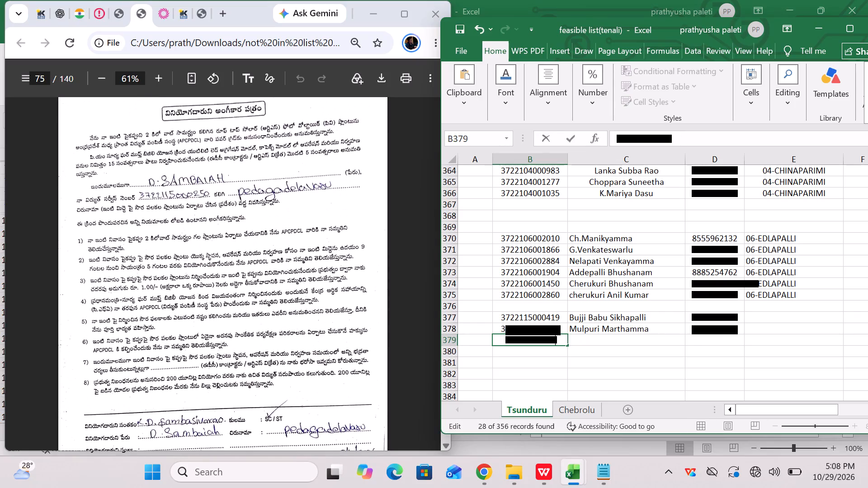
key("BackSpace")
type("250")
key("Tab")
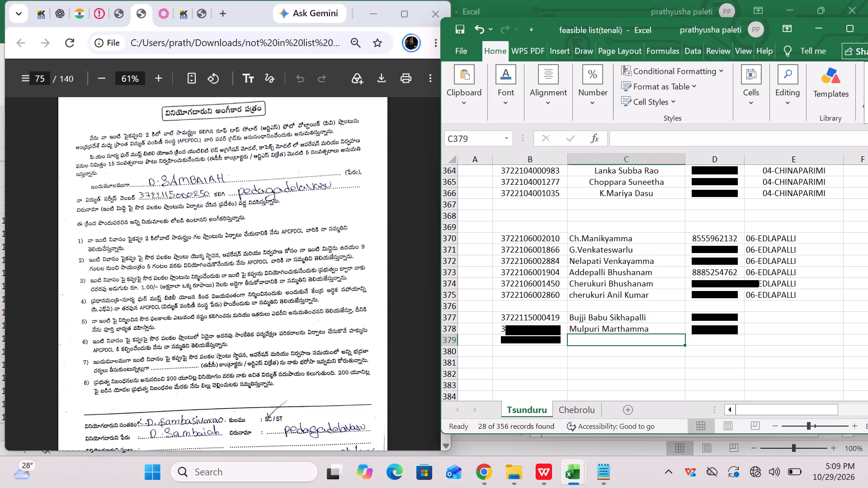
Enter the consumer's name from the page 75 form in C379.
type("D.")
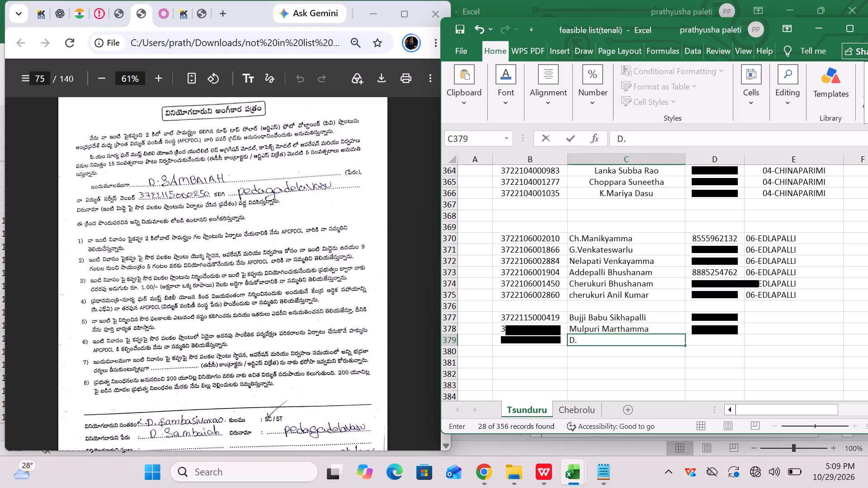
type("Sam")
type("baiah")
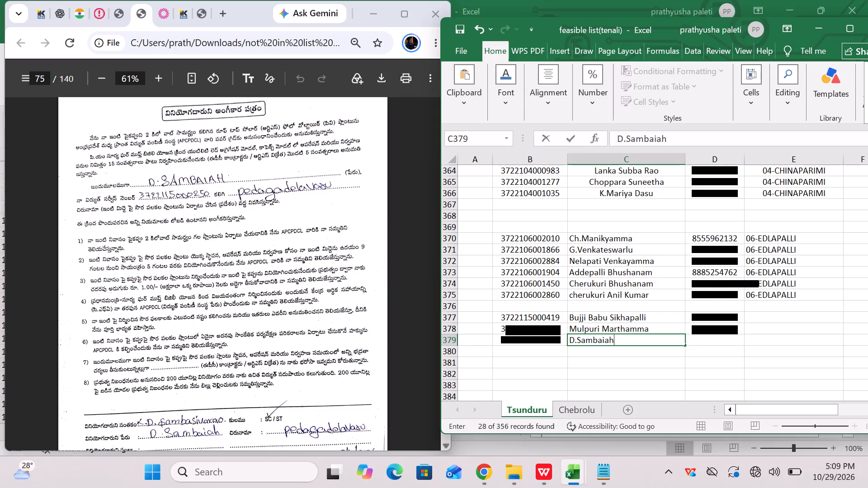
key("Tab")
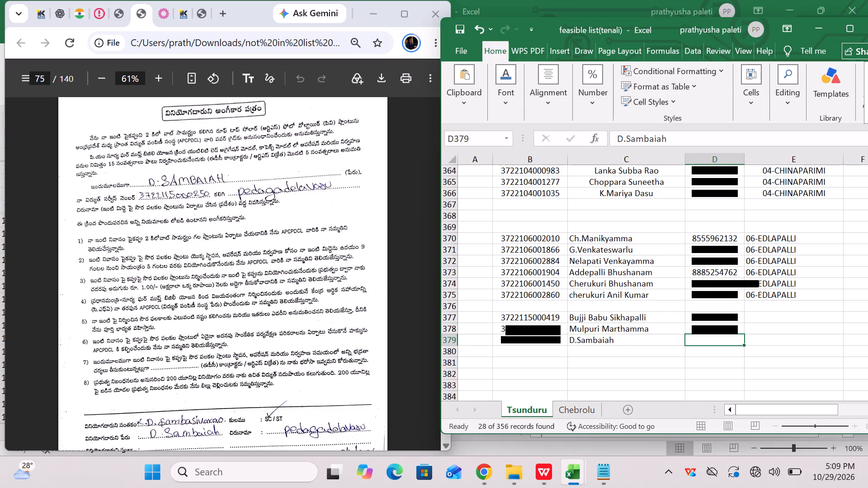
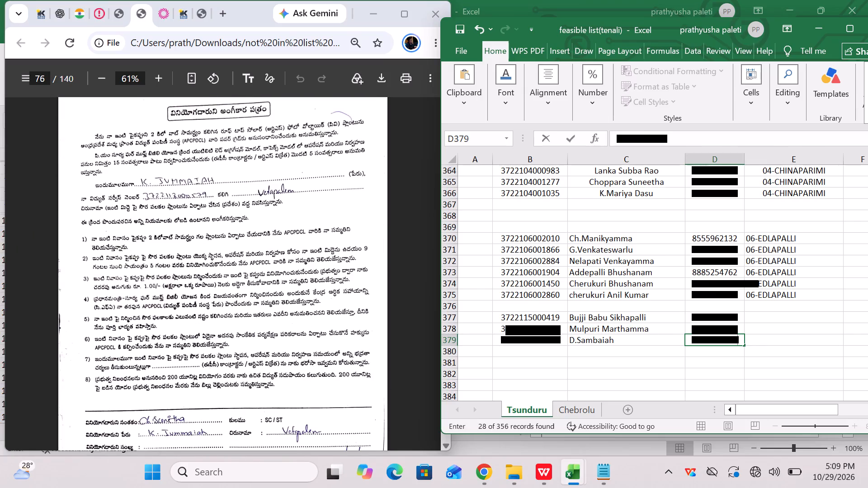
Commit the mobile number entry in D379 and save the workbook.
left_click(651, 353)
key("ctrl+s")
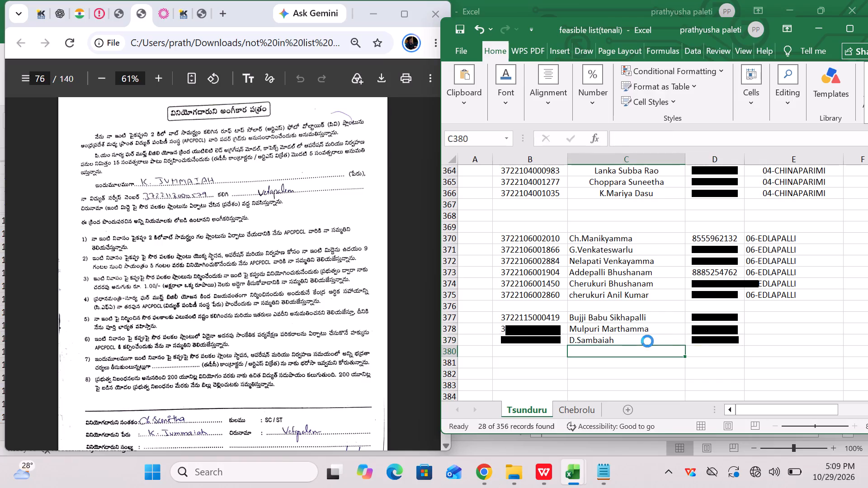
Enter Pedagadelavarru as the district in E377, fill it down to E379, and save the workbook.
left_click(770, 319)
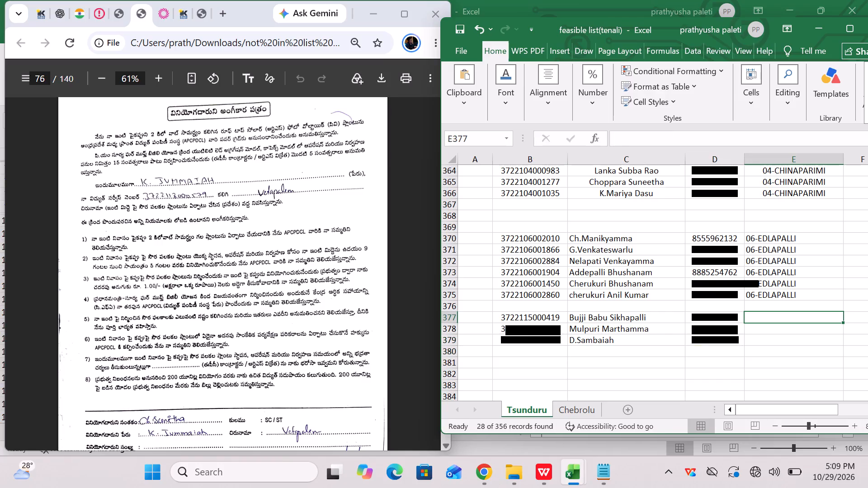
scroll(288, 280, "up", 4)
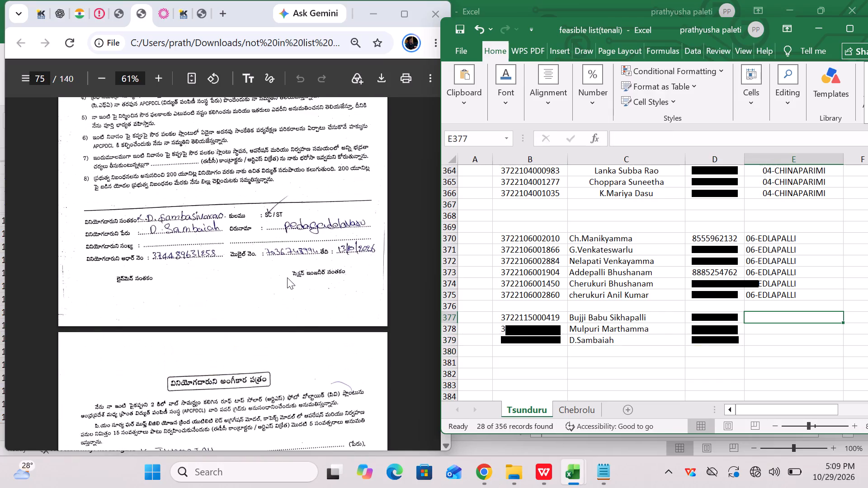
type("Peda")
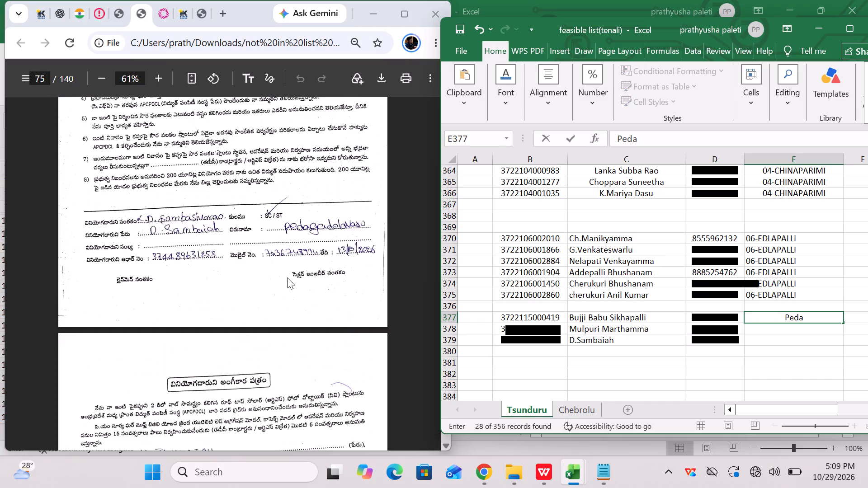
type("gadel")
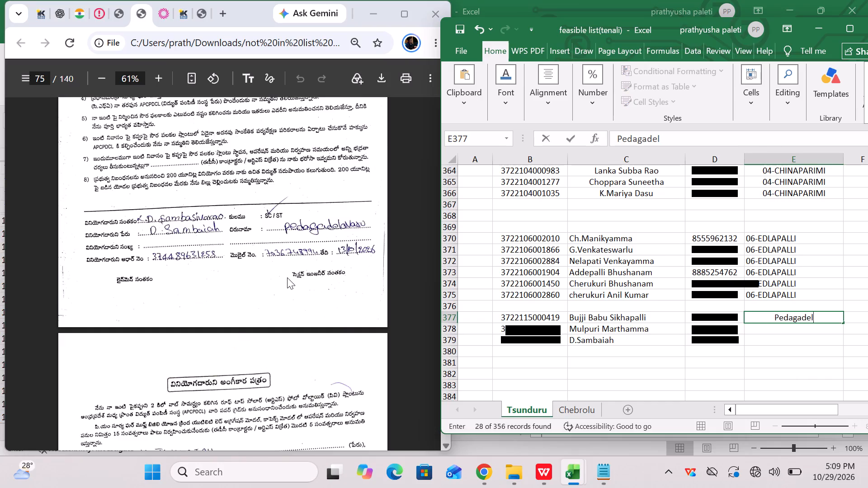
type("avarru")
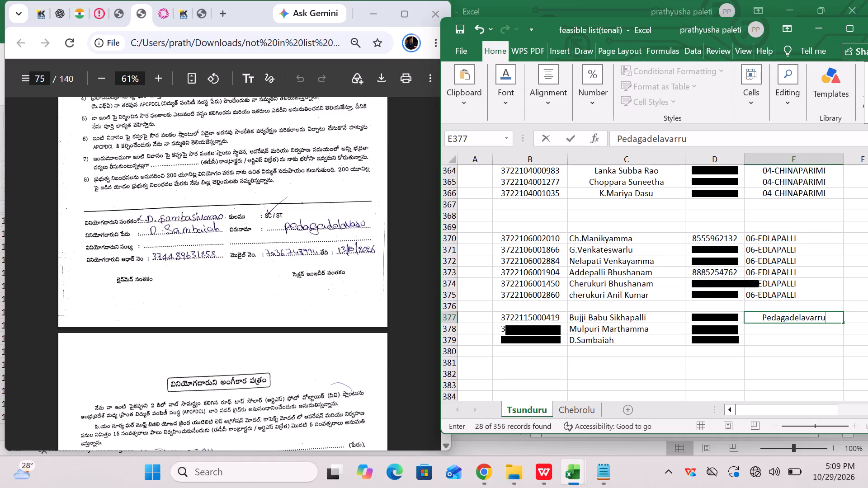
left_click_drag(842, 324, 842, 338)
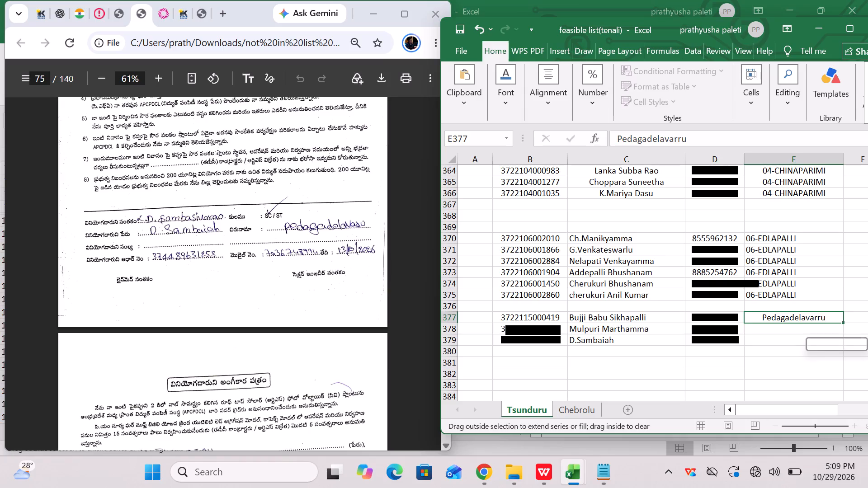
left_click_drag(842, 338, 842, 343)
left_click(743, 370)
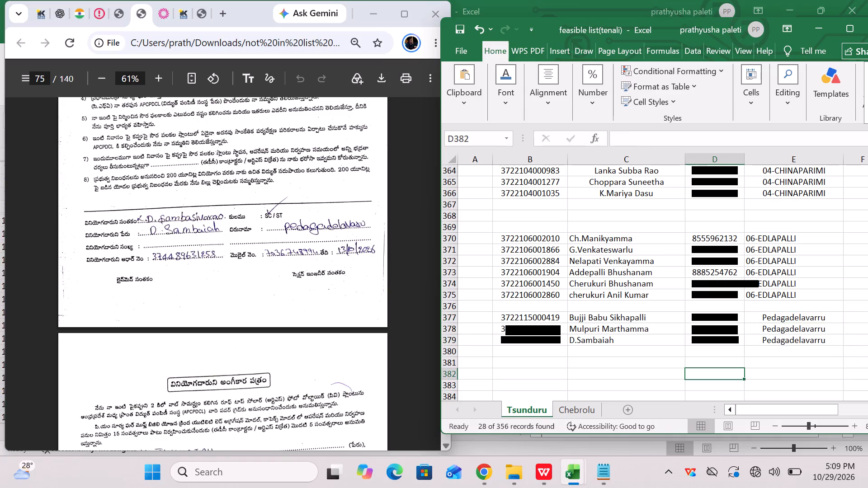
key("ctrl+s")
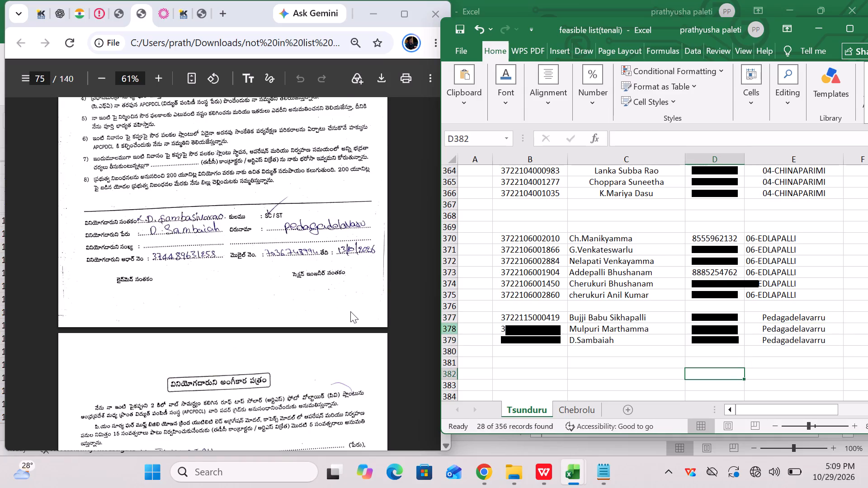
Look through the consent forms from page 76 to page 80 for their villages, and return to page 76.
scroll(349, 310, "down", 3)
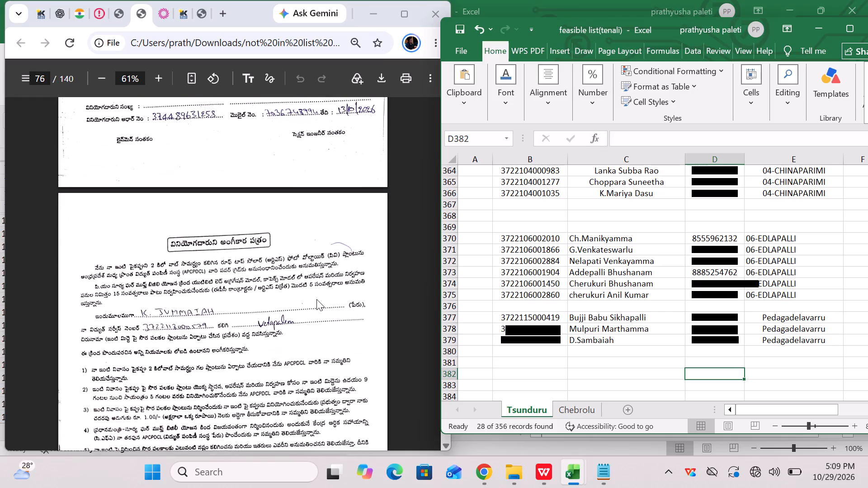
scroll(318, 299, "down", 6)
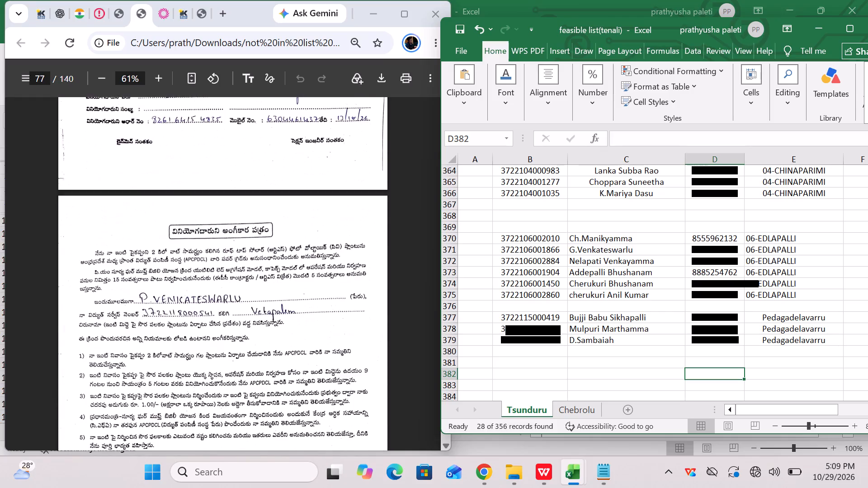
scroll(318, 299, "down", 15)
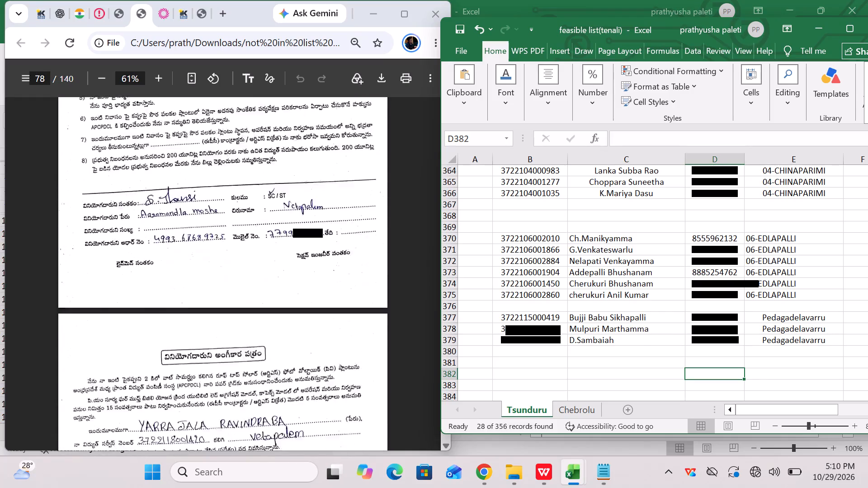
scroll(318, 299, "down", 7)
scroll(317, 299, "up", 4)
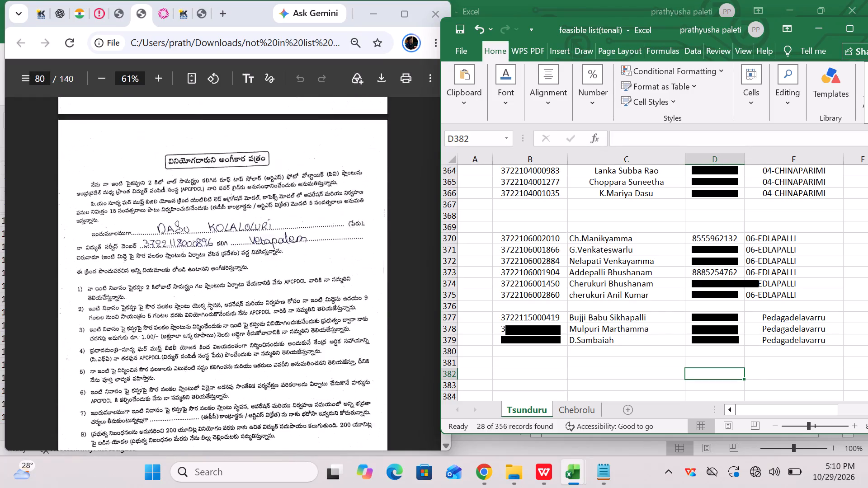
scroll(317, 299, "up", 17)
scroll(317, 299, "up", 6)
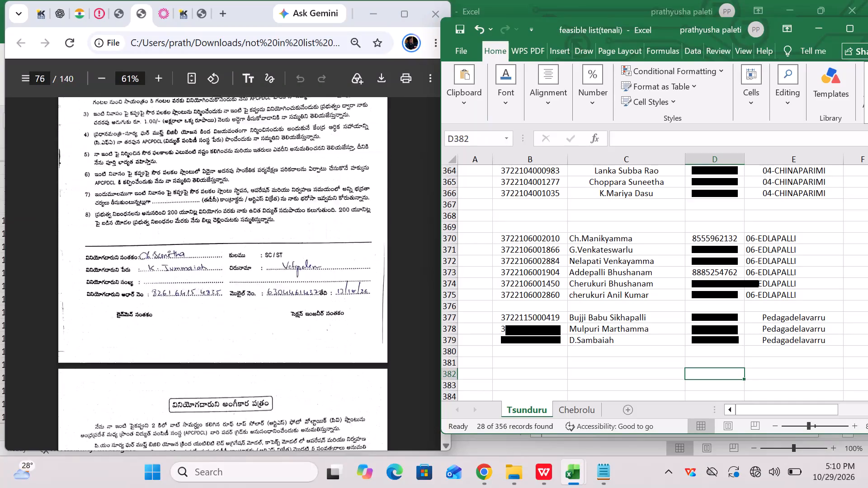
scroll(317, 299, "up", 8)
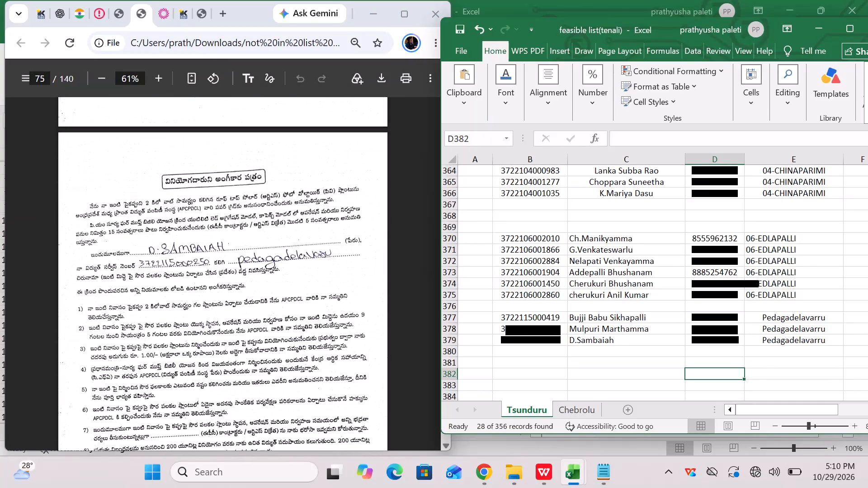
scroll(317, 299, "down", 8)
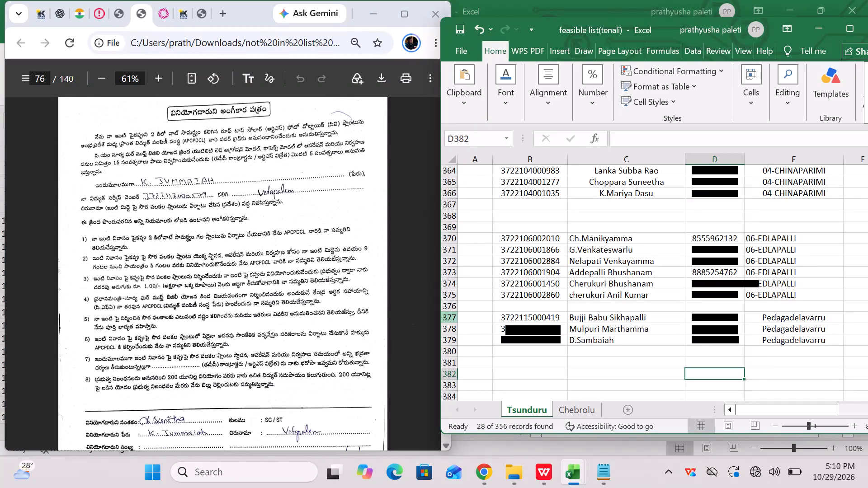
Check the District filter's list for Vetapalem without changing the filter.
scroll(713, 296, "up", 18)
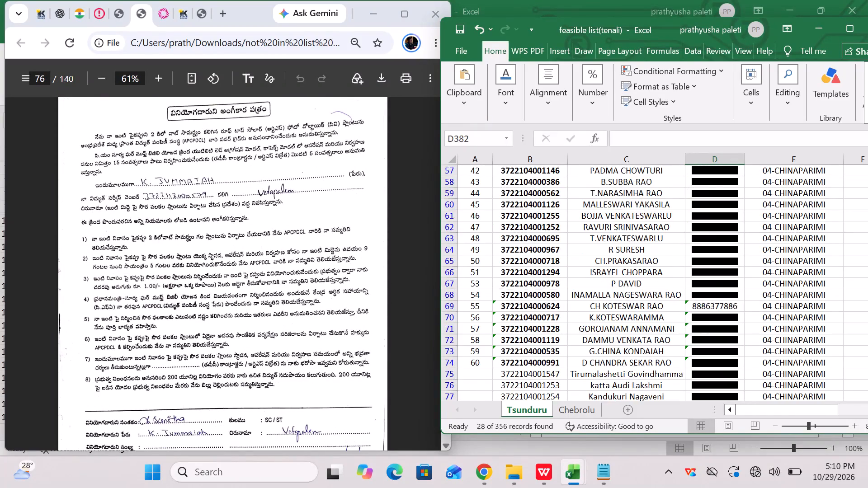
scroll(706, 296, "up", 3)
left_click(839, 169)
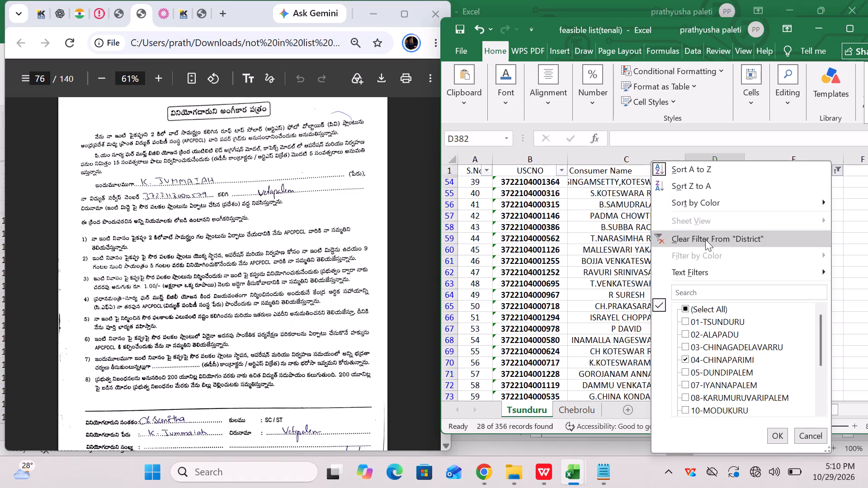
left_click(703, 289)
scroll(704, 347, "down", 3)
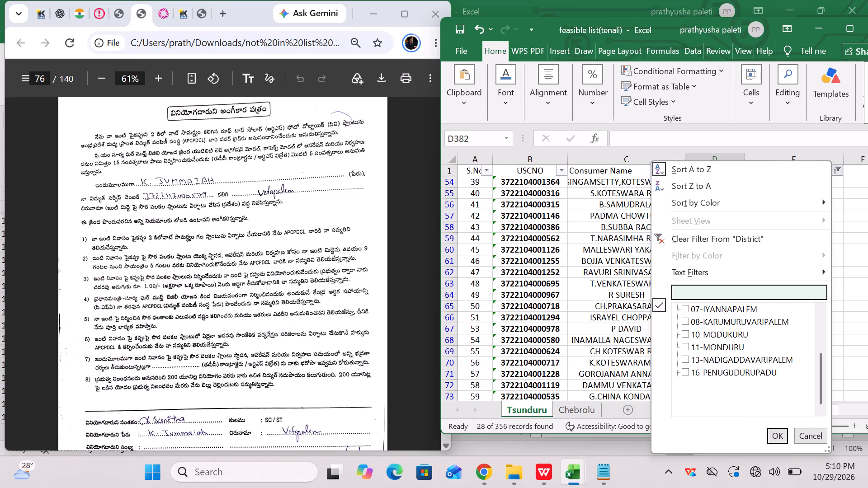
left_click(801, 437)
Copy the last Vetapalem service number from B397 into B398 and remove the bold formatting from the copy.
scroll(678, 304, "down", 20)
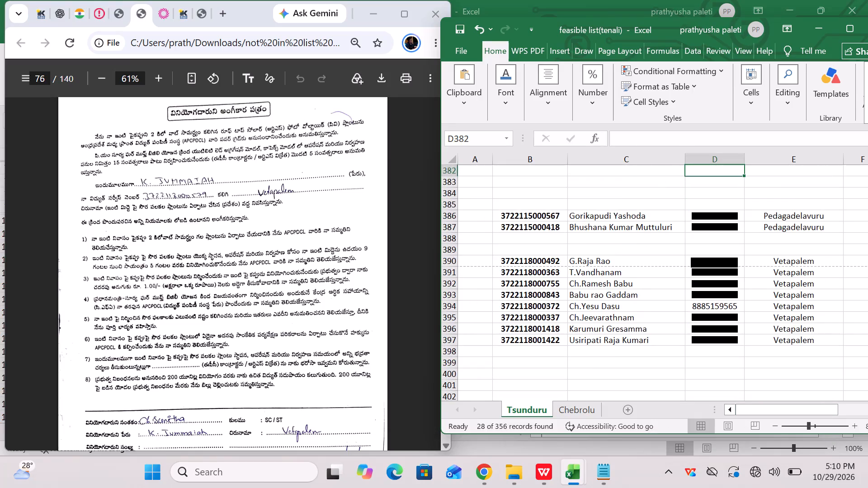
scroll(676, 298, "down", 3)
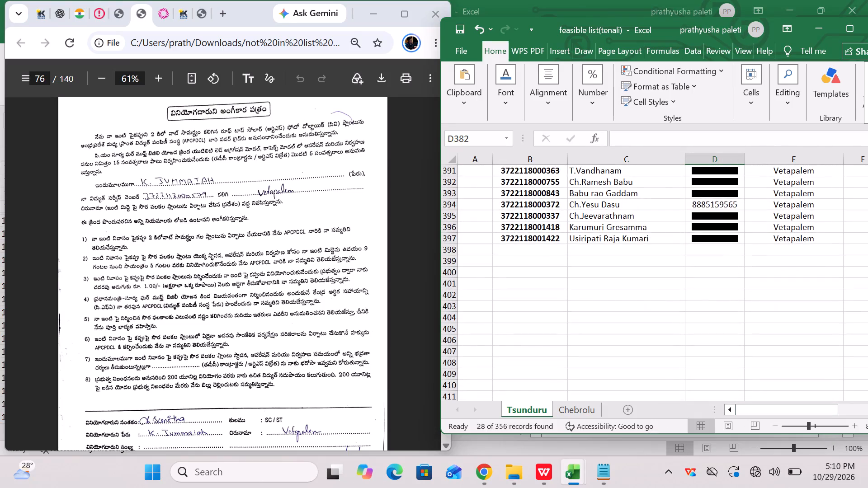
scroll(676, 298, "up", 1)
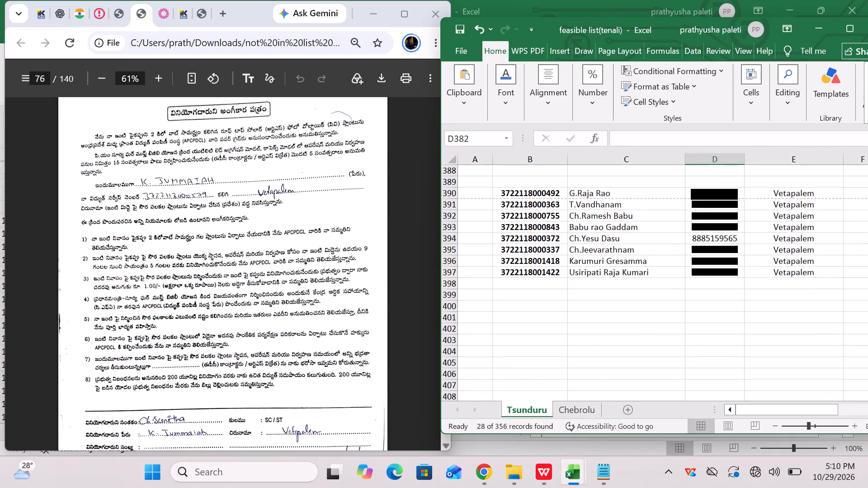
left_click(517, 287)
left_click(520, 274)
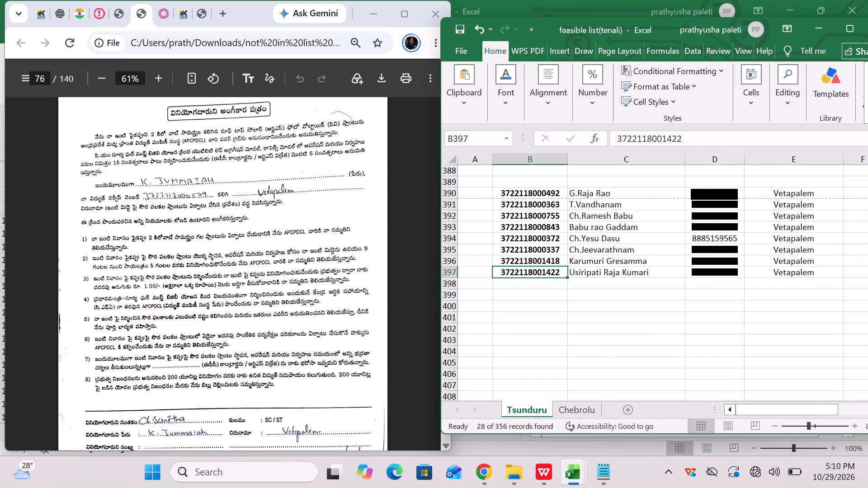
key("ctrl+c")
left_click(521, 286)
key("ctrl+v")
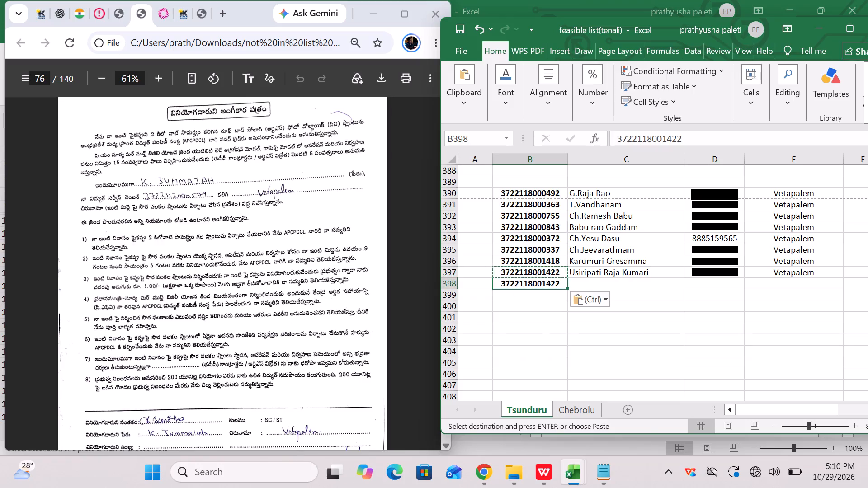
left_click(562, 282)
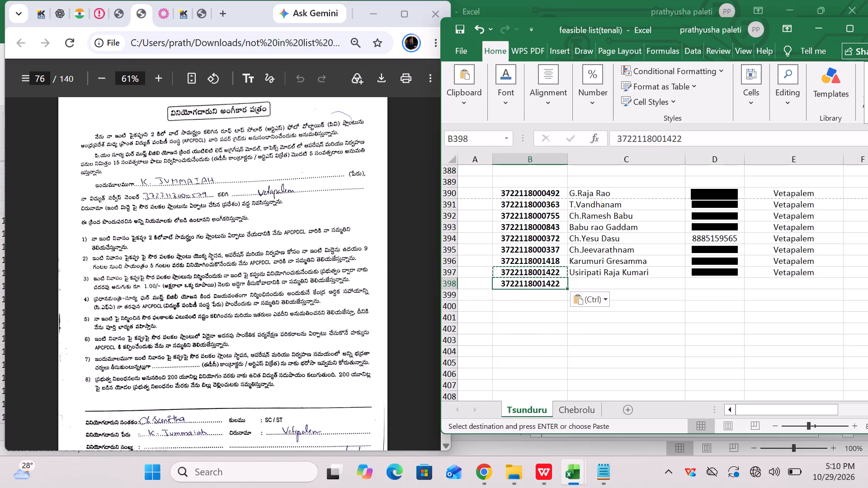
key("ctrl+b")
Replace the last four digits of the service number in B398 with the final three digits from the page 76 form.
double_click(561, 282)
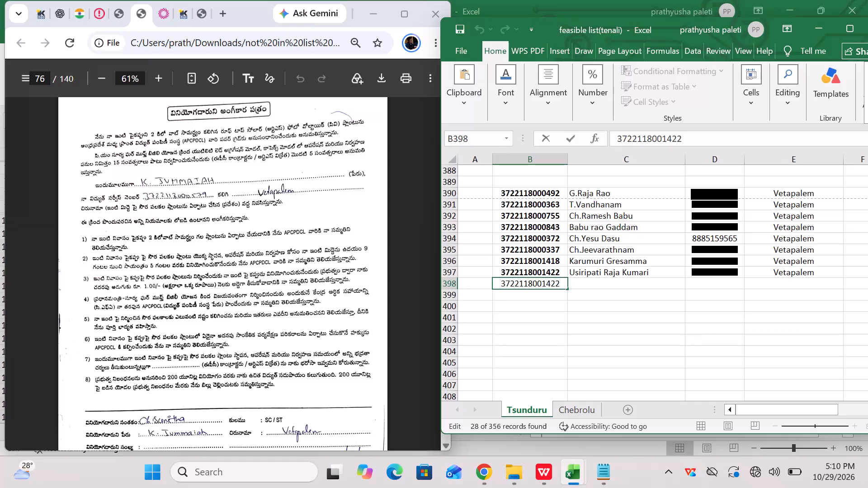
key("BackSpace")
key("BackSpace")
key("BackSpace")
key("BackSpace")
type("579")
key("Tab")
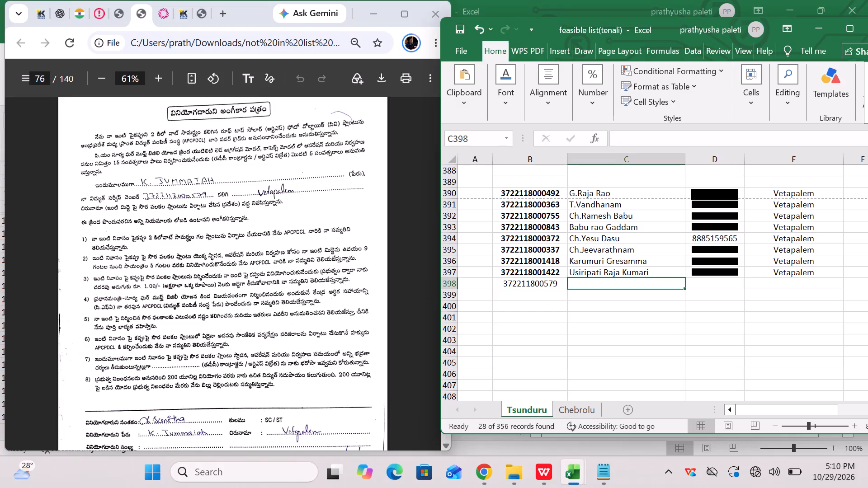
Enter the consumer's name from the page 76 form in C398.
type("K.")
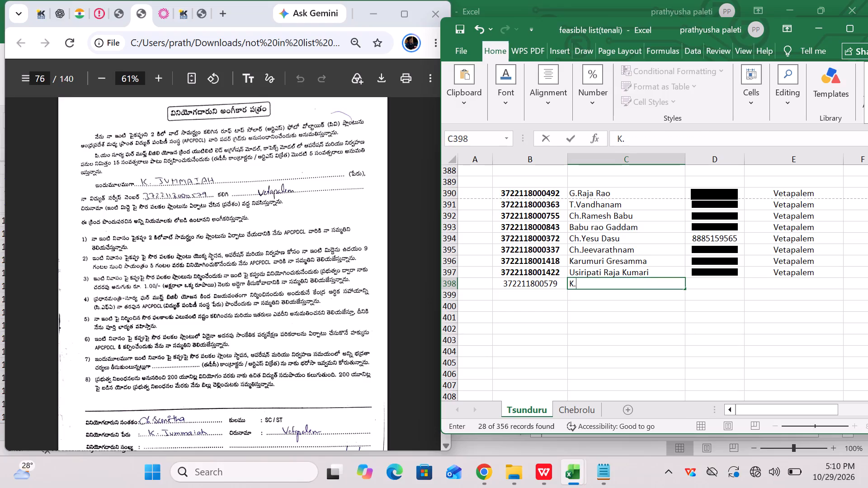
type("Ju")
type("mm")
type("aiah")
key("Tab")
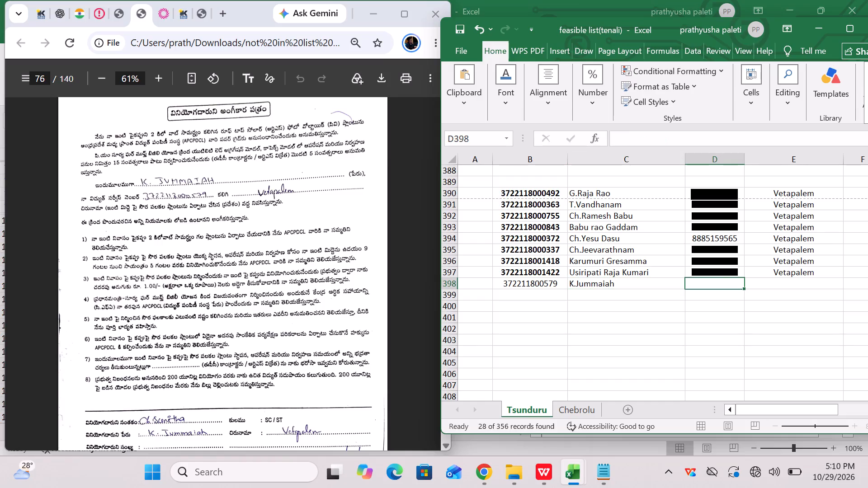
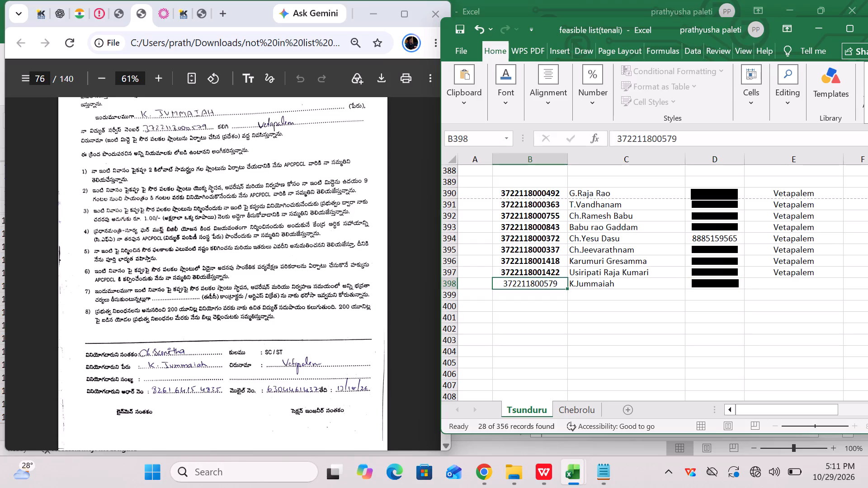
Copy the service number from B398 into B399 and replace its last two digits with those from the page 77 form.
key("ctrl+c")
scroll(318, 347, "down", 1)
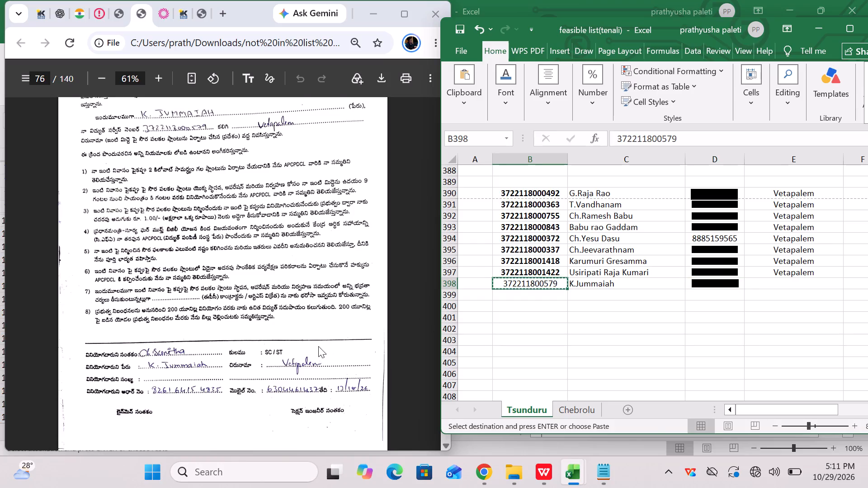
scroll(318, 346, "down", 4)
left_click(528, 295)
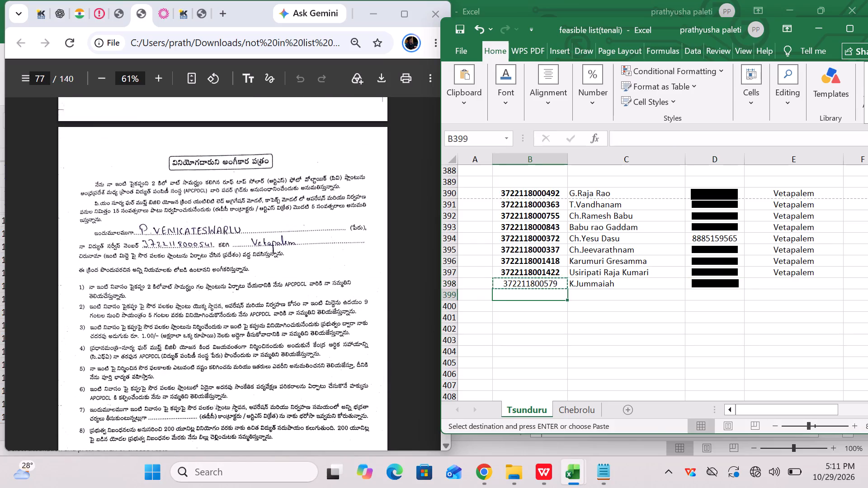
key("ctrl+v")
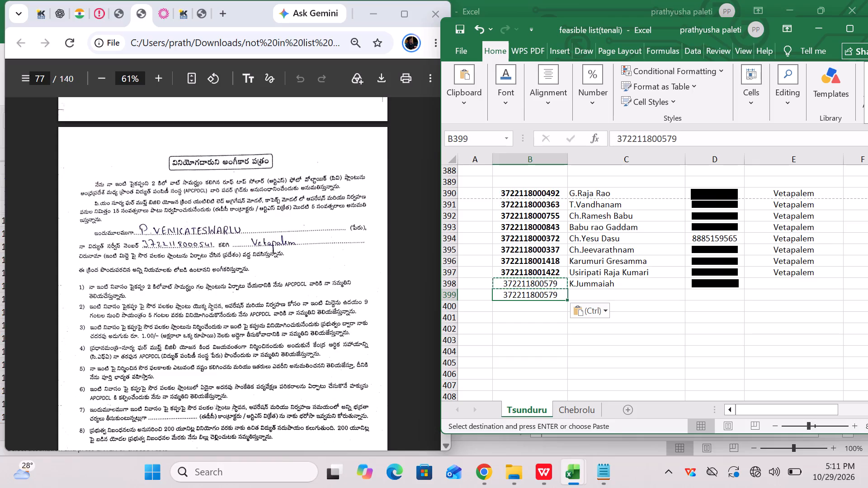
double_click(561, 291)
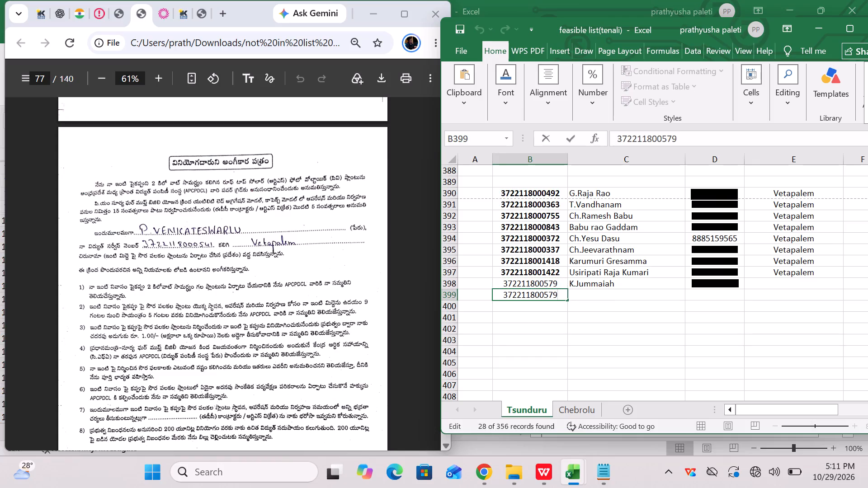
key("BackSpace")
key("BackSpace")
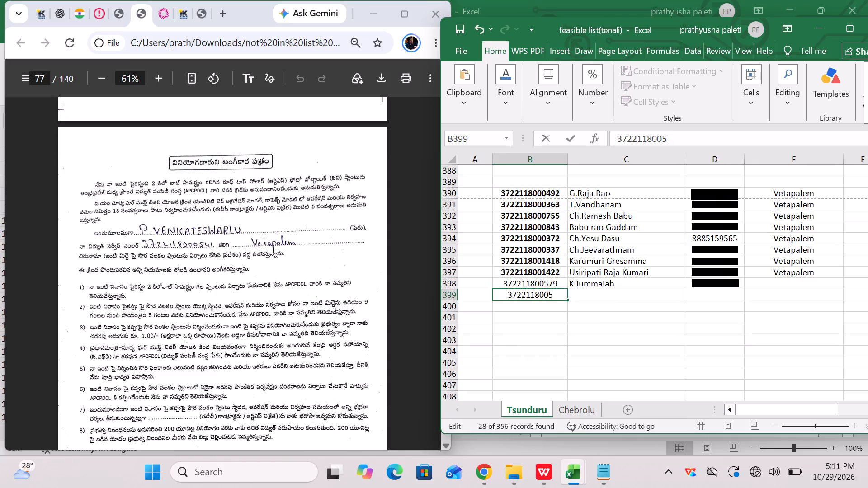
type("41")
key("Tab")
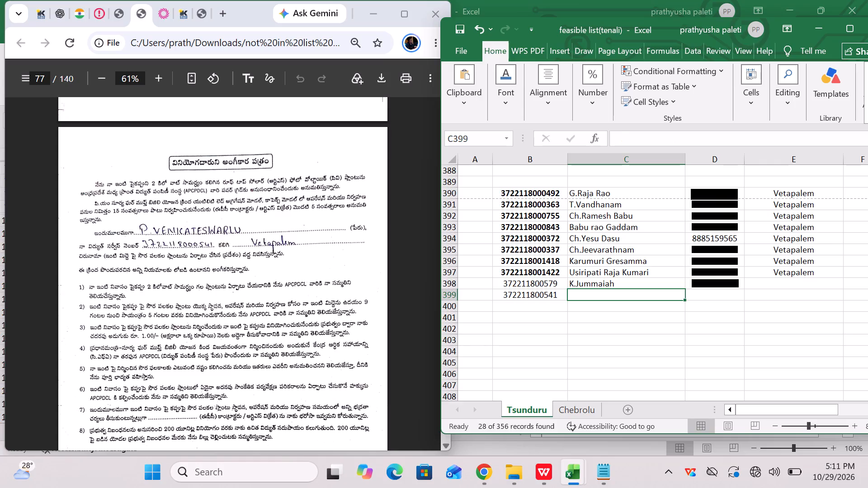
Enter the consumer's initial and name from the page 77 form in C399.
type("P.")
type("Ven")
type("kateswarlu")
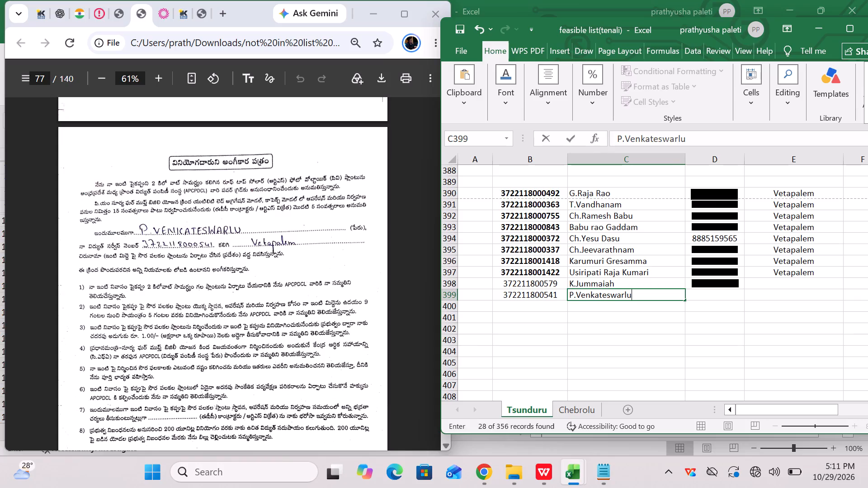
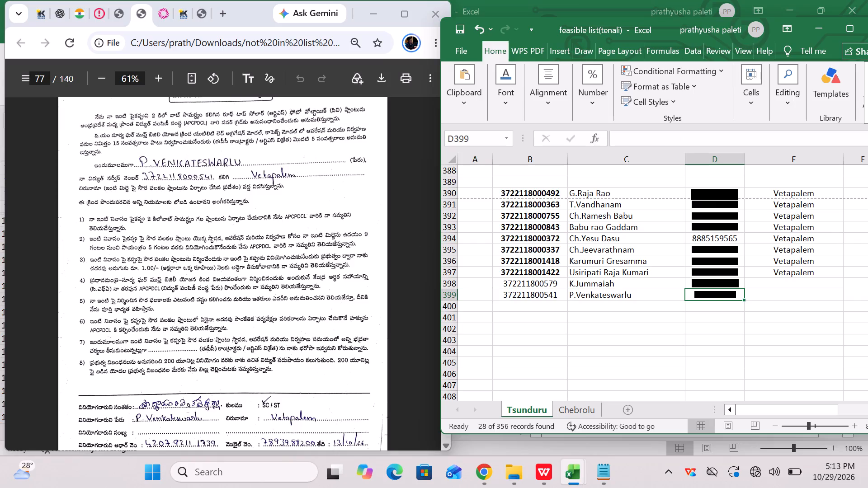
Insert the missing digit into the mobile number in D399 so it matches the page 77 form.
double_click(716, 294)
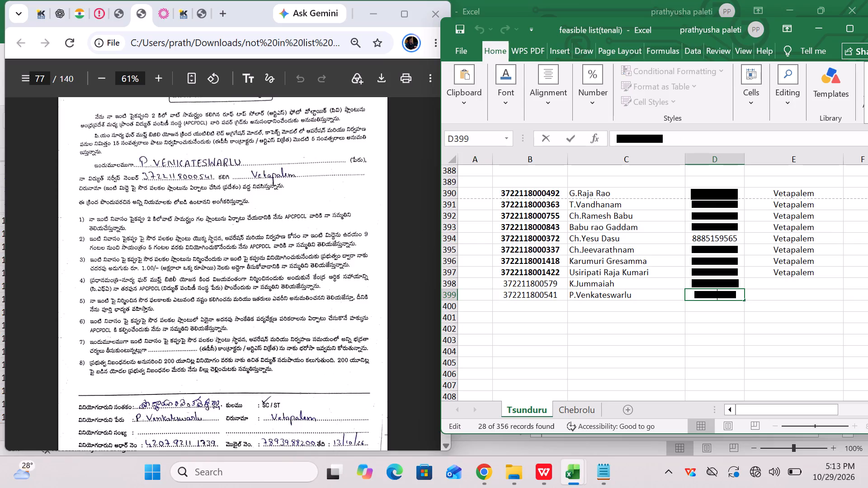
key("Left")
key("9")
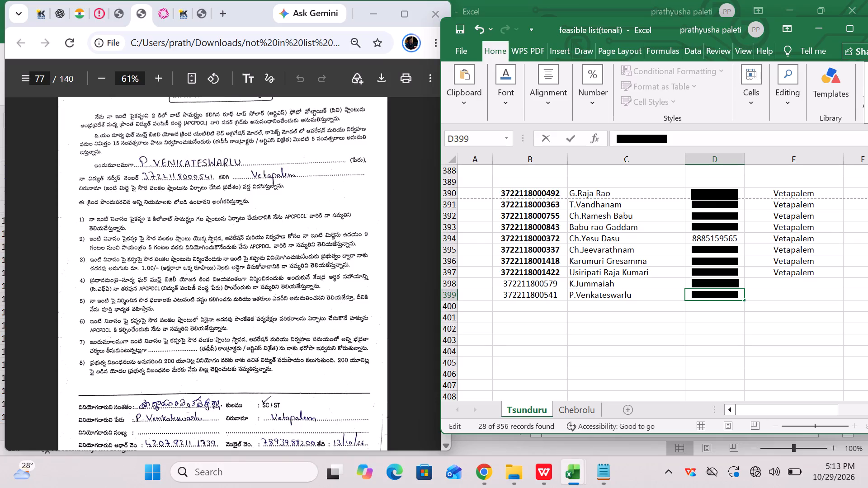
left_click(527, 306)
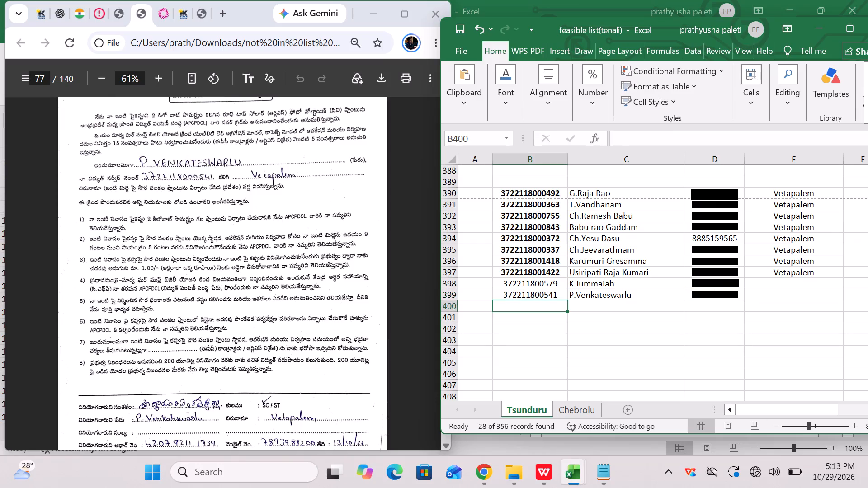
Insert the missing 0 in the middle of the service numbers in B398 and B399.
left_click(528, 297)
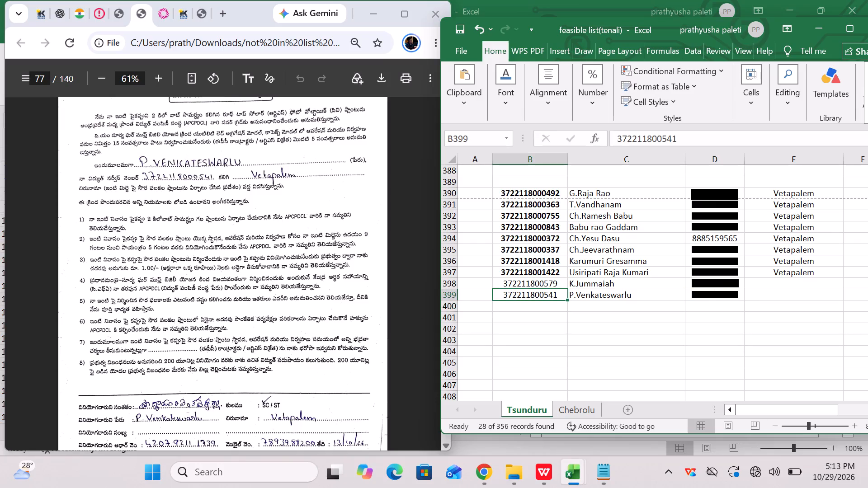
double_click(541, 285)
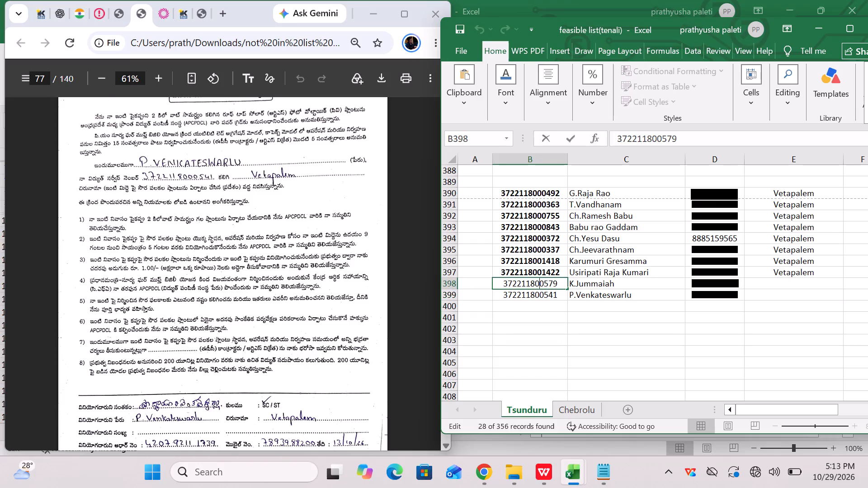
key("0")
double_click(538, 296)
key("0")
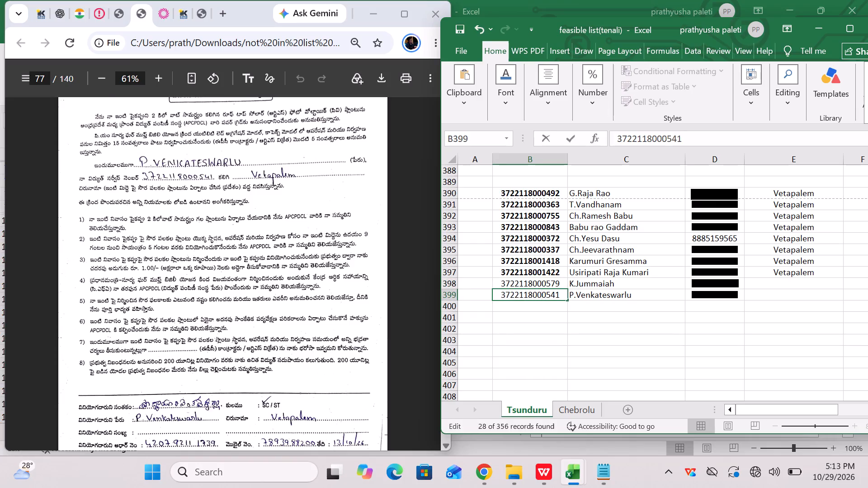
left_click(540, 304)
Copy the service number from B399 into B400 and replace its last four digits with those from the page 78 form.
scroll(344, 292, "down", 3)
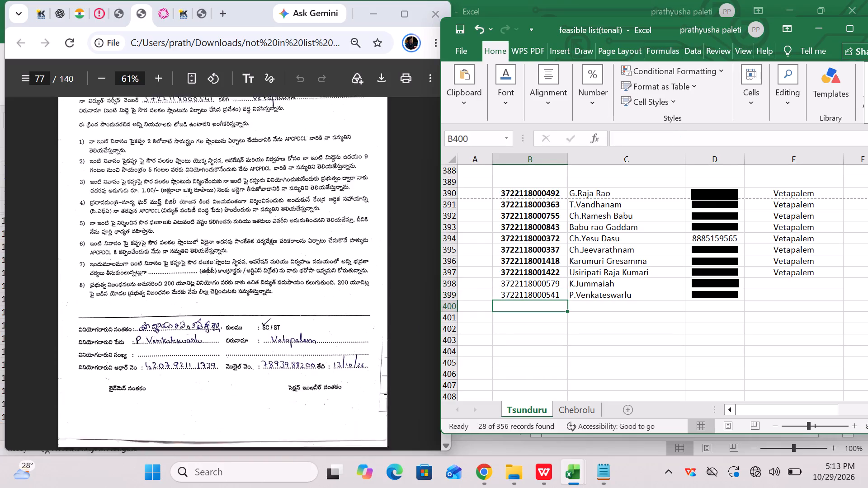
scroll(343, 254, "down", 3)
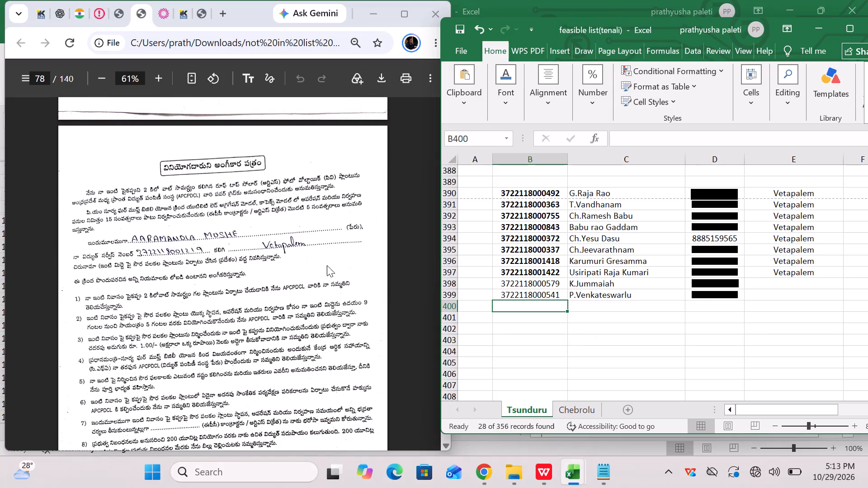
left_click(541, 293)
key("ctrl+c")
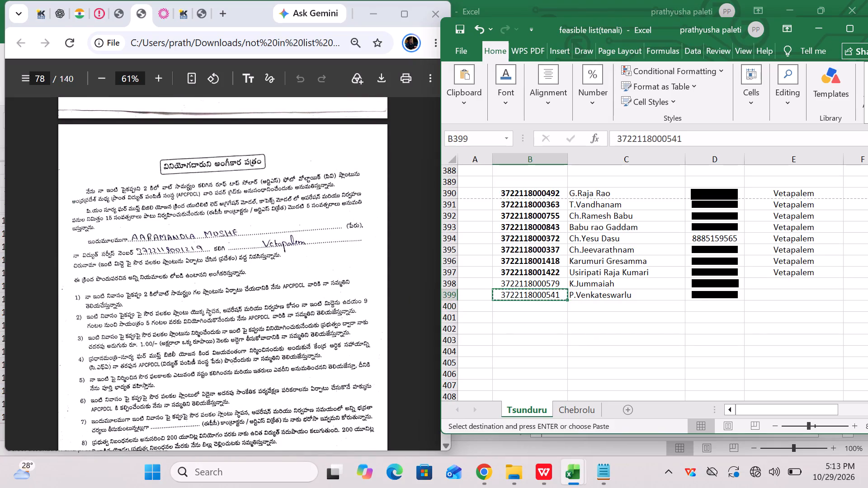
left_click(542, 302)
left_click(541, 307)
key("ctrl+v")
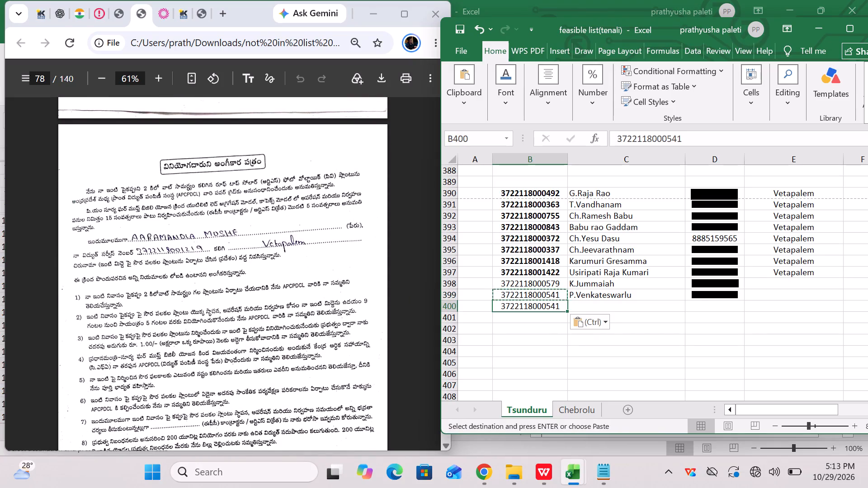
double_click(559, 306)
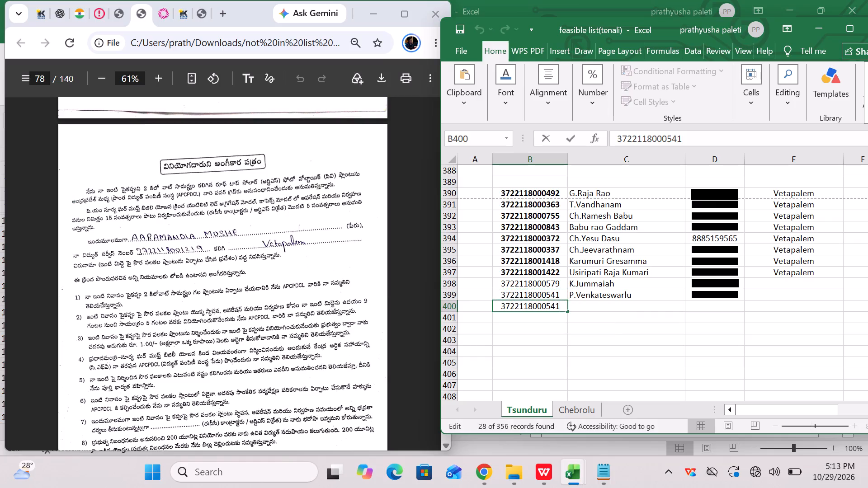
key("BackSpace")
key("BackSpace")
key("BackSpace")
key("BackSpace")
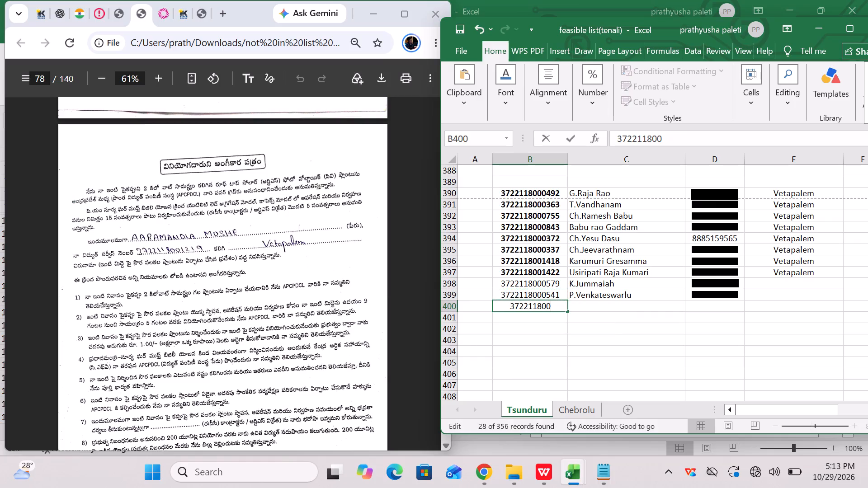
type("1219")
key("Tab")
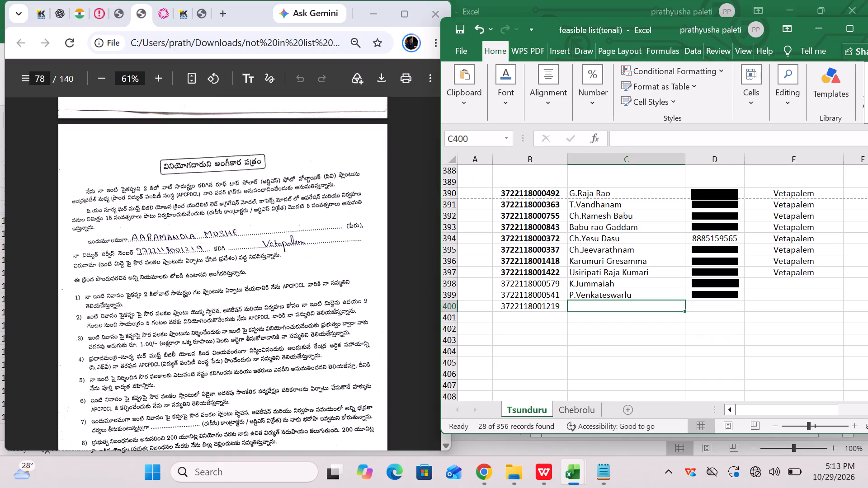
Enter the consumer's full name from the page 78 form in C400.
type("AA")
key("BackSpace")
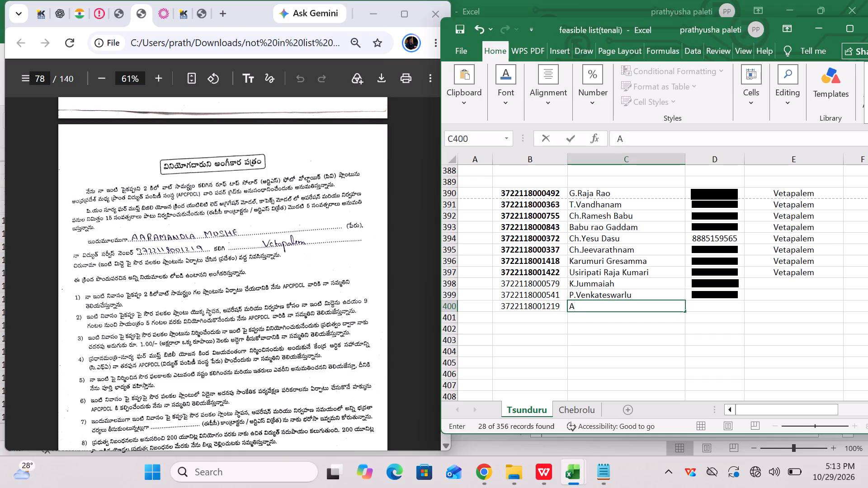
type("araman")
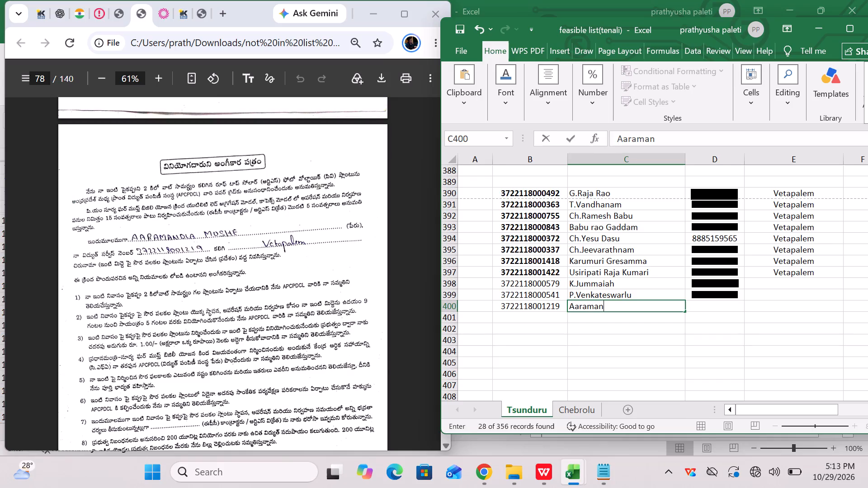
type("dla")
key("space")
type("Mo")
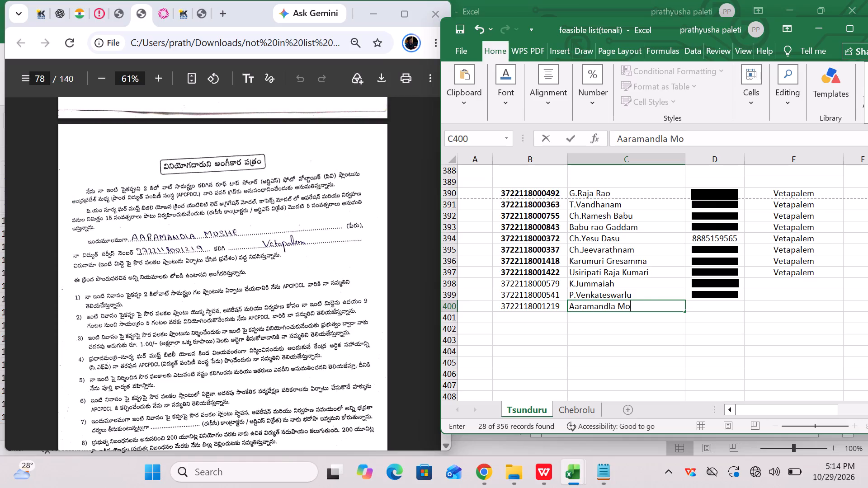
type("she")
left_click(714, 306)
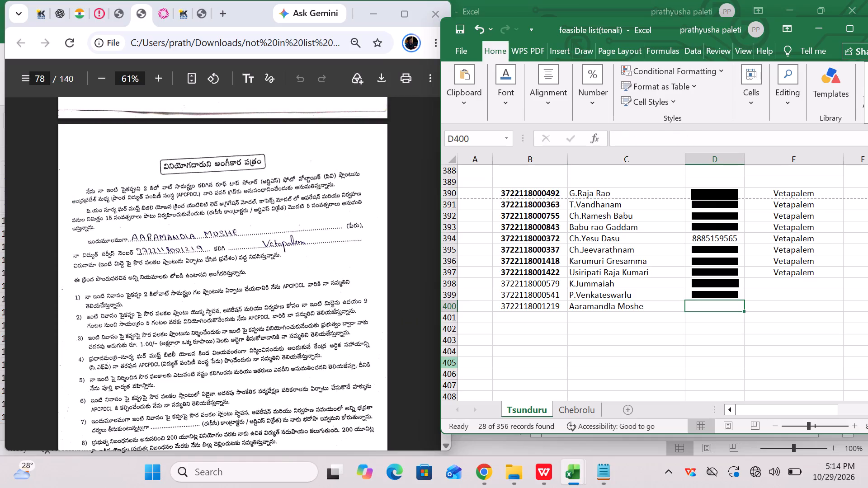
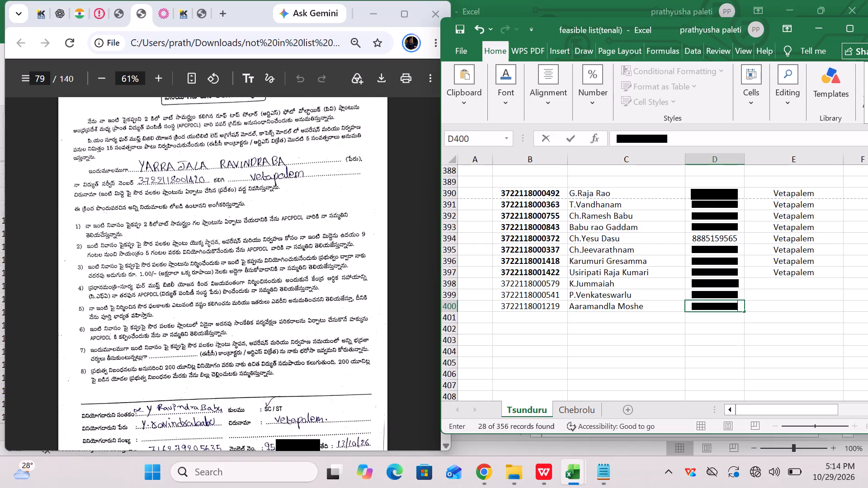
Copy the service number from B400 into B401 and replace its last three digits with those from the page 79 form.
left_click(526, 309)
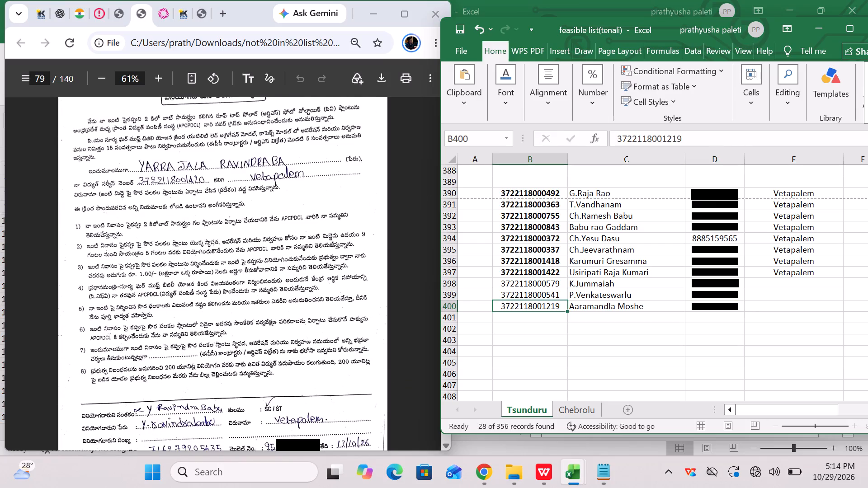
key("ctrl+c")
left_click(524, 316)
key("ctrl+v")
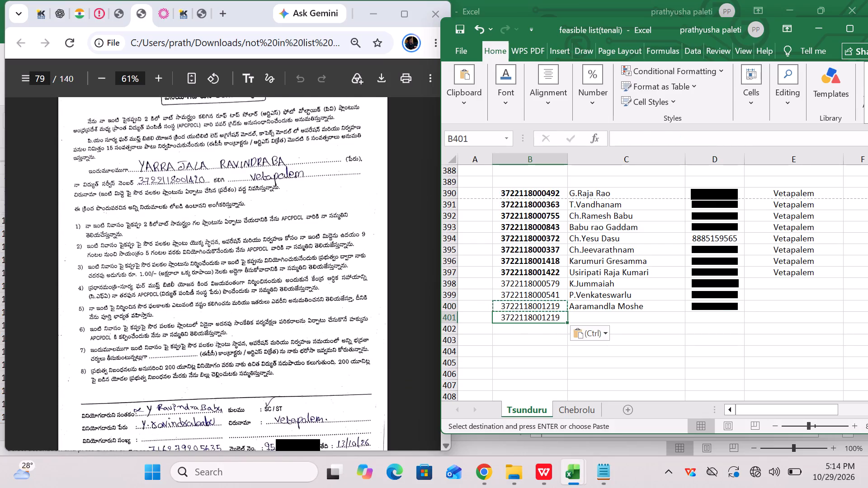
double_click(559, 316)
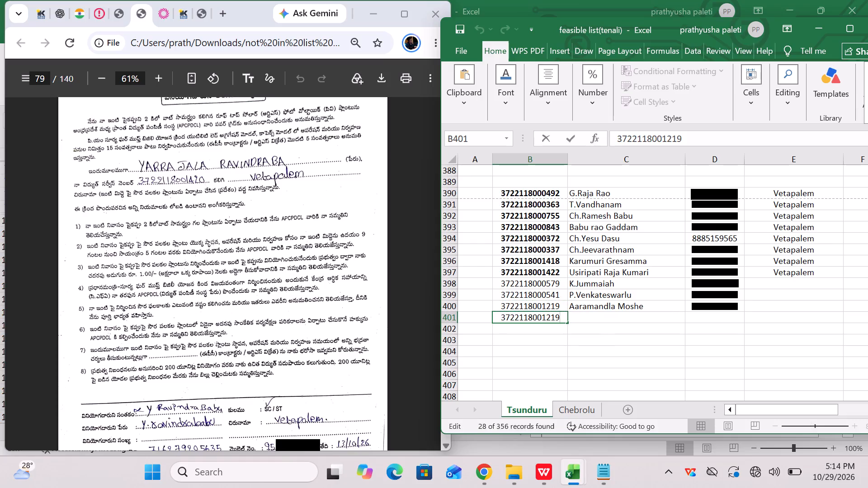
key("BackSpace")
key("BackSpace")
key("BackSpace")
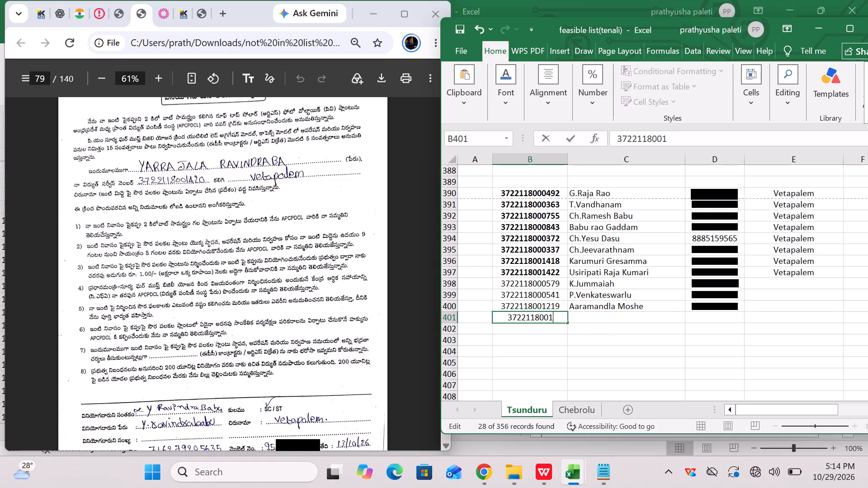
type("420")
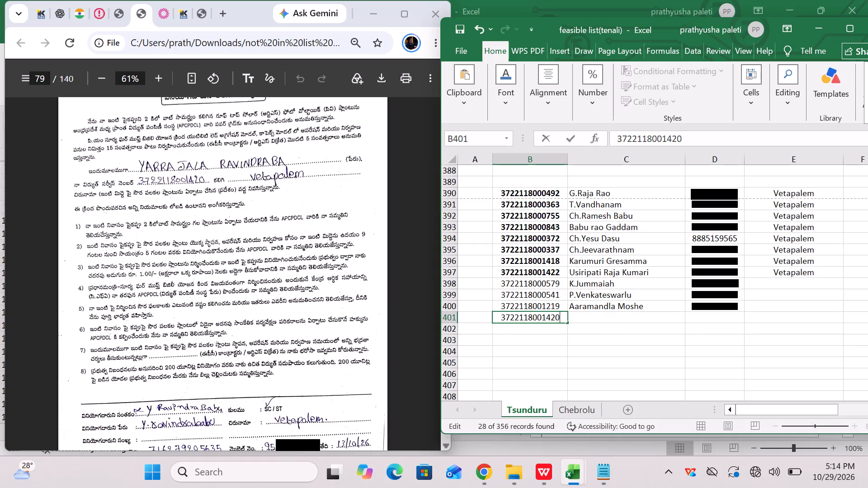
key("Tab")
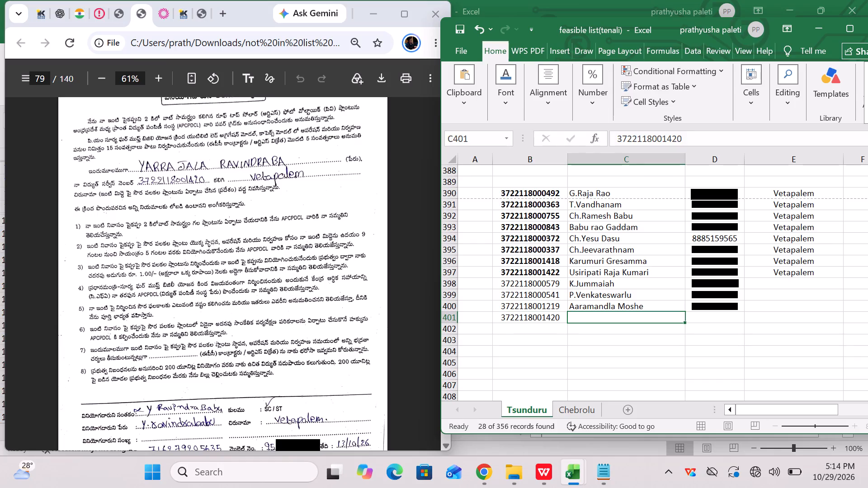
Enter the consumer's surname and first name from the page 79 form in C401.
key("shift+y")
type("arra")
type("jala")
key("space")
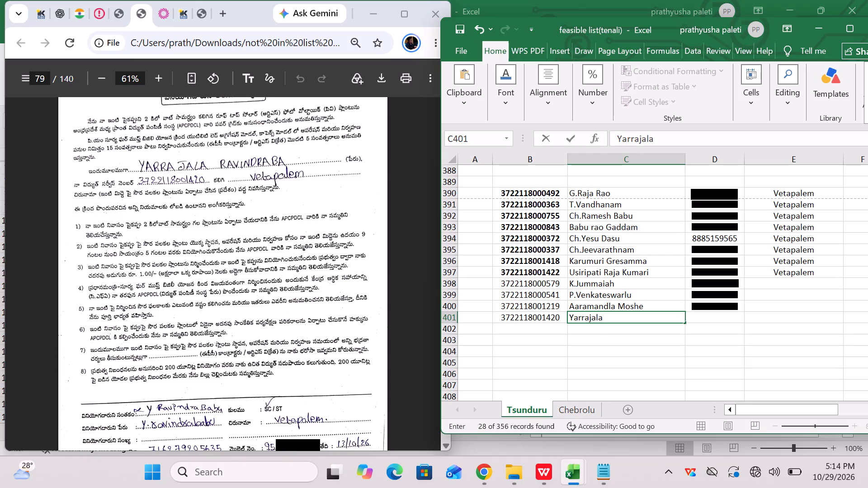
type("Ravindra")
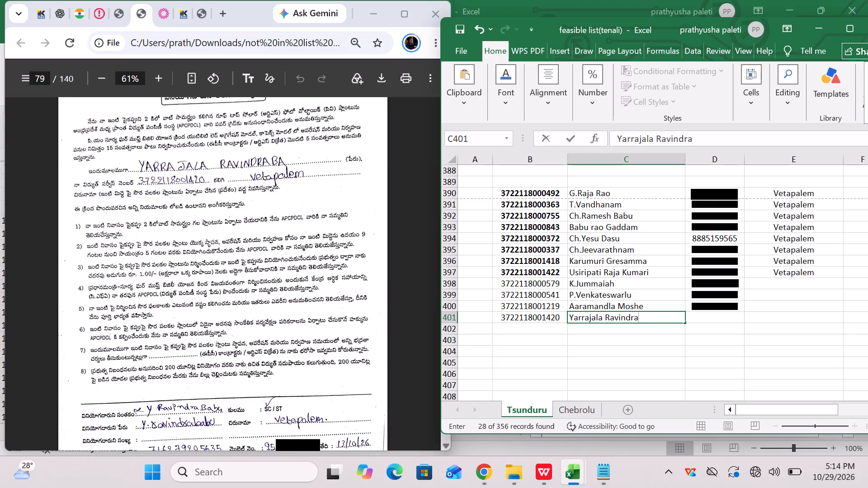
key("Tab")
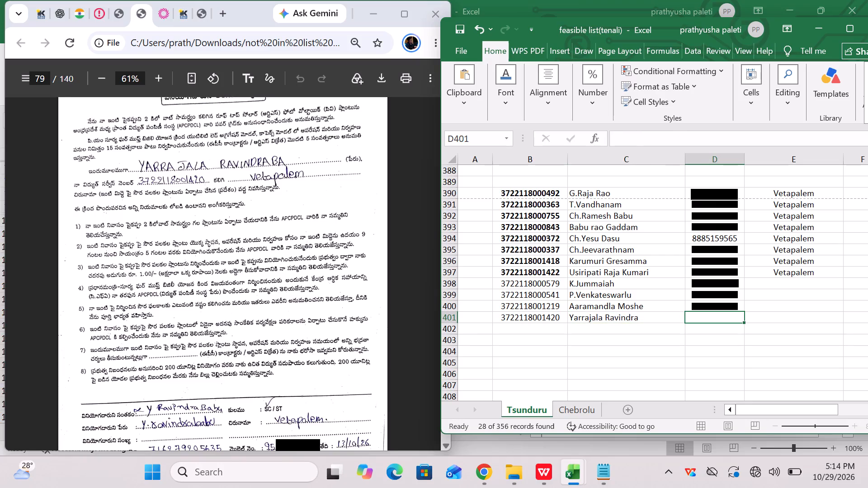
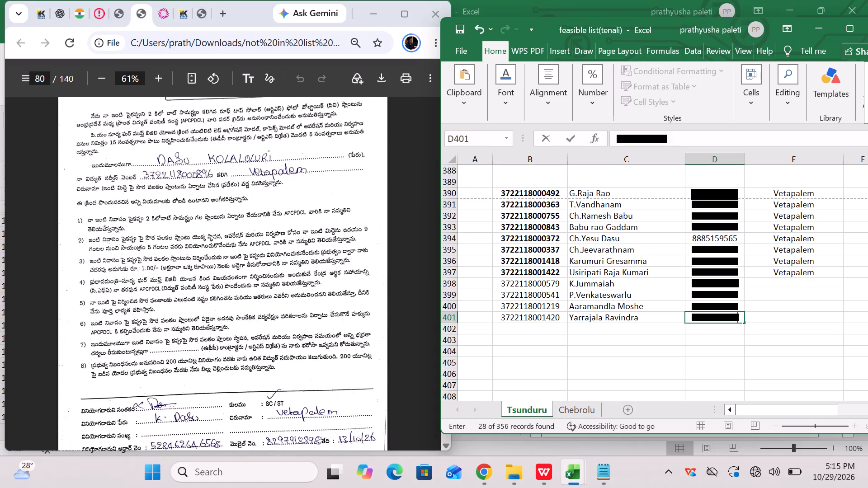
Copy the service number from B401 into B402 and replace its last four digits with those from the page 80 form.
left_click(550, 319)
key("ctrl+c")
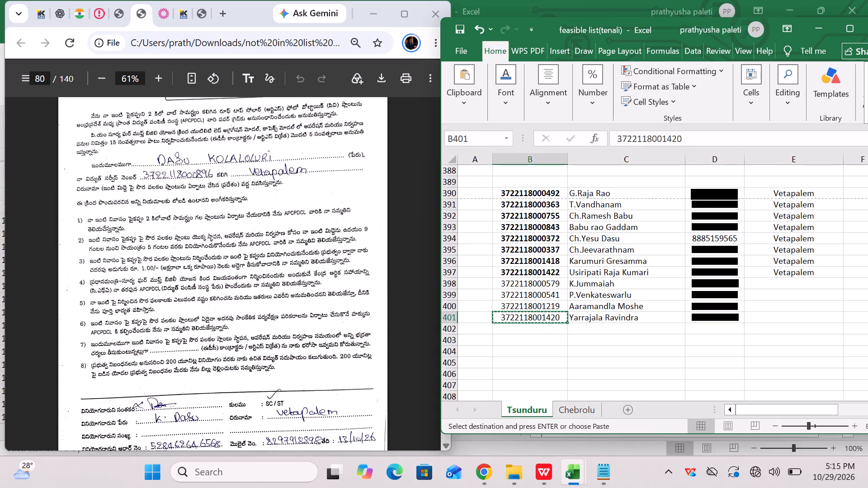
left_click(547, 331)
key("ctrl+v")
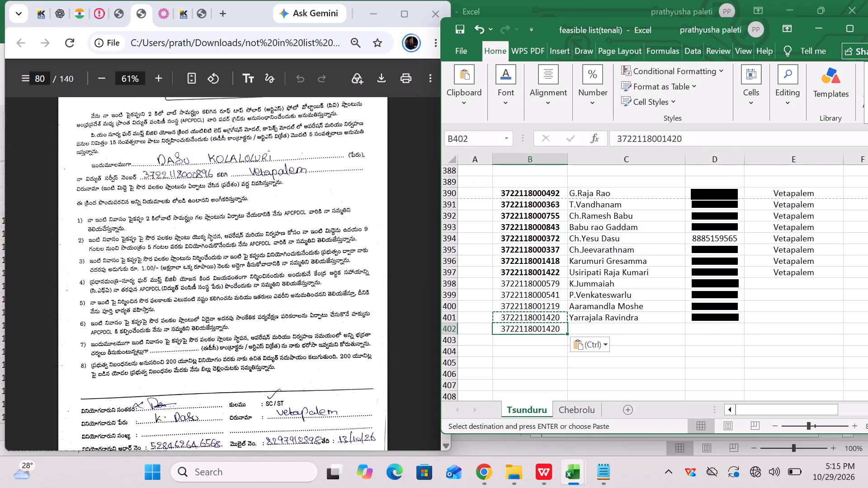
double_click(561, 325)
key("BackSpace")
key("BackSpace")
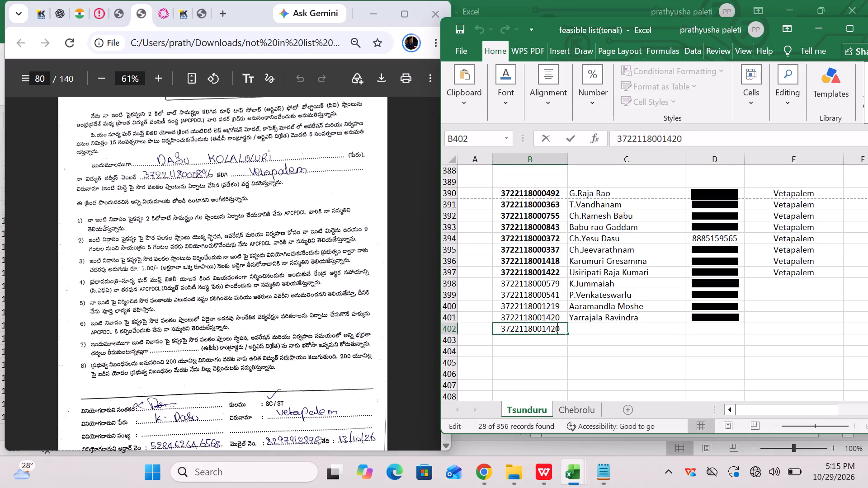
key("BackSpace")
key("BackSpace")
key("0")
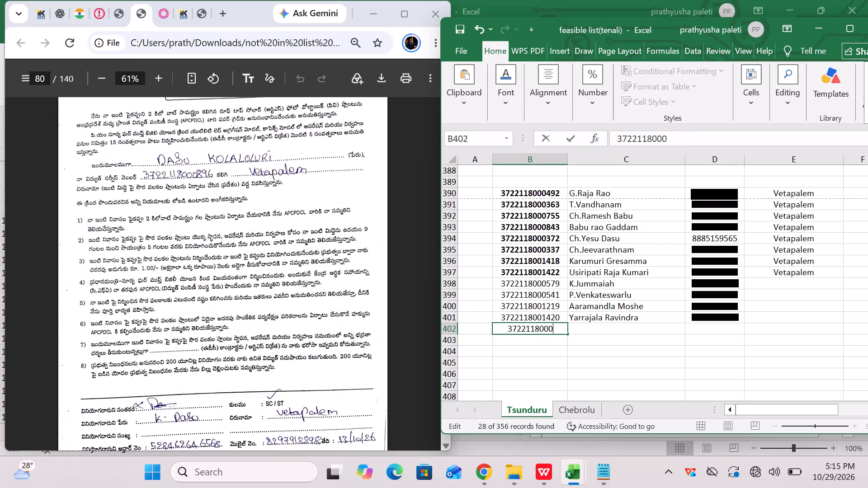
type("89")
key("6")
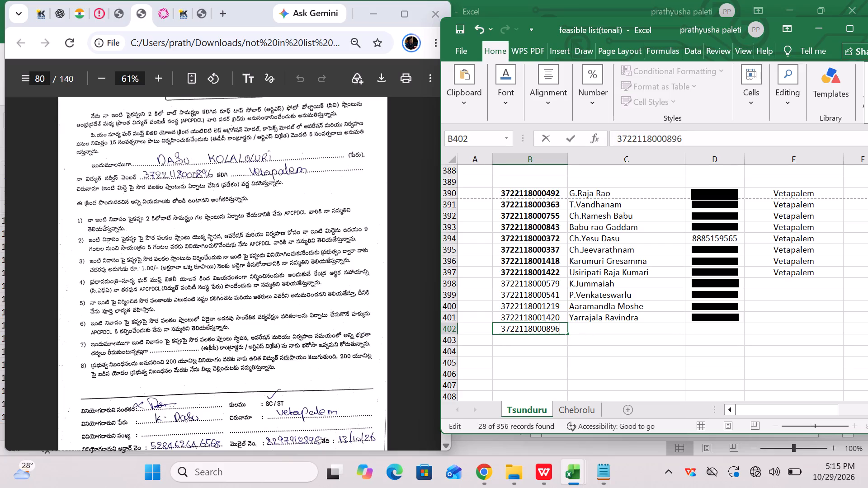
Enter the consumer's first name and surname from the page 80 form in C402.
left_click(590, 327)
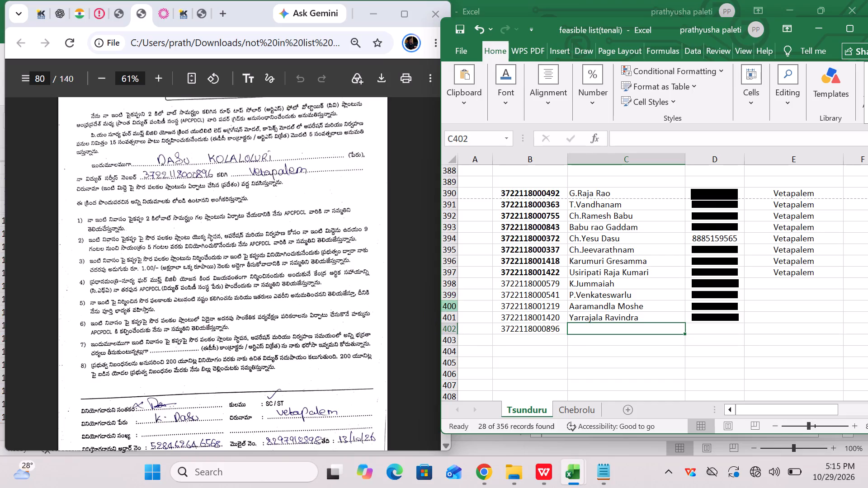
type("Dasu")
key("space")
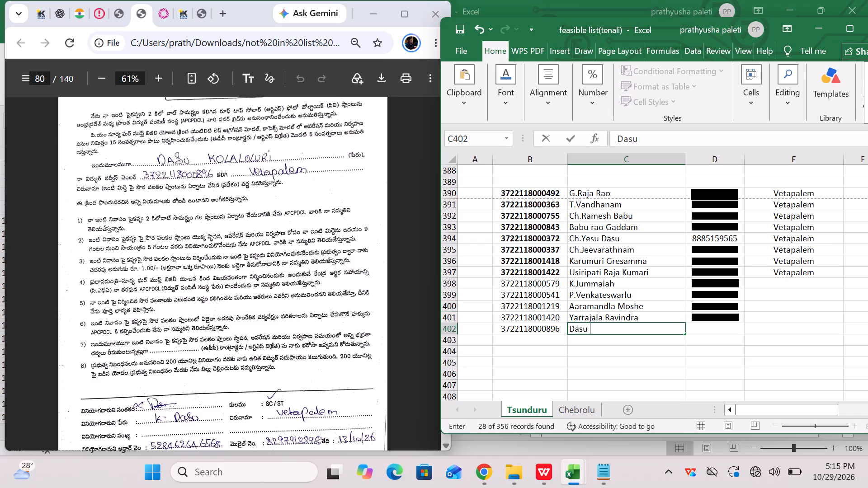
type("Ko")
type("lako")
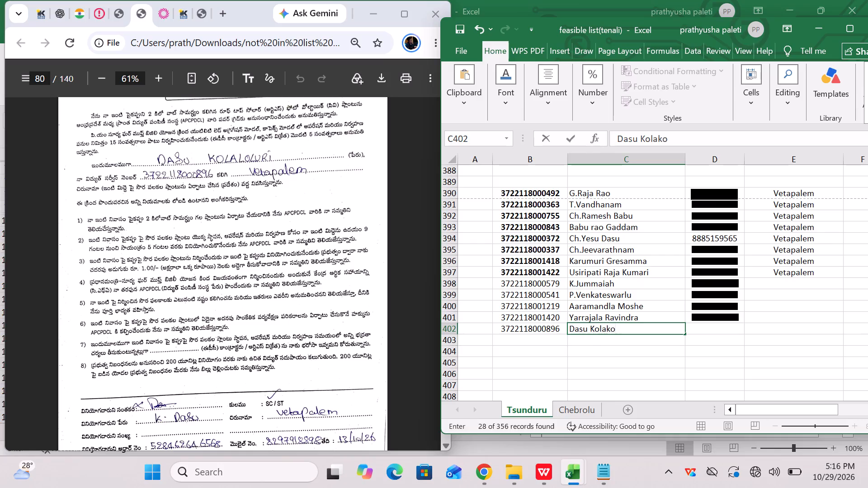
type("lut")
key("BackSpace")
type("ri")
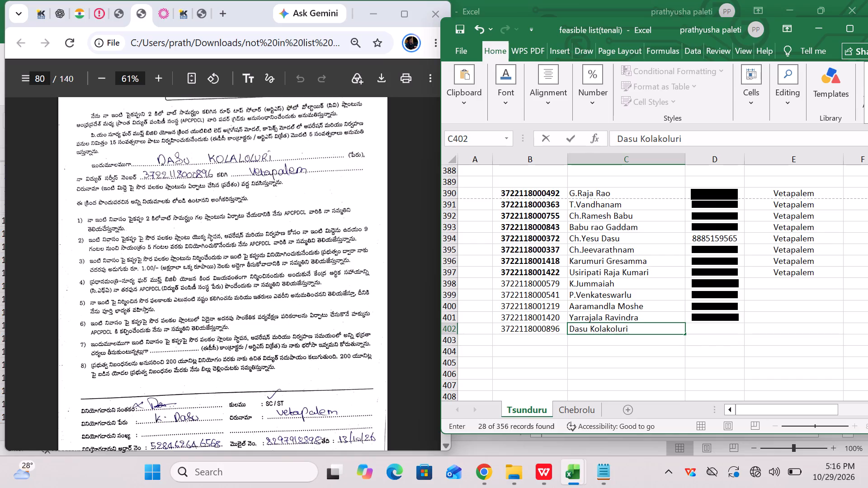
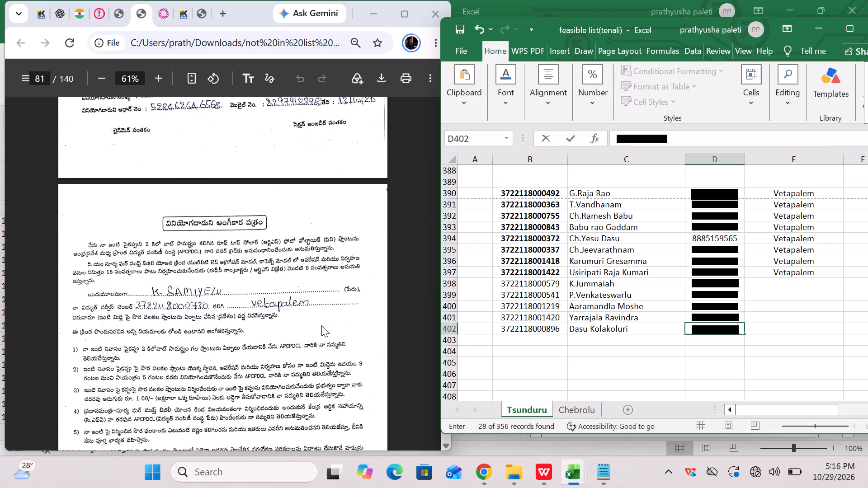
Copy the service number from B402 into B403 and replace its last three digits with those from the page 81 form.
scroll(321, 325, "down", 1)
left_click(527, 329)
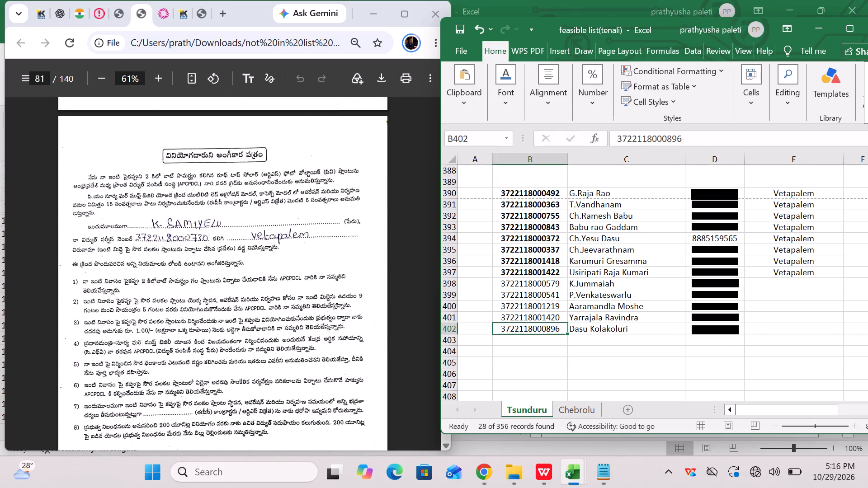
key("ctrl+c")
left_click(519, 339)
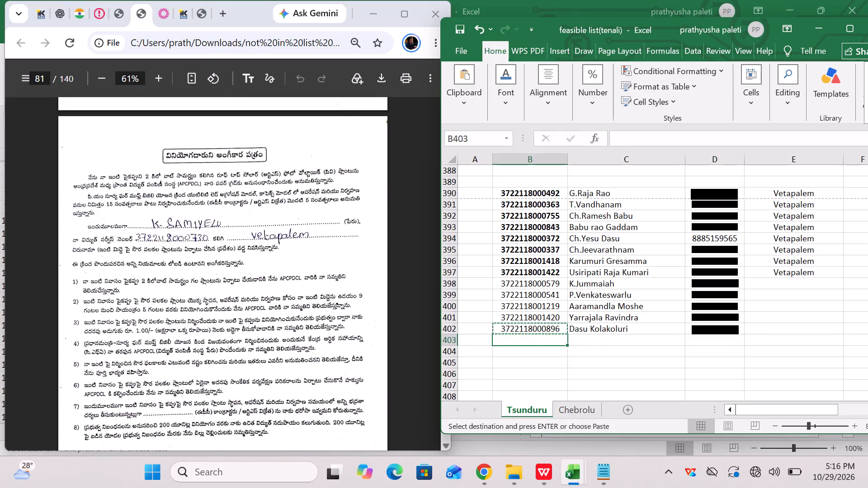
key("ctrl+v")
double_click(559, 338)
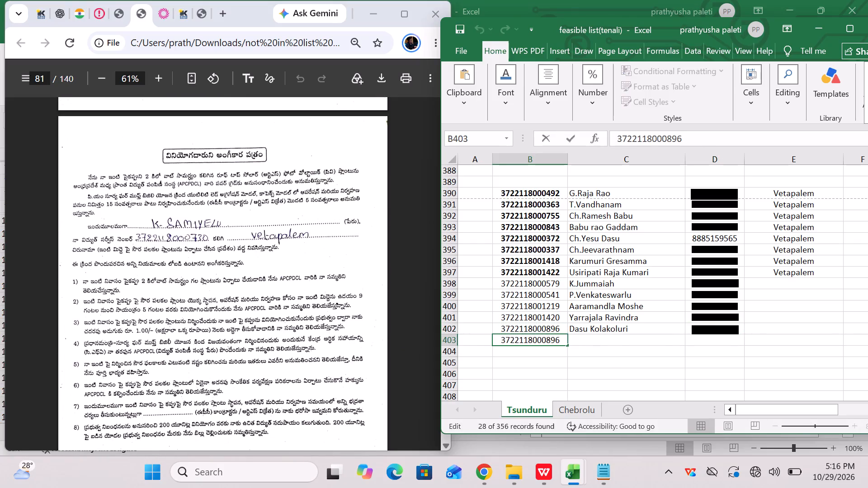
key("BackSpace")
key("BackSpace")
key("BackSpace")
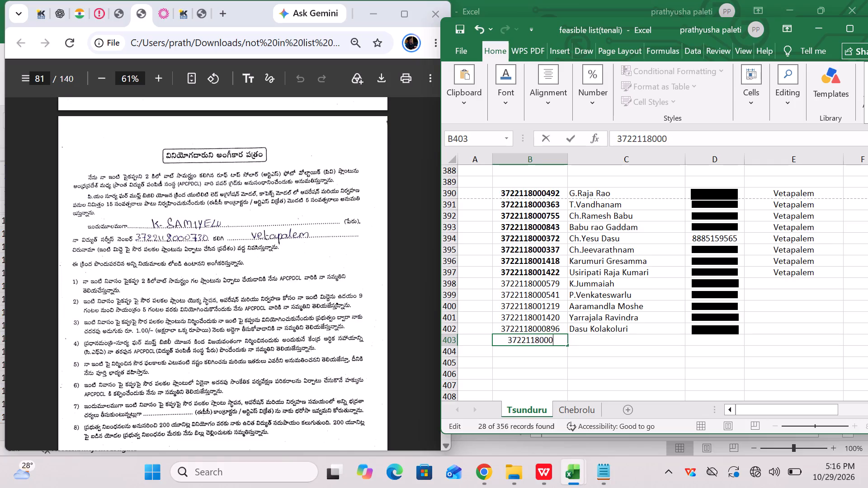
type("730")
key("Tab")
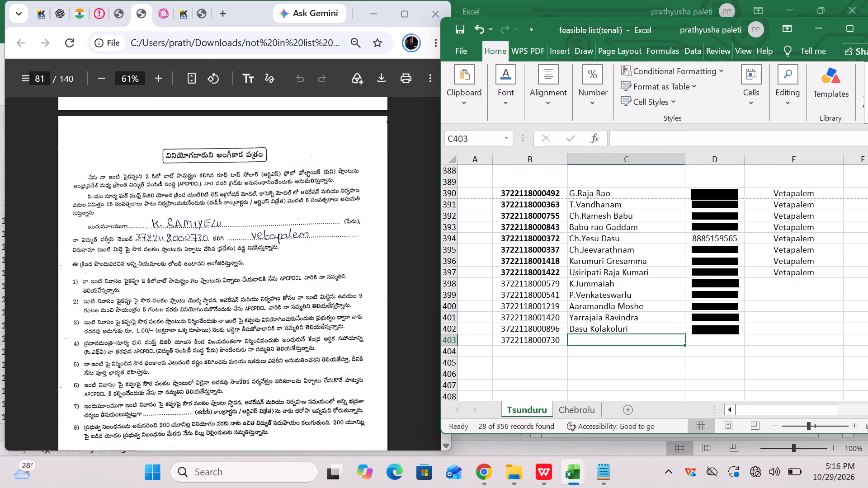
Enter the consumer's initial and name from the page 81 form in C403.
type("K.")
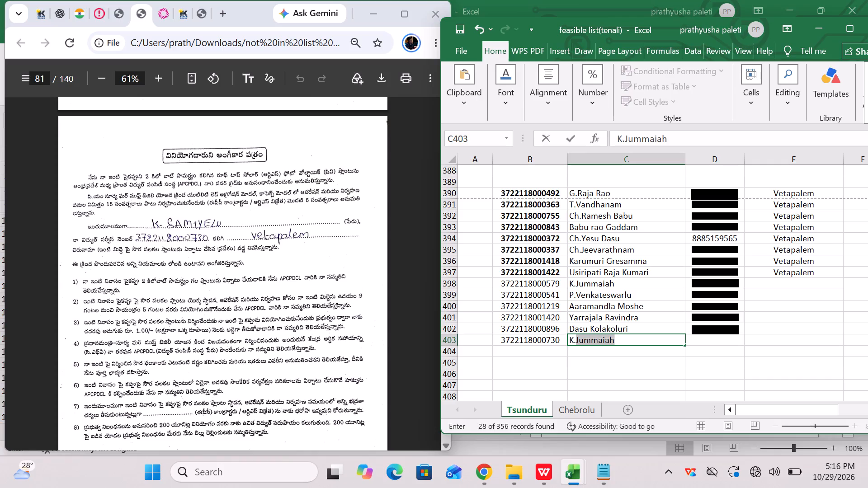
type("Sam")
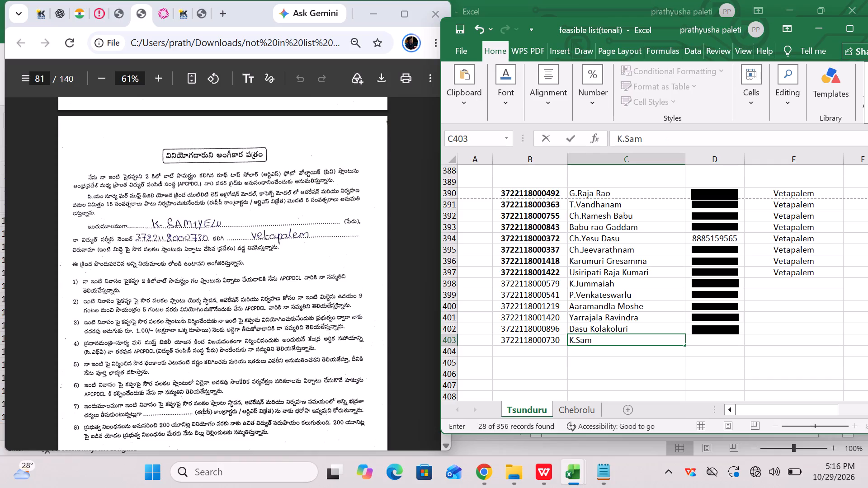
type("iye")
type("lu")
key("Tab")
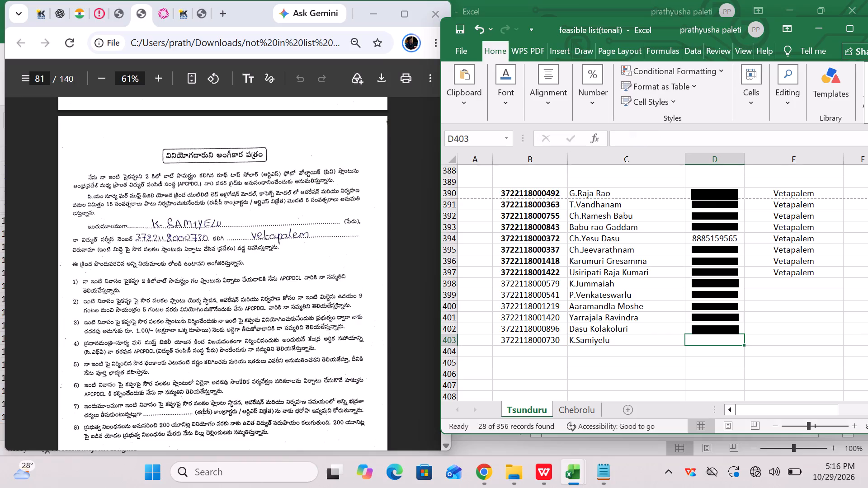
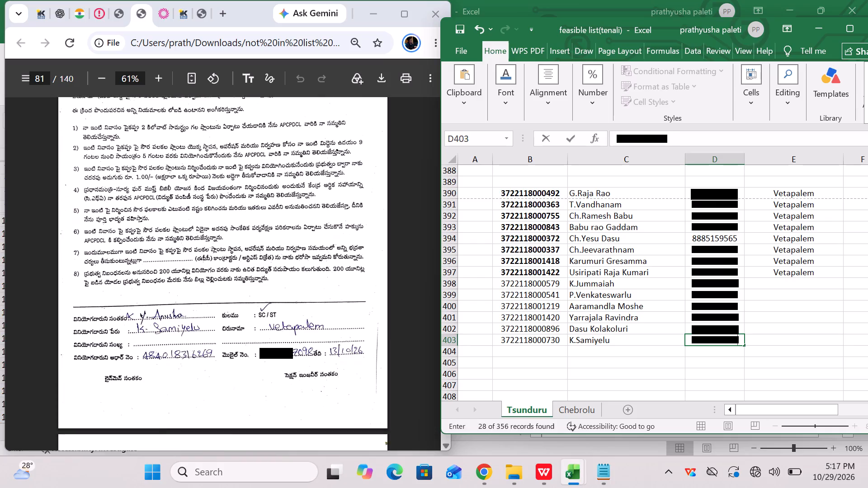
Copy the service number from B403 into B404 and replace its last three digits with those from the page 82 form.
scroll(240, 303, "down", 3)
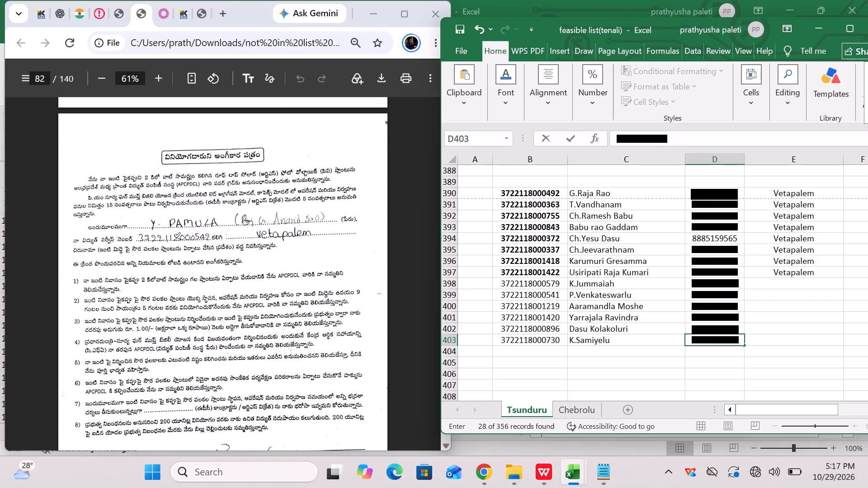
scroll(240, 305, "down", 1)
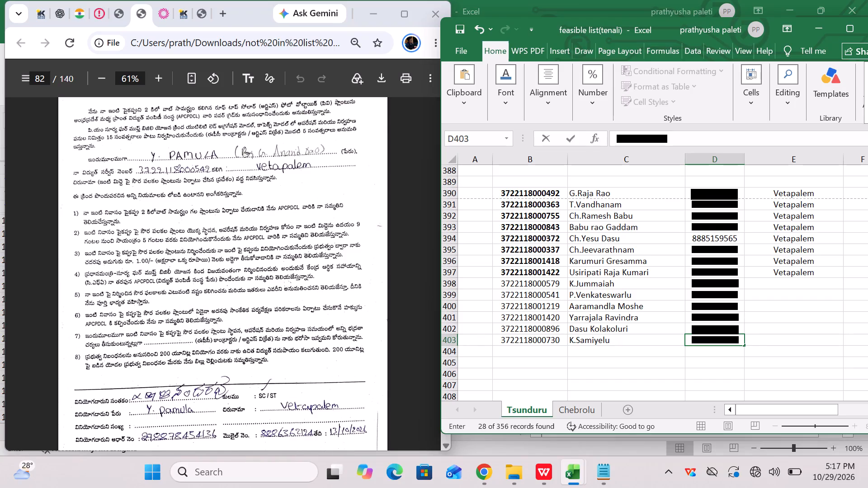
left_click(531, 350)
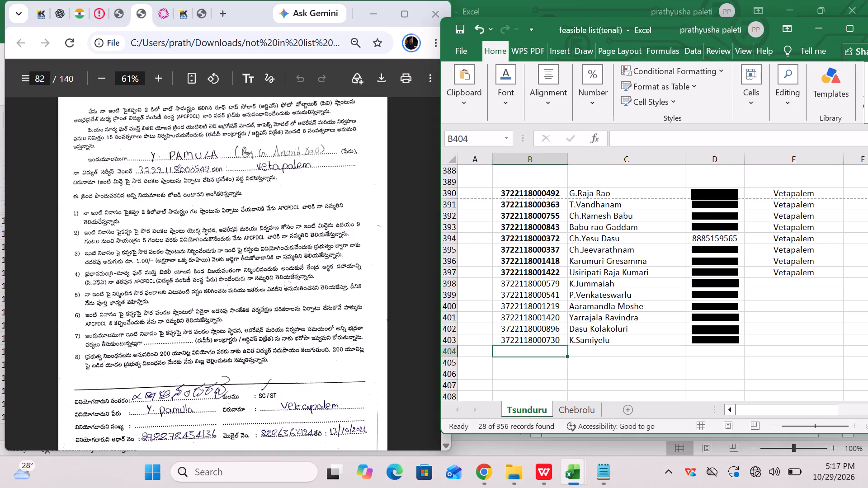
left_click(529, 341)
key("ctrl+c")
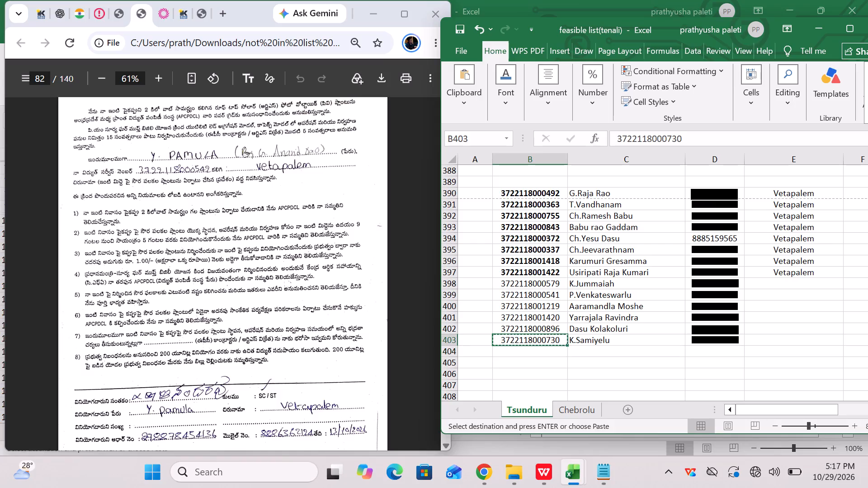
left_click(527, 353)
key("ctrl+v")
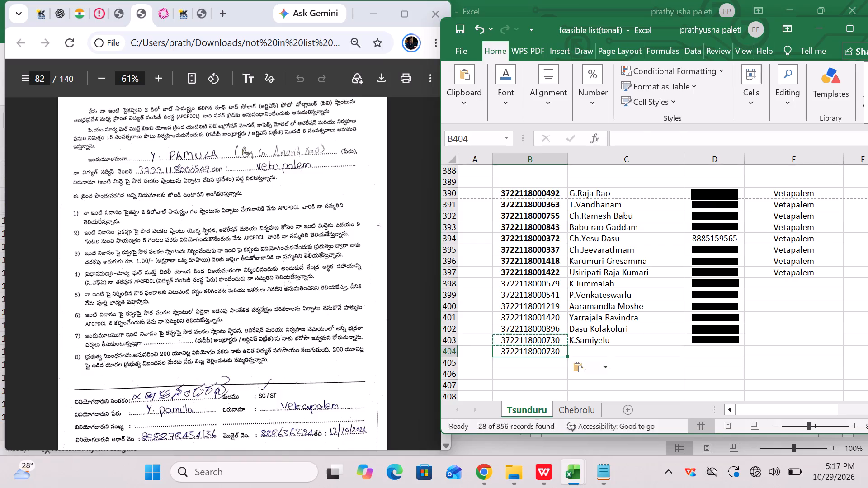
double_click(563, 351)
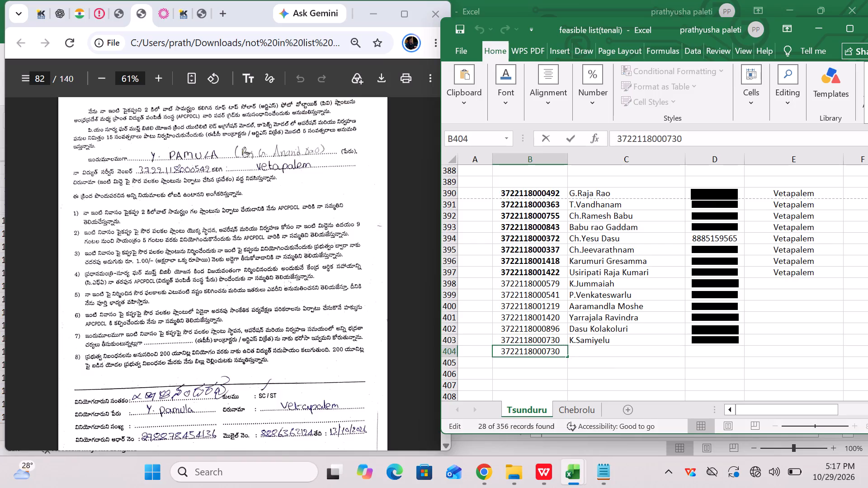
key("BackSpace")
key("BackSpace")
key("BackSpace")
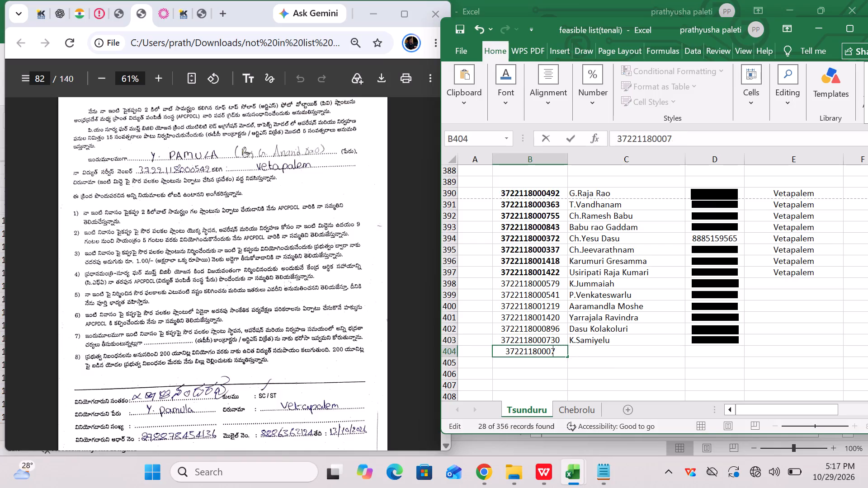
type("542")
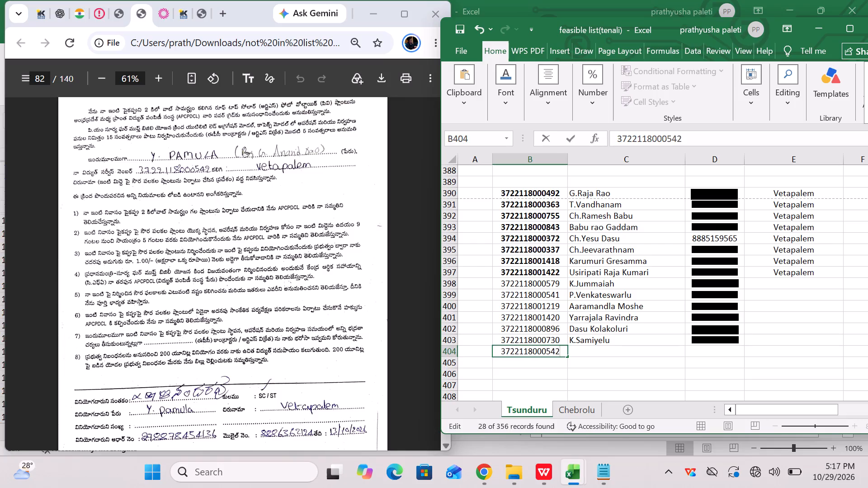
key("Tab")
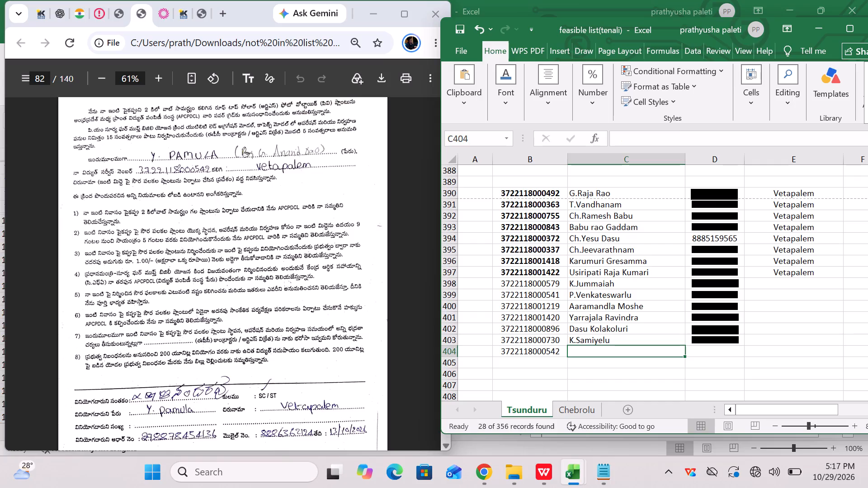
Enter the consumer's initial and name from the page 82 form in C404.
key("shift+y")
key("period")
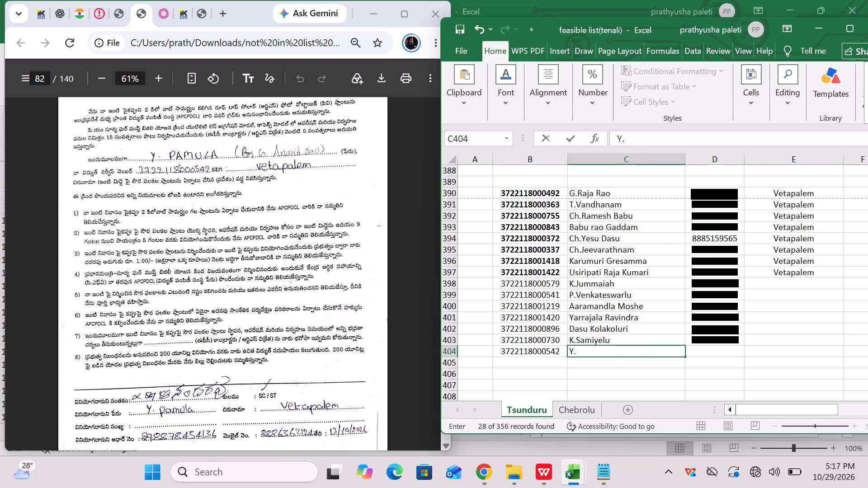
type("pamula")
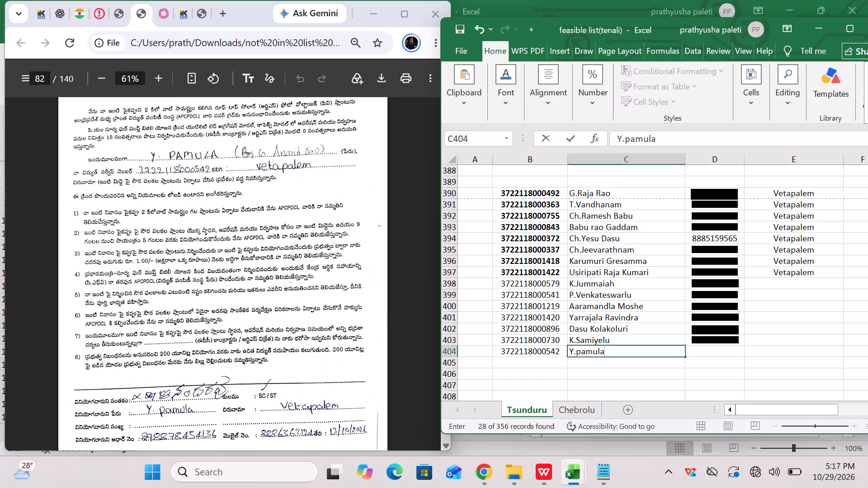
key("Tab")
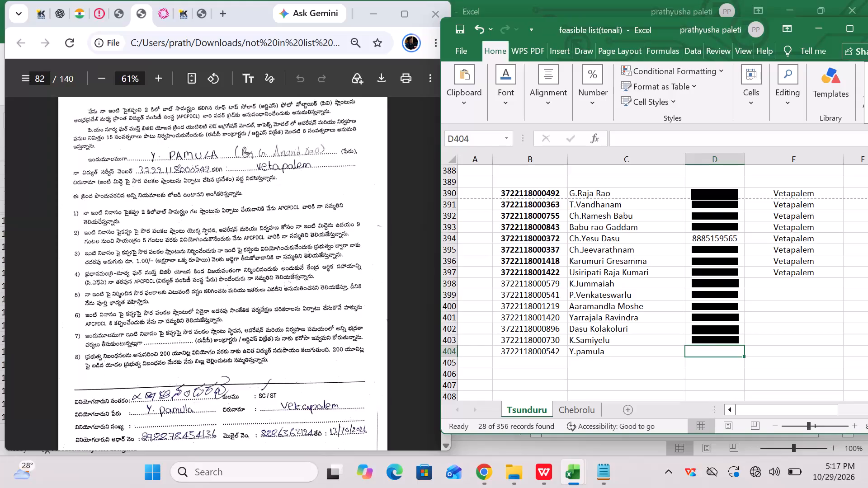
Append the second person's initial and name, shown in brackets on the page 82 form, in parentheses to the name in C404.
left_click(611, 350)
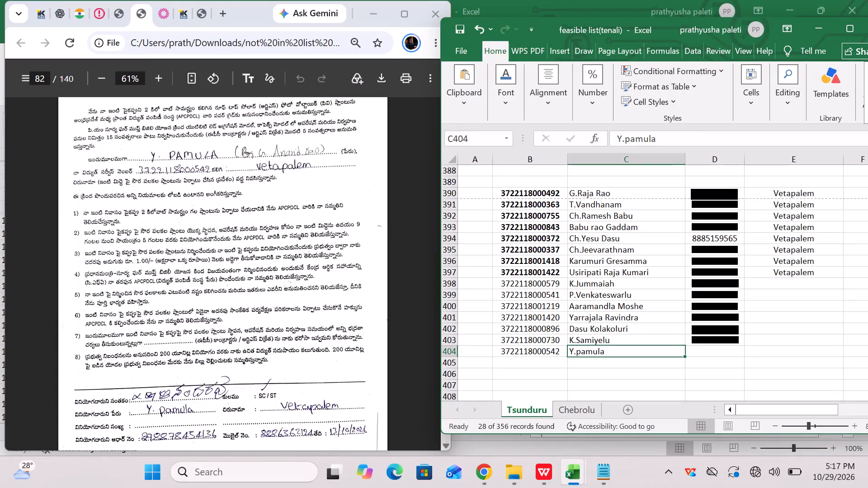
double_click(607, 350)
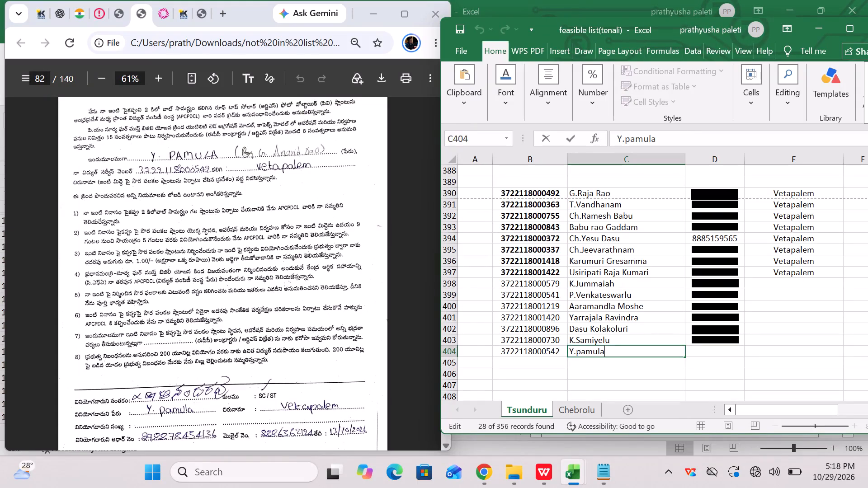
key("shift+parenleft")
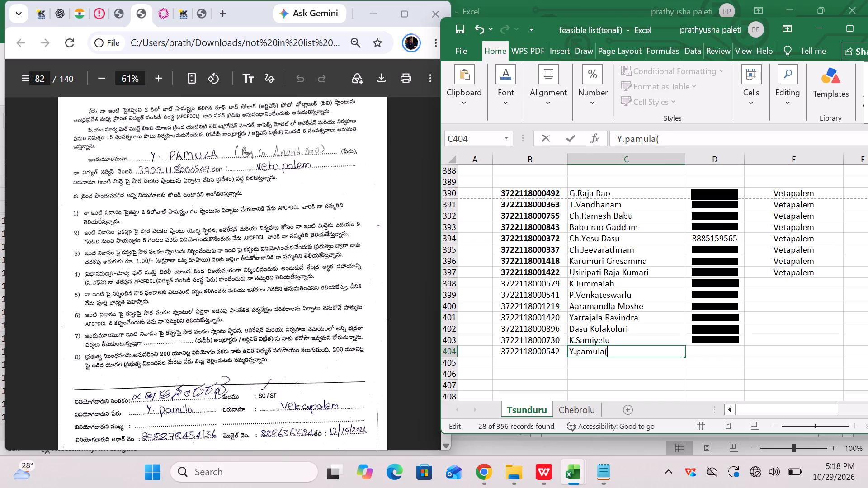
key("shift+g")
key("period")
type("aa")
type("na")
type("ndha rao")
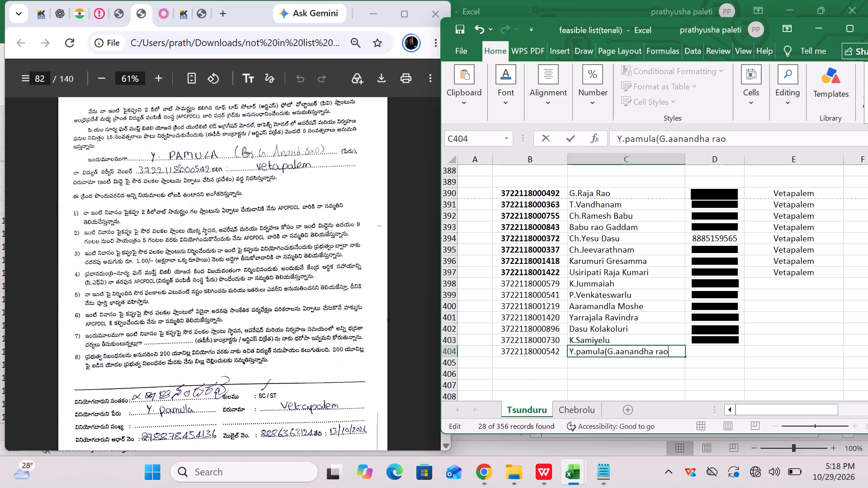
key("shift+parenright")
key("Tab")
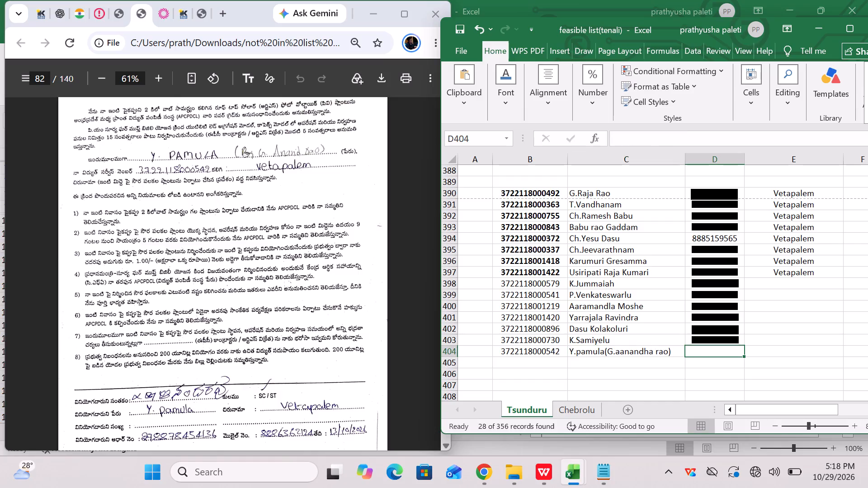
Enter the consumer's mobile number from the page 82 form in D404.
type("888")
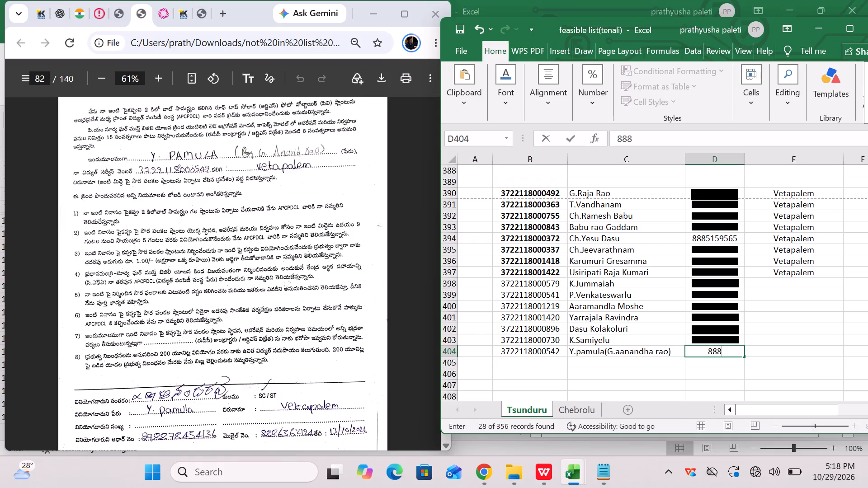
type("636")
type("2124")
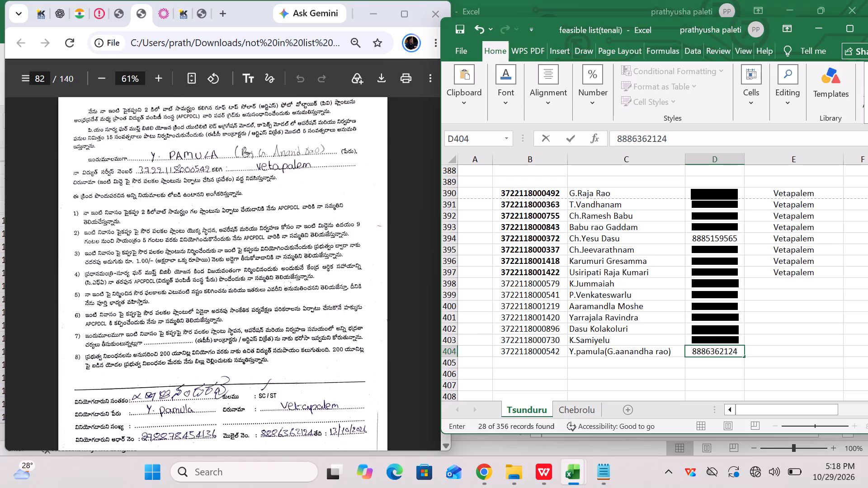
Copy the service number from B404 into B405 and replace its last three digits with those from the page 83 form.
scroll(349, 317, "down", 4)
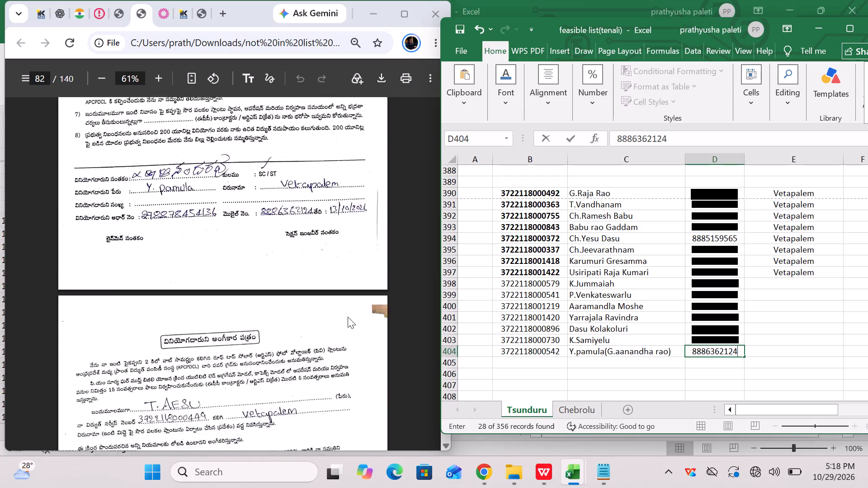
scroll(348, 317, "down", 3)
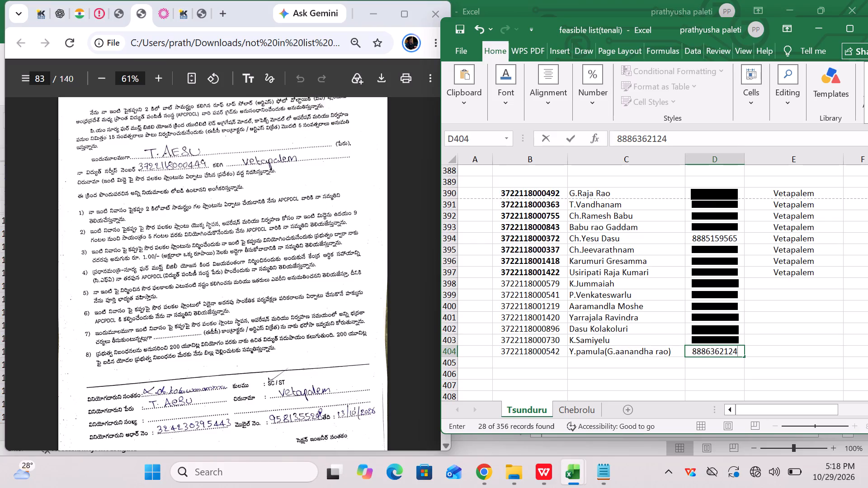
left_click(544, 351)
key("ctrl+c")
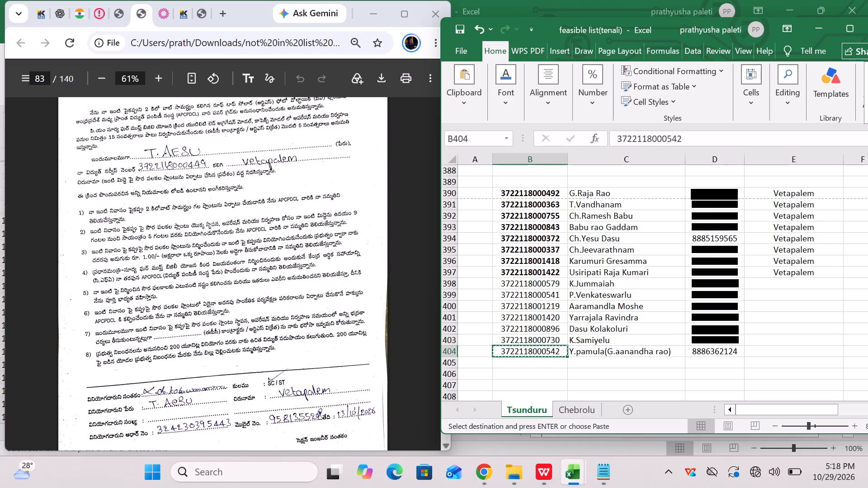
left_click(532, 365)
key("ctrl+v")
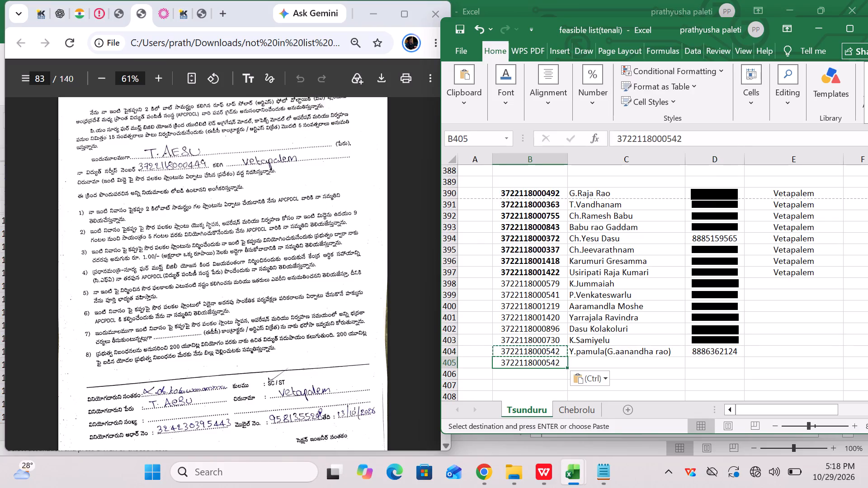
double_click(562, 362)
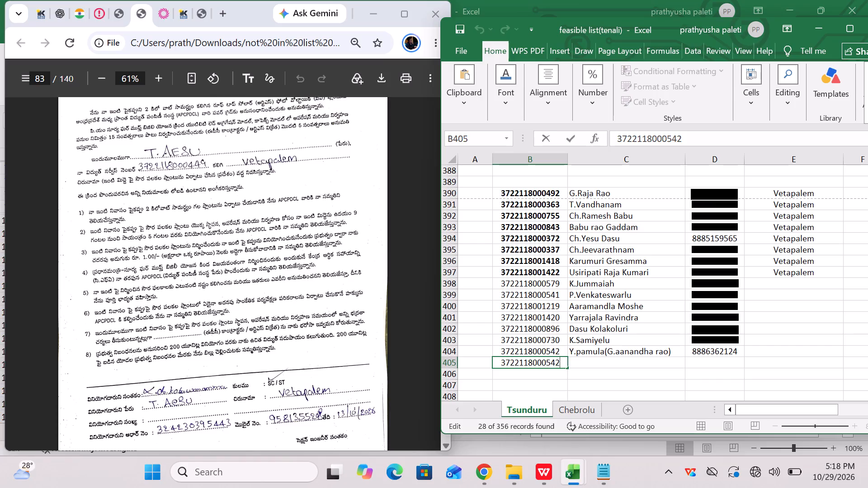
key("BackSpace")
key("BackSpace")
key("BackSpace")
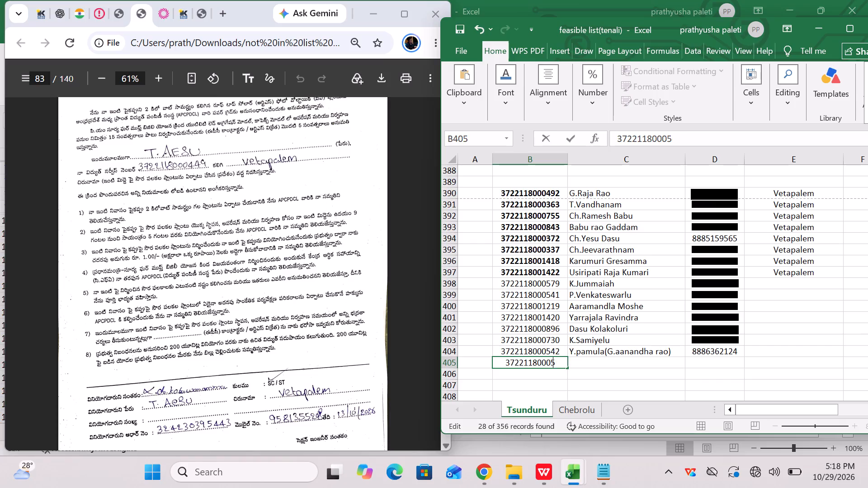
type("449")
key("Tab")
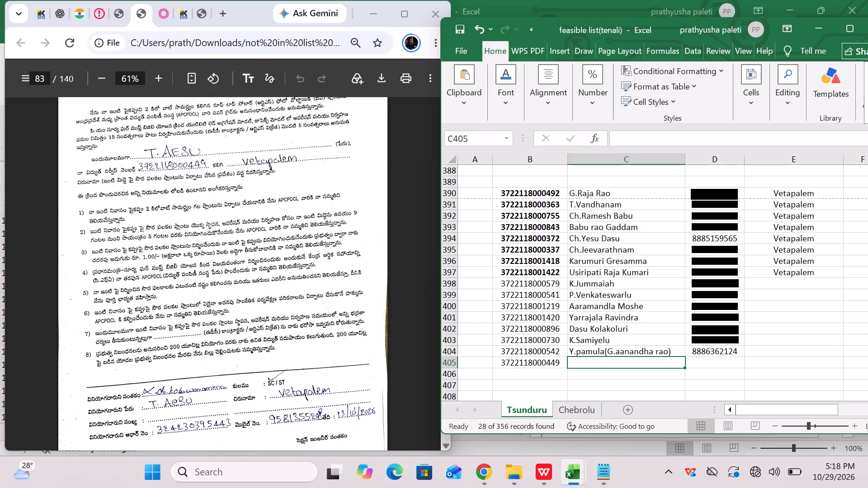
Enter the consumer's initial and name from the page 83 form in C405.
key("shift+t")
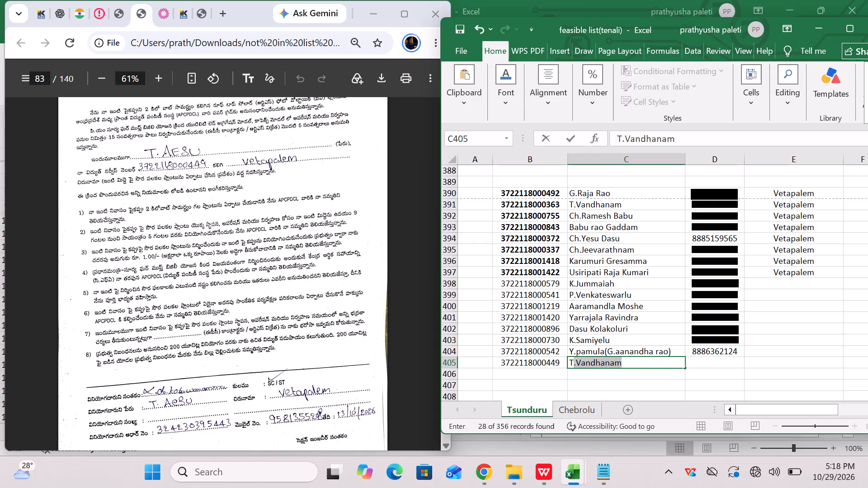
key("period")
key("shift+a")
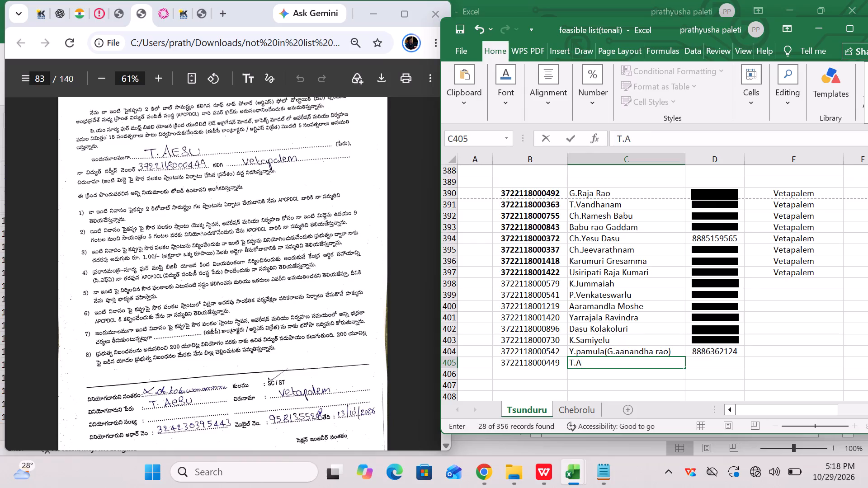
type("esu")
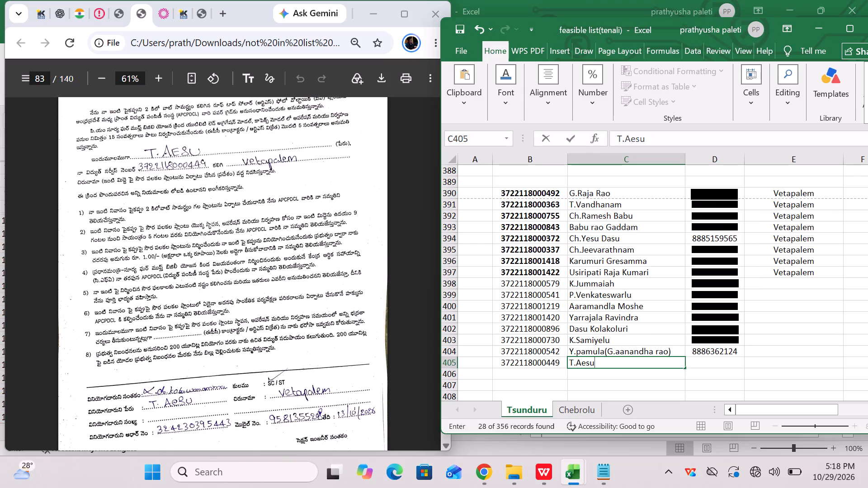
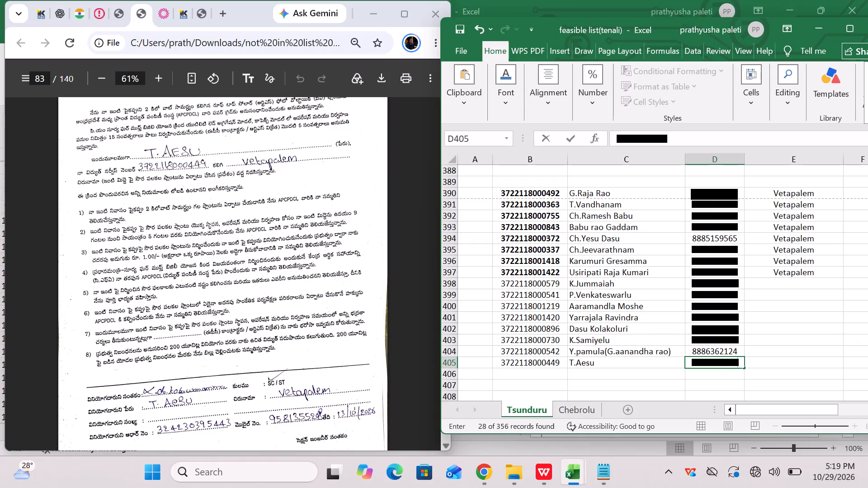
Copy the service number from B405 into B406 and replace its last three digits with those from the page 84 form.
scroll(286, 344, "down", 6)
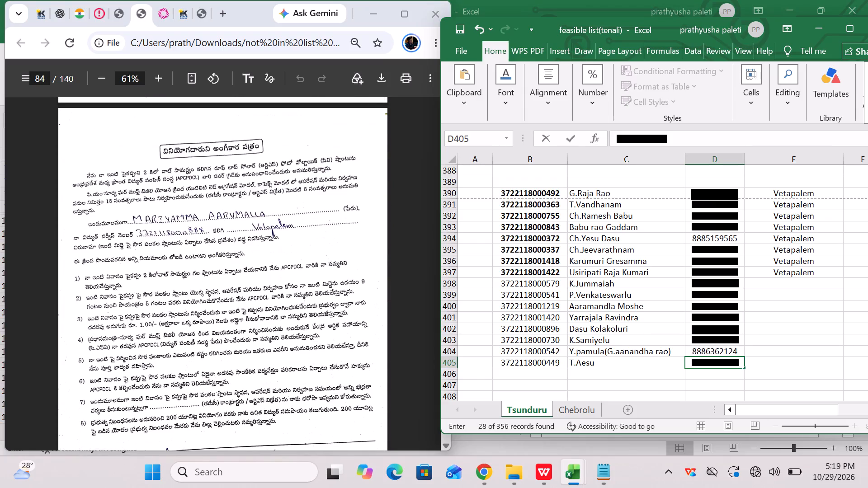
scroll(251, 347, "down", 1)
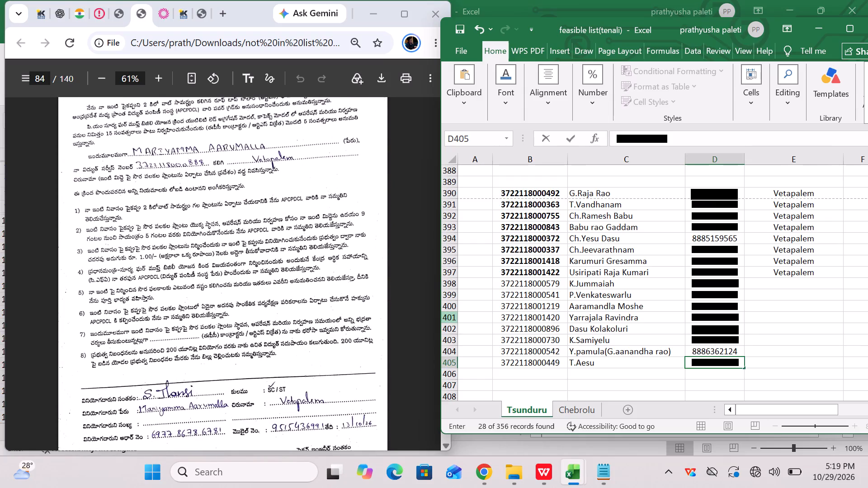
scroll(563, 288, "down", 3)
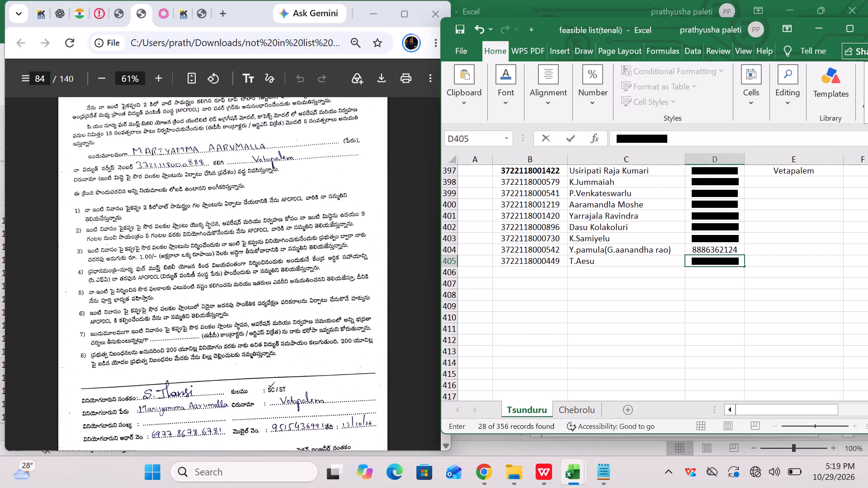
left_click(519, 260)
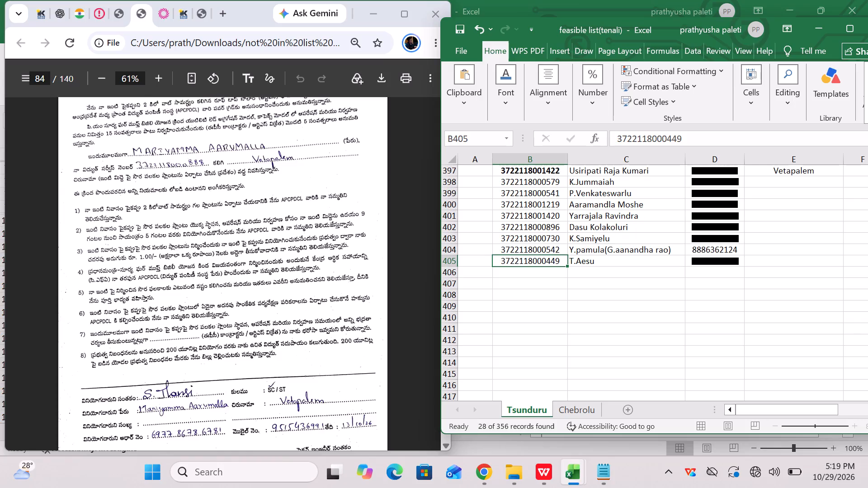
key("ctrl+c")
left_click(523, 275)
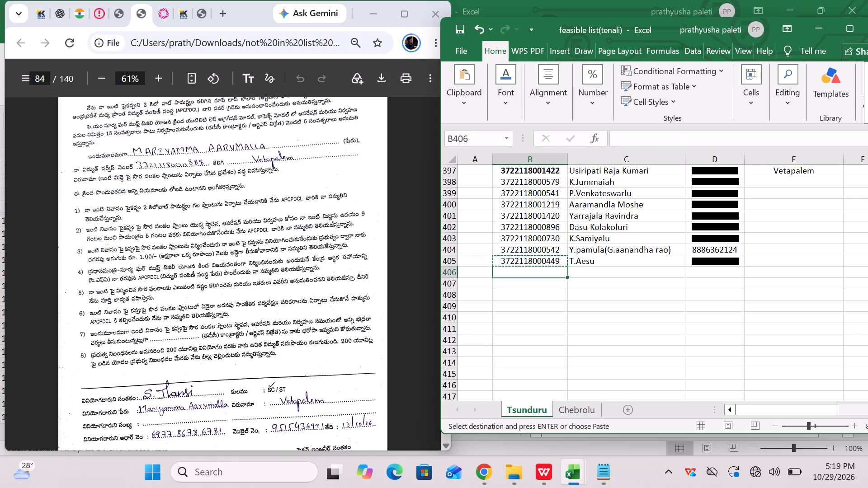
key("ctrl+v")
double_click(560, 273)
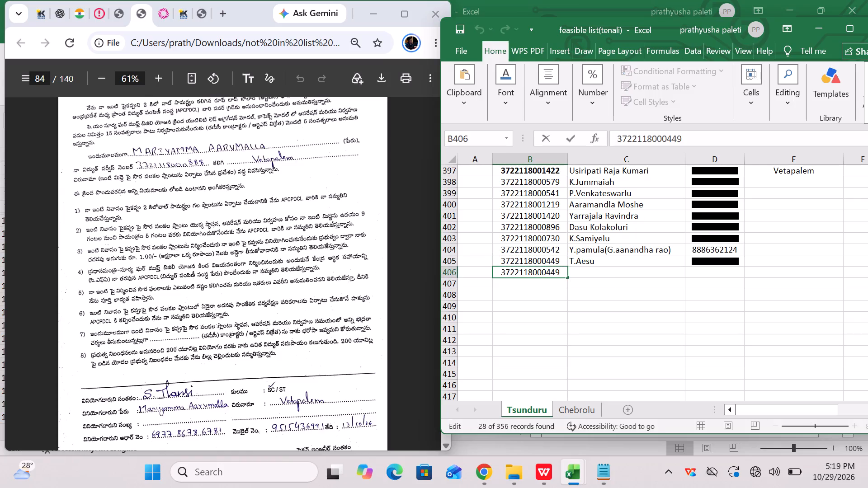
key("BackSpace")
key("BackSpace")
key("BackSpace")
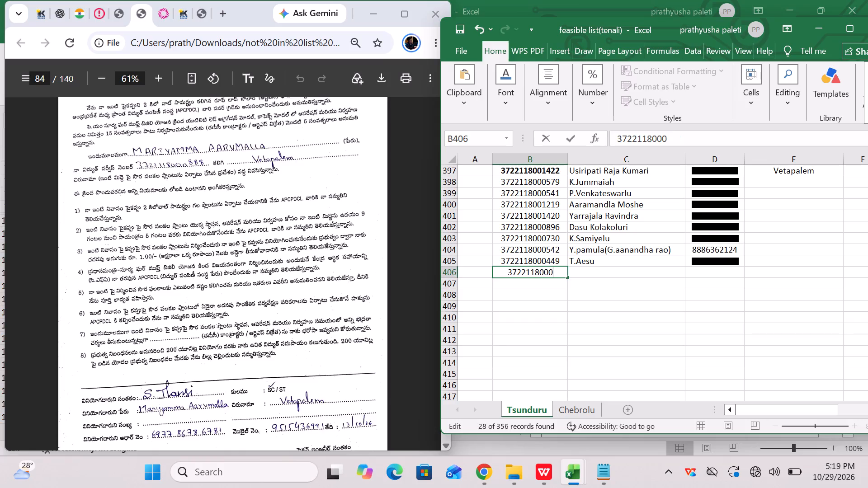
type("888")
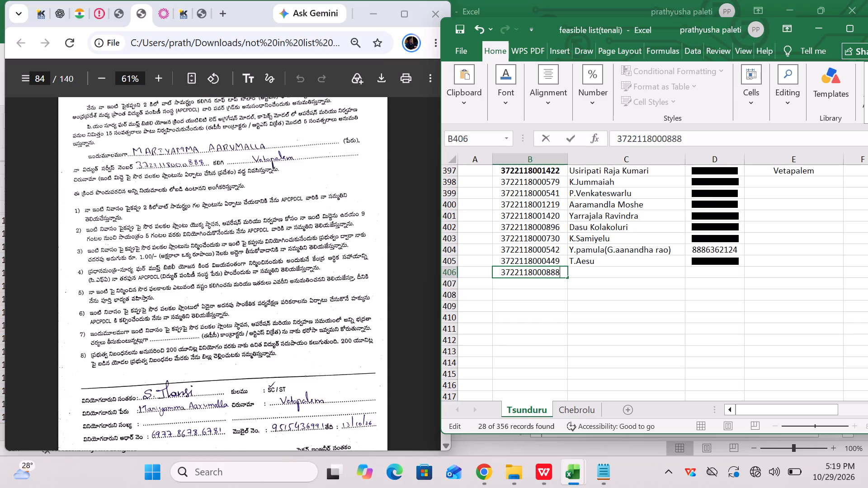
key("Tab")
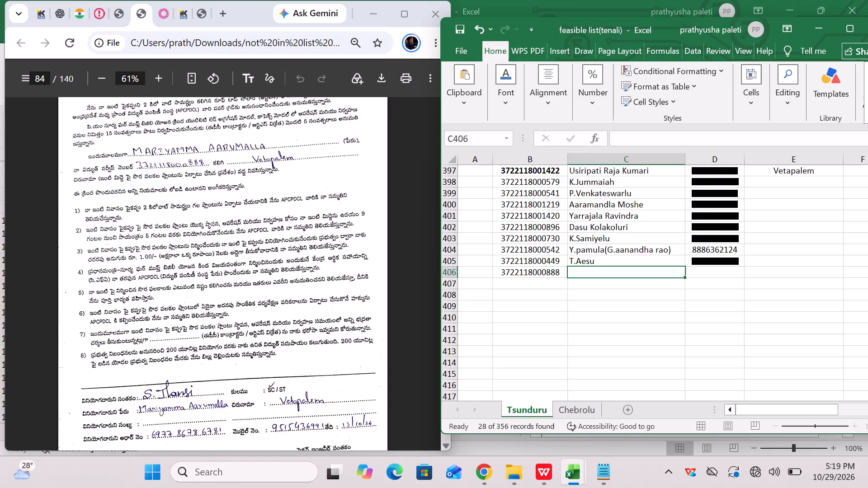
Enter the consumer's full name from the page 84 form in C406.
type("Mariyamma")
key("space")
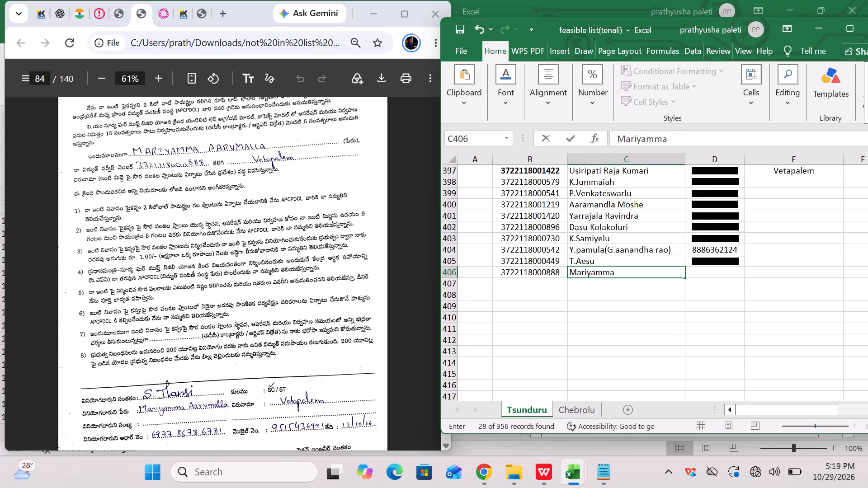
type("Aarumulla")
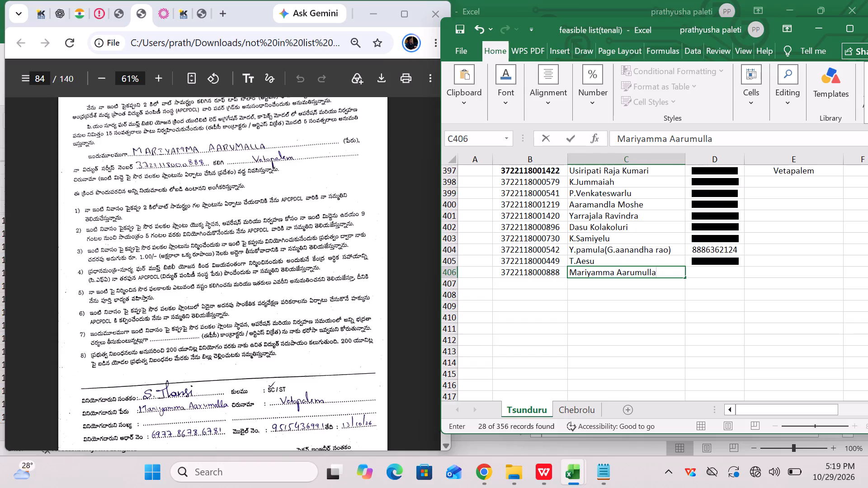
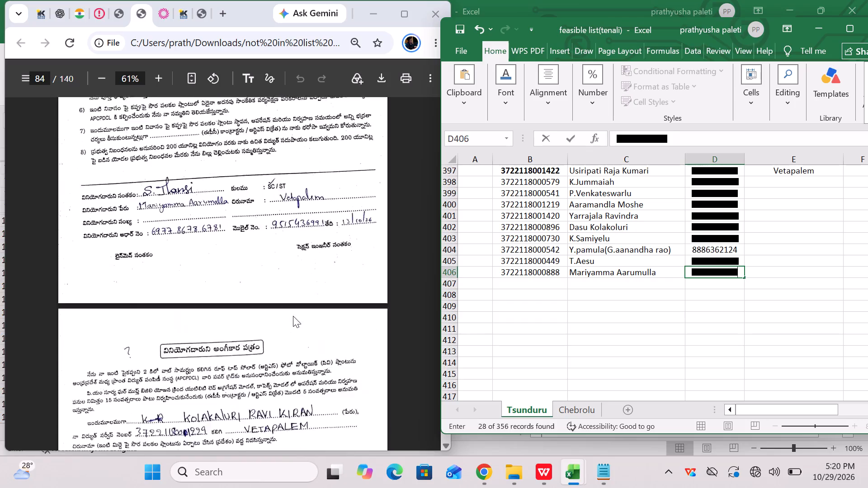
Copy the service number from B406 into B407 and replace its last four digits with those from the page 85 form.
scroll(293, 316, "down", 2)
scroll(290, 319, "up", 1)
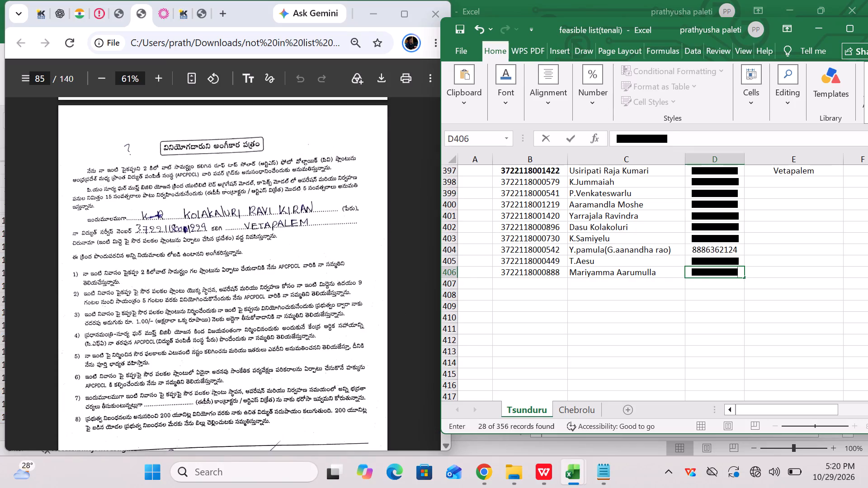
scroll(322, 342, "down", 1)
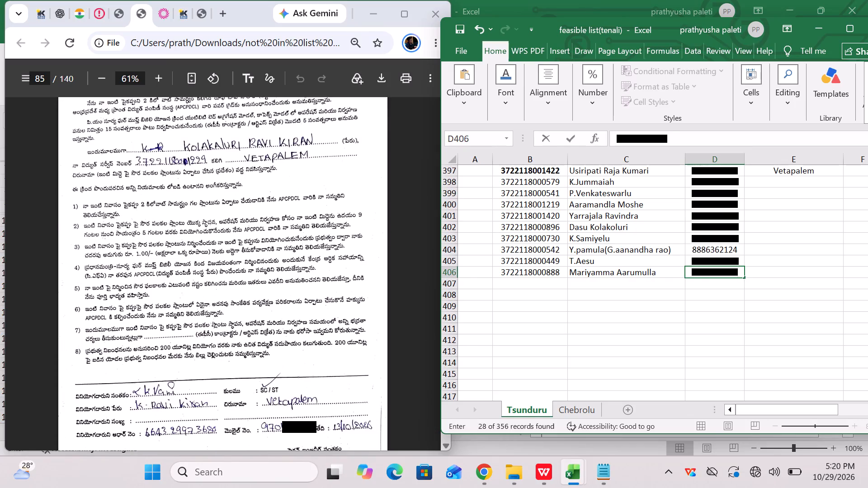
left_click(529, 273)
key("ctrl+c")
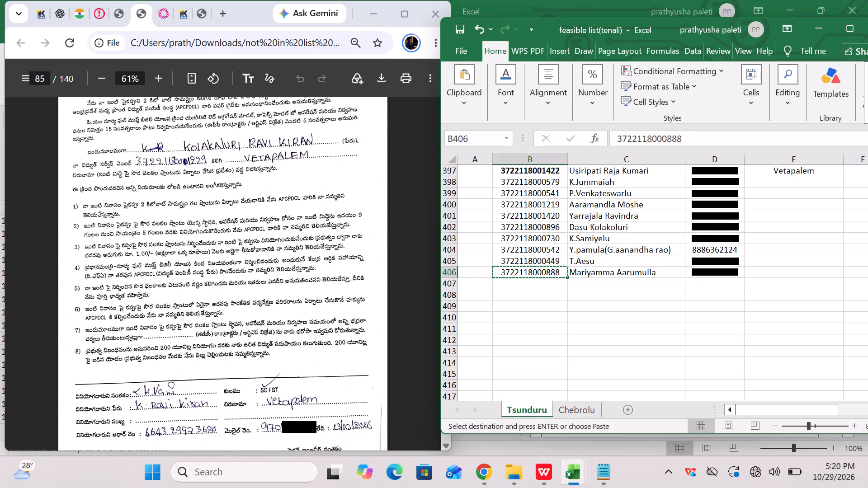
left_click(519, 286)
key("ctrl+v")
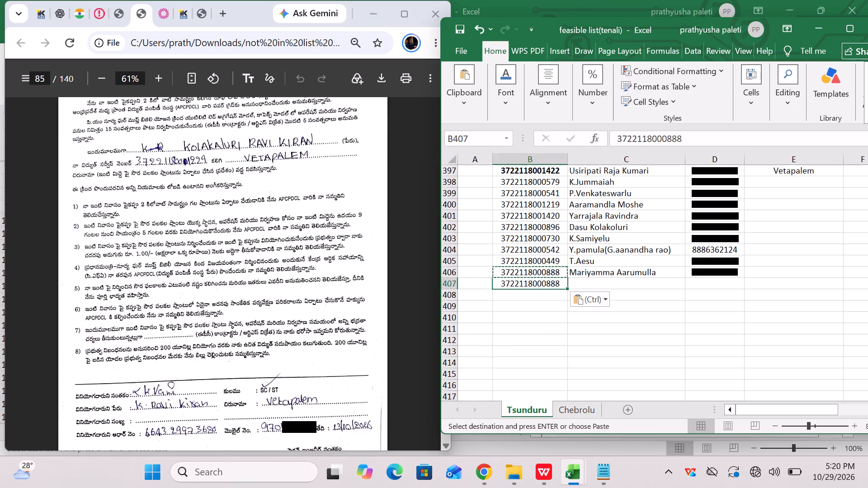
double_click(562, 283)
key("BackSpace")
key("BackSpace")
key("BackSpace")
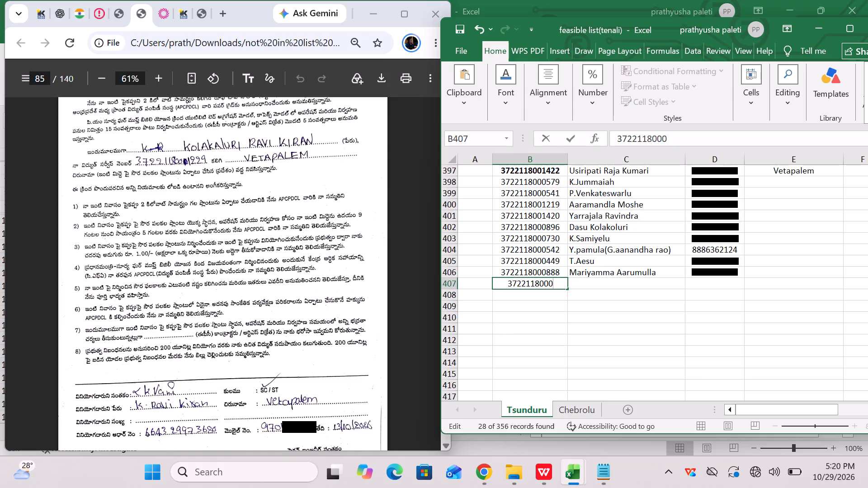
key("BackSpace")
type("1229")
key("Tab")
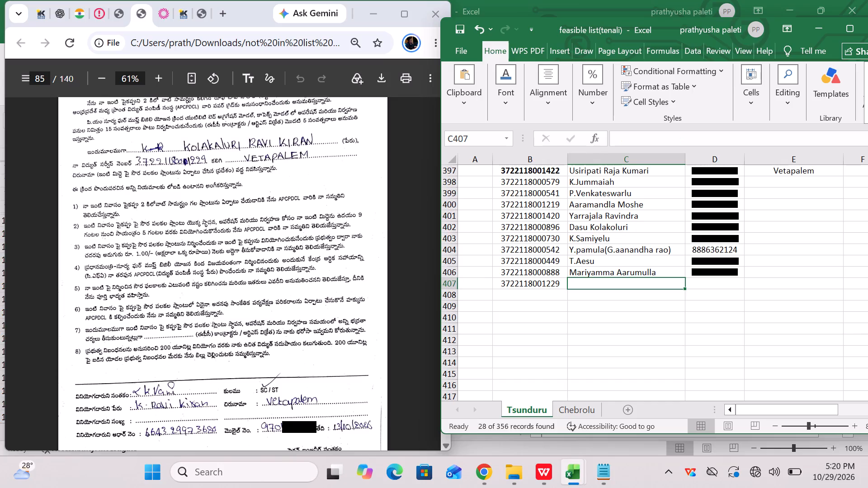
Enter the consumer's full name from the page 85 form in C407.
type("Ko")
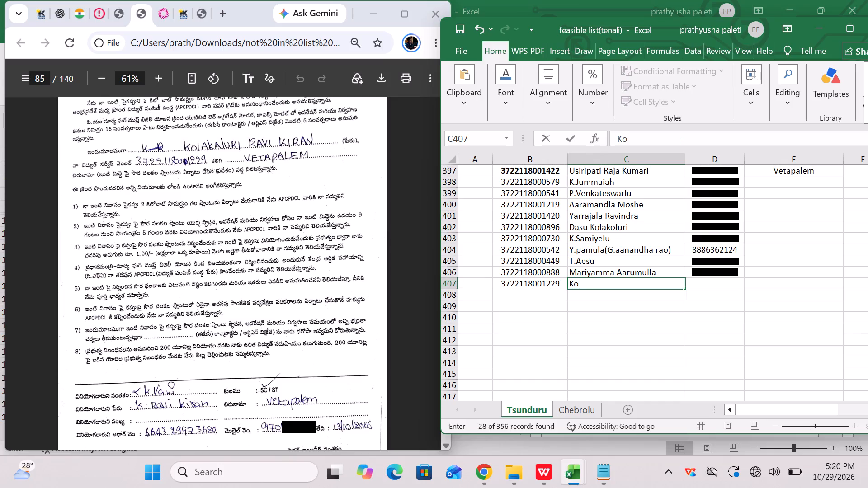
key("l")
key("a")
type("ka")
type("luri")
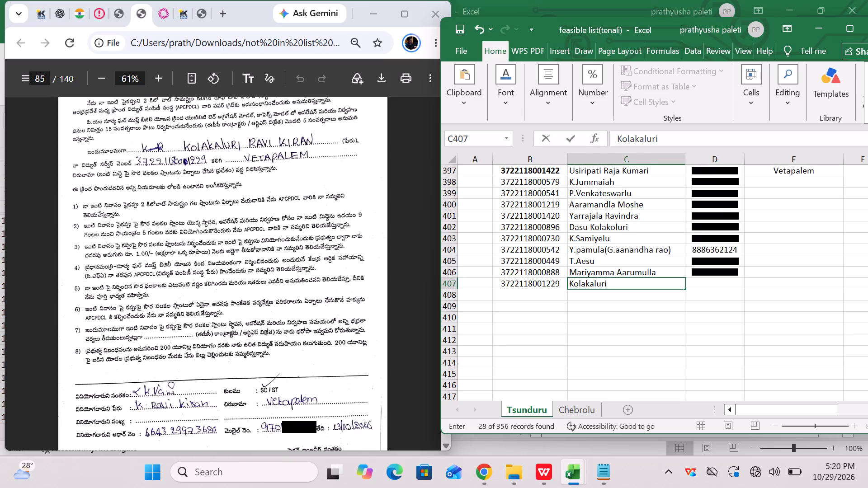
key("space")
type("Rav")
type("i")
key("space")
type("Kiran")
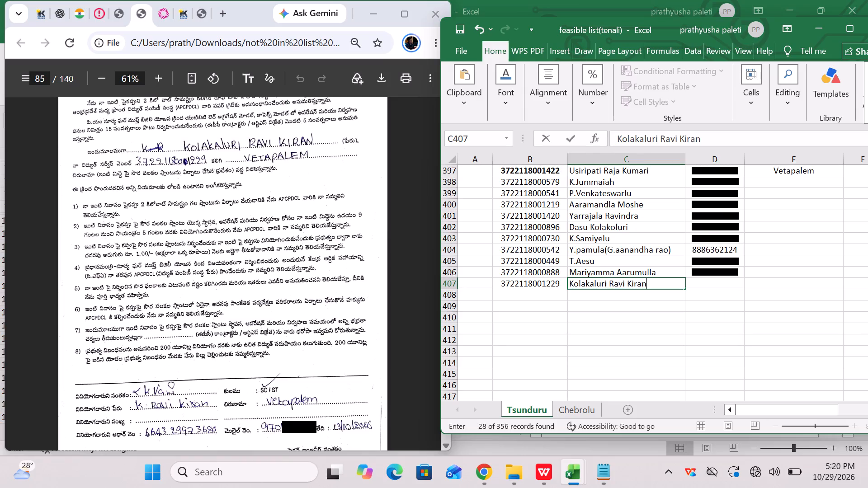
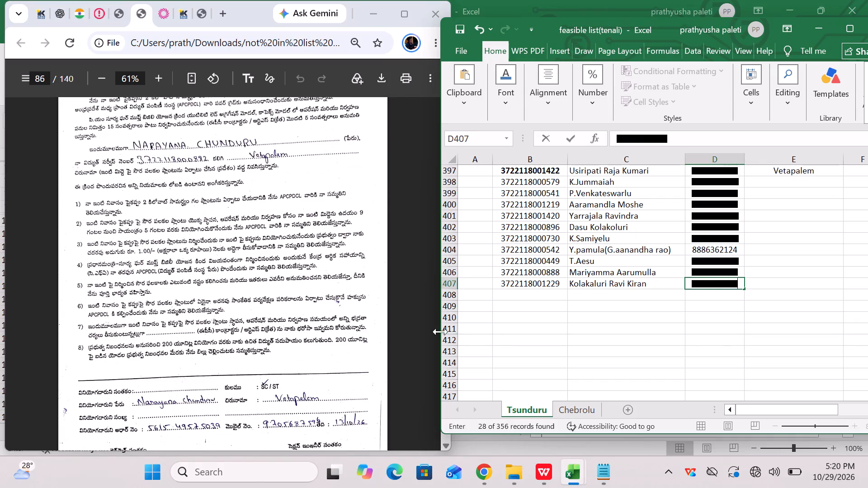
Copy the service number from B407 into B408 and replace its last four digits with those from the page 86 form.
left_click(548, 281)
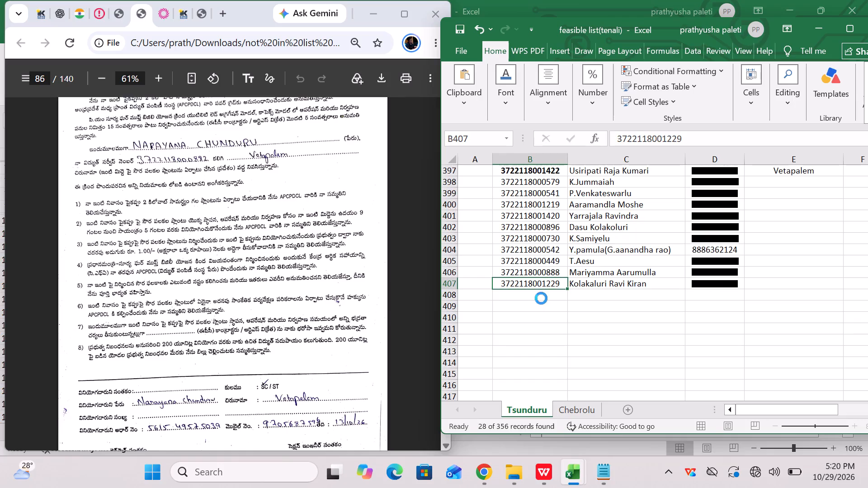
key("ctrl+c")
left_click(536, 297)
key("ctrl+v")
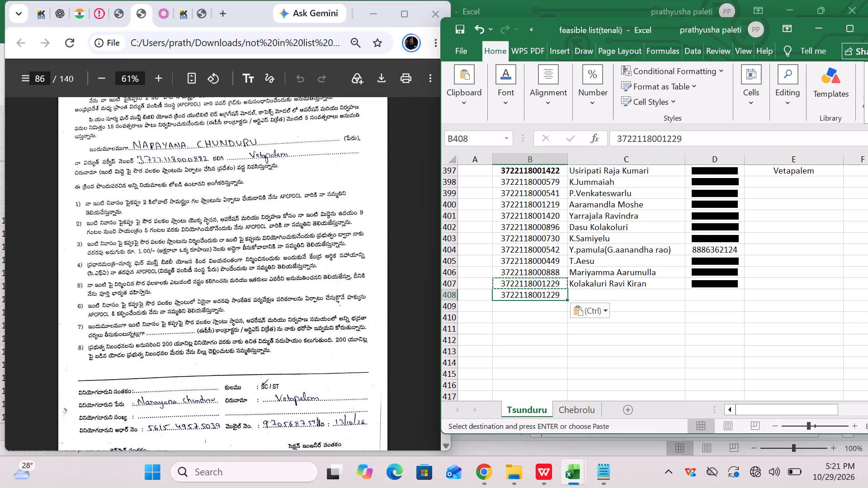
double_click(561, 293)
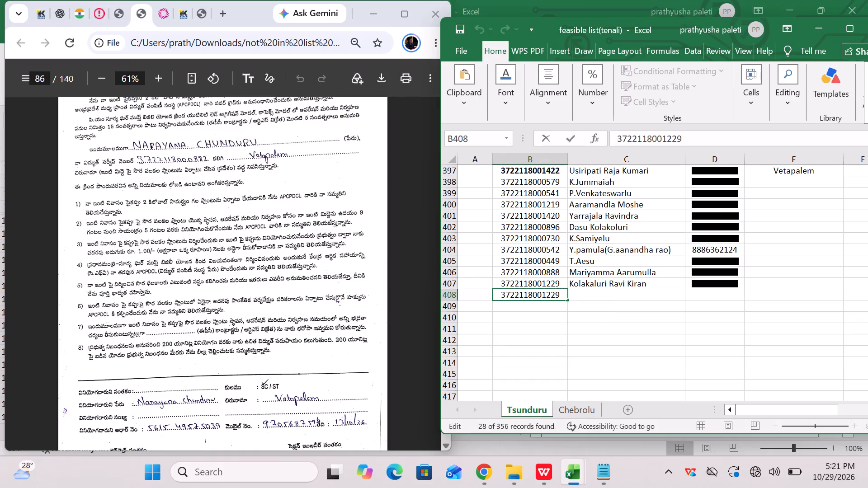
key("BackSpace")
key("BackSpace")
key("BackSpace")
key("BackSpace")
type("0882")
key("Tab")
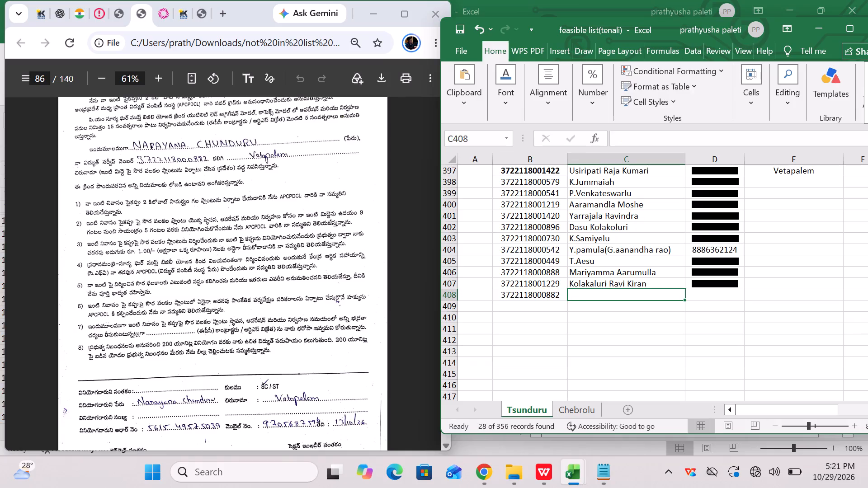
Enter the consumer's full name from the page 86 form in C408.
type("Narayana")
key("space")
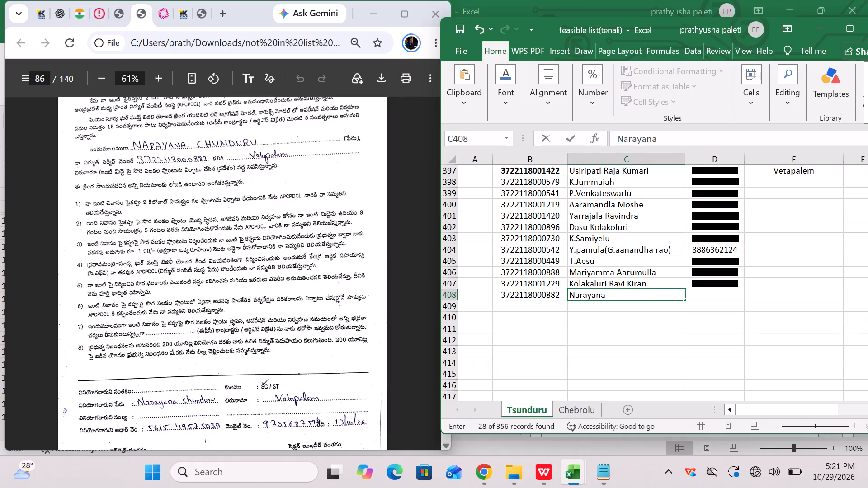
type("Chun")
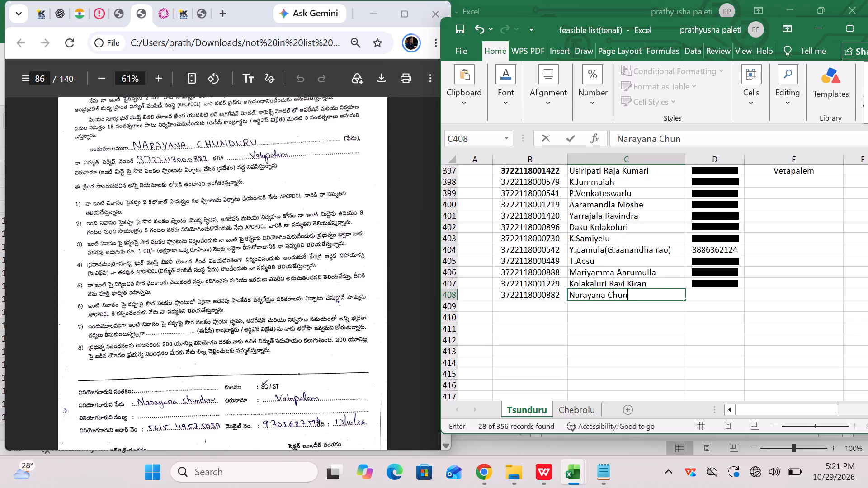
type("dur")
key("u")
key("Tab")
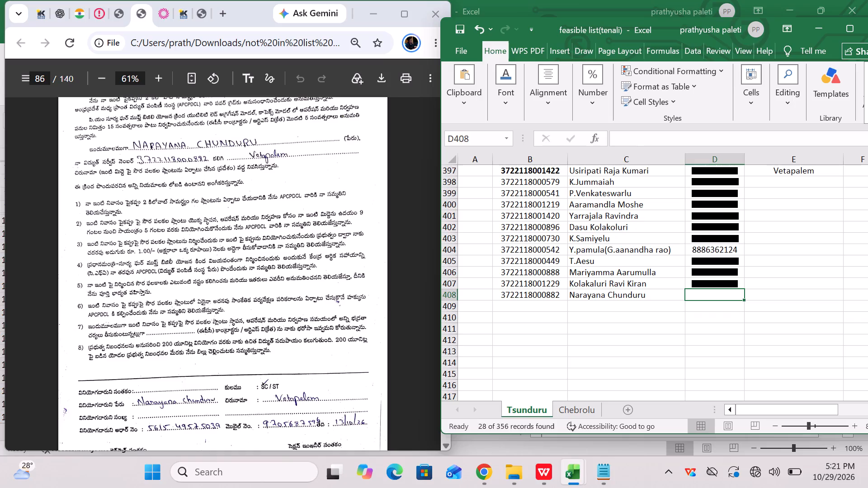
Enter the consumer's mobile number from the page 86 form in D408.
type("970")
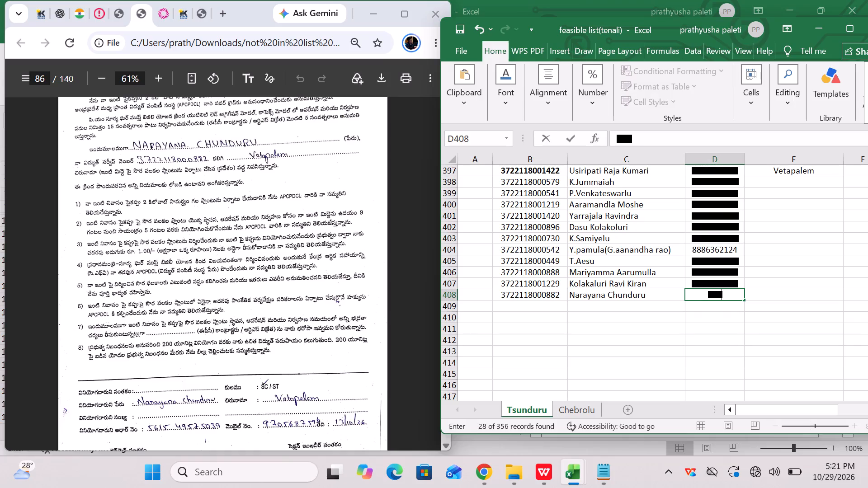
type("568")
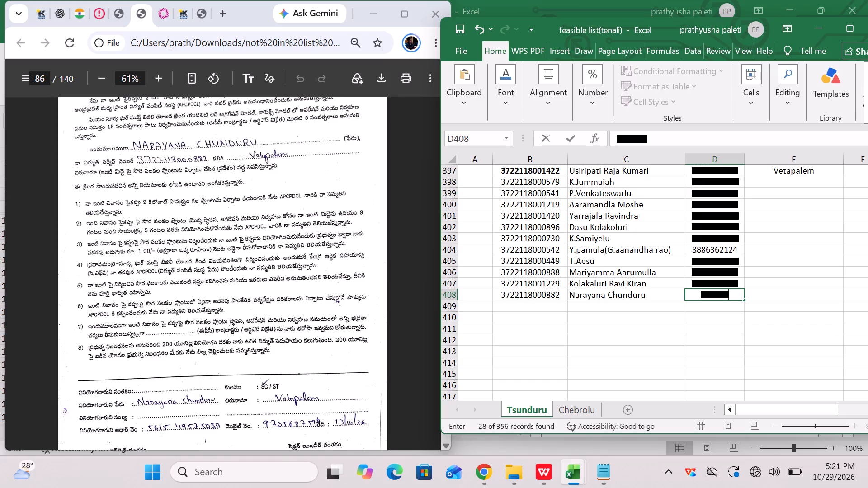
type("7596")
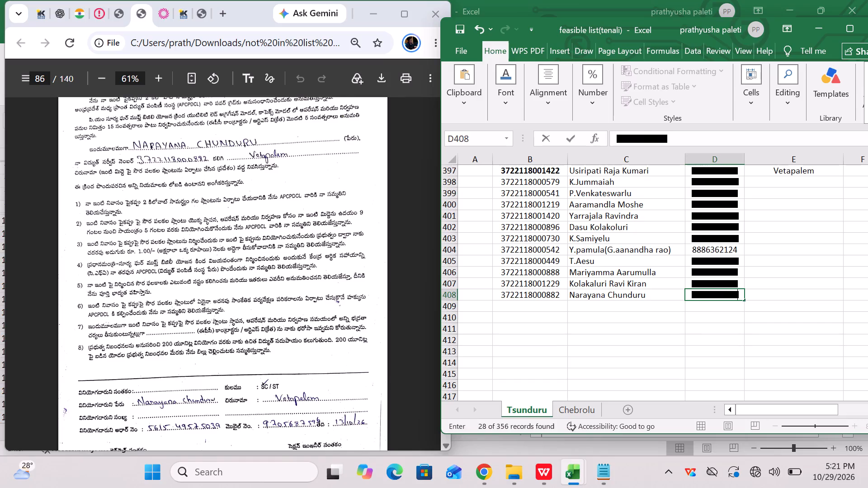
Copy the service number from B408 into B409 and replace its last three digits with those from the page 87 form.
scroll(220, 309, "down", 6)
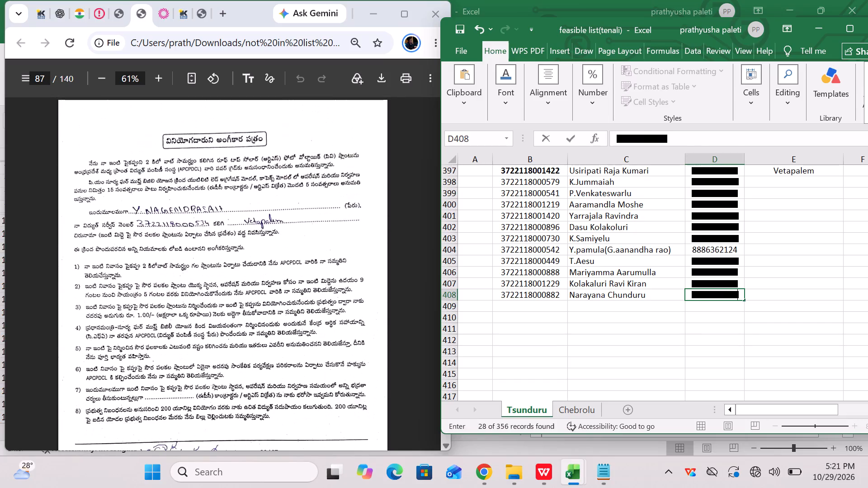
scroll(222, 297, "down", 1)
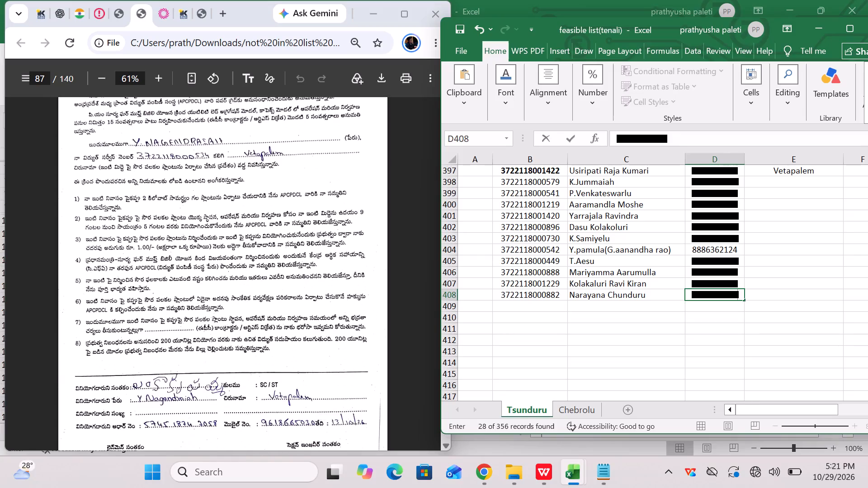
left_click(521, 294)
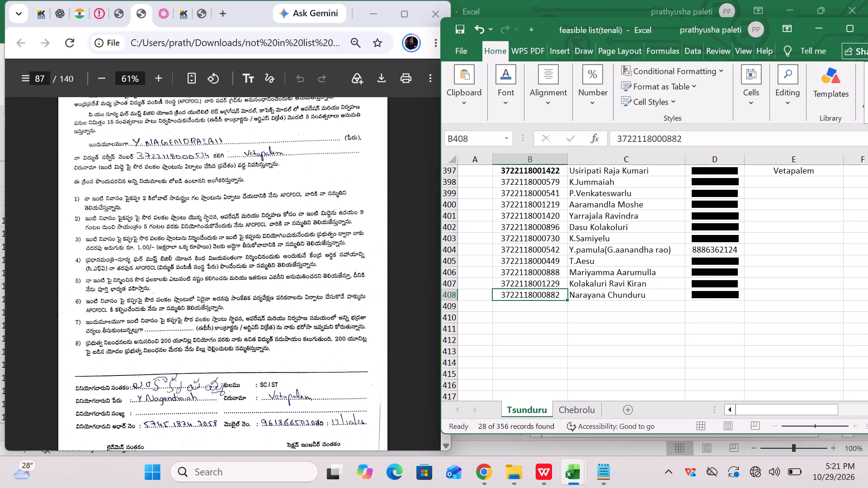
key("ctrl+c")
left_click(526, 307)
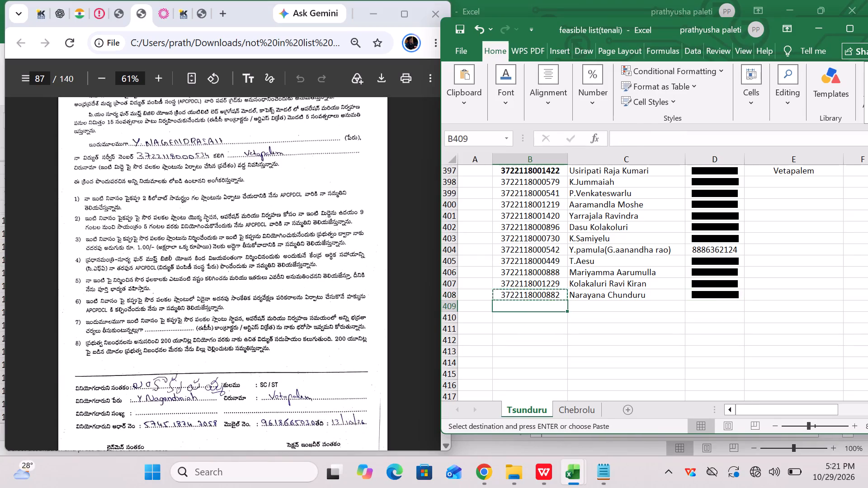
key("ctrl+v")
double_click(562, 303)
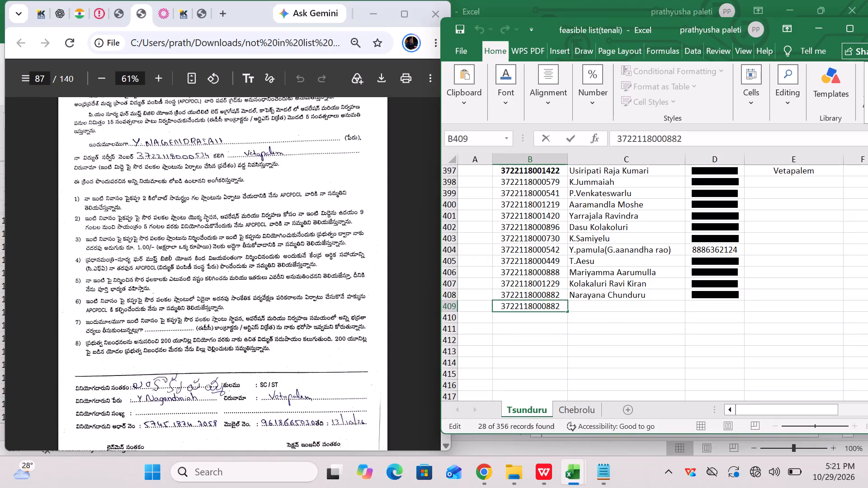
key("BackSpace")
key("BackSpace")
key("BackSpace")
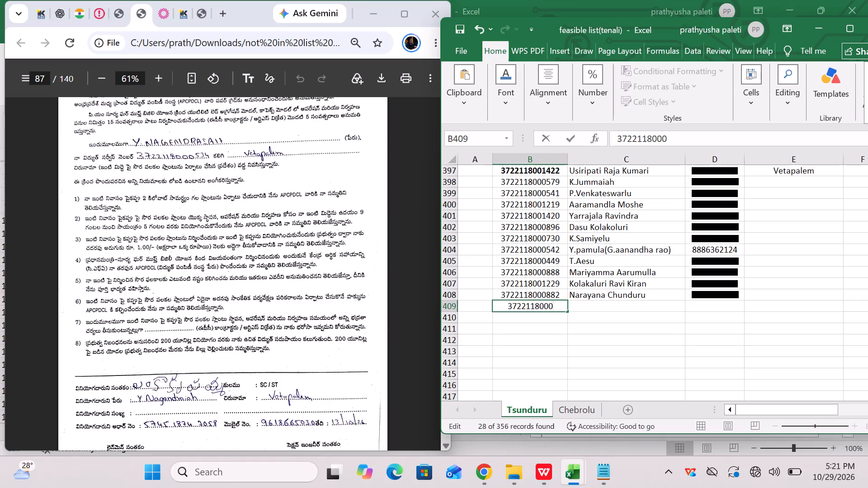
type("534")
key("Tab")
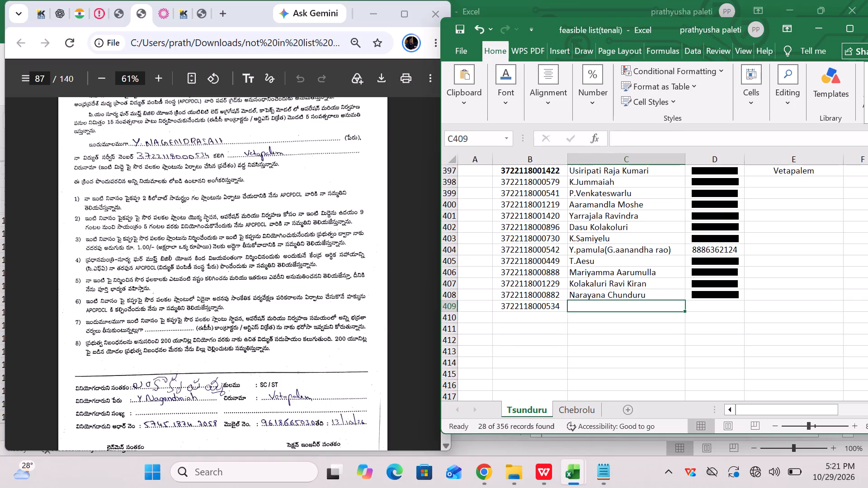
Enter the consumer's name from the page 87 form in C409.
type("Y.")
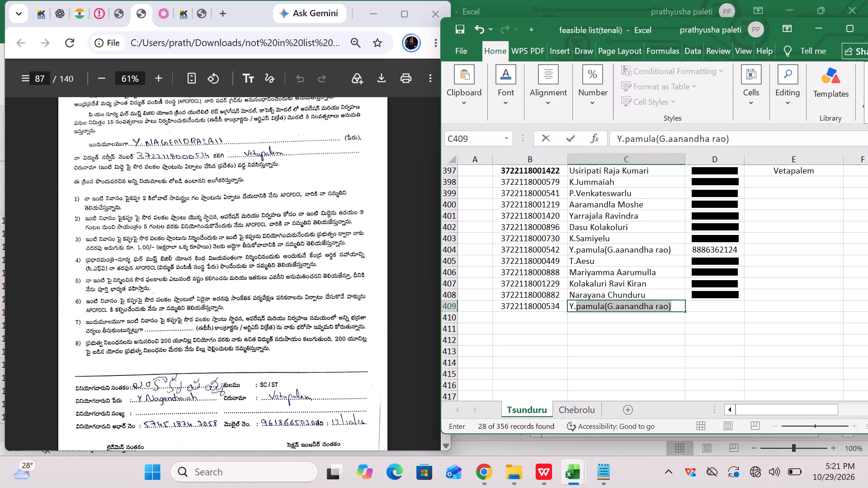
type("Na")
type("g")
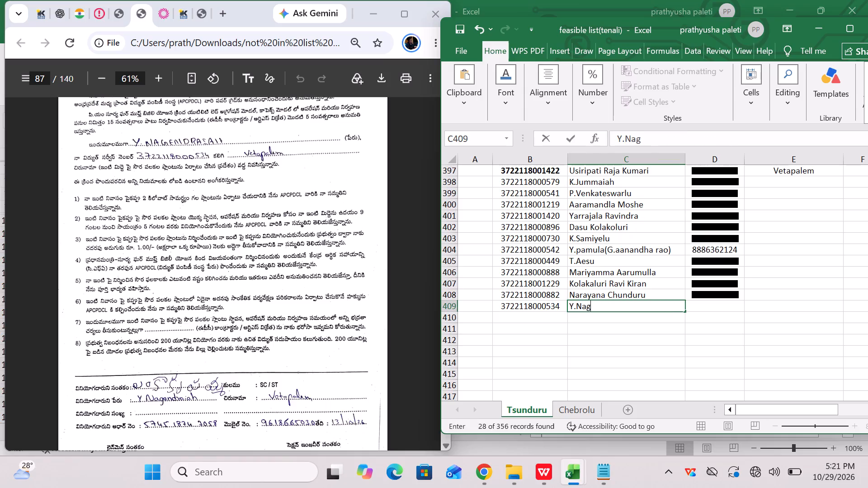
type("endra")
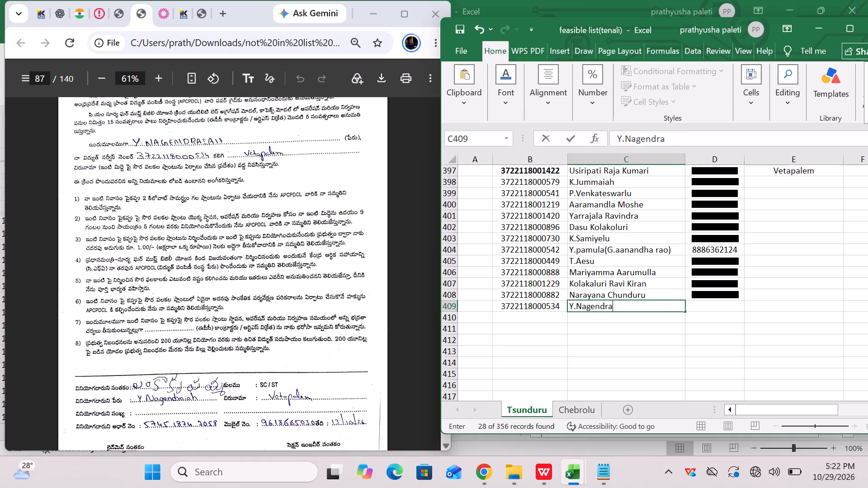
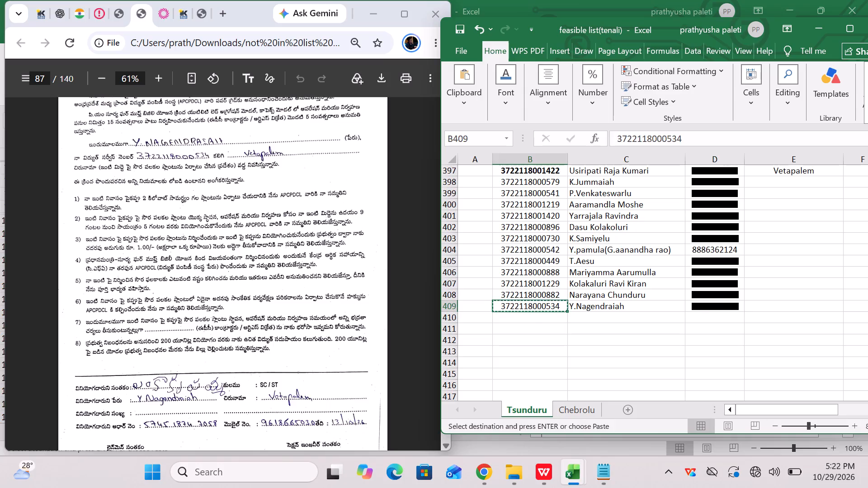
Copy the service number from B409 into B410 and replace its last three digits with those from the page 88 form.
left_click(533, 320)
key("ctrl+v")
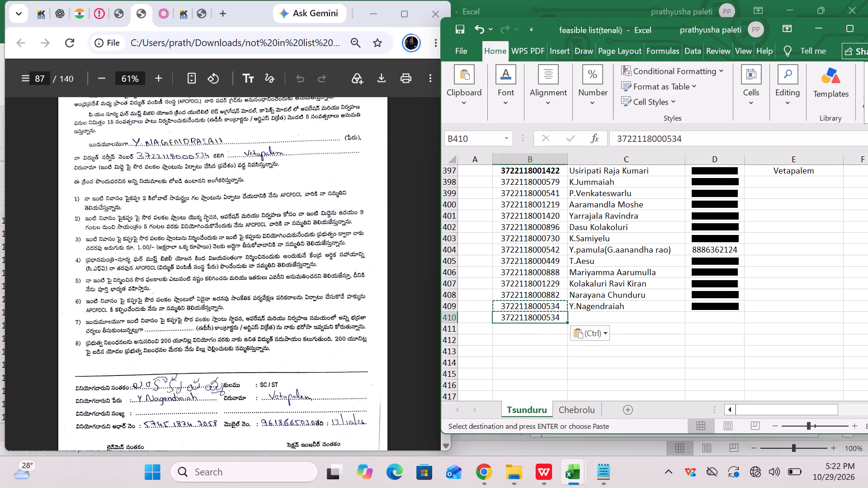
scroll(229, 285, "down", 6)
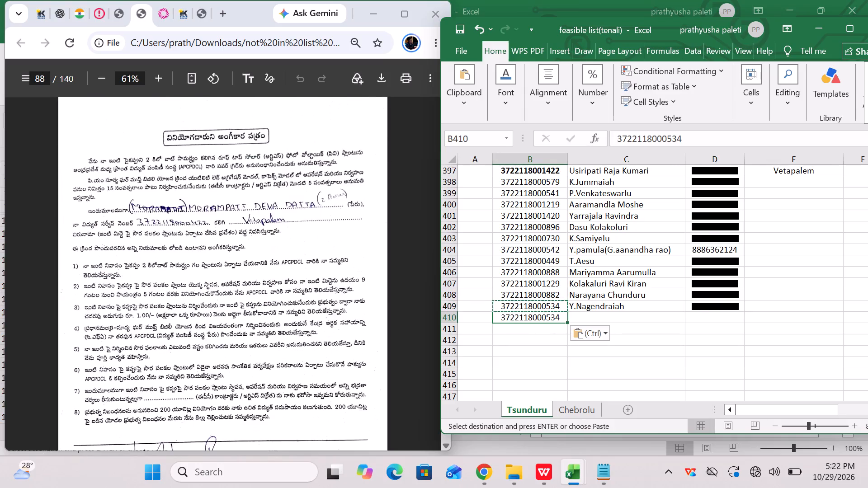
double_click(562, 316)
key("BackSpace")
key("BackSpace")
key("BackSpace")
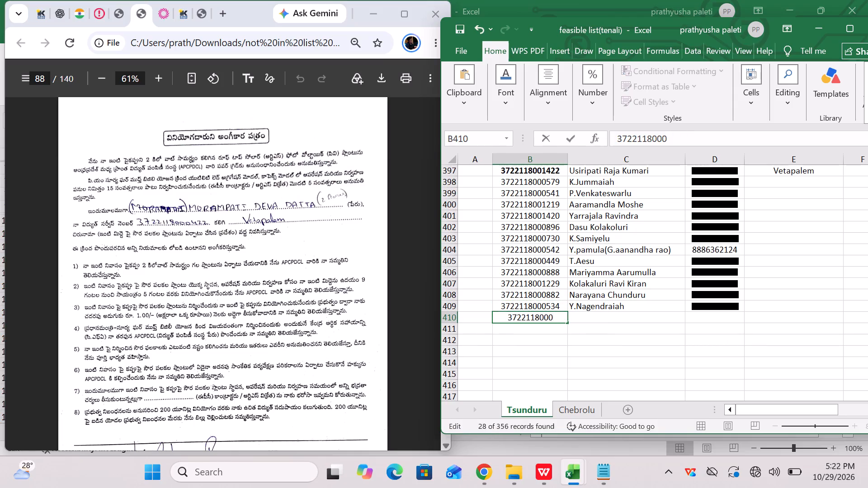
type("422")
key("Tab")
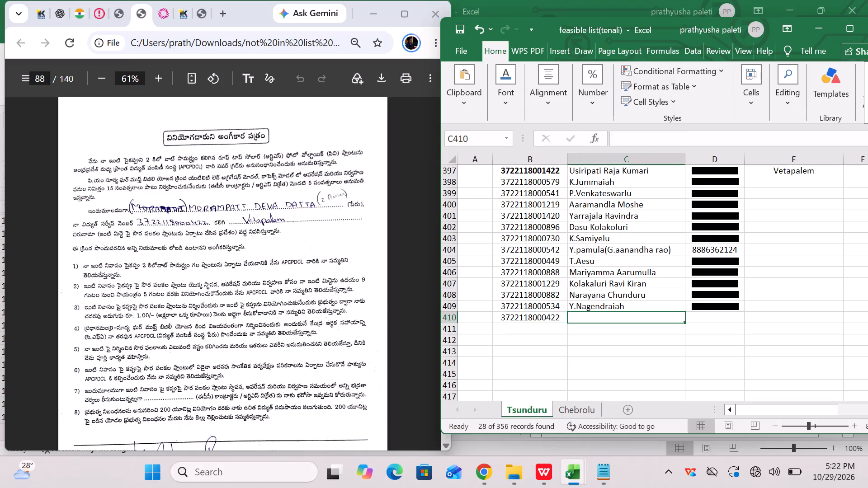
Enter the consumer's full name from the page 88 form in C410.
scroll(321, 306, "down", 1)
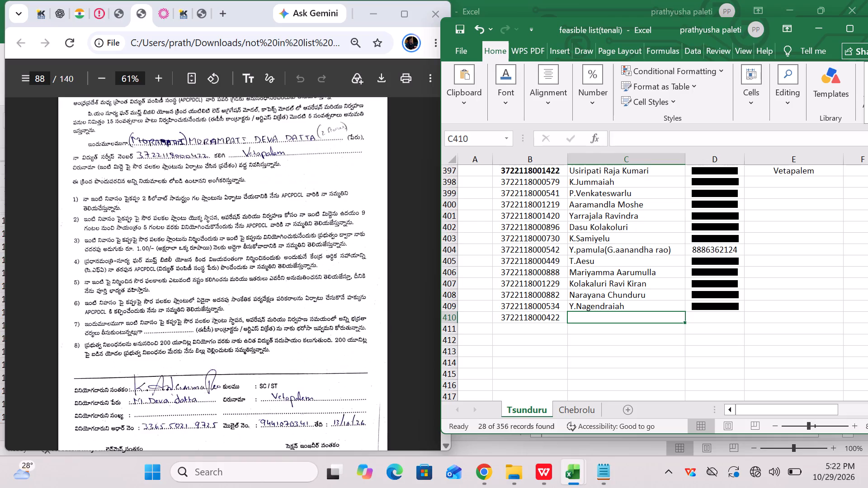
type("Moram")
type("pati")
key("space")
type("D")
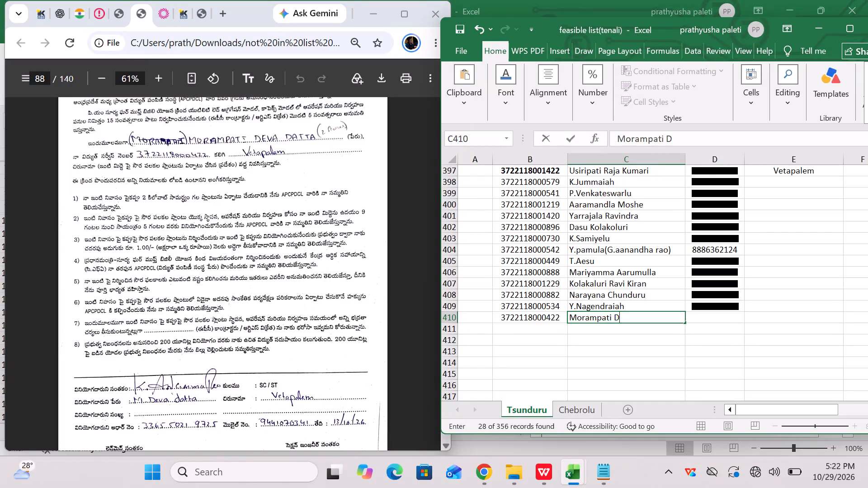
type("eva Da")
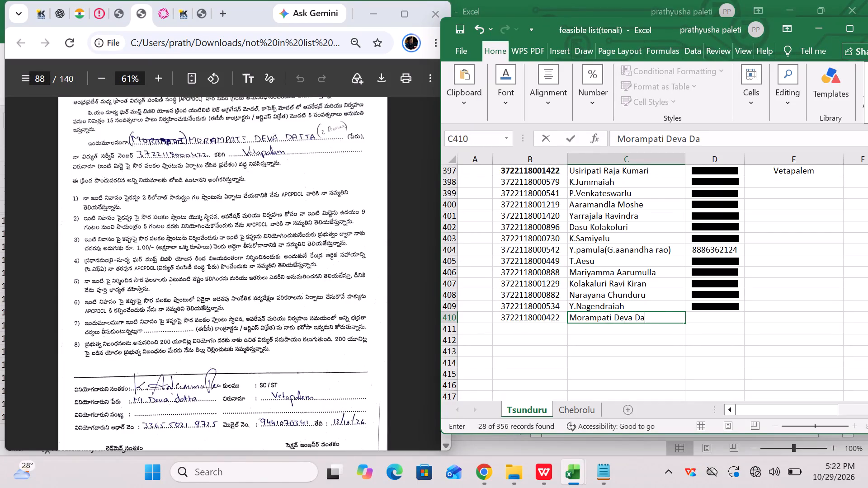
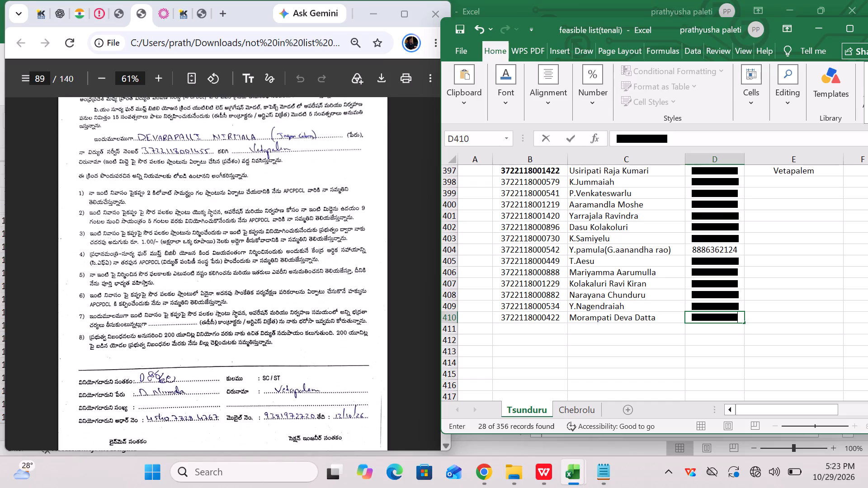
Copy the service number from B410 into B411 and replace its last four digits with those from the page 89 form.
scroll(223, 286, "up", 1)
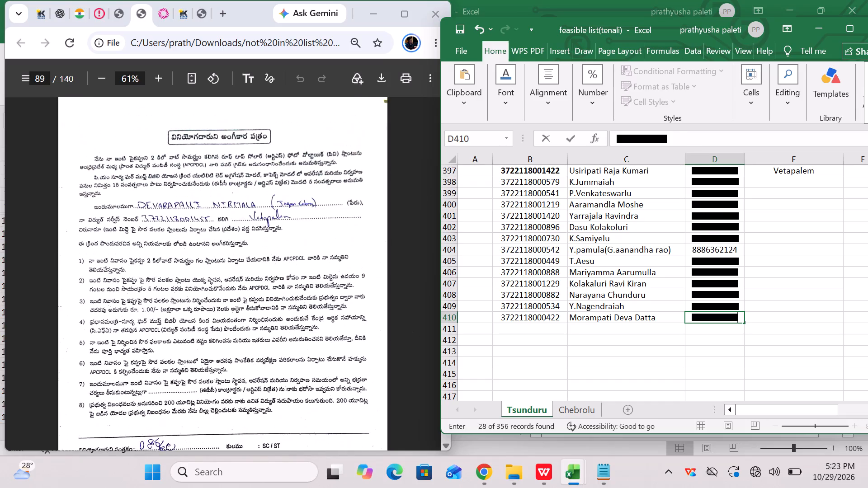
left_click(539, 319)
key("ctrl+c")
left_click(534, 332)
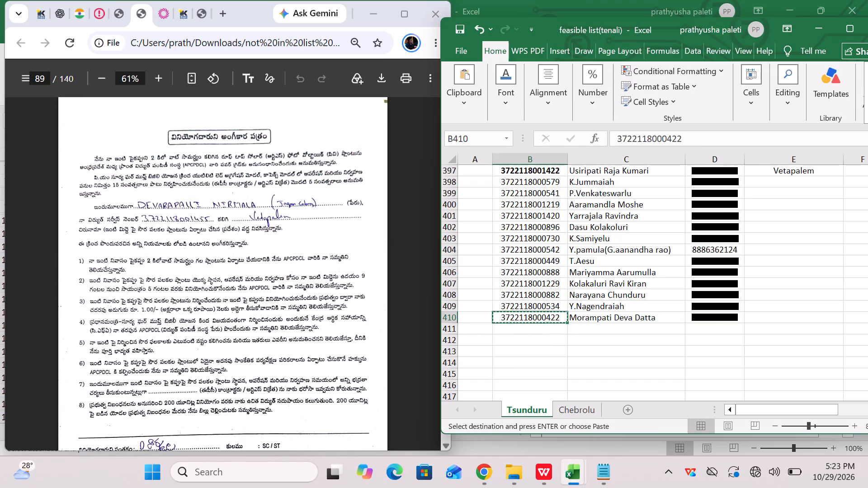
key("ctrl+v")
double_click(560, 329)
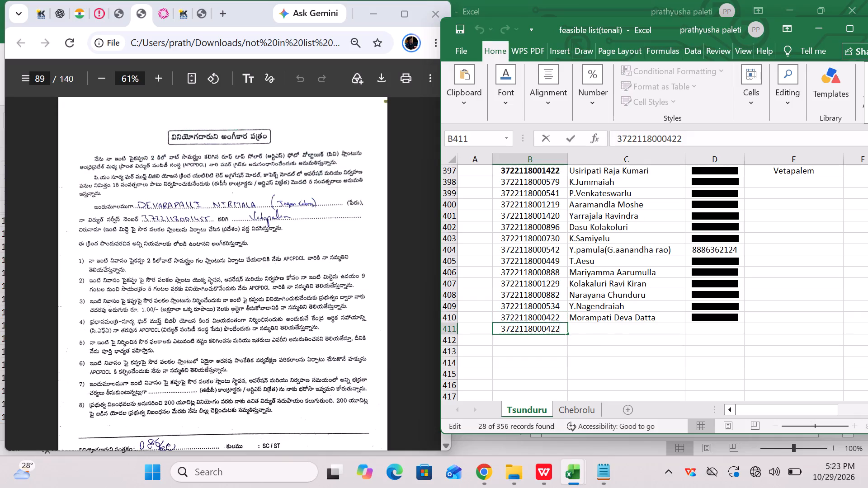
key("BackSpace")
key("BackSpace")
key("BackSpace")
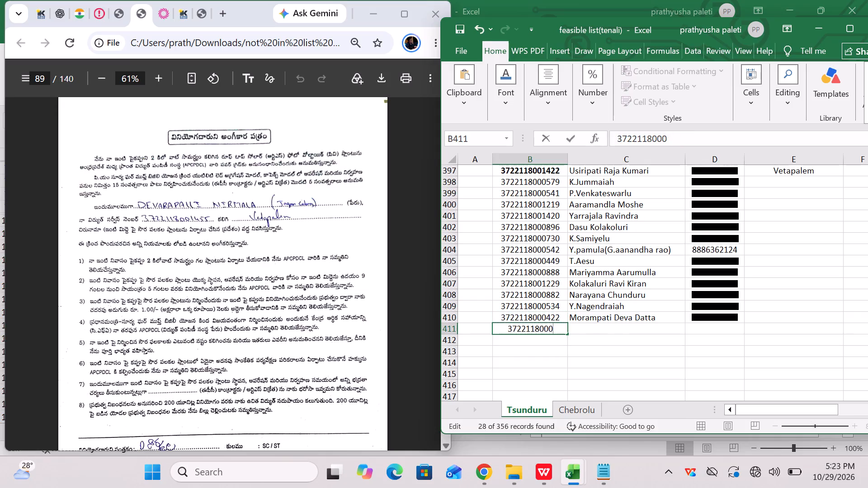
key("BackSpace")
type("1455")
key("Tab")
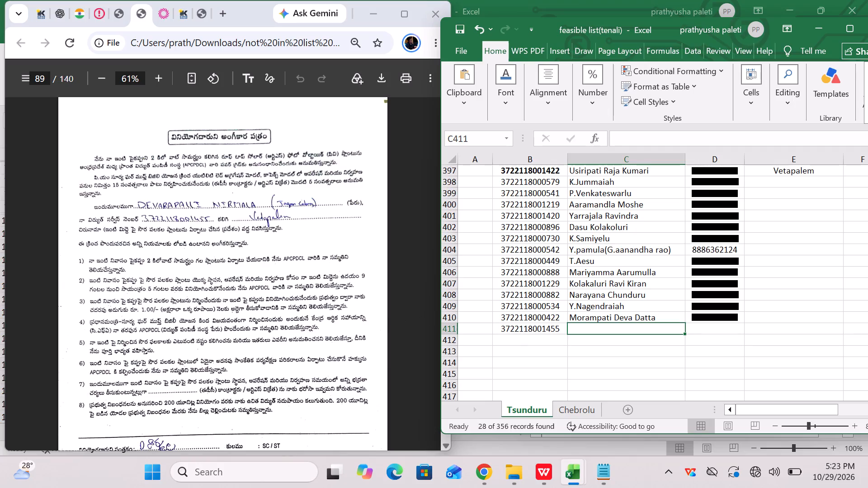
Enter the consumer's full name from the page 89 form in C411.
scroll(348, 294, "down", 1)
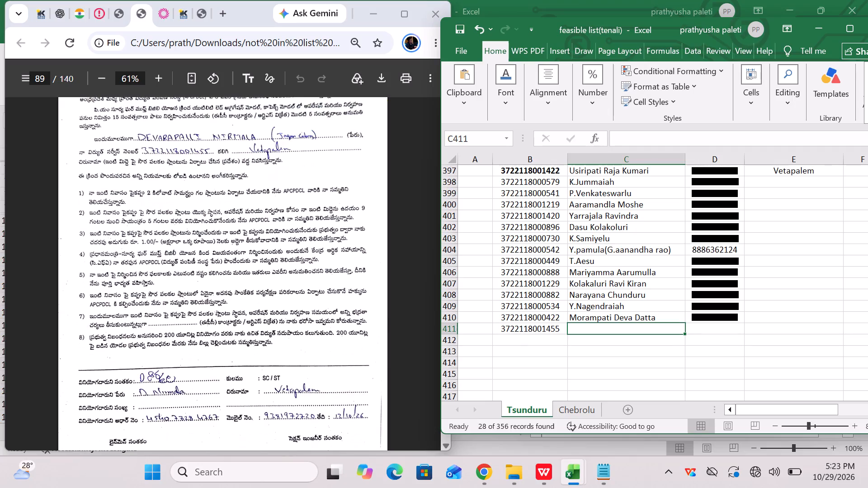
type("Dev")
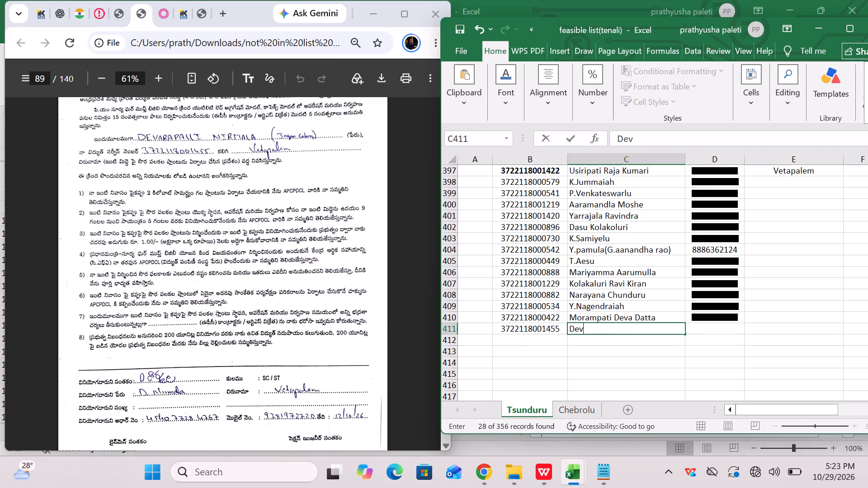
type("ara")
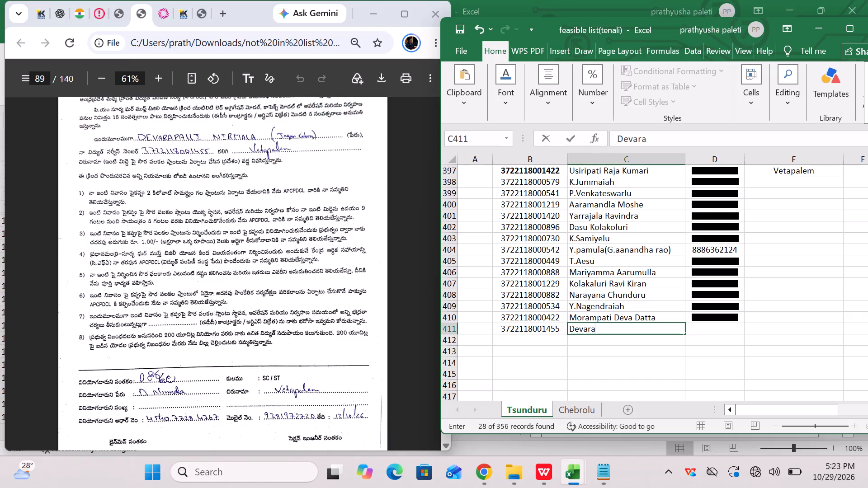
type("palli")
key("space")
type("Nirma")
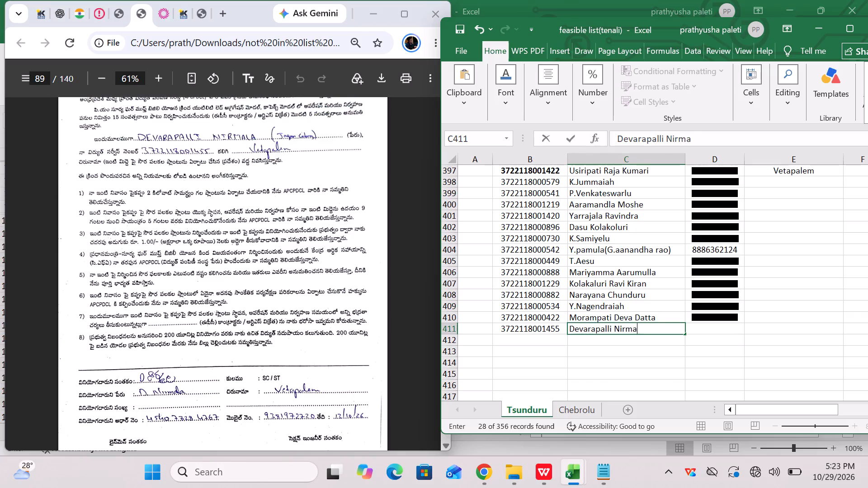
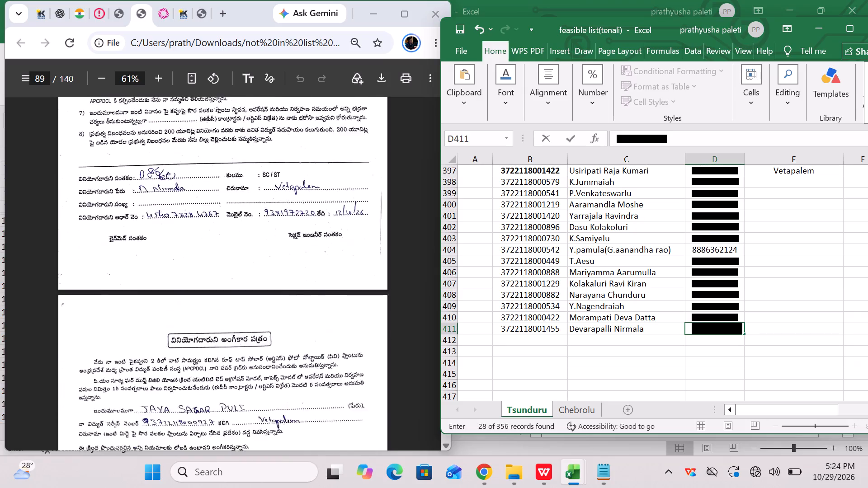
Fill cell B412 with the service number from the page 90 form, copying the number above and changing its final digits.
scroll(241, 307, "down", 2)
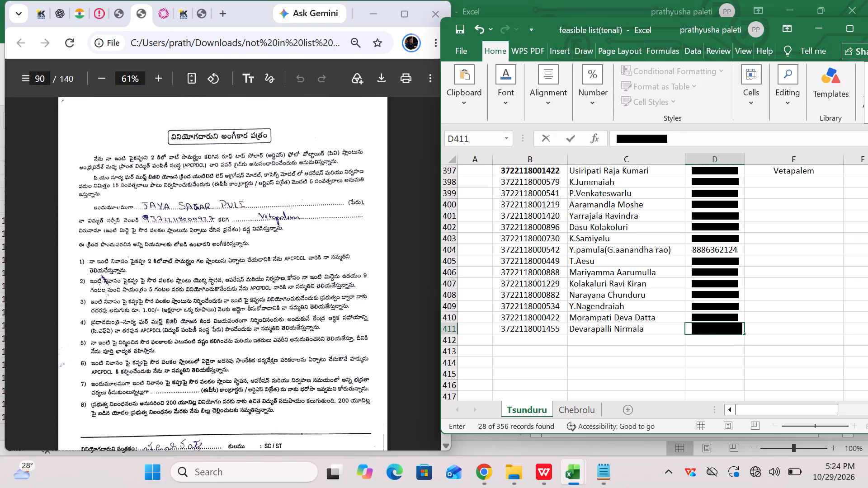
left_click(538, 330)
key("ctrl+c")
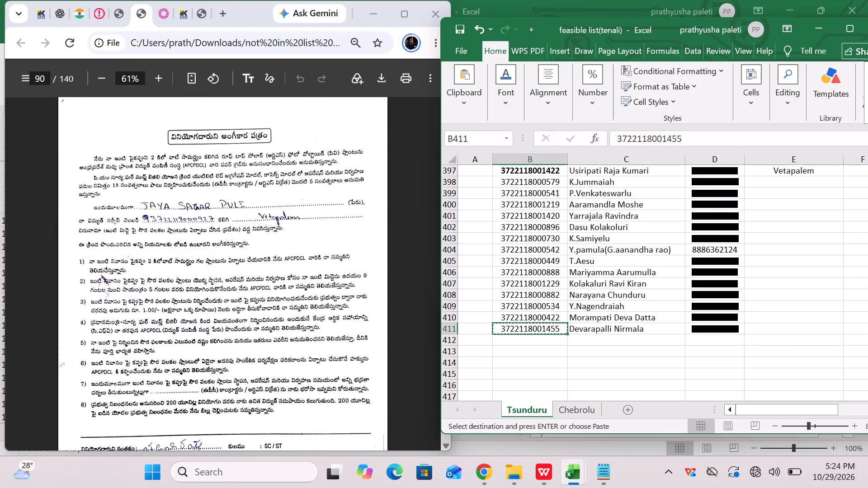
left_click(537, 338)
key("ctrl+v")
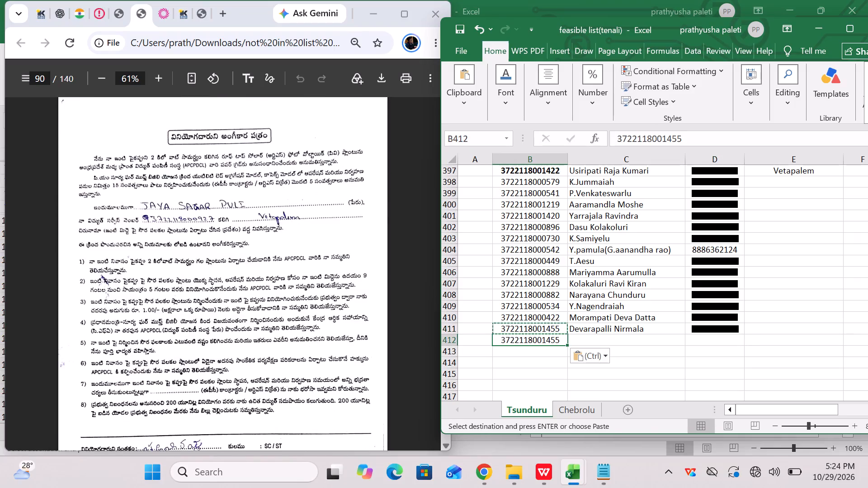
double_click(561, 339)
key("BackSpace")
key("BackSpace")
key("BackSpace")
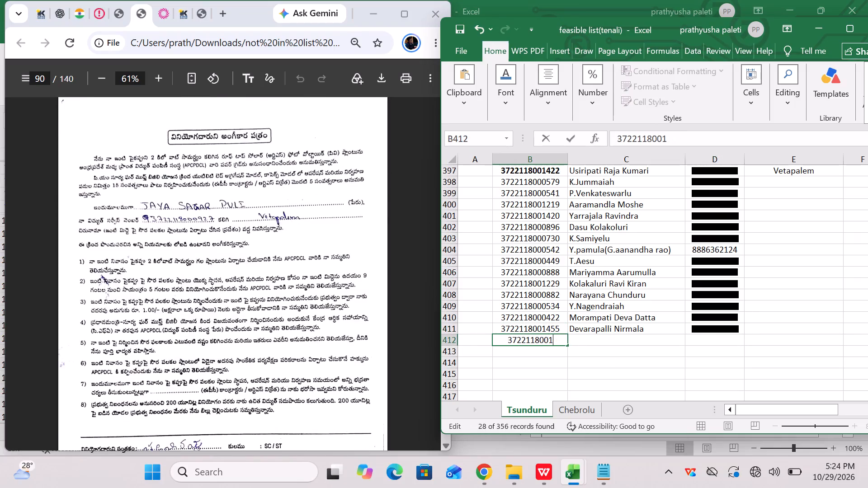
key("BackSpace")
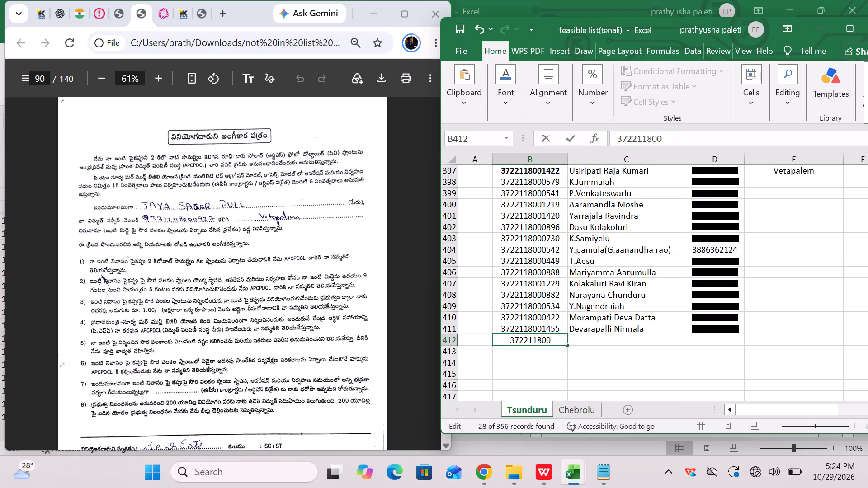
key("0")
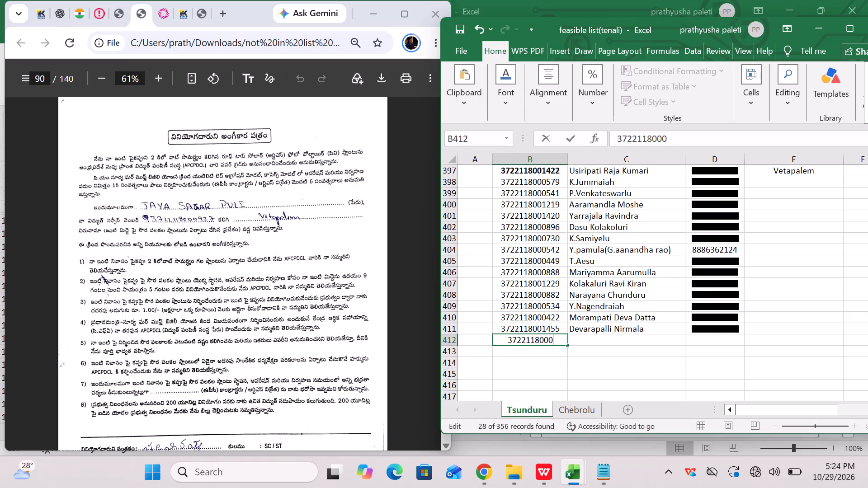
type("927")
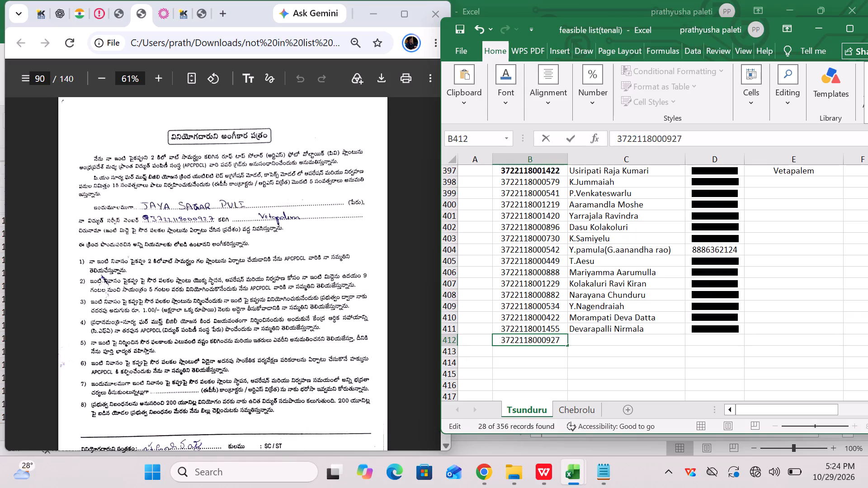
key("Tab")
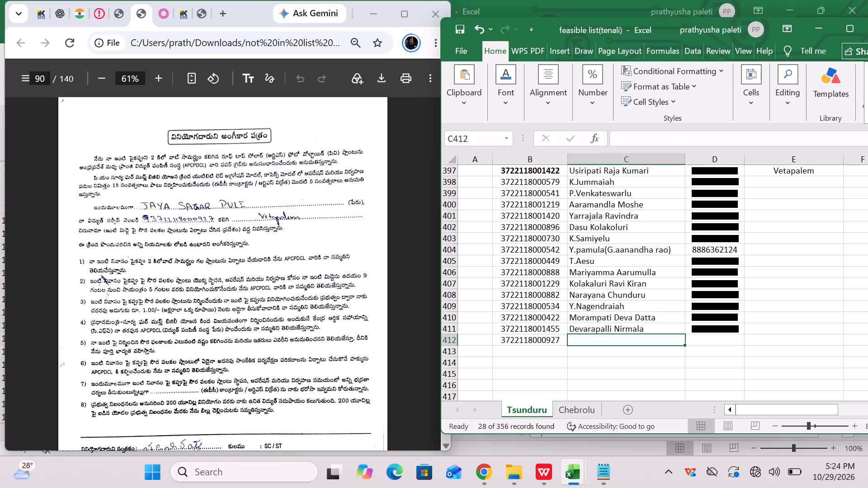
Enter the consumer's name from the page 90 form in cell C412.
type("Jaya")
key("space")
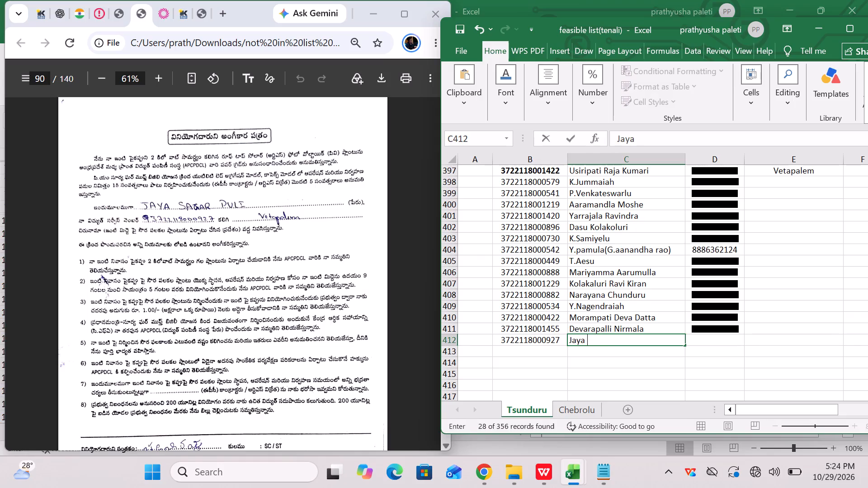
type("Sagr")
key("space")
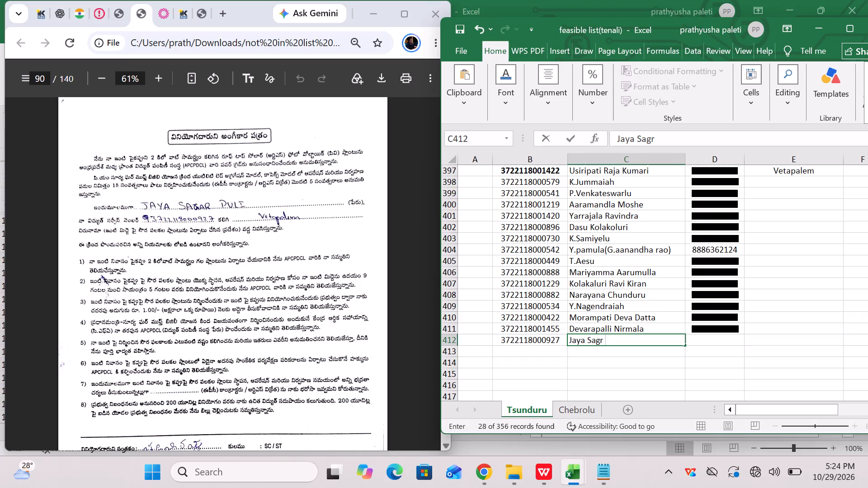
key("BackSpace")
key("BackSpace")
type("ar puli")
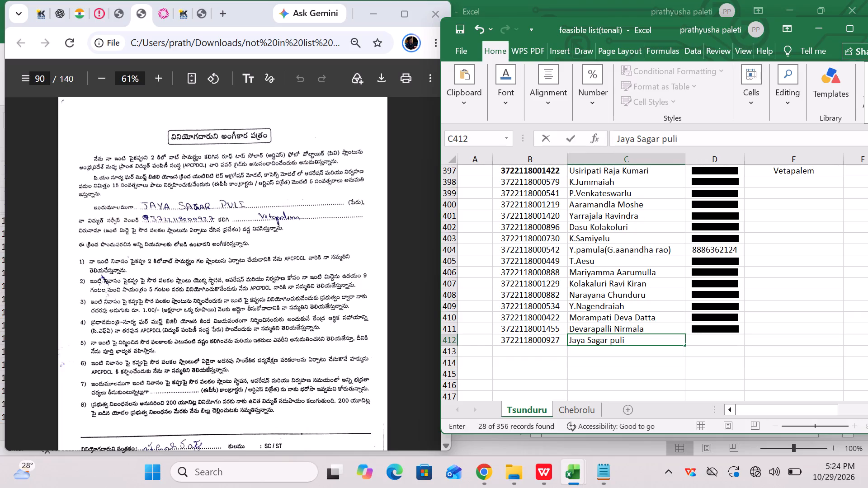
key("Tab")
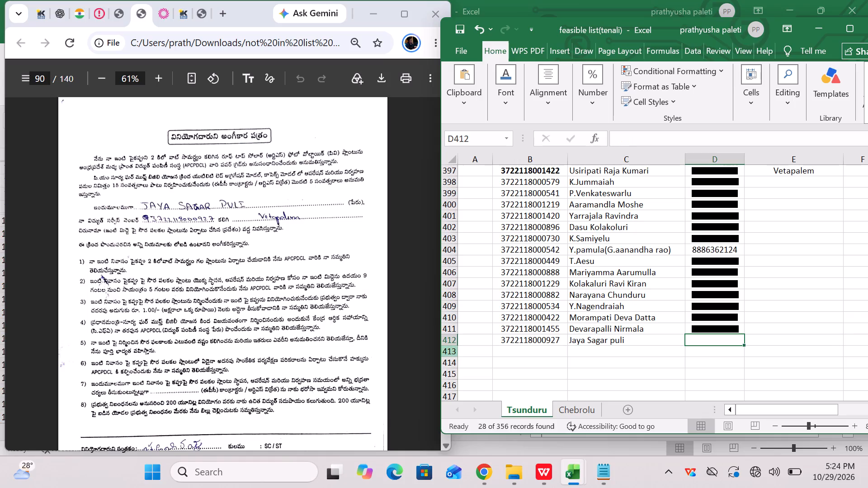
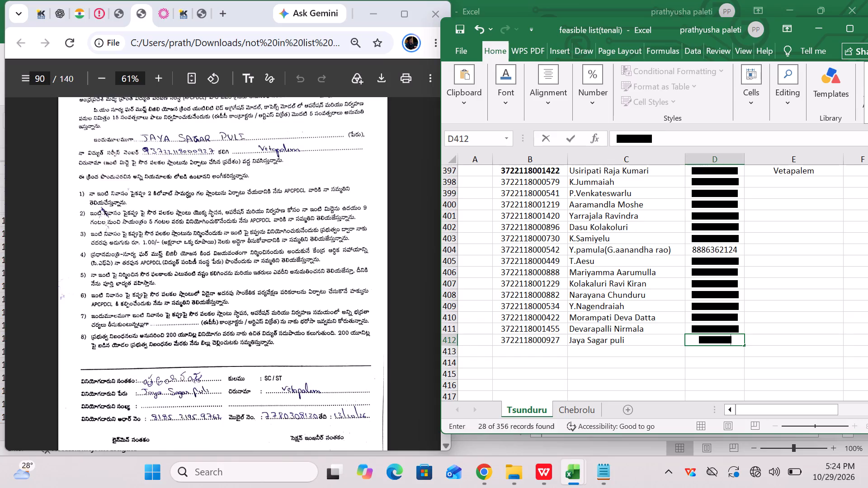
Complete the consumer's mobile number from the page 90 form in cell D412.
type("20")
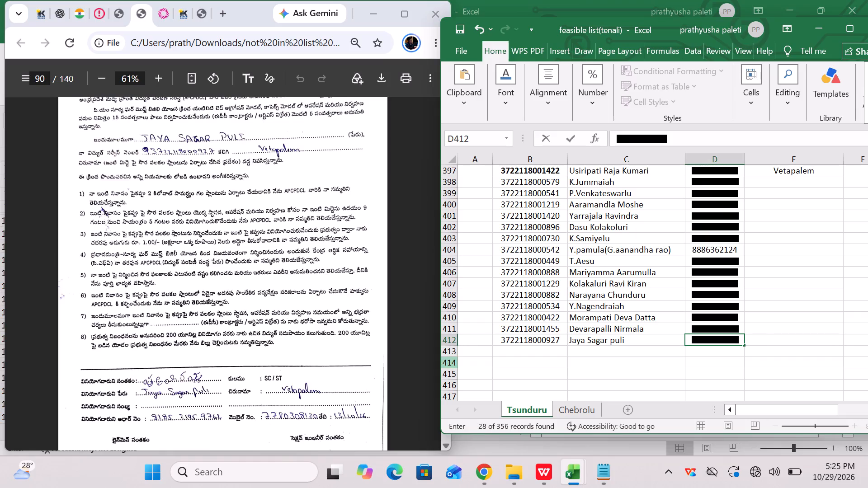
left_click(506, 348)
Fill cell B413 with the service number from the page 91 form, copying the number above and changing its last three digits.
scroll(276, 299, "down", 5)
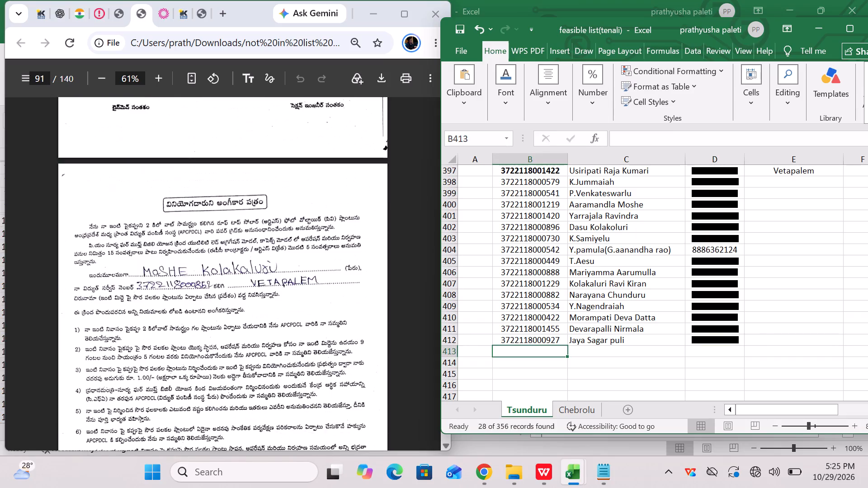
scroll(268, 286, "down", 2)
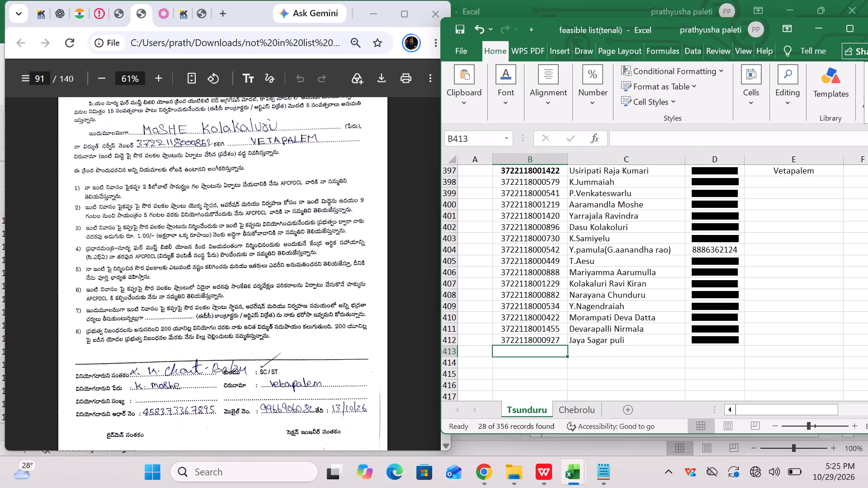
left_click(517, 340)
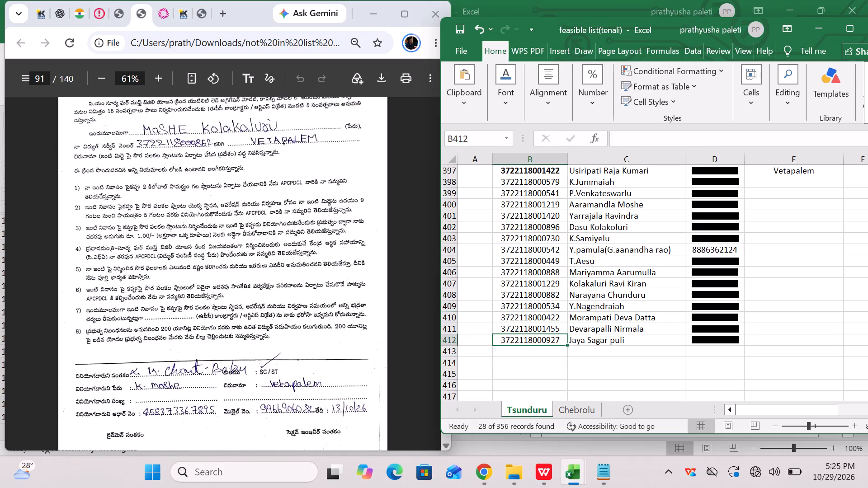
key("ctrl+c")
left_click(508, 355)
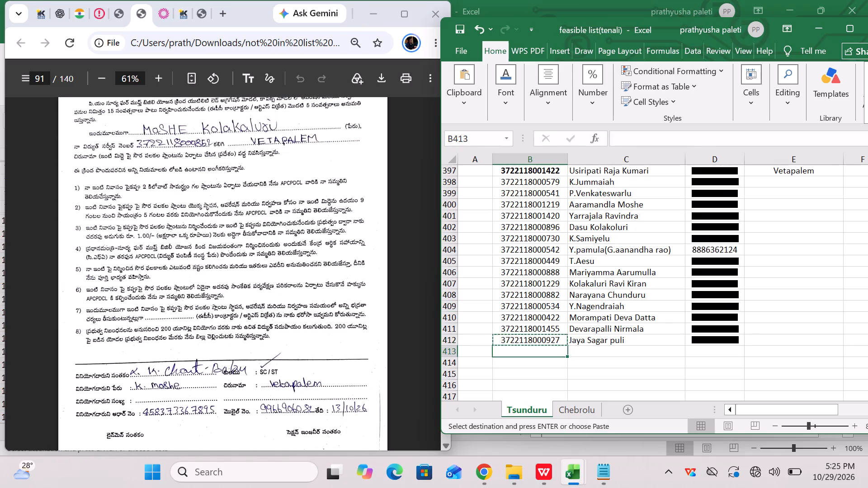
key("ctrl+v")
double_click(561, 349)
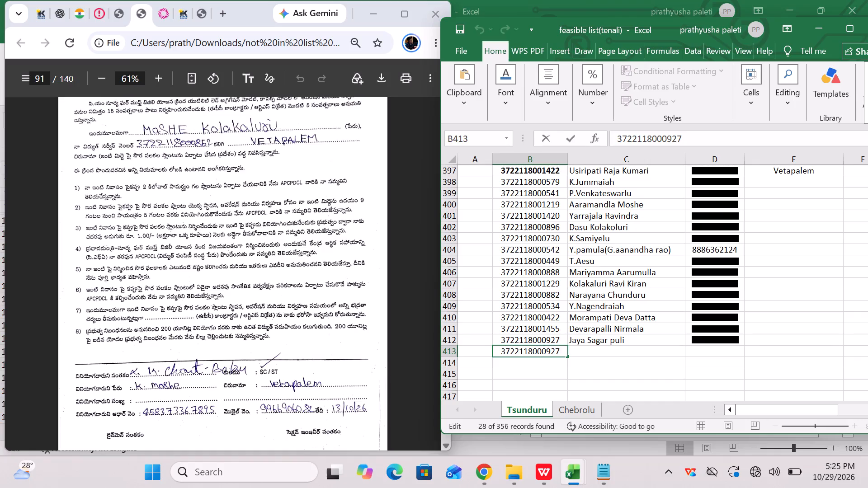
key("BackSpace")
key("BackSpace")
key("BackSpace")
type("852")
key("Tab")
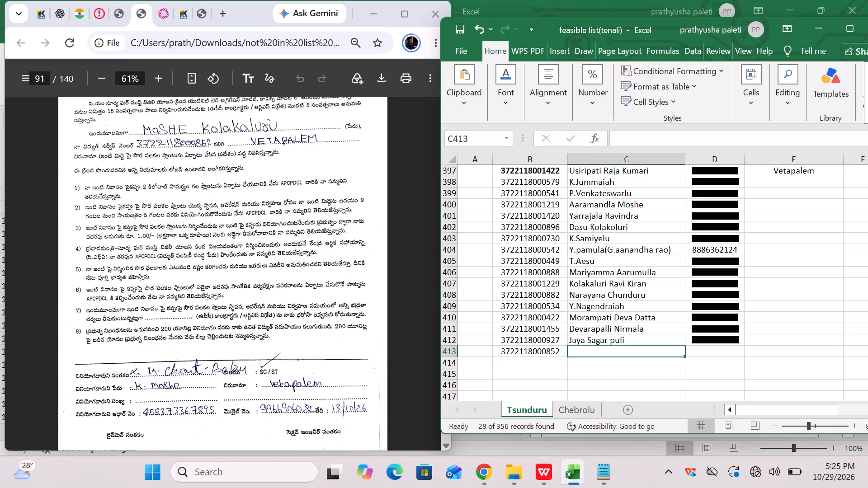
Enter the consumer's name from the page 91 form in cell C413.
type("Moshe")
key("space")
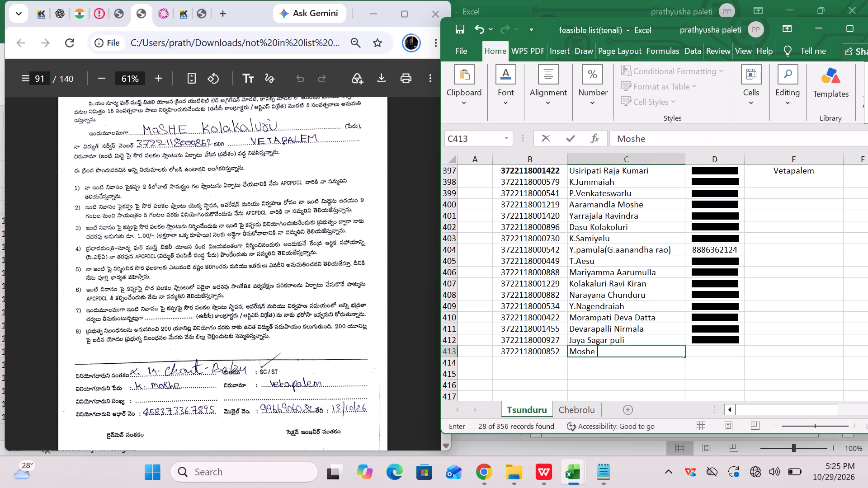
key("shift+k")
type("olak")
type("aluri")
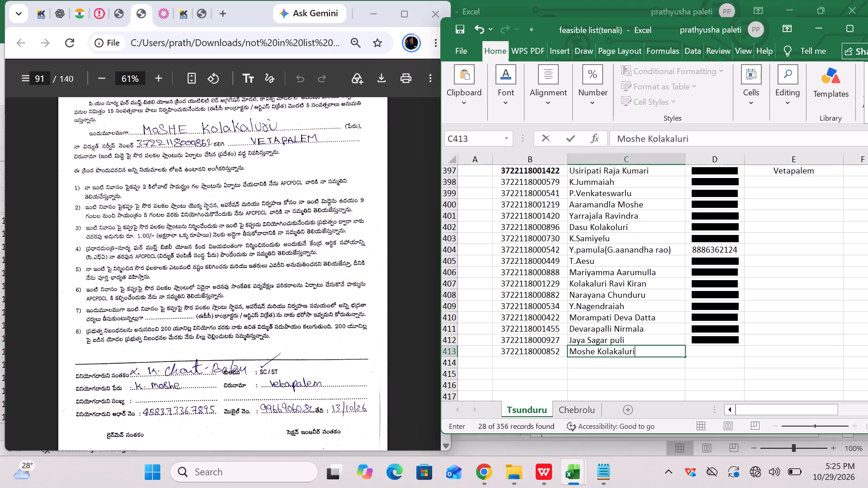
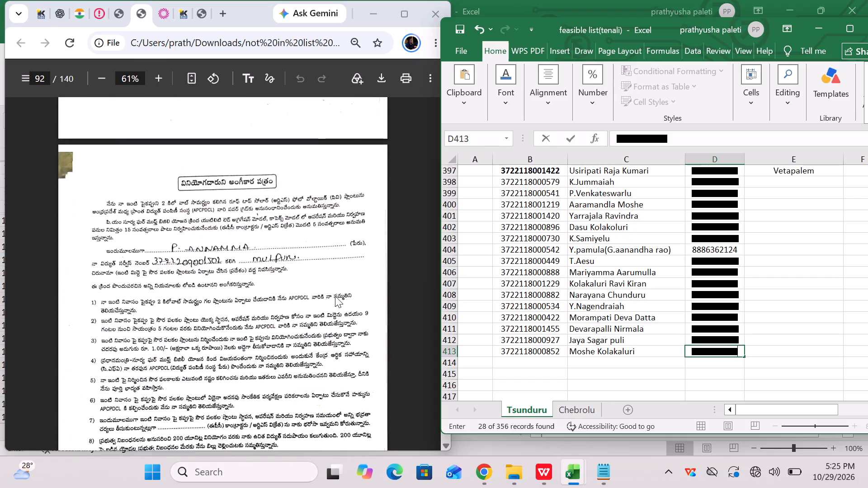
Look through the scanned consent forms from page 92 to page 116, checking the village and service number on each.
scroll(335, 296, "down", 1)
scroll(335, 296, "up", 1)
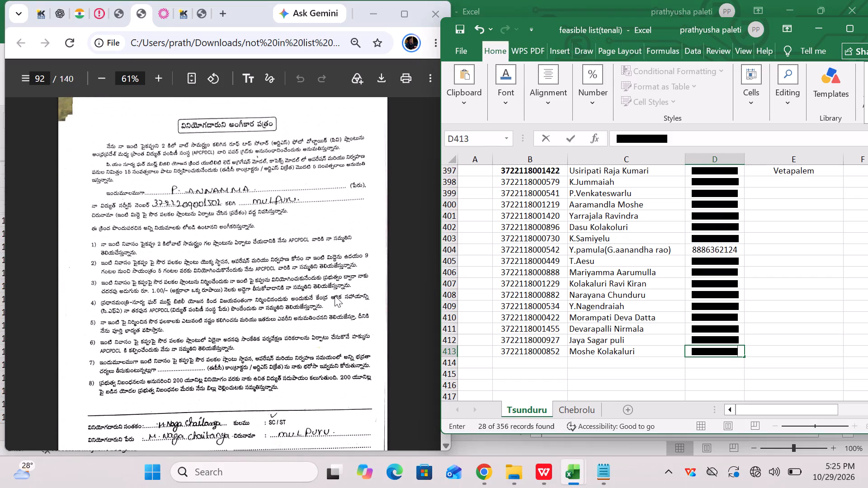
scroll(335, 296, "up", 4)
scroll(335, 296, "down", 4)
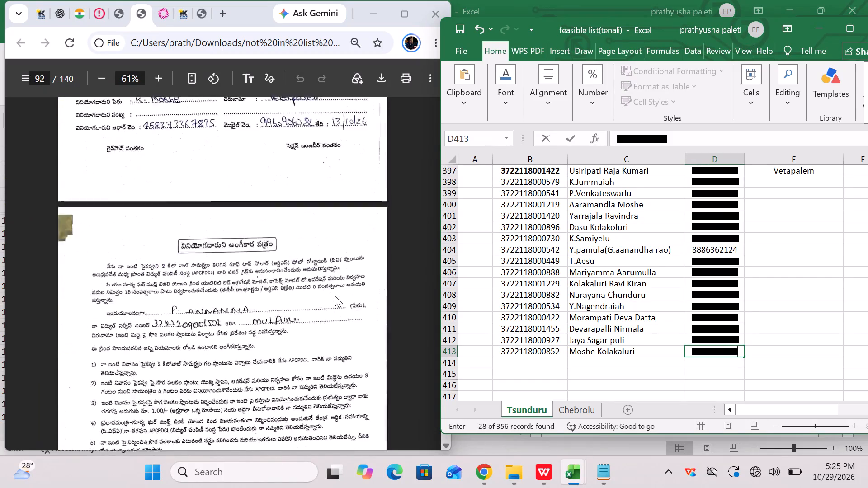
scroll(335, 296, "down", 9)
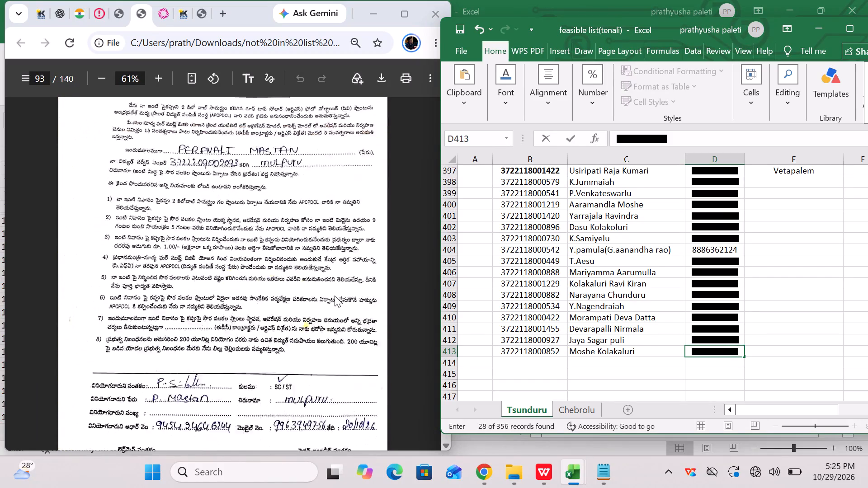
scroll(335, 296, "down", 10)
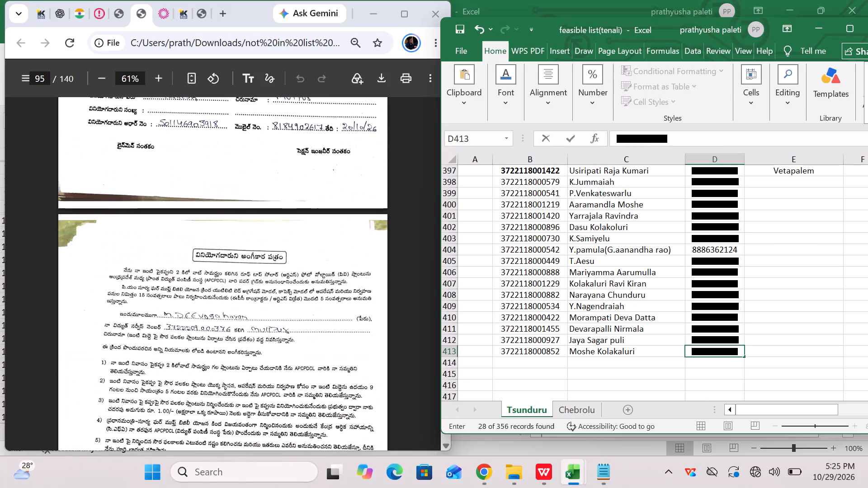
scroll(332, 296, "down", 11)
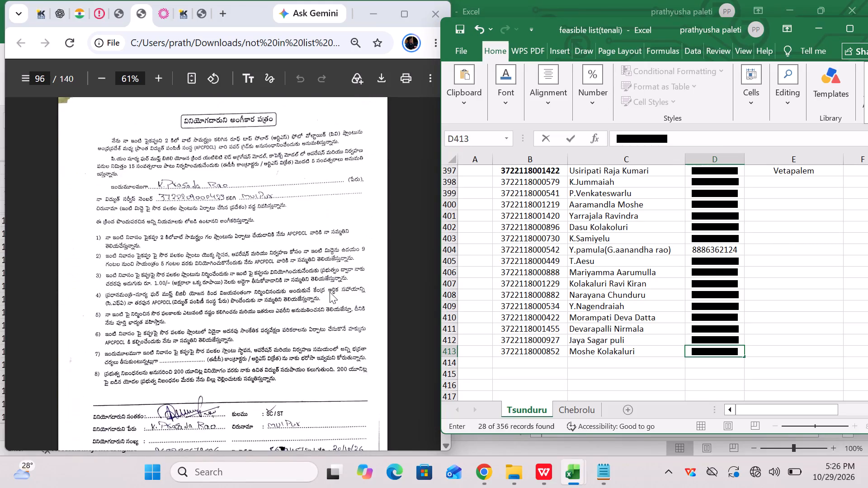
scroll(330, 292, "down", 10)
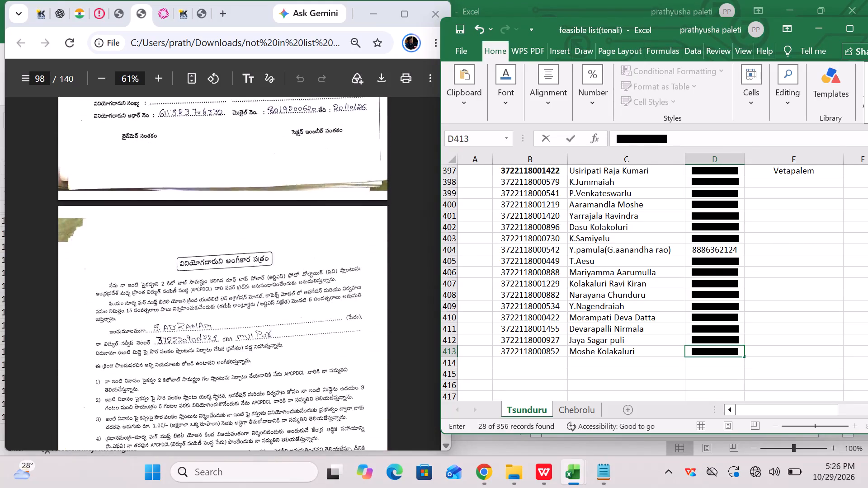
scroll(327, 291, "down", 14)
scroll(326, 290, "down", 7)
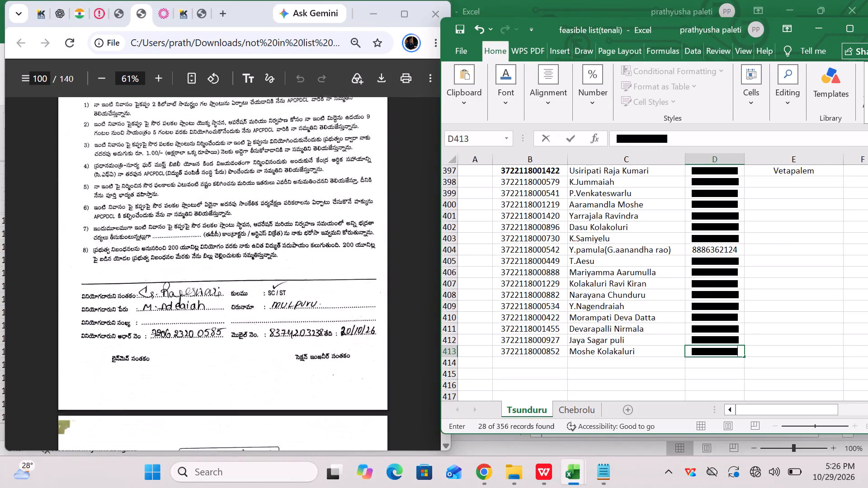
scroll(326, 290, "down", 15)
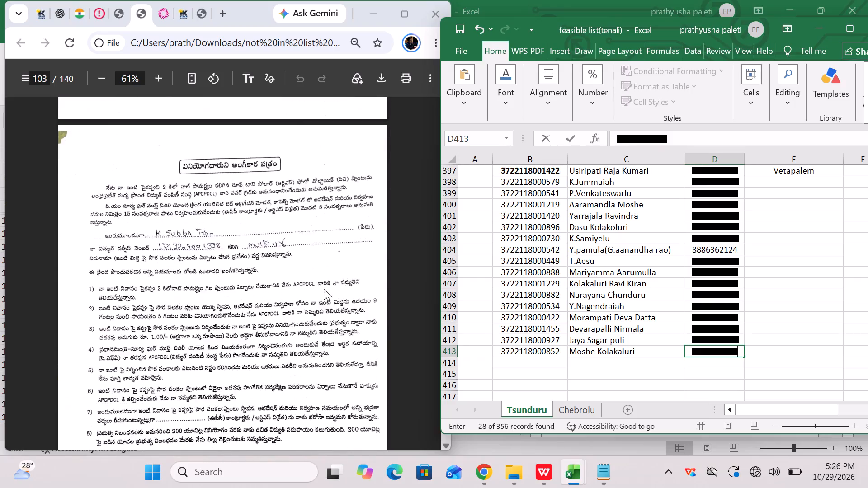
scroll(324, 289, "down", 15)
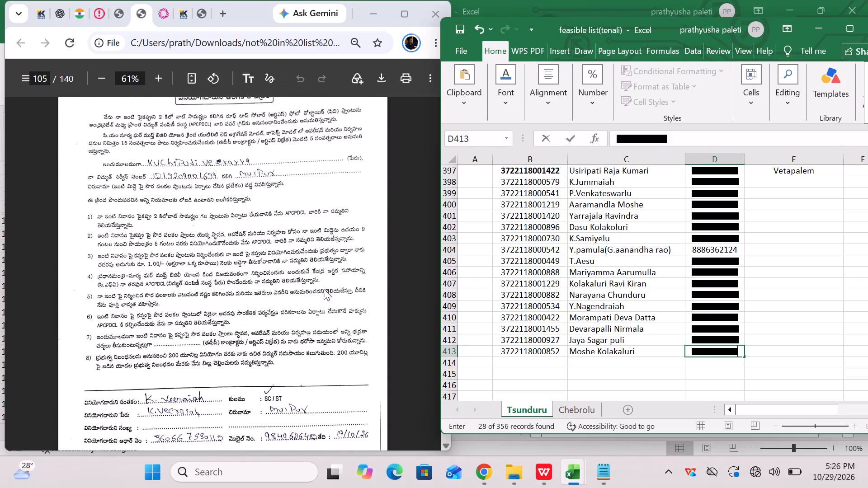
scroll(324, 288, "down", 11)
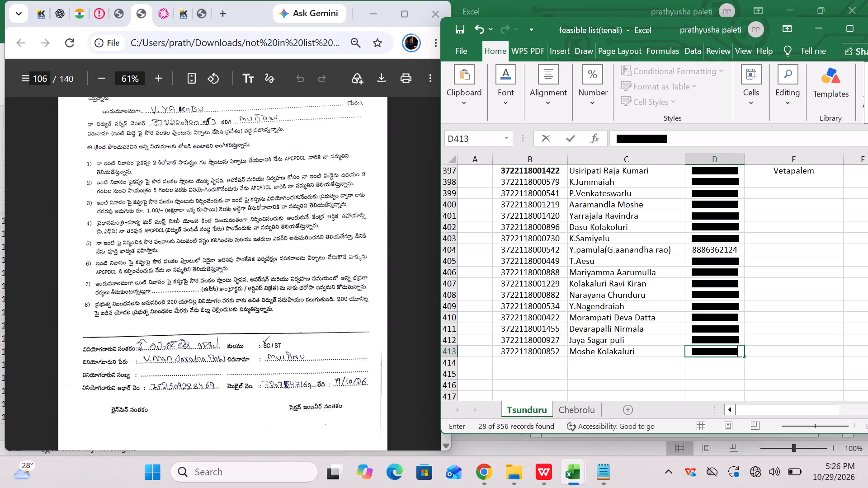
scroll(323, 288, "down", 9)
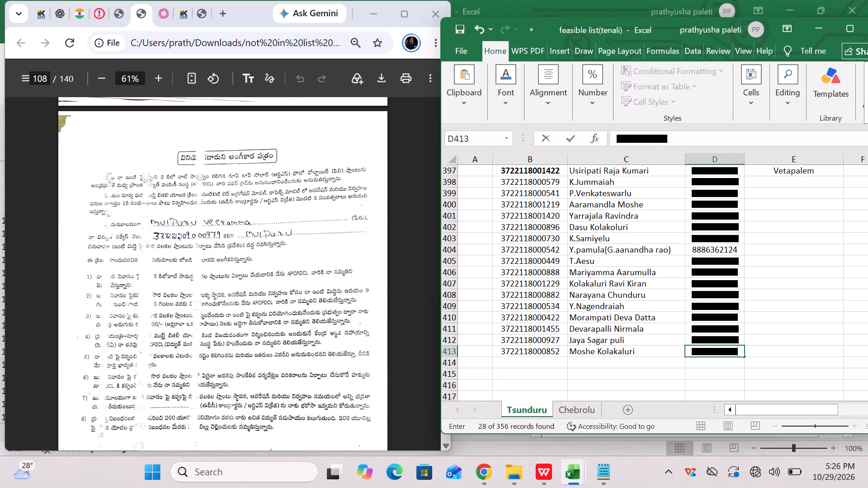
scroll(323, 288, "down", 13)
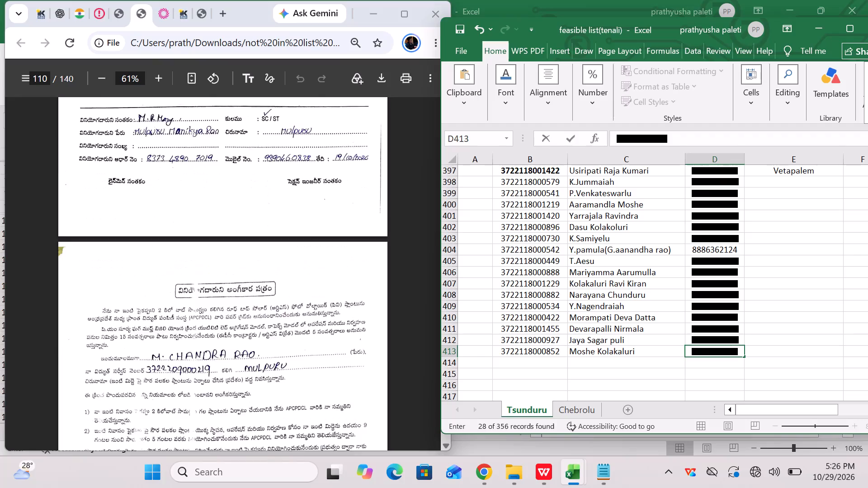
scroll(323, 287, "down", 8)
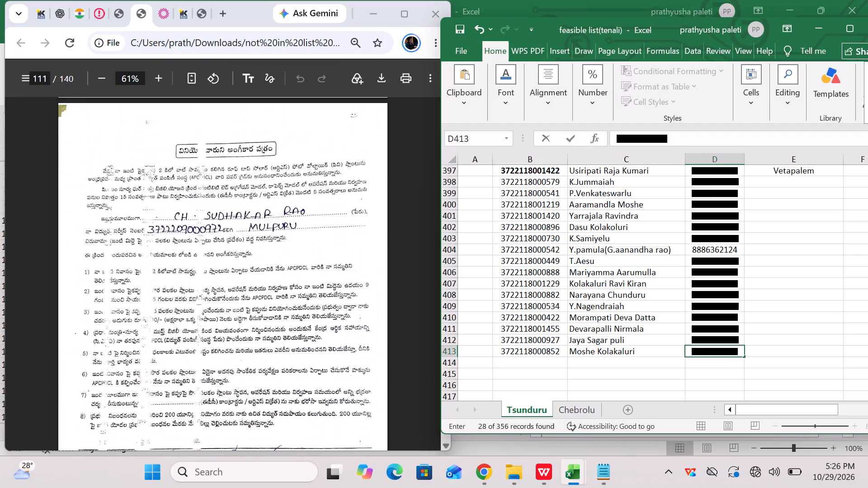
scroll(323, 287, "down", 13)
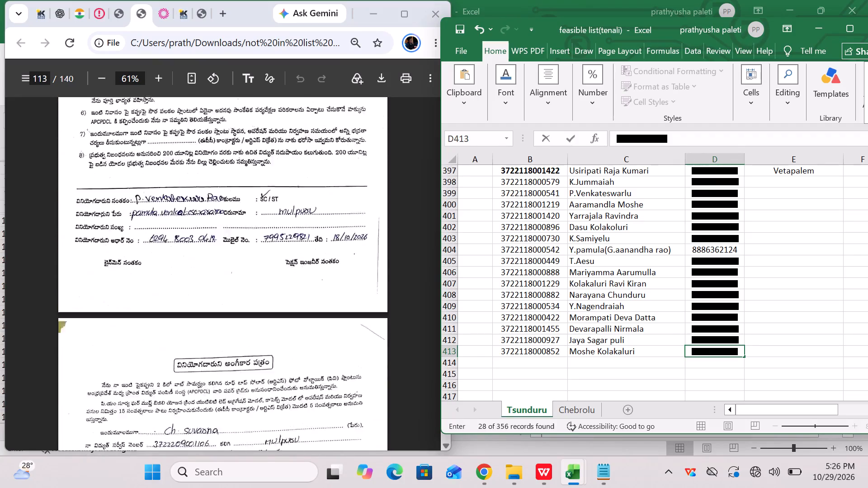
scroll(323, 287, "down", 13)
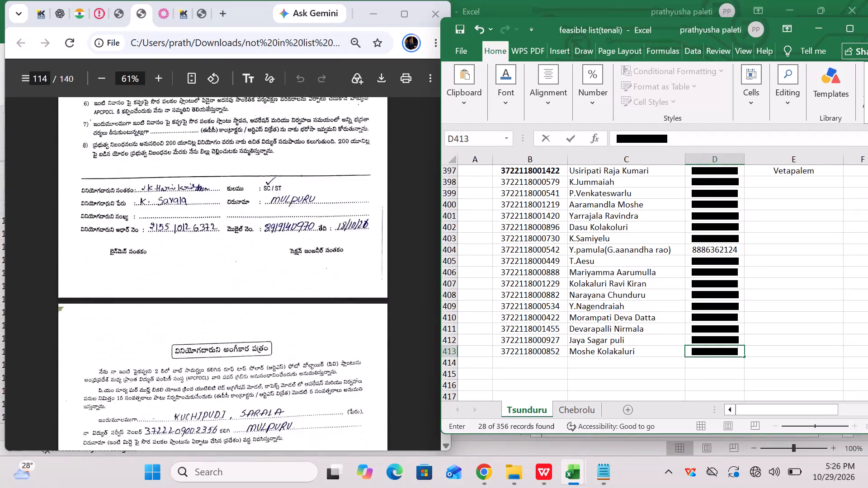
scroll(323, 287, "down", 12)
scroll(323, 287, "up", 2)
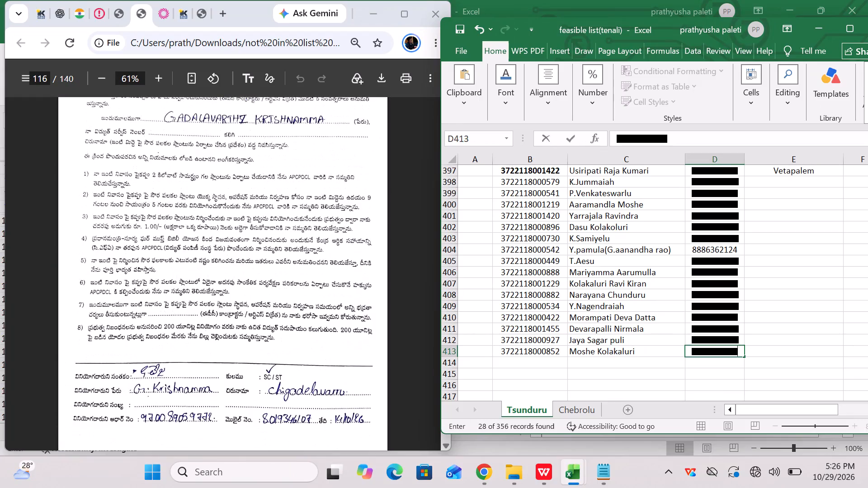
scroll(323, 287, "up", 5)
scroll(323, 287, "down", 3)
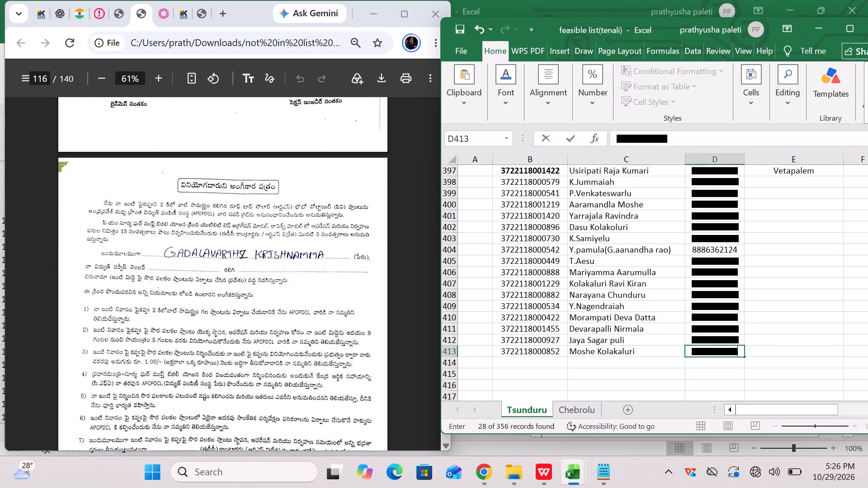
scroll(323, 287, "down", 1)
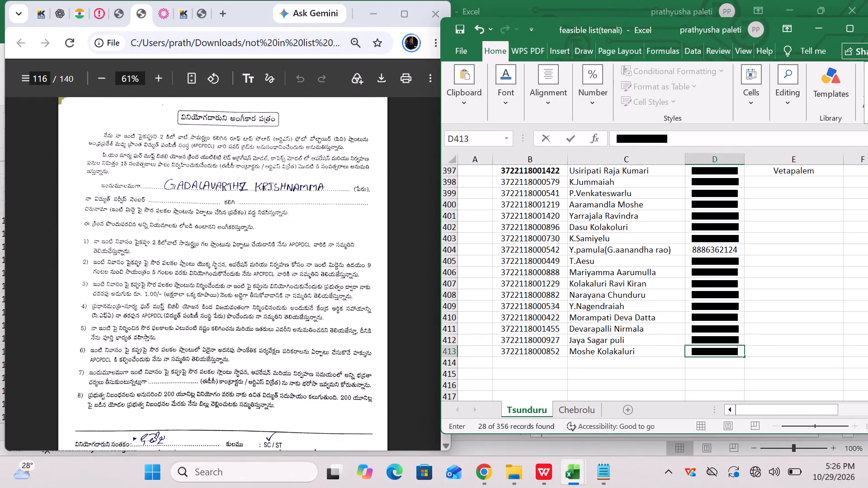
Fill the village name Vetapalem from E397 down through E413 and save the workbook.
key("ctrl+s")
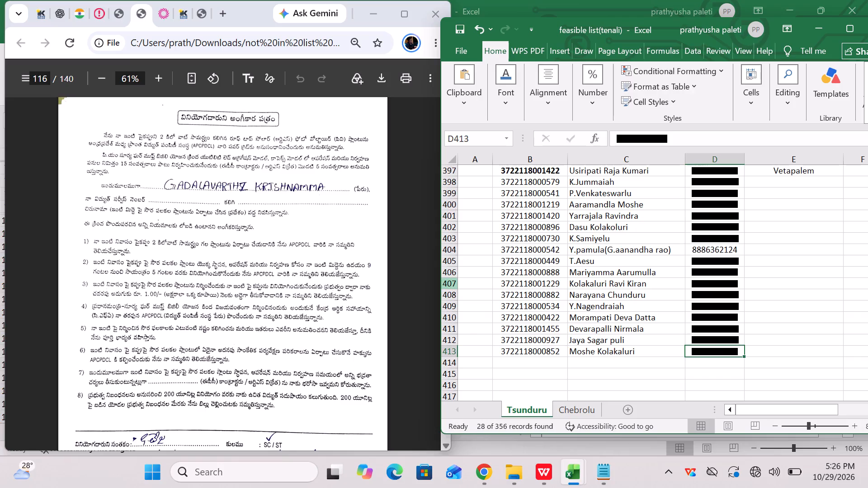
left_click(795, 171)
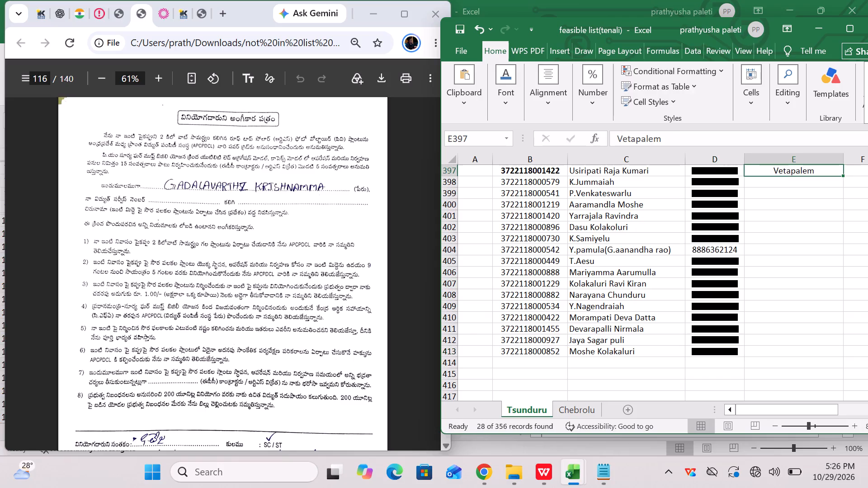
double_click(840, 174)
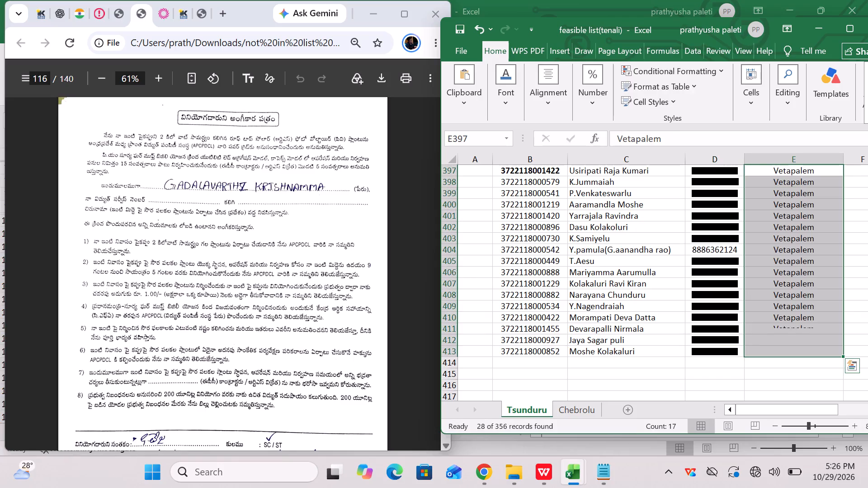
left_click(660, 314)
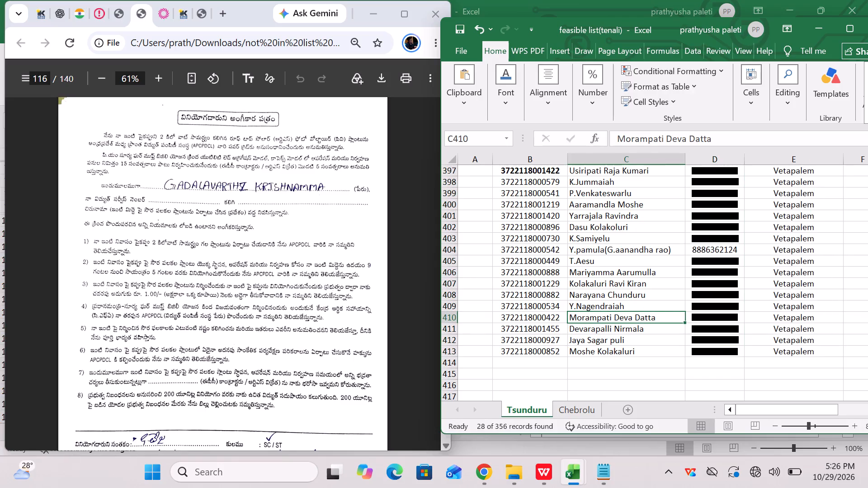
key("ctrl+s")
Move the two Pedagadelavuru records in B386:E387 up to B380, directly below the Pedagadelavarru records.
scroll(689, 285, "up", 15)
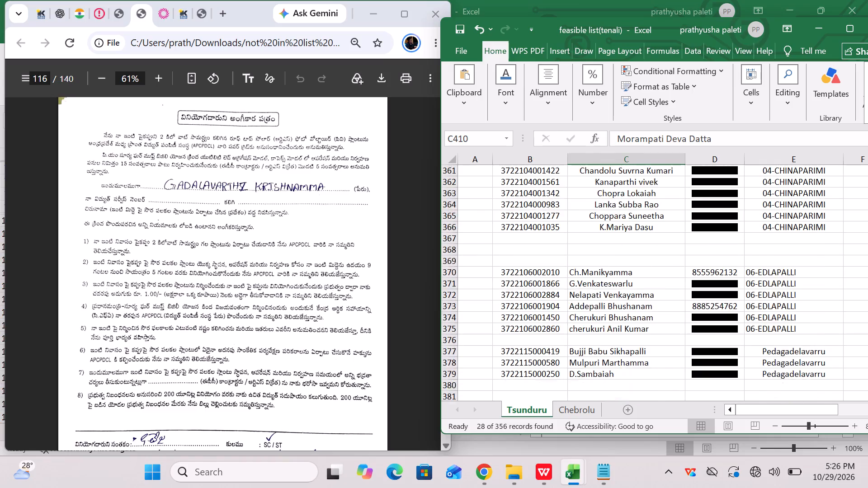
scroll(689, 284, "up", 5)
scroll(690, 284, "down", 8)
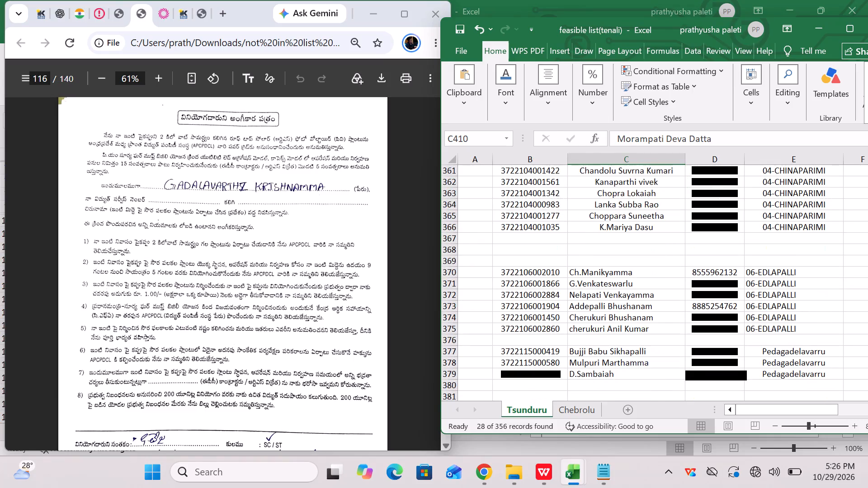
scroll(690, 274, "down", 5)
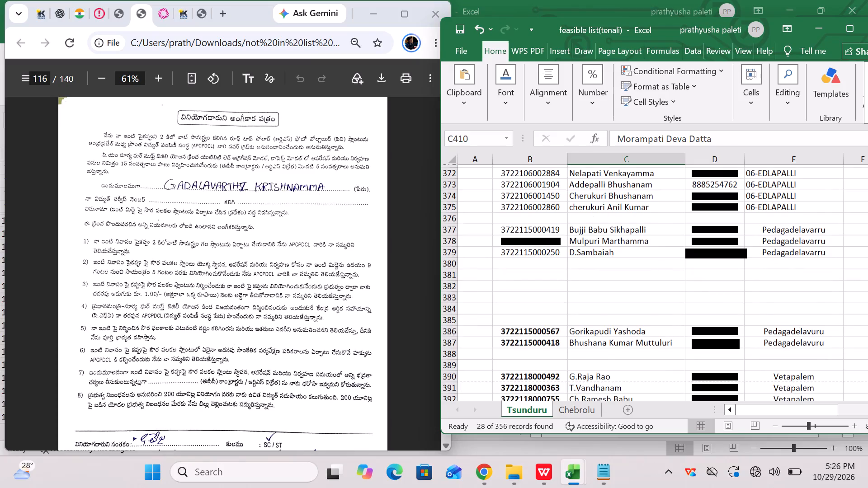
scroll(599, 260, "up", 1)
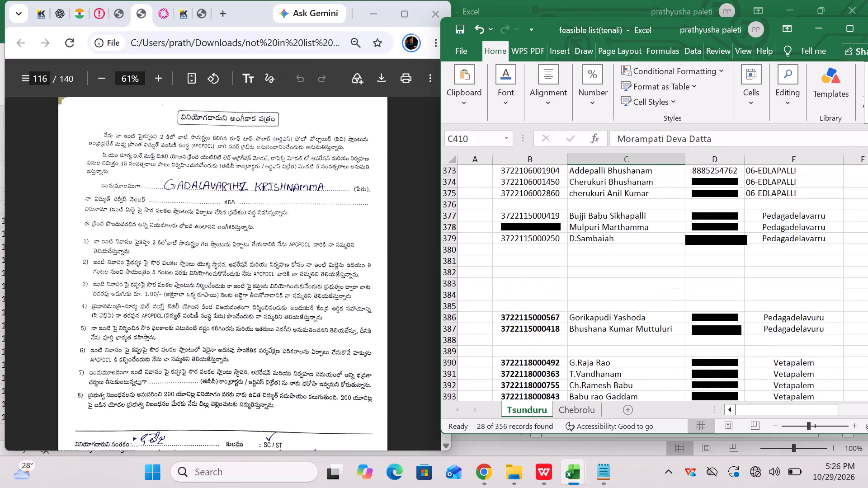
left_click_drag(506, 315, 788, 328)
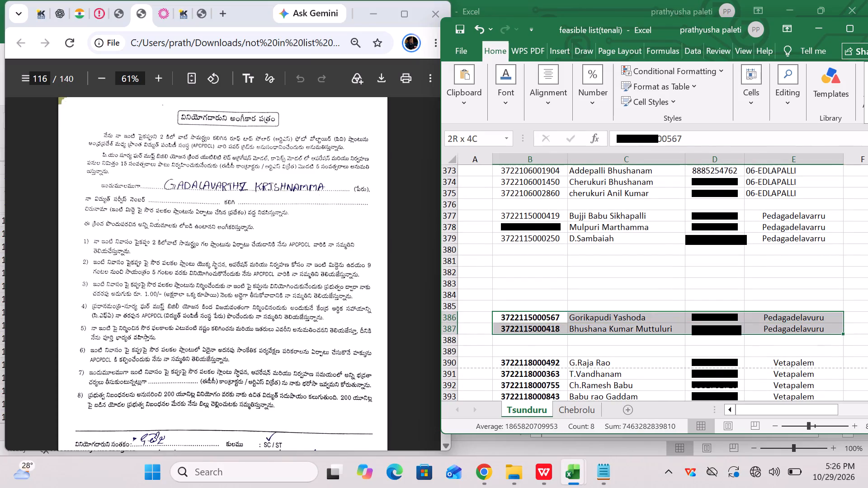
left_click_drag(788, 328, 787, 326)
key("ctrl+x")
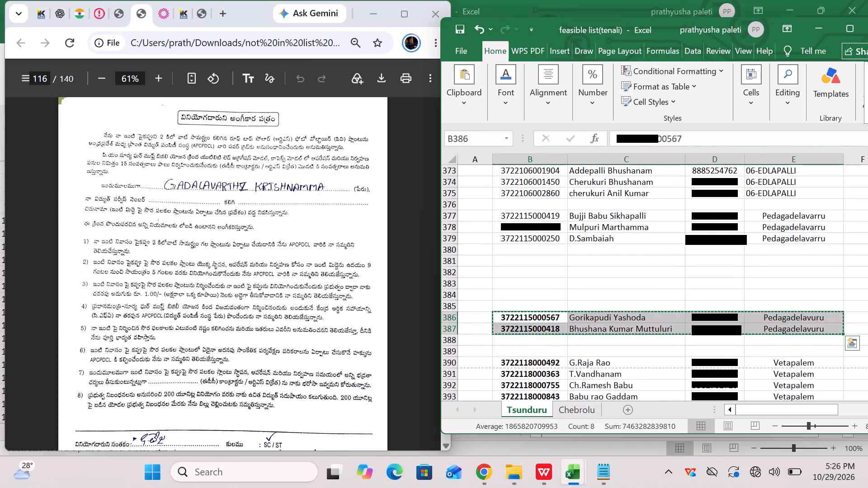
left_click(530, 249)
key("ctrl+v")
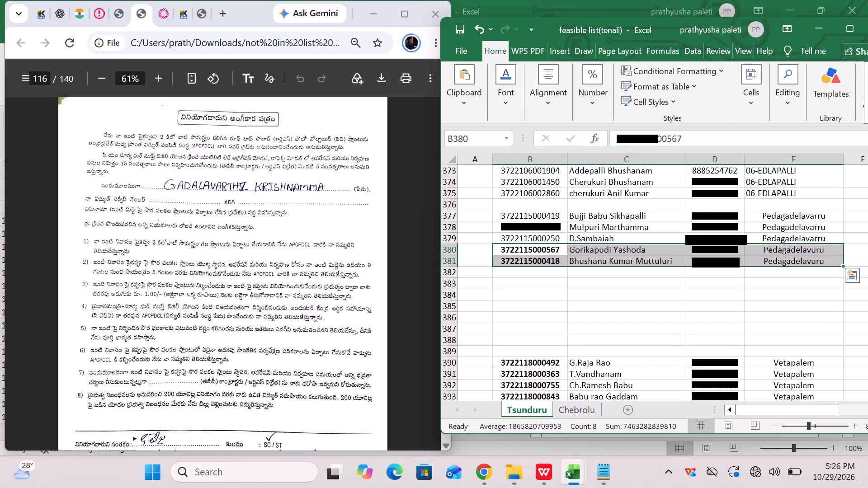
left_click(596, 305)
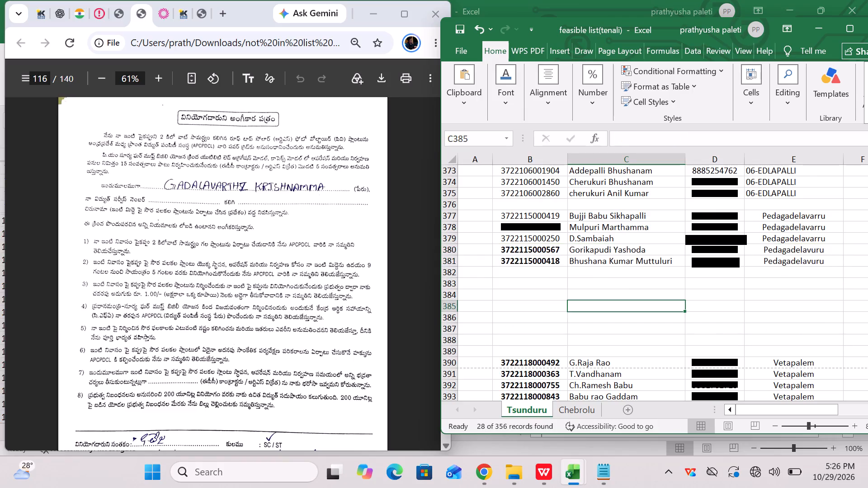
Move the three Pedagadelavarru records in B377:E379 to B382, below the Pedagadelavuru records, and save the workbook.
left_click_drag(509, 214, 538, 225)
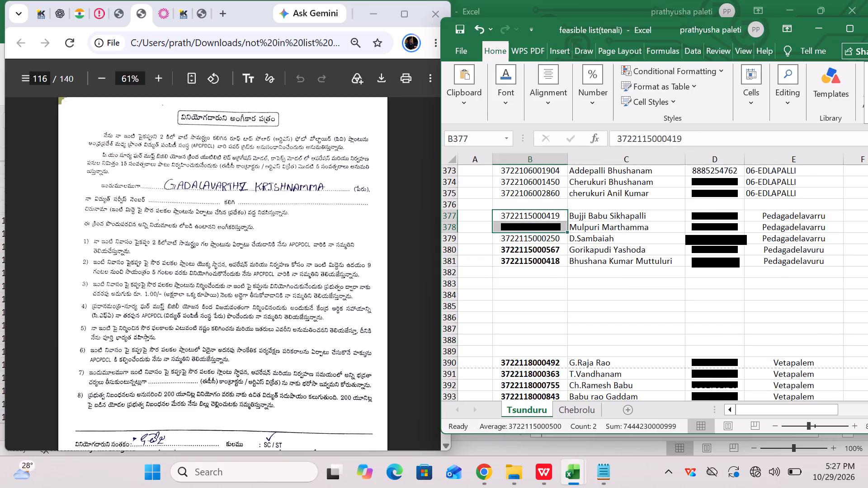
left_click_drag(538, 225, 789, 239)
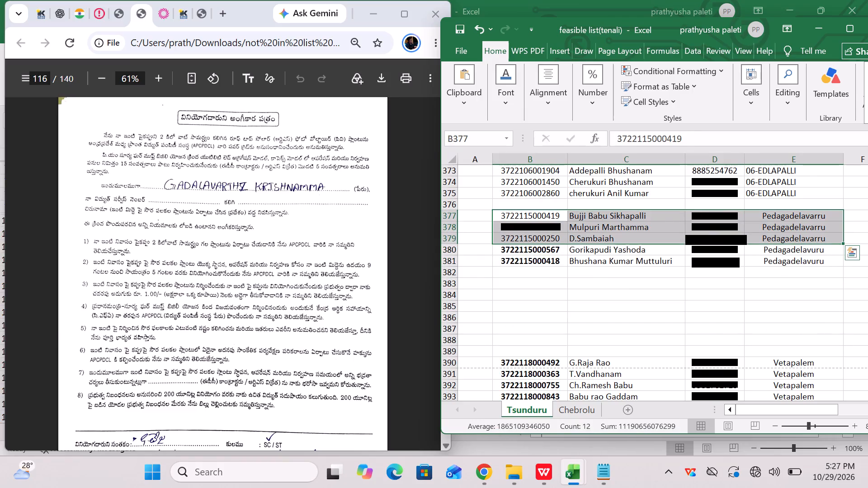
key("ctrl+x")
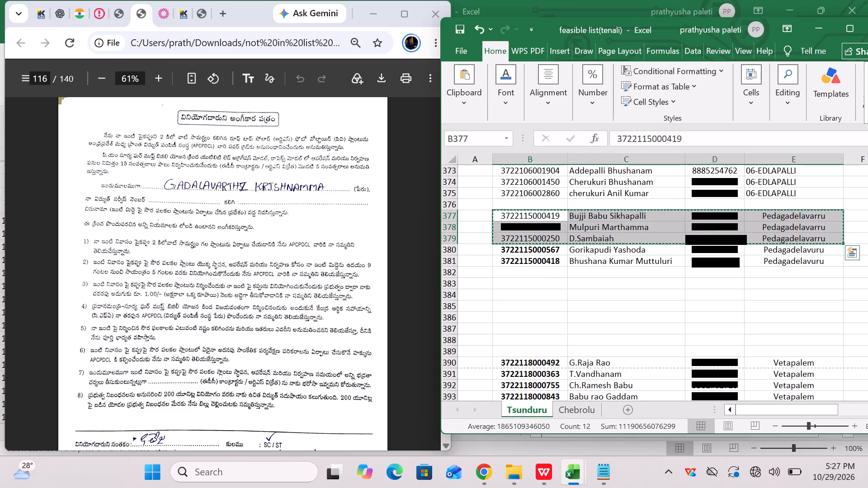
left_click(537, 273)
key("ctrl+v")
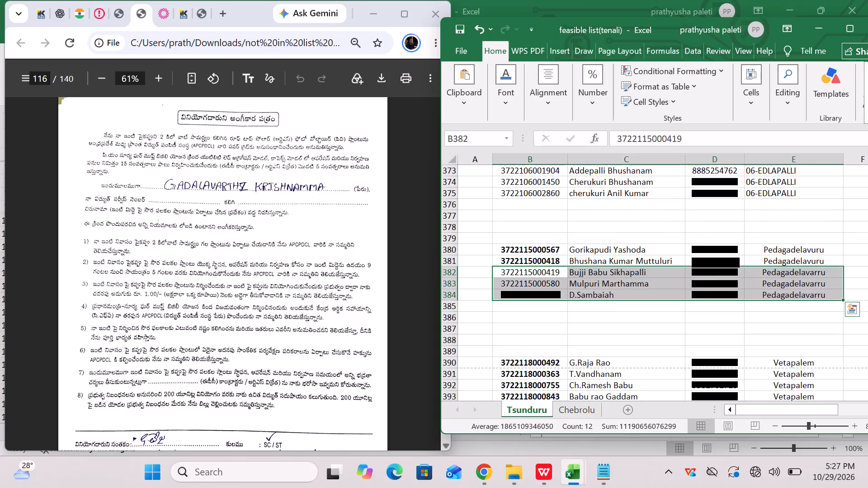
left_click(606, 318)
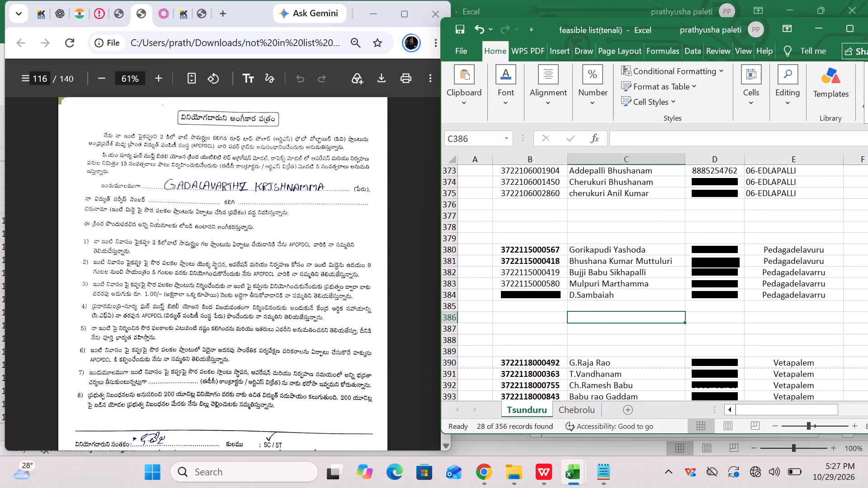
key("ctrl+s")
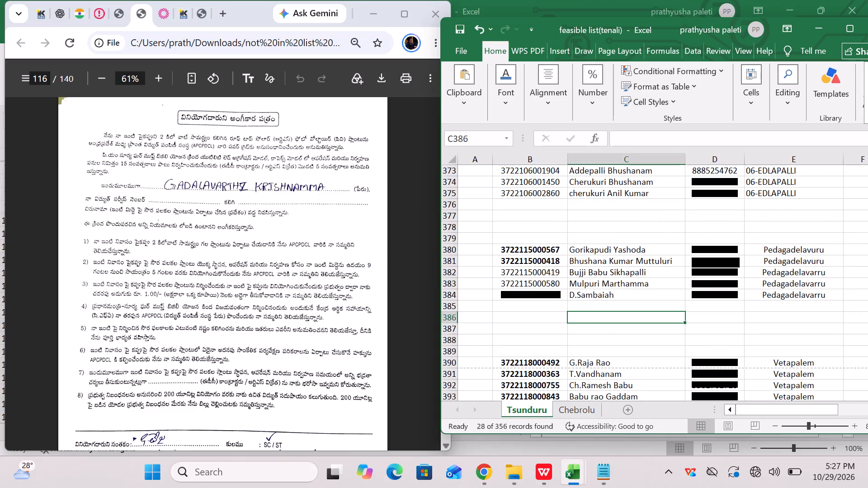
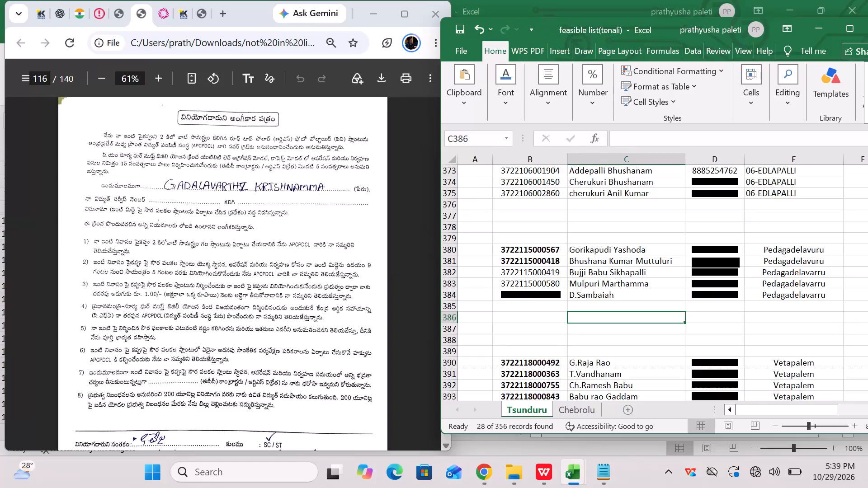
Save the workbook and filter the District column to show only 03-CHINAGADELAVARRU, the village on the page 116 consent form.
scroll(352, 284, "down", 2)
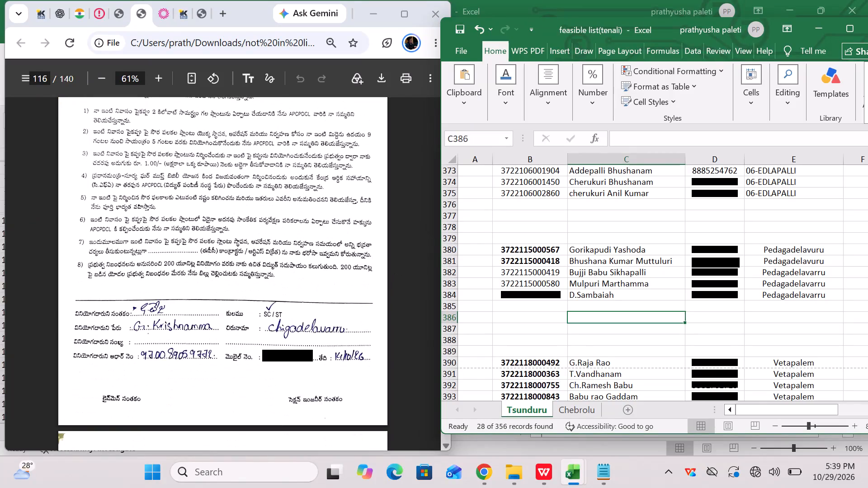
key("ctrl+s")
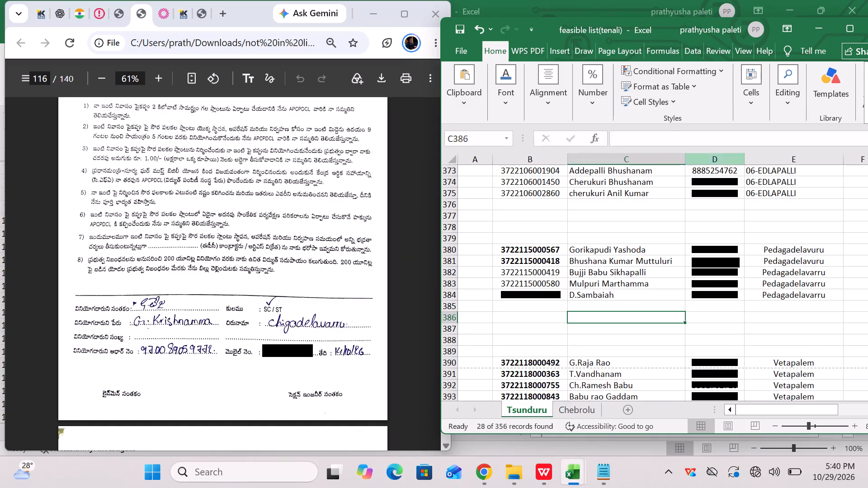
scroll(735, 197, "up", 20)
scroll(735, 197, "up", 4)
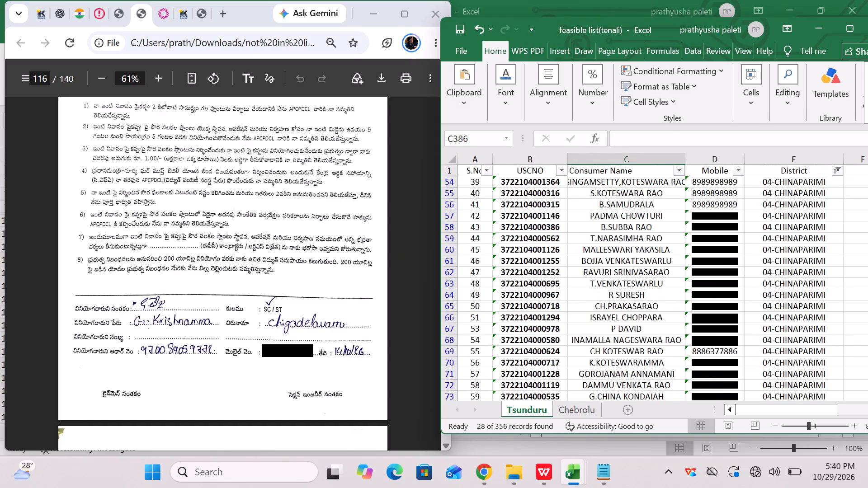
left_click(836, 170)
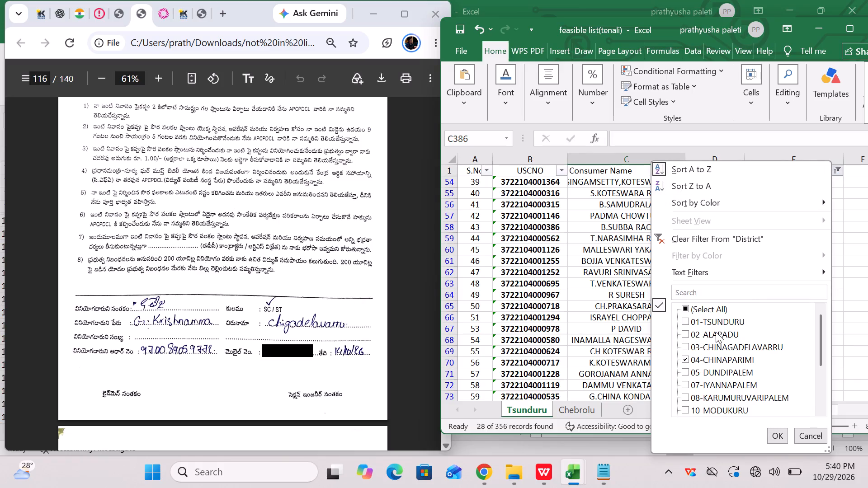
left_click(681, 354)
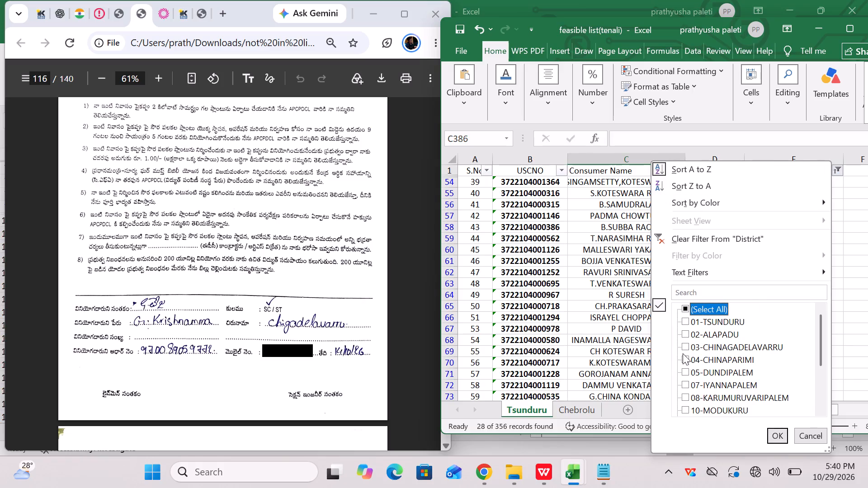
left_click(684, 359)
left_click(686, 345)
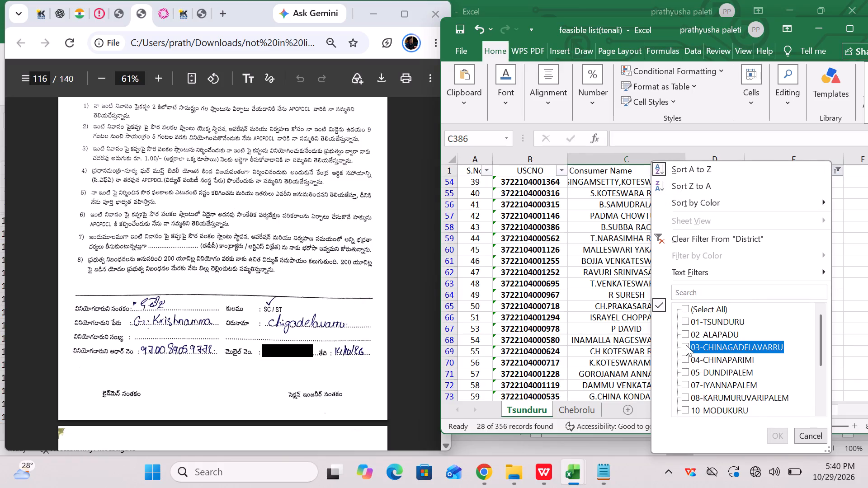
left_click(775, 432)
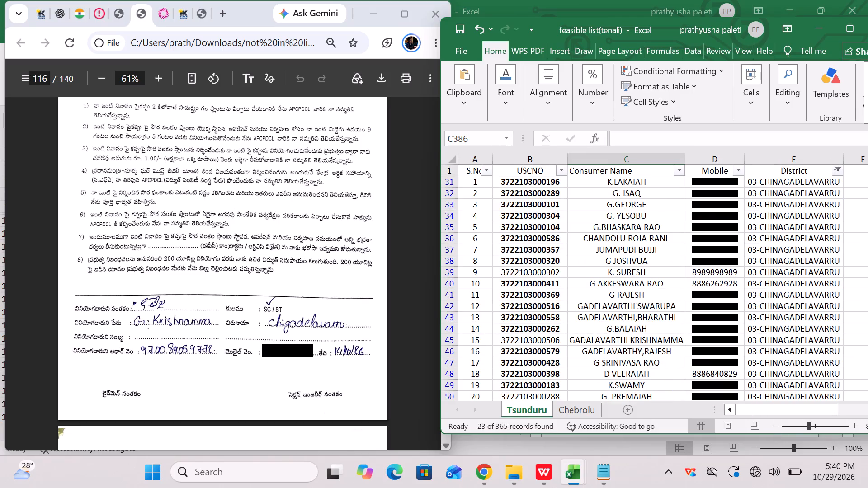
Check the filtered 03-CHINAGADELAVARRU records against the consumer name on the page 116 consent form.
scroll(705, 267, "down", 6)
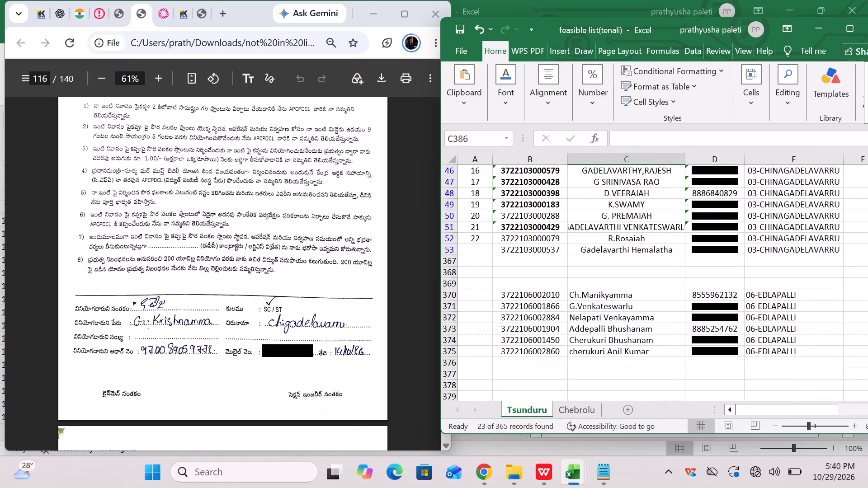
scroll(271, 301, "up", 2)
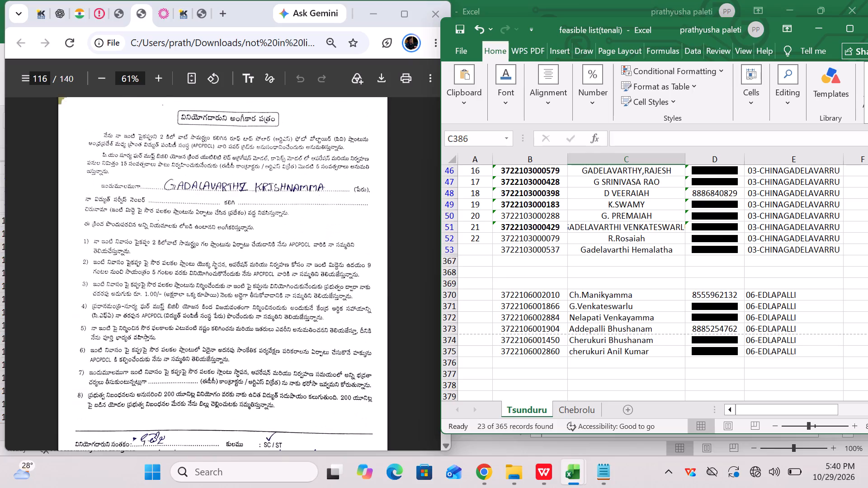
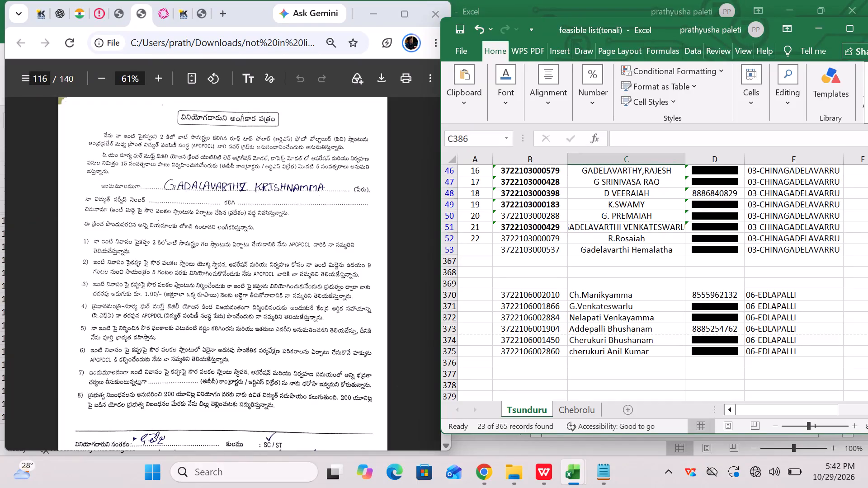
In the Tsunduru Section workbook, filter the DISTNAME column to show only 03-CHINAGADELAVARRU, the village on the page 116 form.
scroll(234, 315, "down", 2)
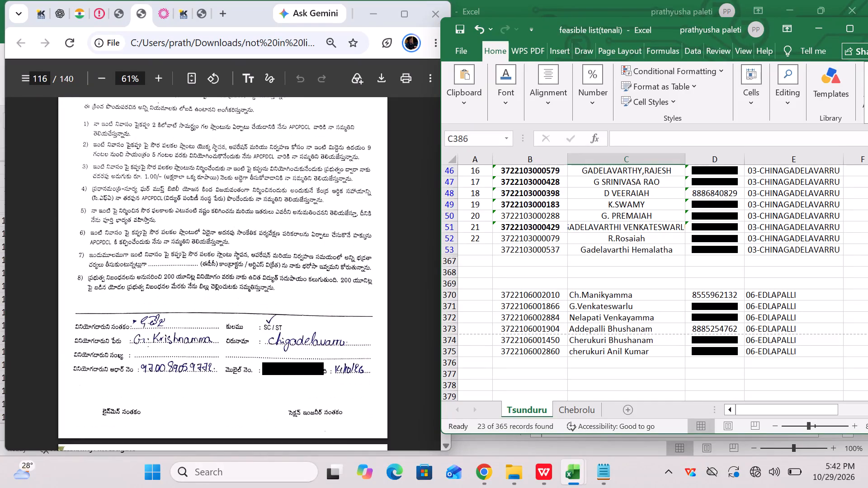
scroll(230, 310, "up", 1)
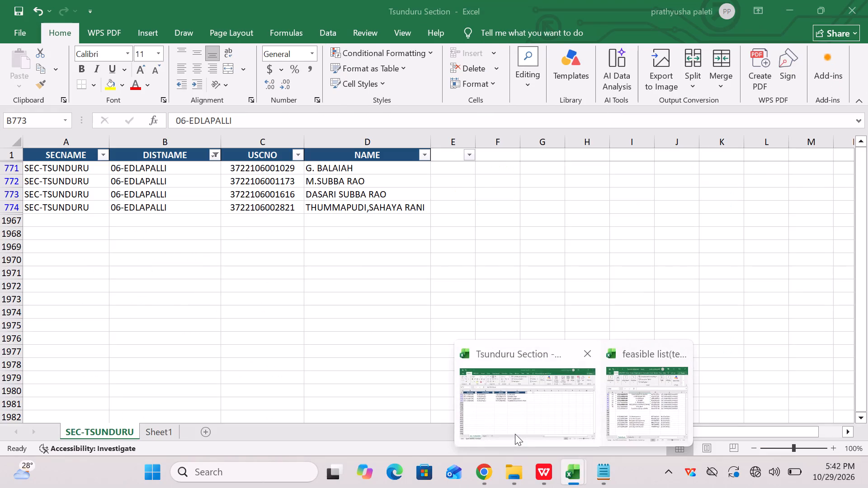
left_click(514, 433)
left_click(475, 476)
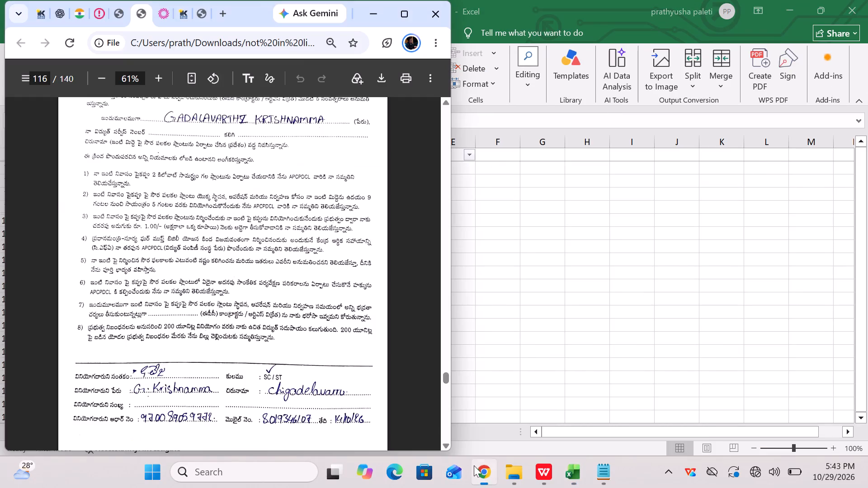
left_click_drag(241, 13, 636, 33)
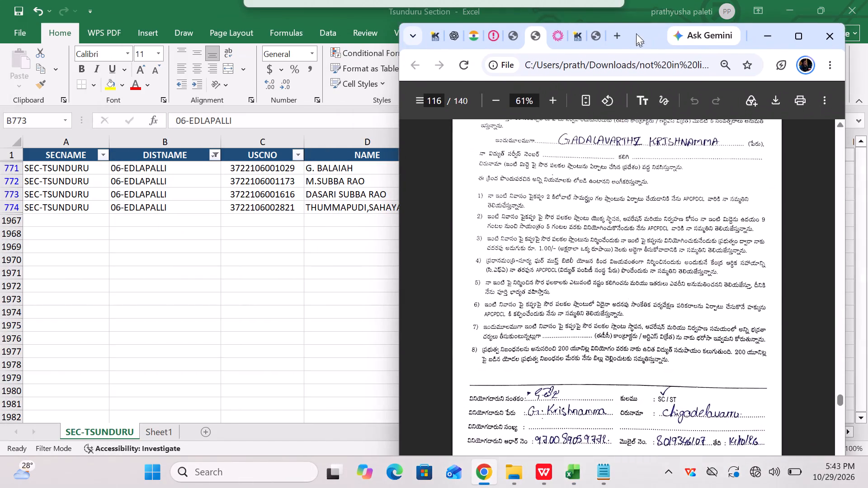
left_click_drag(636, 33, 642, 31)
left_click(215, 155)
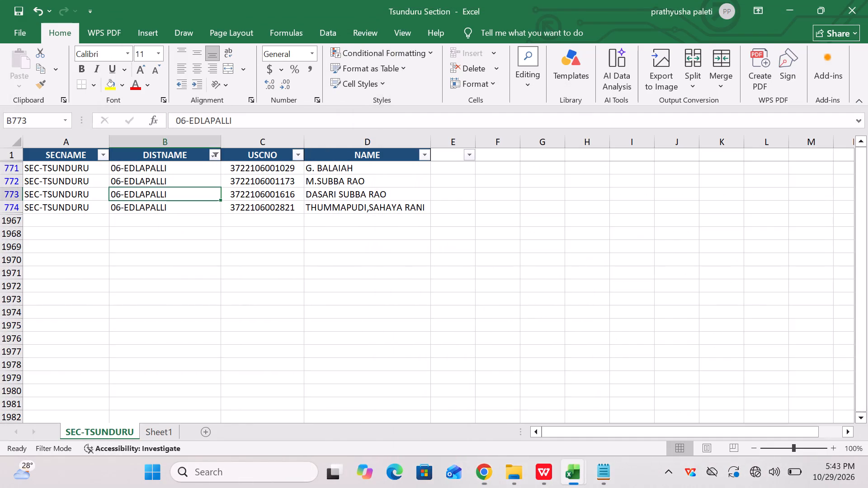
left_click(214, 154)
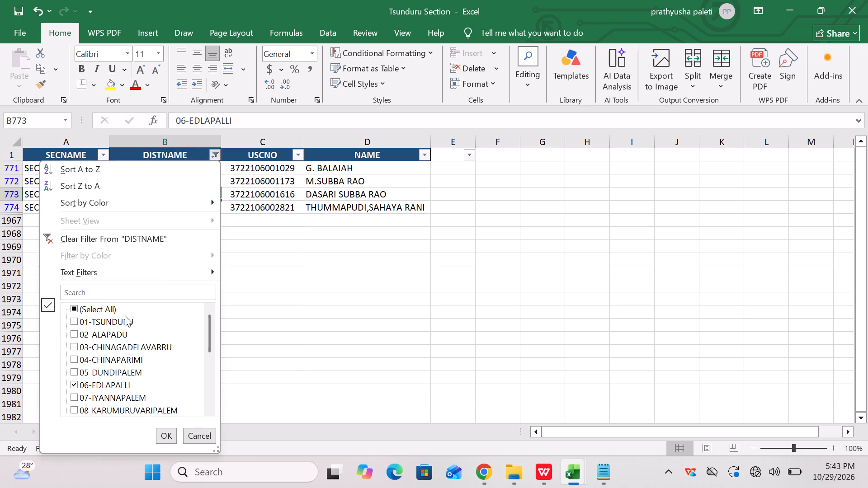
left_click(109, 288)
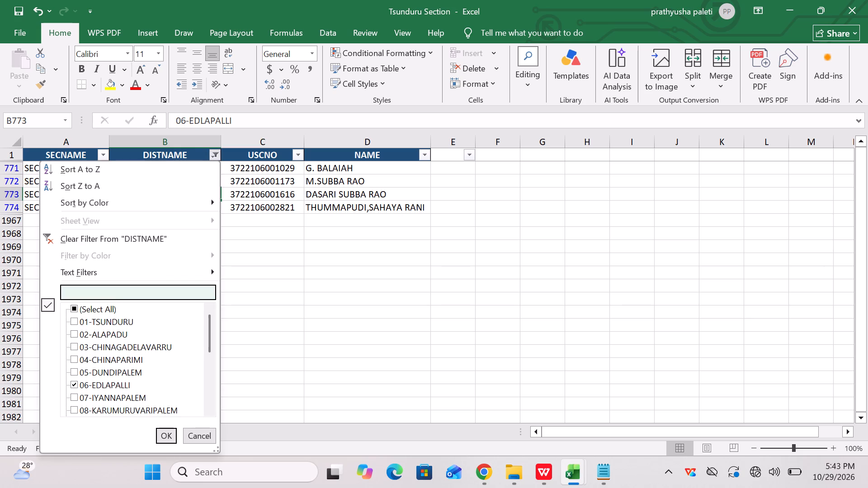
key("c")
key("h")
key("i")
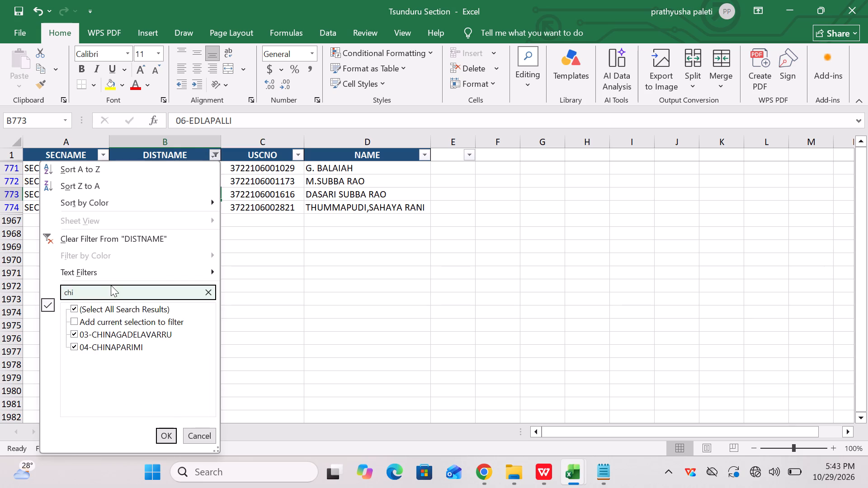
left_click(74, 347)
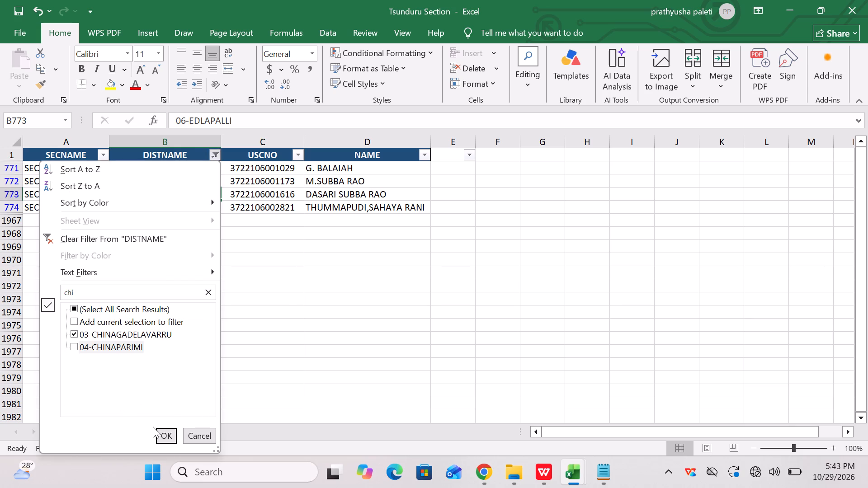
left_click(164, 432)
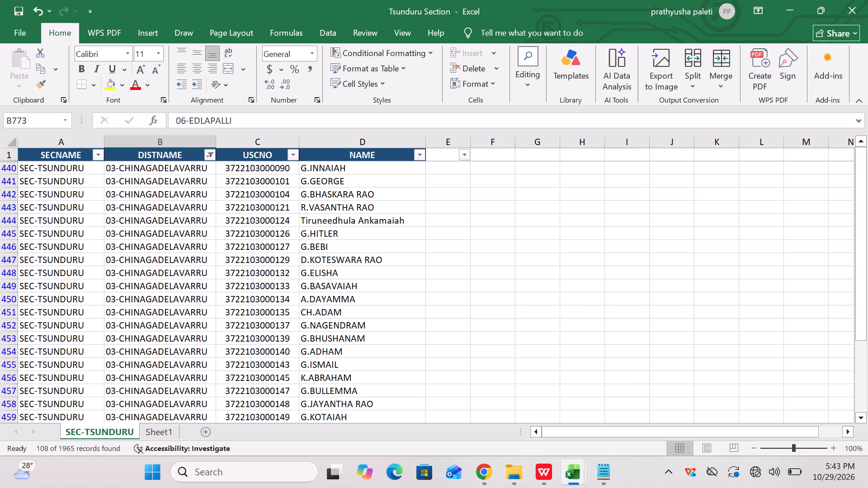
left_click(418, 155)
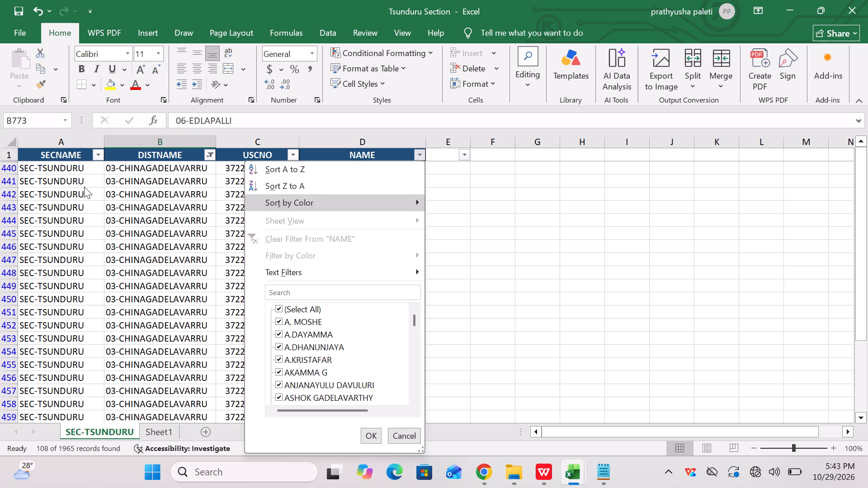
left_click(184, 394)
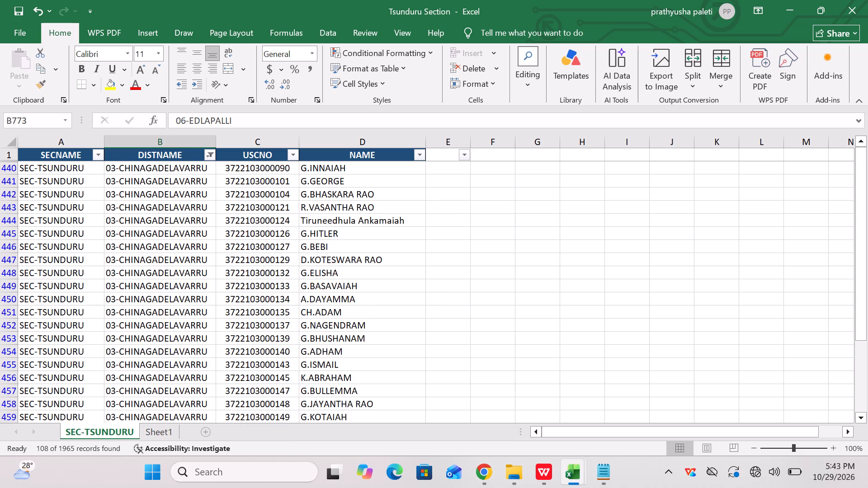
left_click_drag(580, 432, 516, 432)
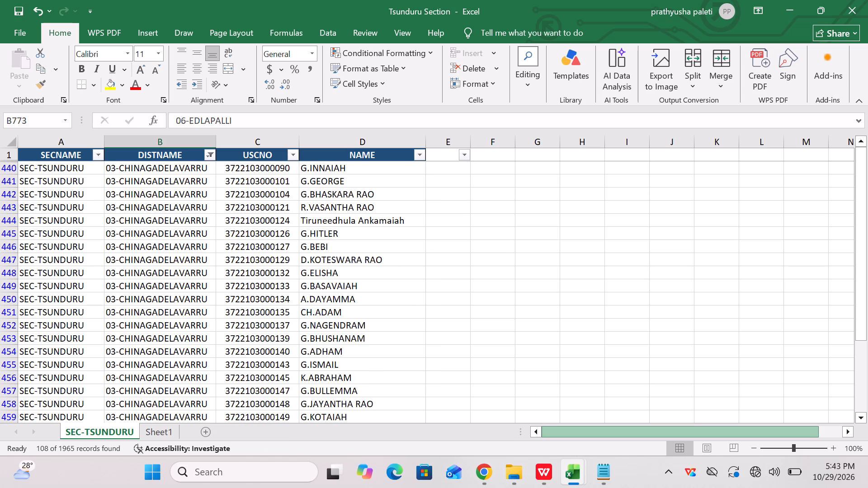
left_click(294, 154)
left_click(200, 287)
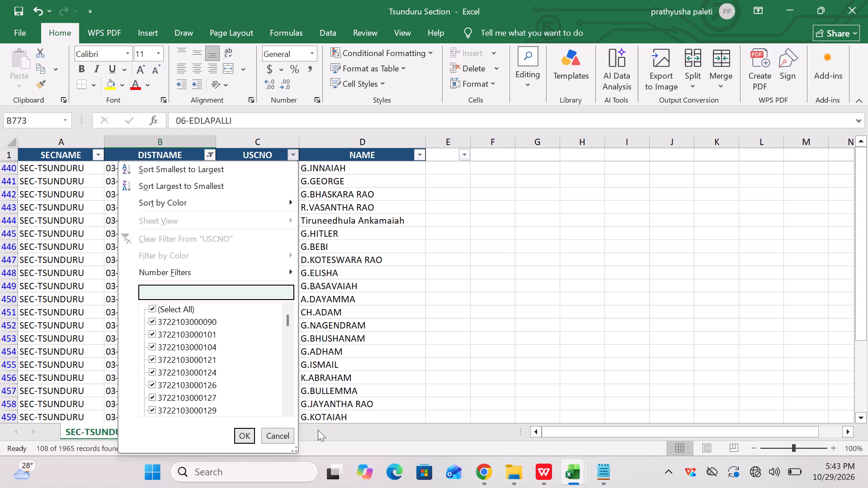
Filter the NAME column by searching "krish" to show only the consumer named on the page 116 consent form.
left_click(475, 472)
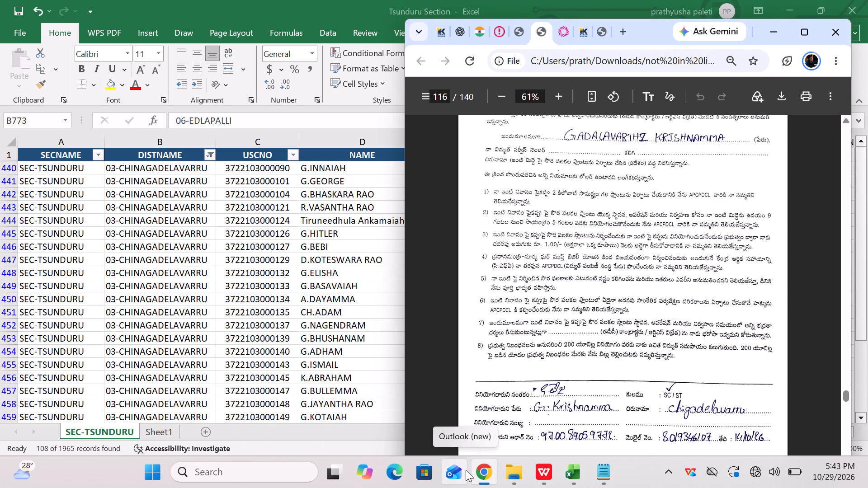
left_click(396, 361)
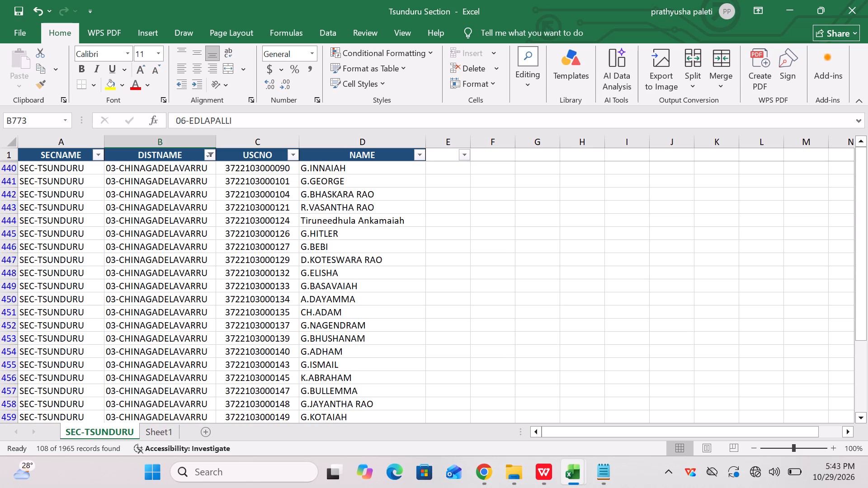
left_click(418, 155)
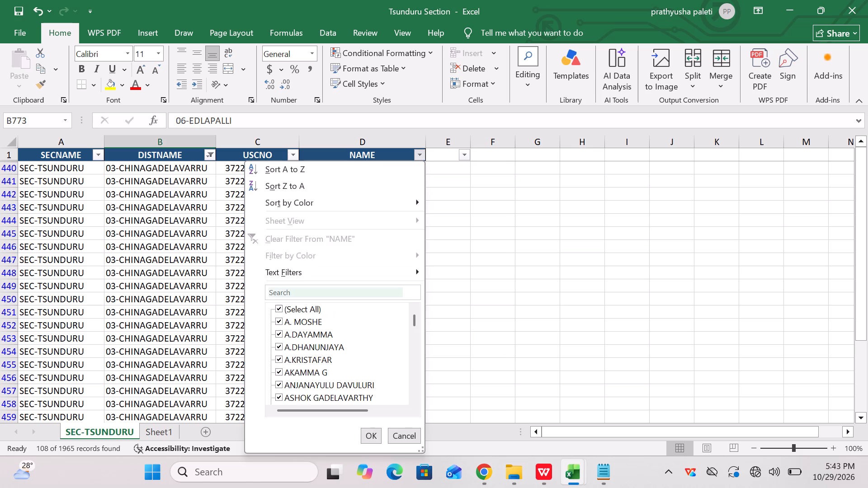
left_click(330, 291)
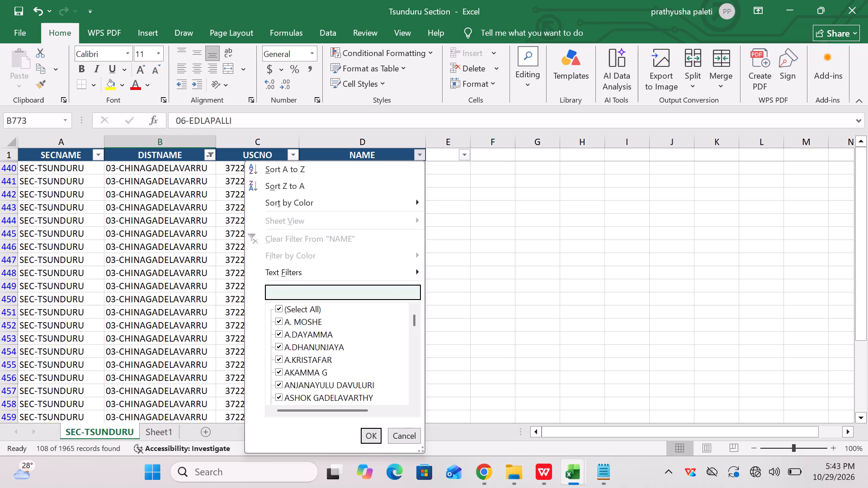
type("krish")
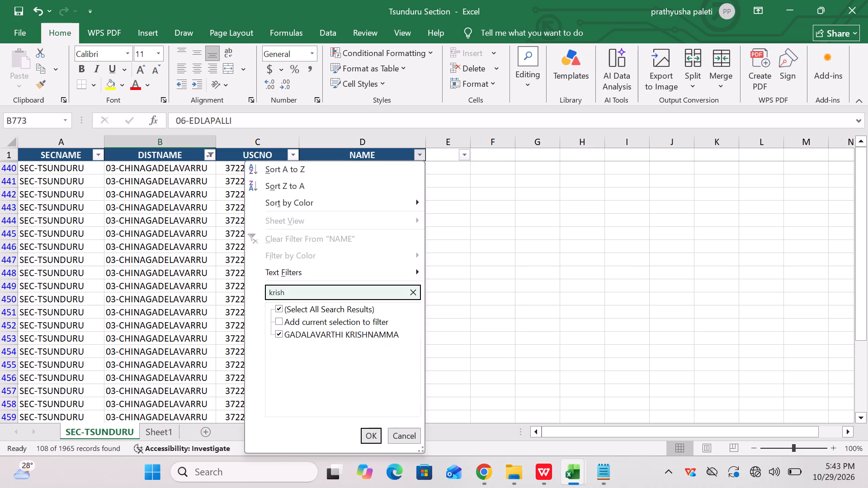
left_click(299, 334)
left_click(299, 334)
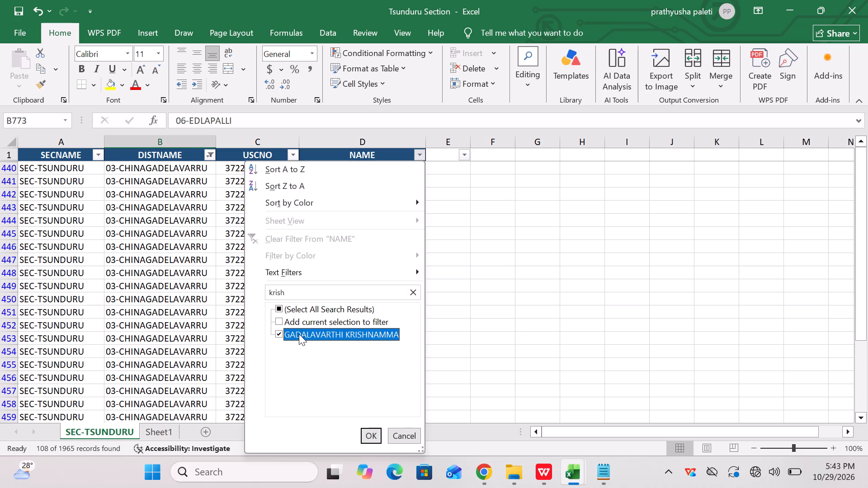
left_click(373, 436)
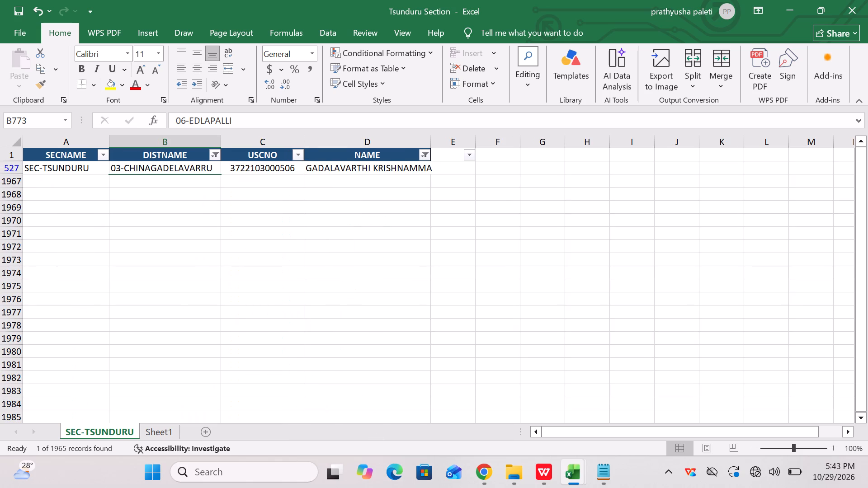
left_click_drag(576, 428, 550, 428)
Copy the USCNO of the filtered consumer record.
left_click(274, 168)
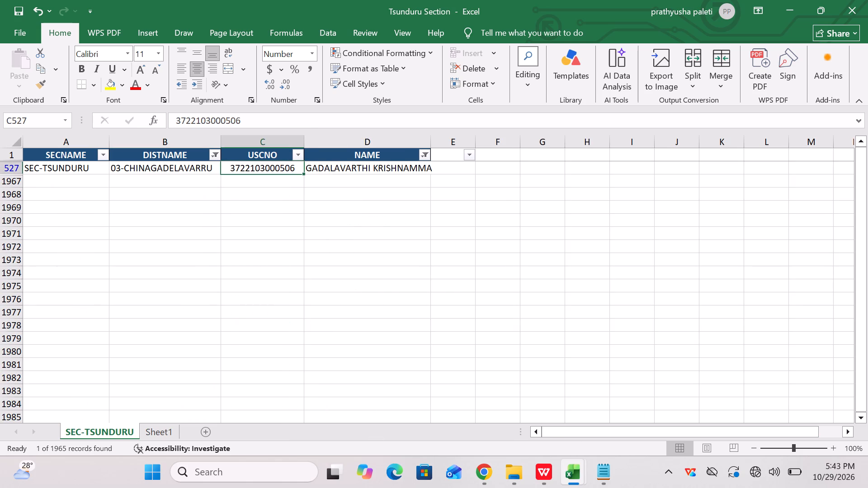
key("ctrl+c")
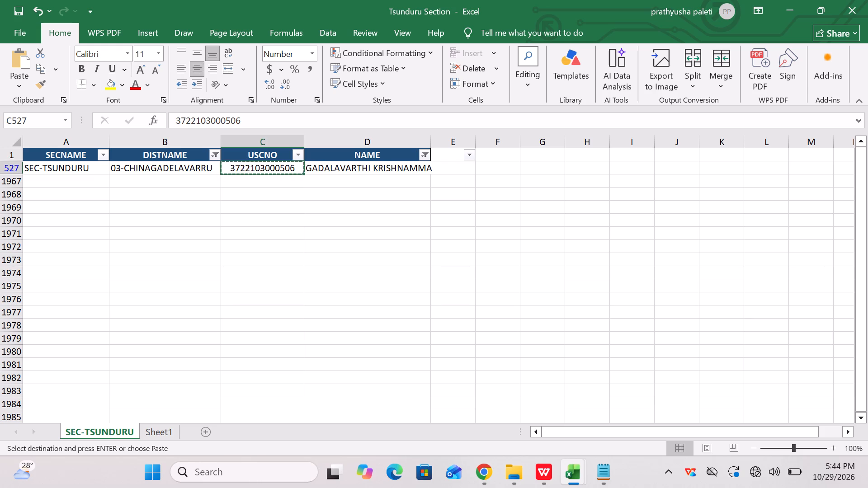
Reset the NAME filter to select all names, keeping the 03-CHINAGADELAVARRU filter on DISTNAME.
left_click(424, 151)
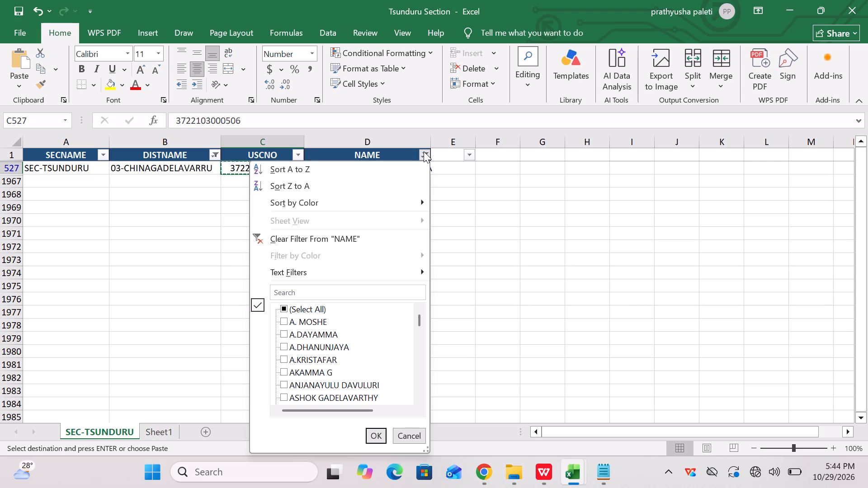
left_click(321, 306)
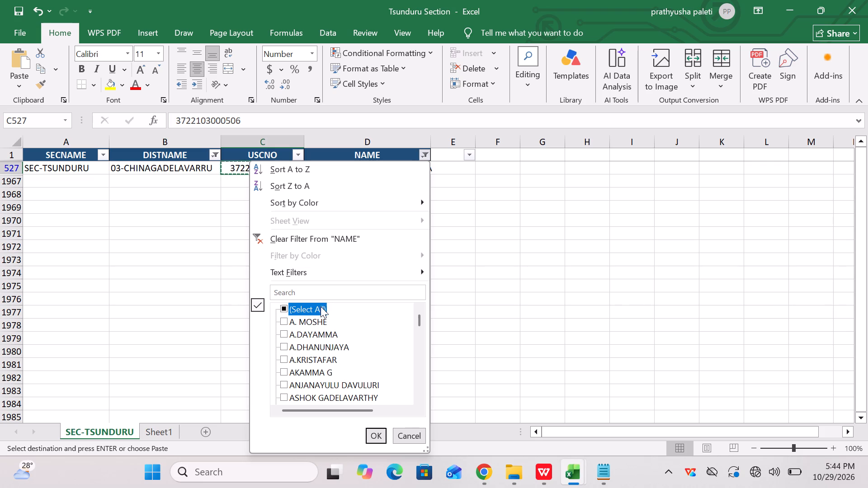
left_click(373, 438)
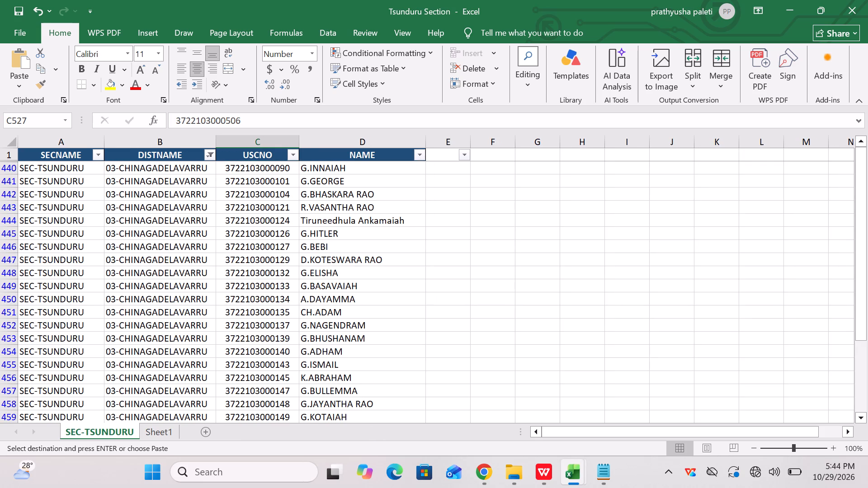
scroll(358, 237, "up", 5)
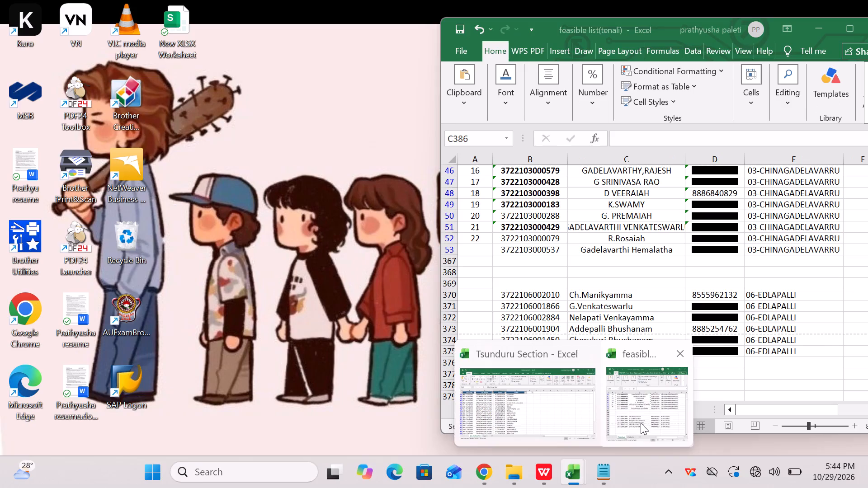
Paste the copied USCNO into cell B367 of the Tsunduru sheet in feasible list(tenali), directly below the 03-CHINAGADELAVARRU records.
left_click(641, 423)
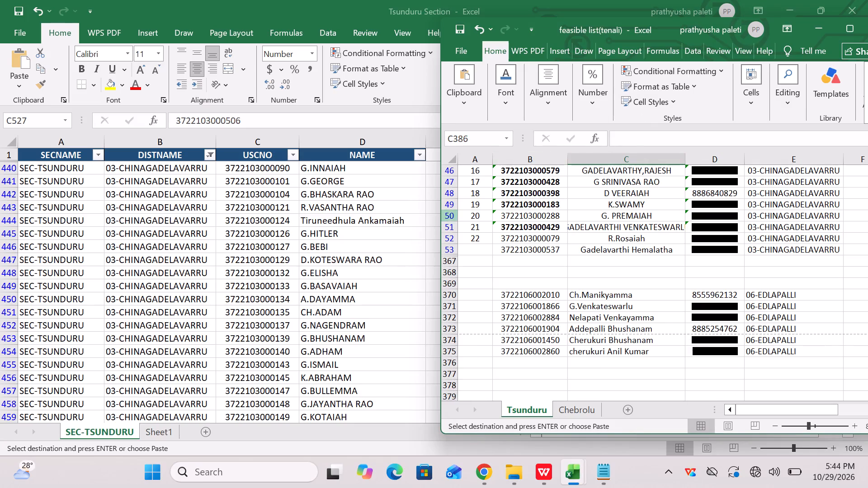
left_click(476, 477)
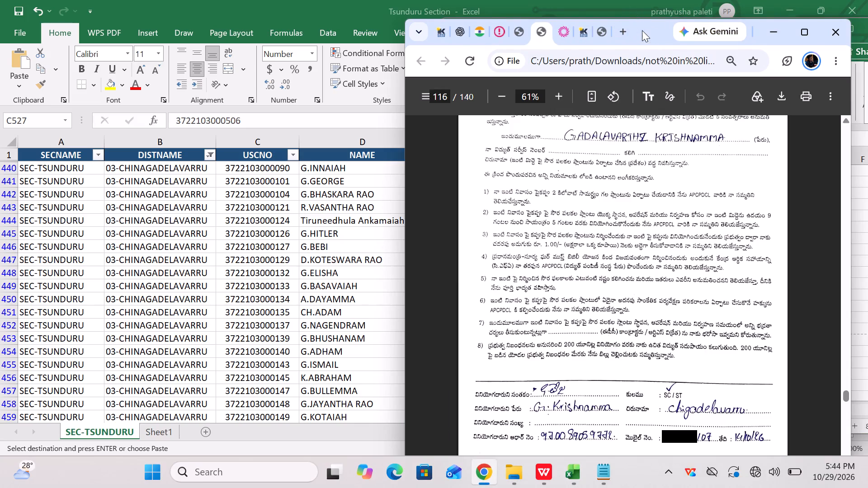
left_click_drag(644, 30, 223, 28)
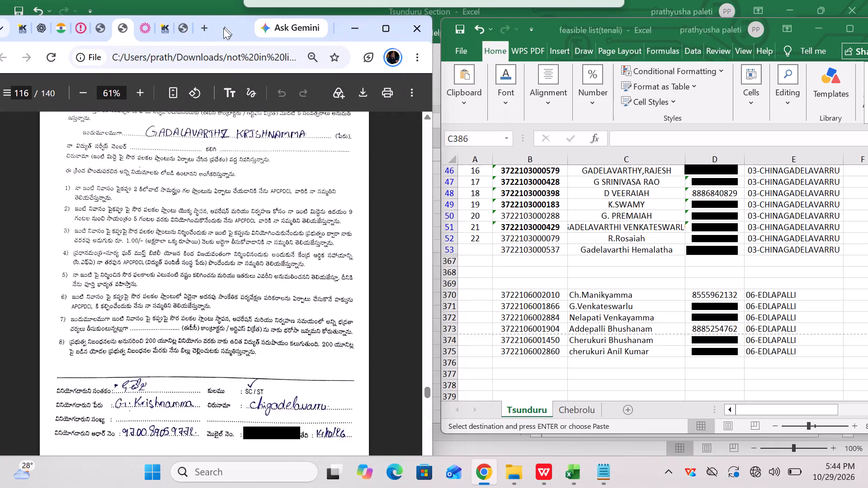
left_click_drag(223, 28, 233, 24)
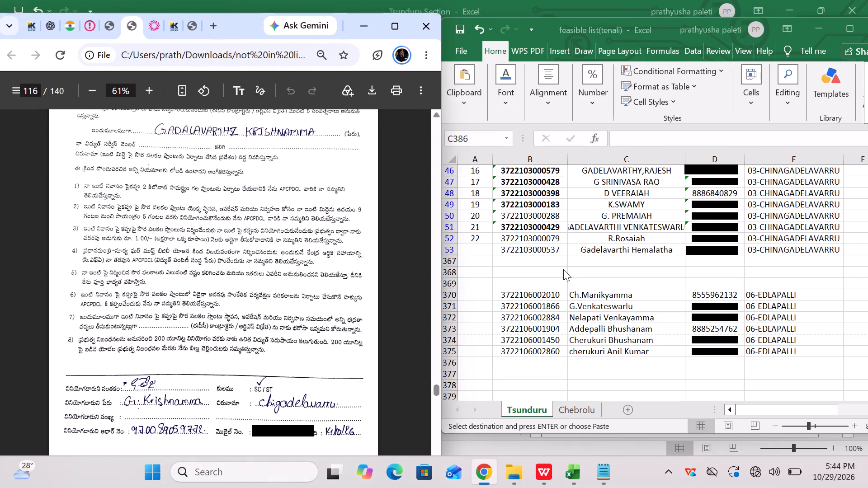
left_click(563, 269)
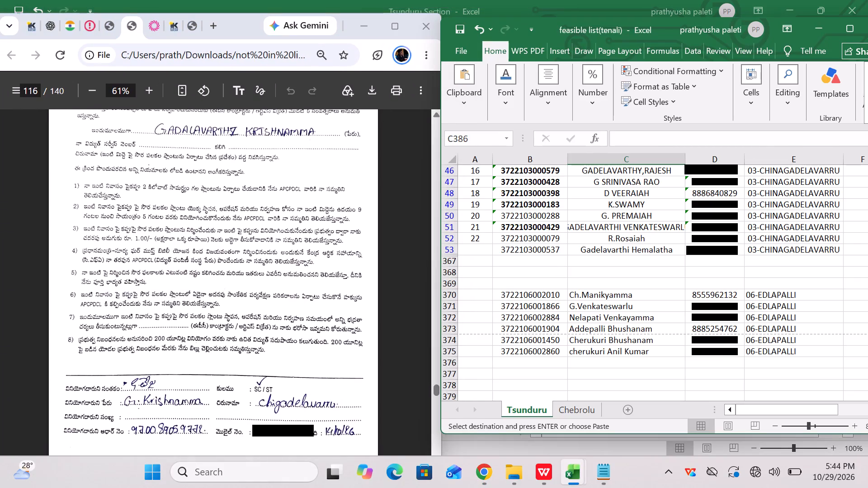
left_click(525, 264)
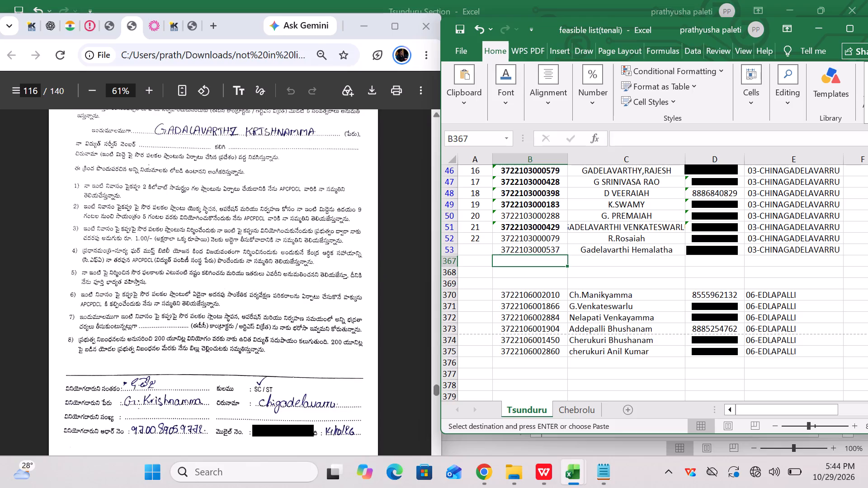
key("ctrl+v")
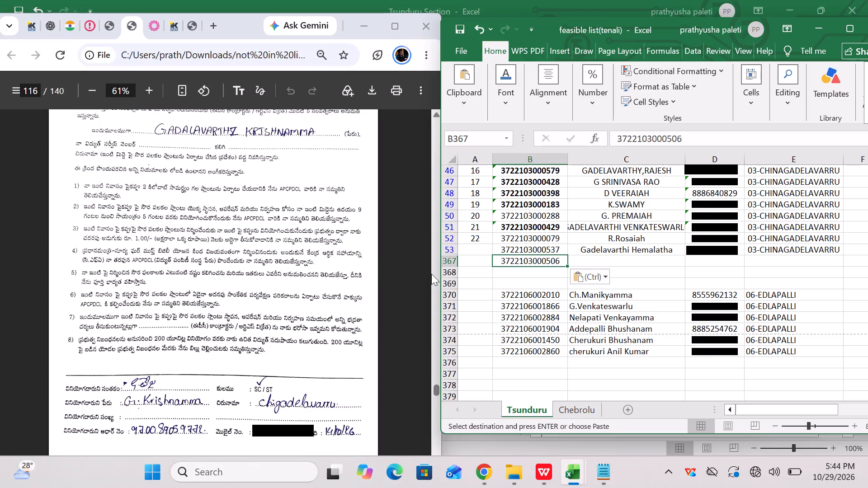
Enter the consumer's name from the page 116 consent form in cell C367, spelling the surname like the record above.
left_click(587, 263)
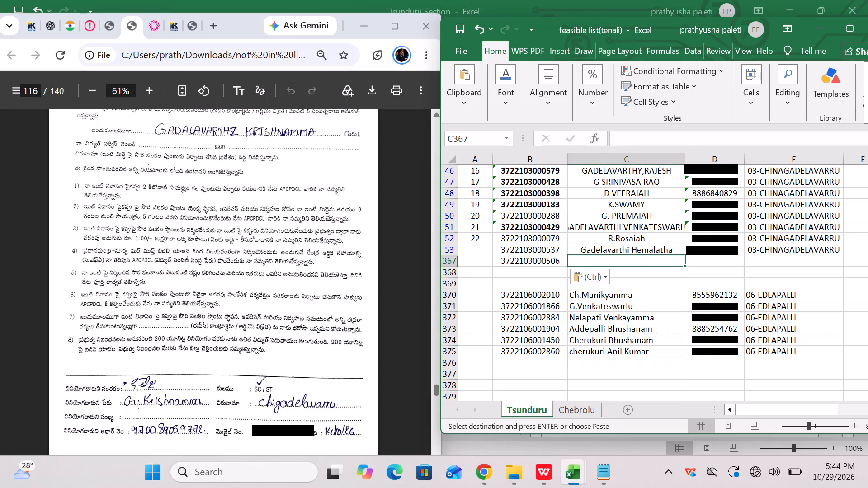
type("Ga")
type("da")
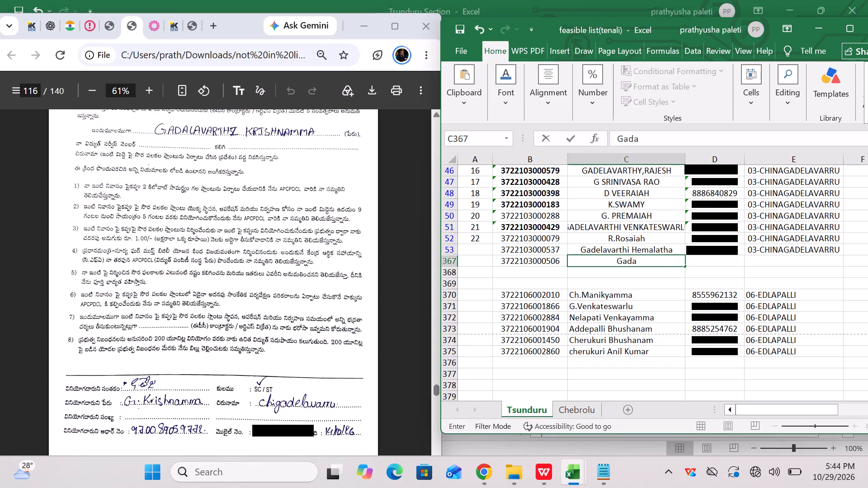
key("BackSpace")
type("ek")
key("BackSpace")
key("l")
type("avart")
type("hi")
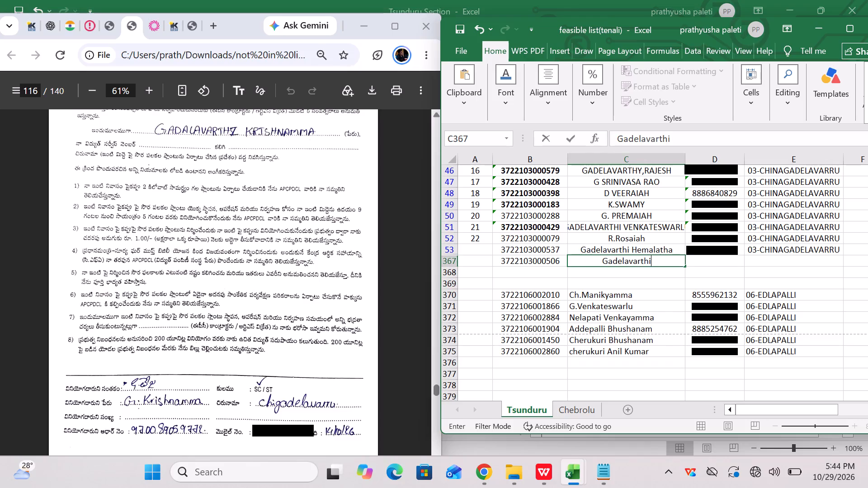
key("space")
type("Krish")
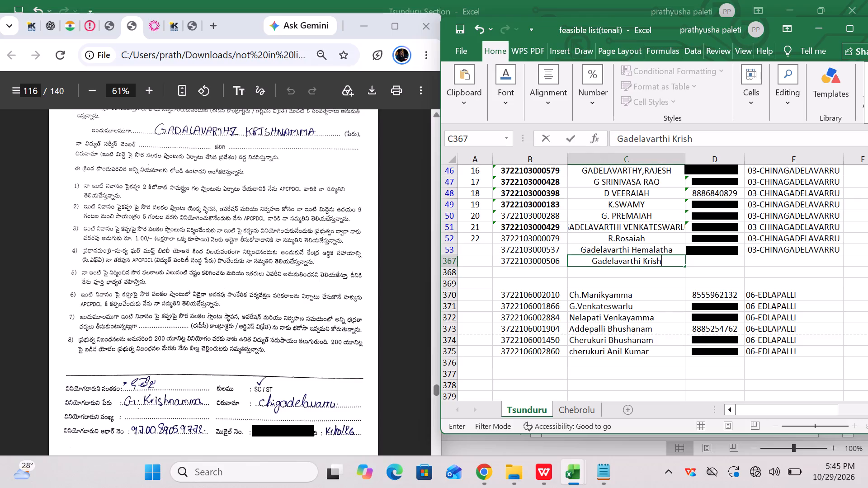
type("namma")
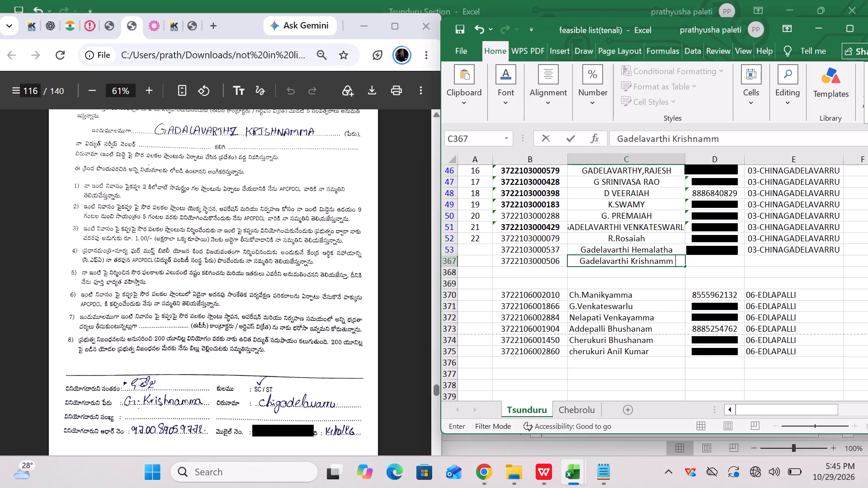
Enter the consumer's mobile number from the page 116 consent form in cell D367.
left_click(707, 263)
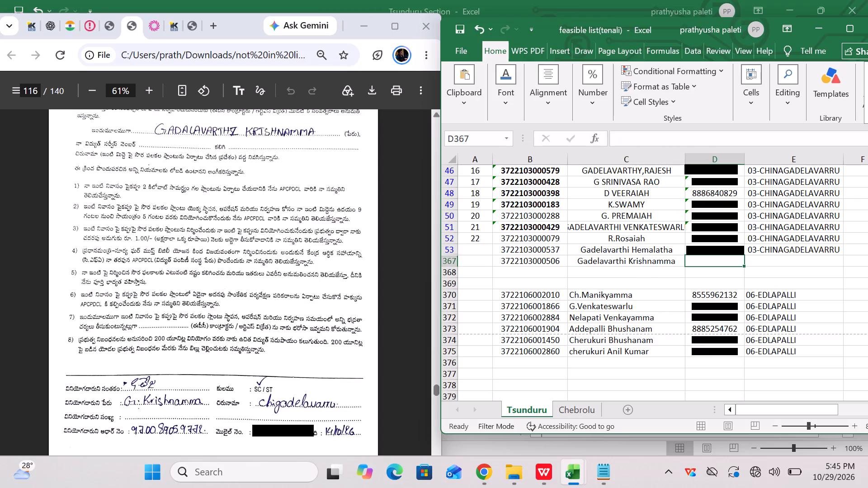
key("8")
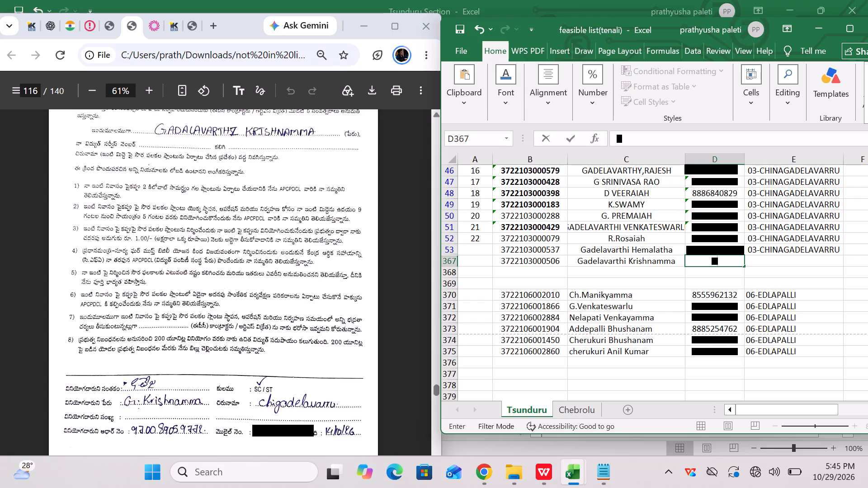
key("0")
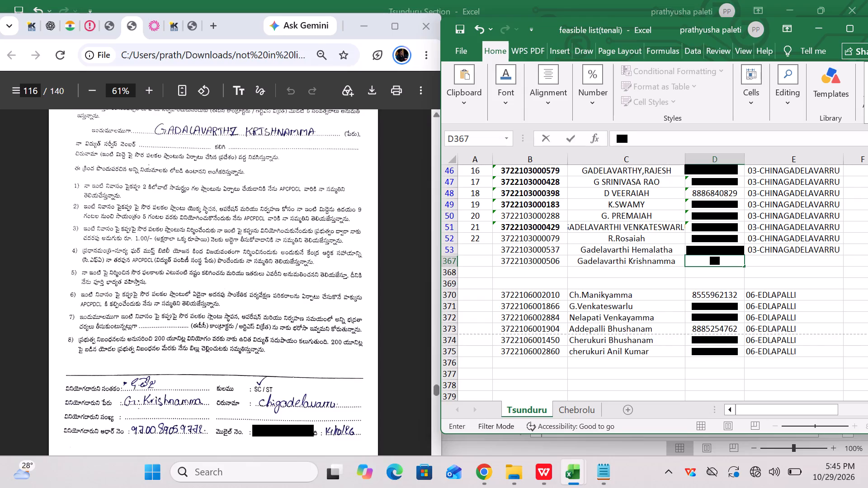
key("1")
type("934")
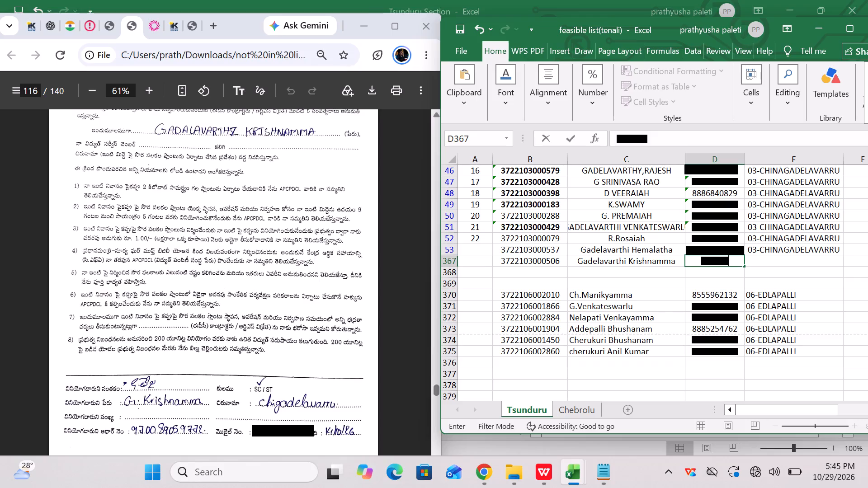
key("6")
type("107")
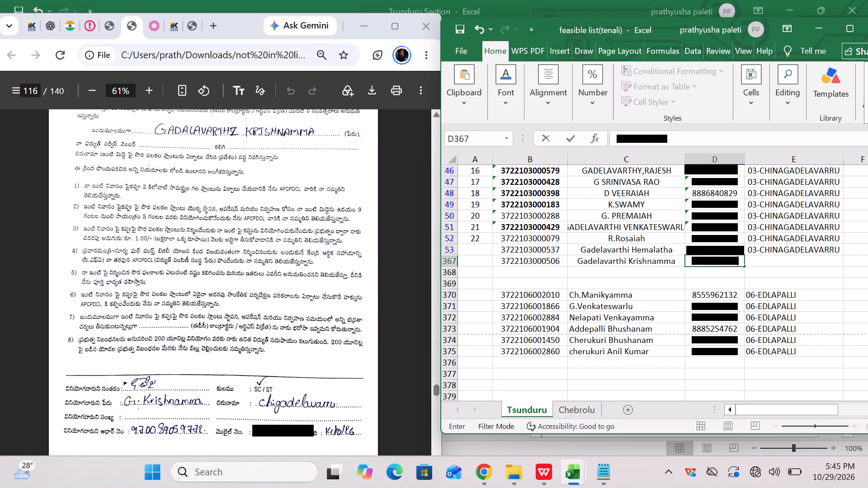
left_click(526, 270)
Look through the remaining consent forms, pages 117 to 140, examining the consumer name, service number and village on each.
scroll(258, 273, "down", 4)
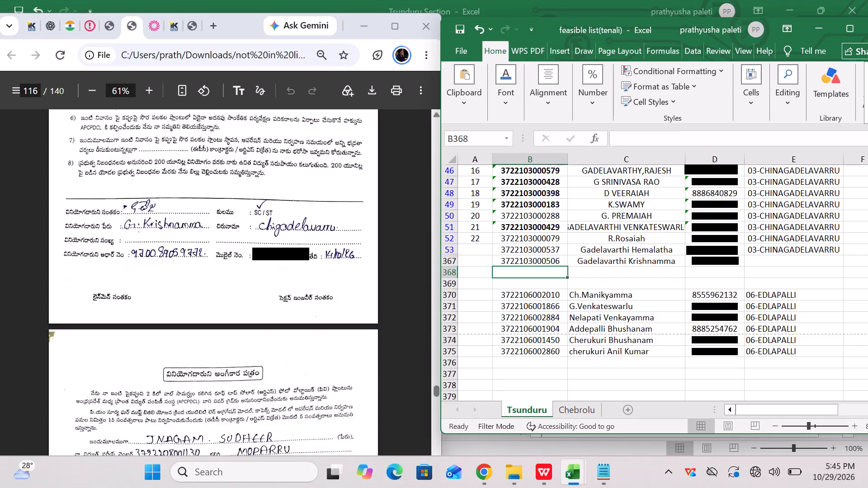
scroll(254, 270, "down", 3)
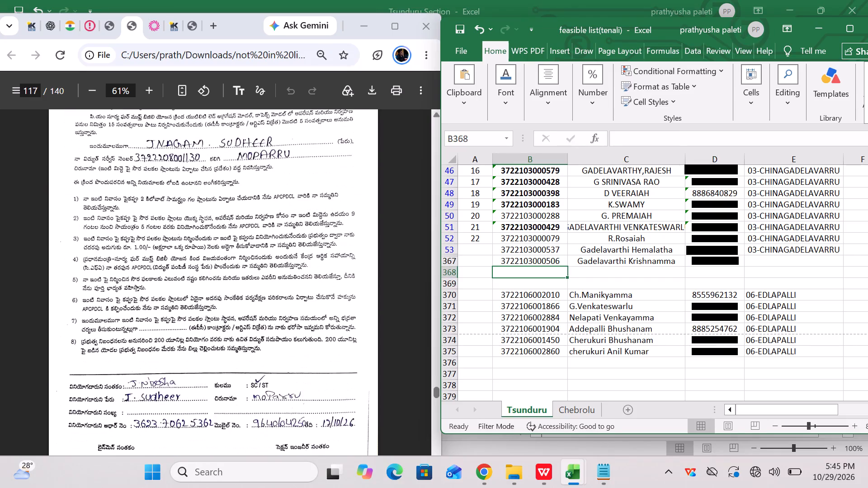
scroll(254, 269, "down", 2)
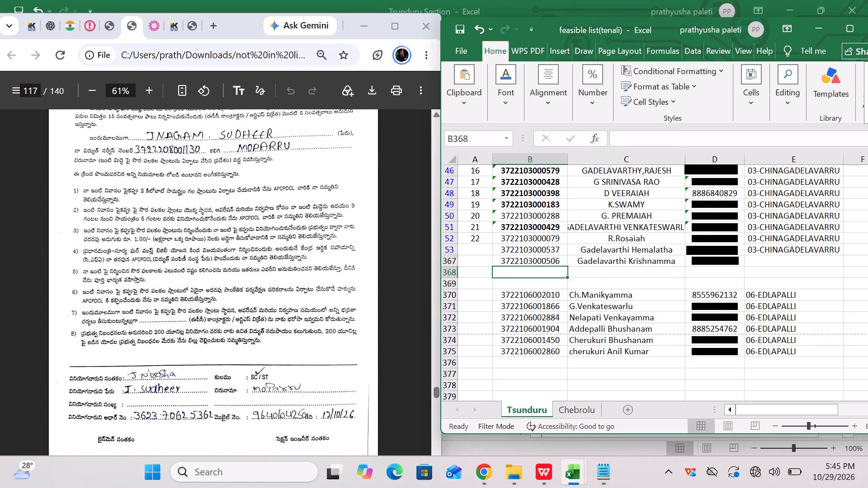
scroll(252, 264, "down", 7)
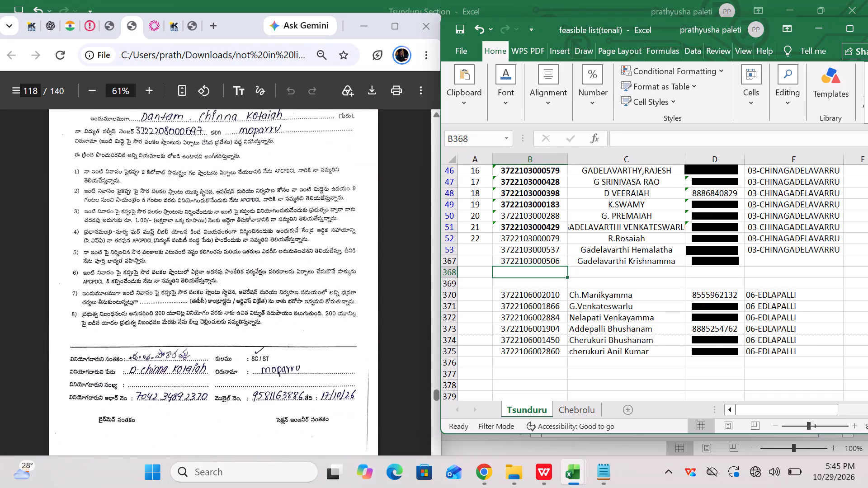
scroll(252, 263, "down", 11)
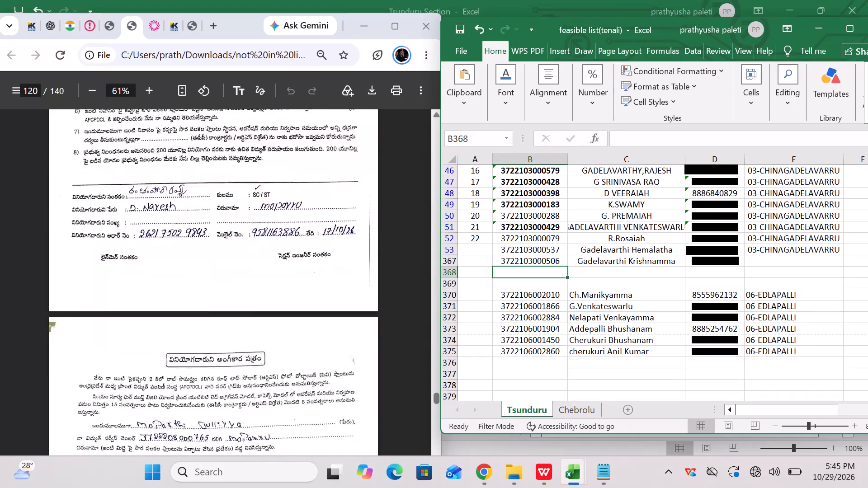
scroll(252, 263, "down", 5)
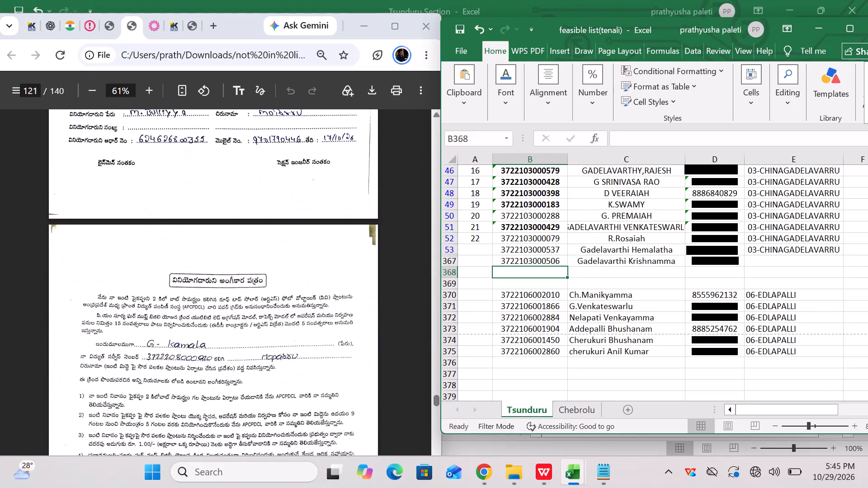
scroll(252, 263, "down", 20)
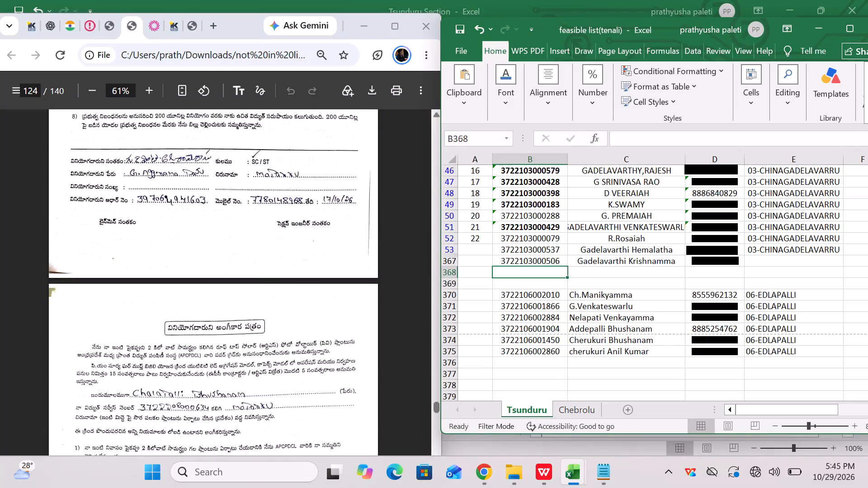
scroll(252, 263, "down", 13)
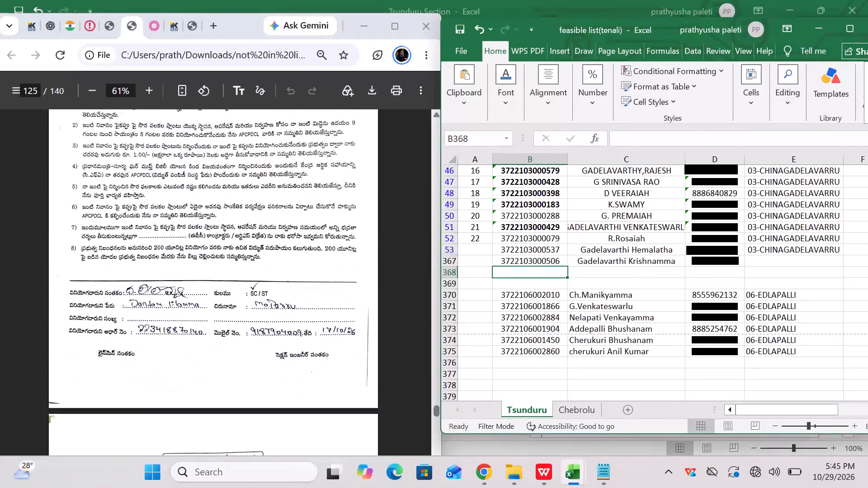
scroll(251, 263, "down", 13)
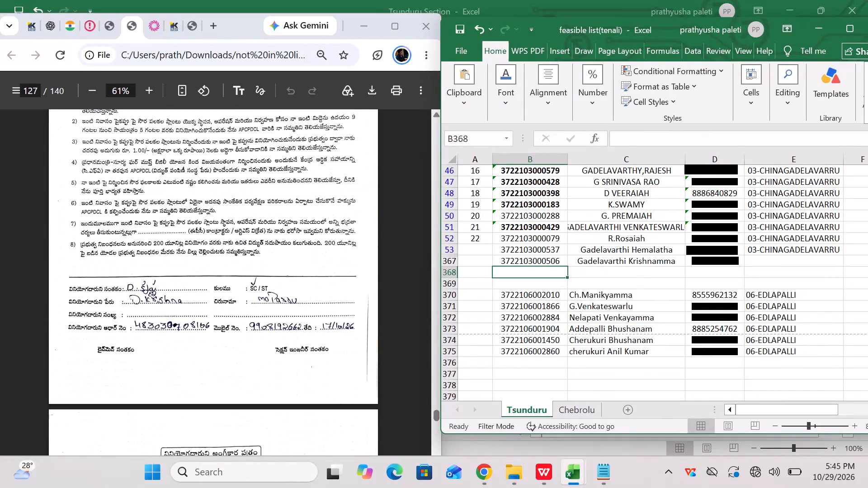
scroll(250, 264, "down", 4)
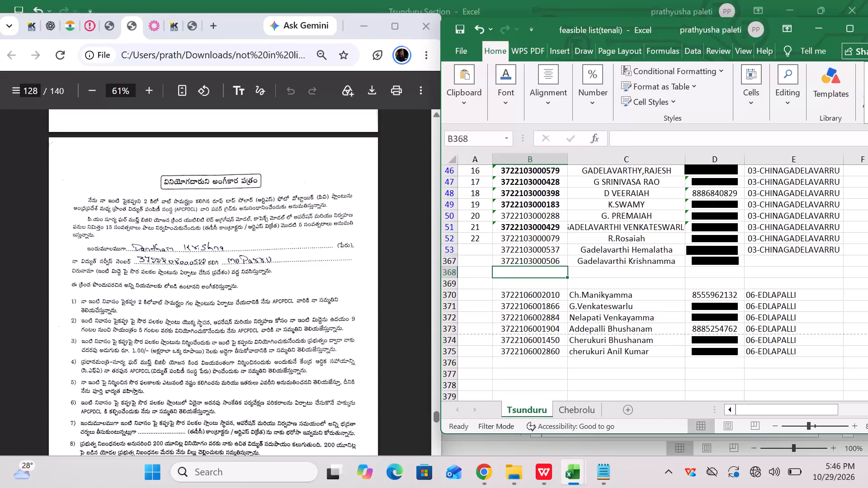
scroll(241, 277, "down", 3)
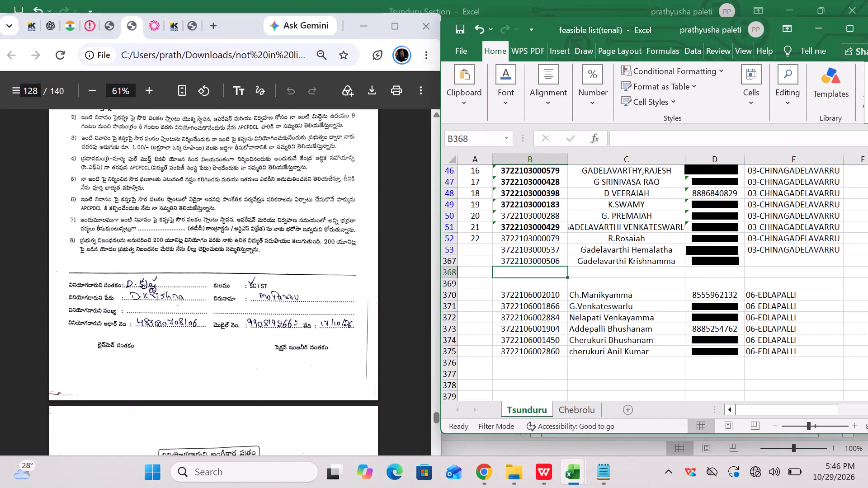
scroll(237, 254, "down", 9)
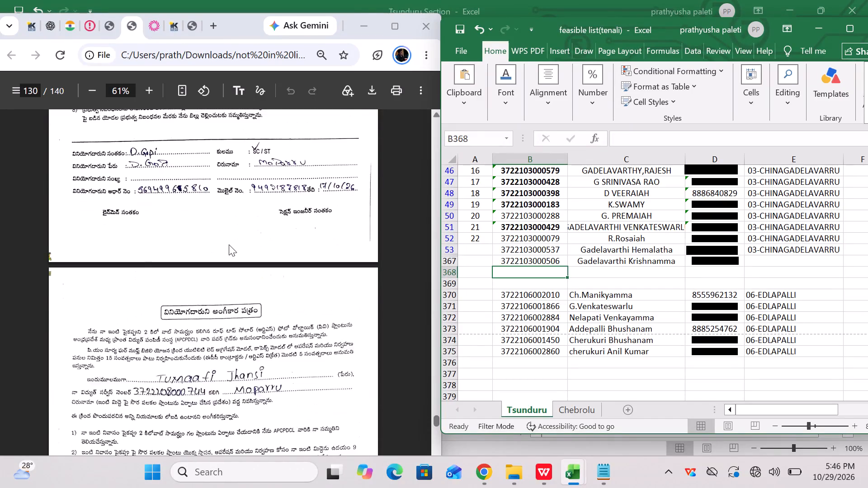
scroll(229, 244, "down", 9)
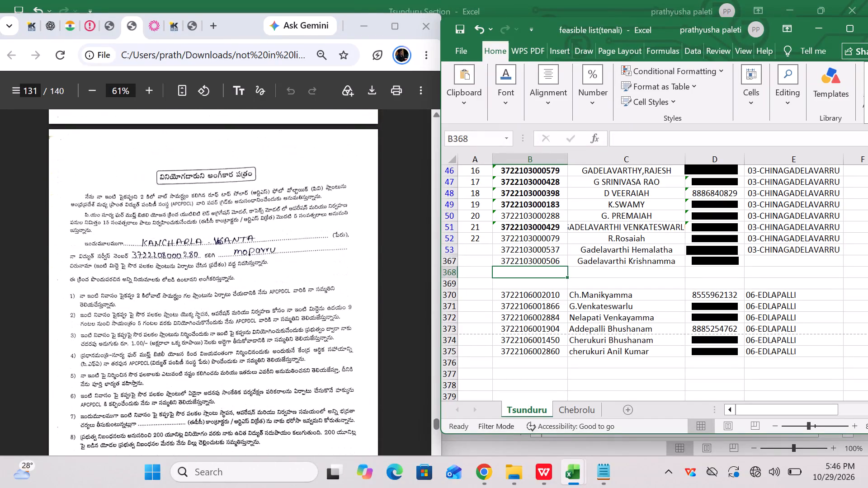
scroll(227, 242, "down", 13)
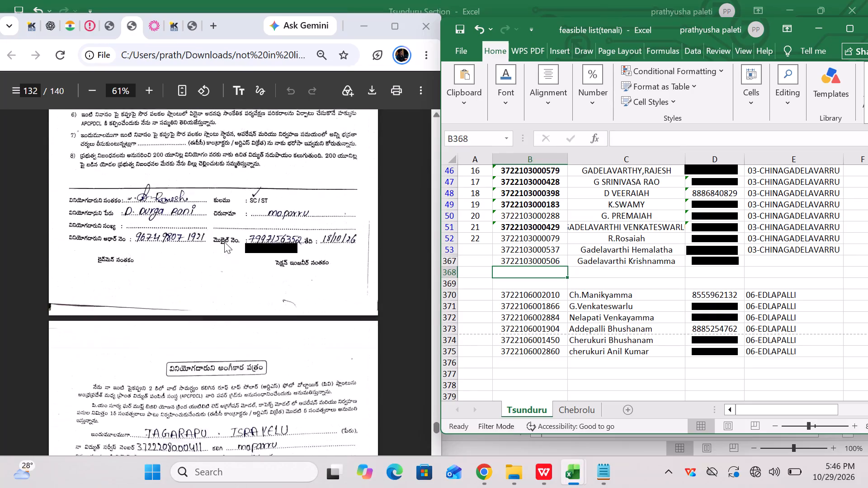
scroll(223, 240, "down", 15)
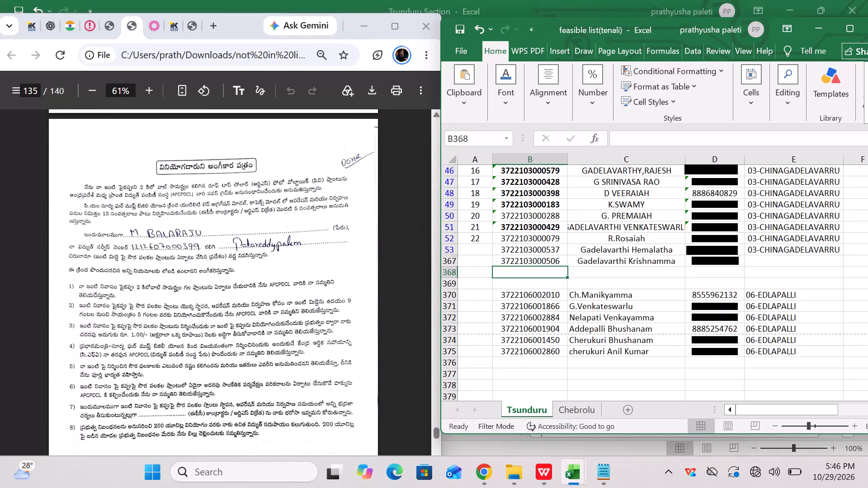
scroll(222, 239, "down", 6)
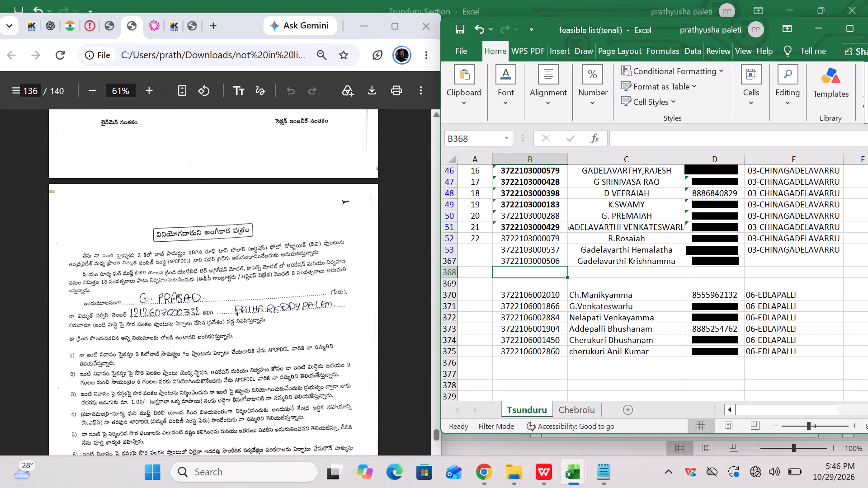
scroll(222, 239, "down", 9)
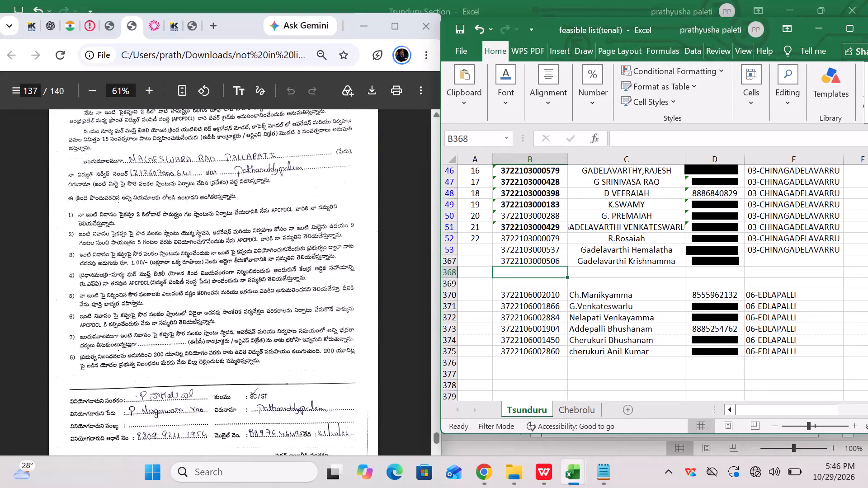
scroll(222, 239, "up", 10)
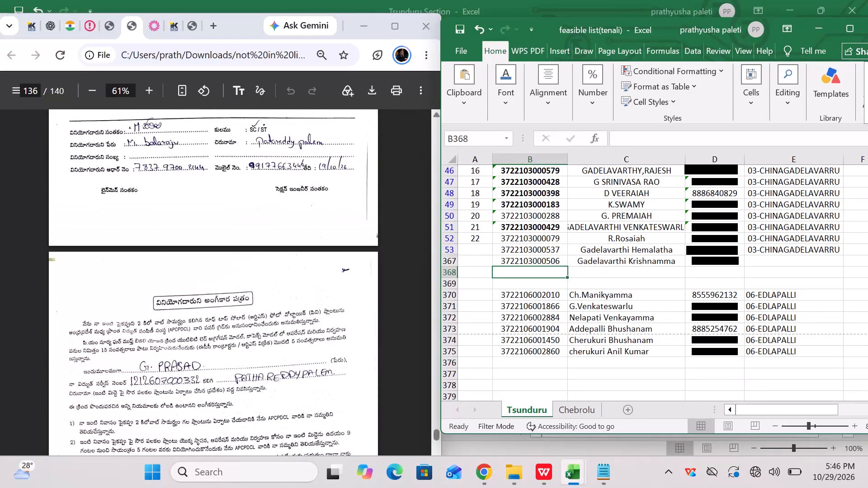
scroll(222, 239, "down", 5)
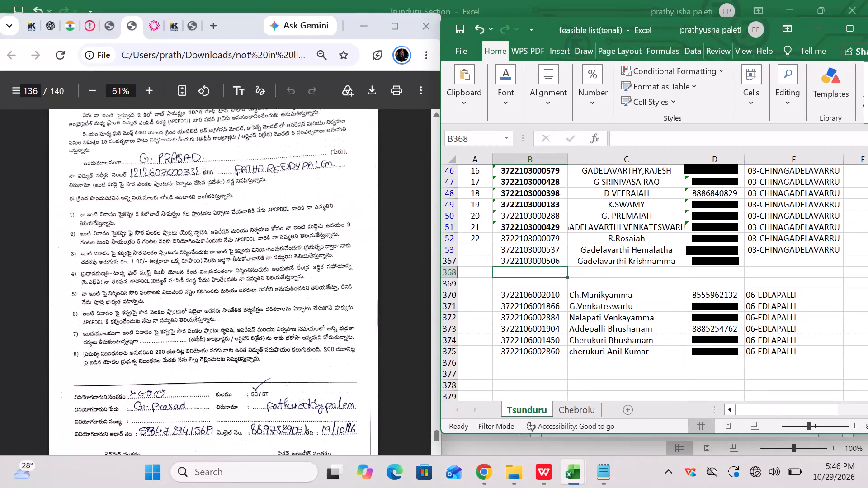
scroll(222, 239, "down", 7)
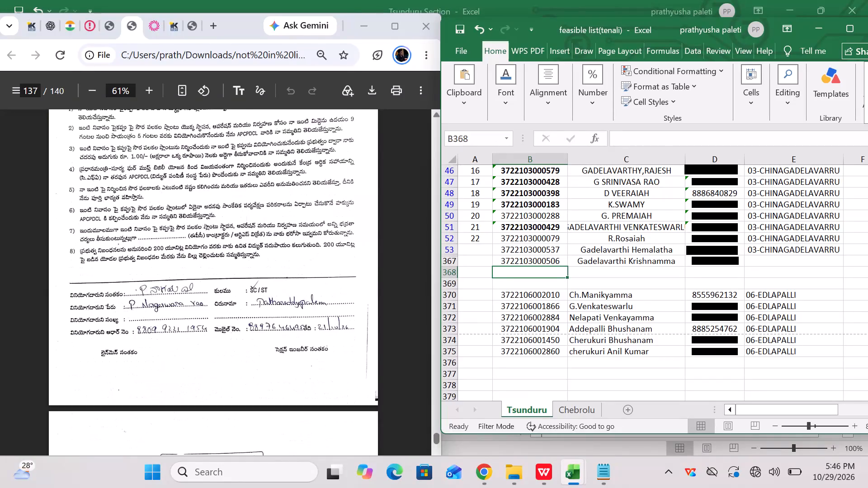
scroll(221, 239, "down", 10)
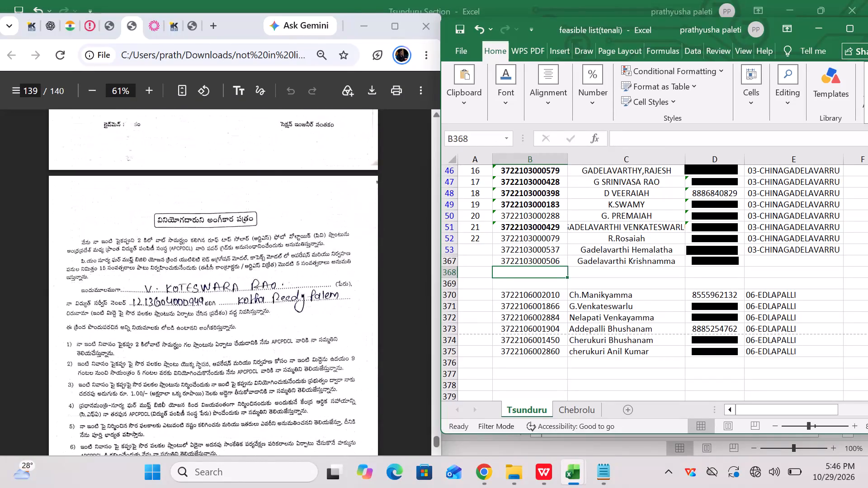
scroll(221, 239, "down", 8)
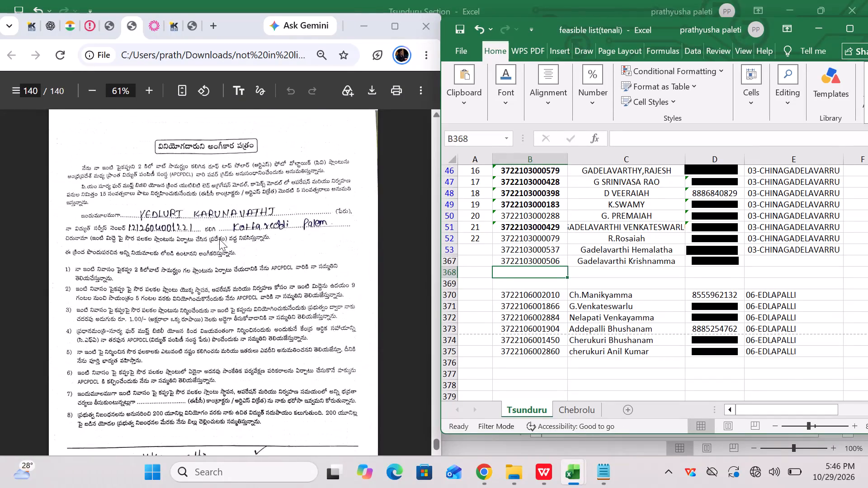
Examine the signature, address and contact details at the bottom of the page 140 consent form.
scroll(219, 239, "down", 19)
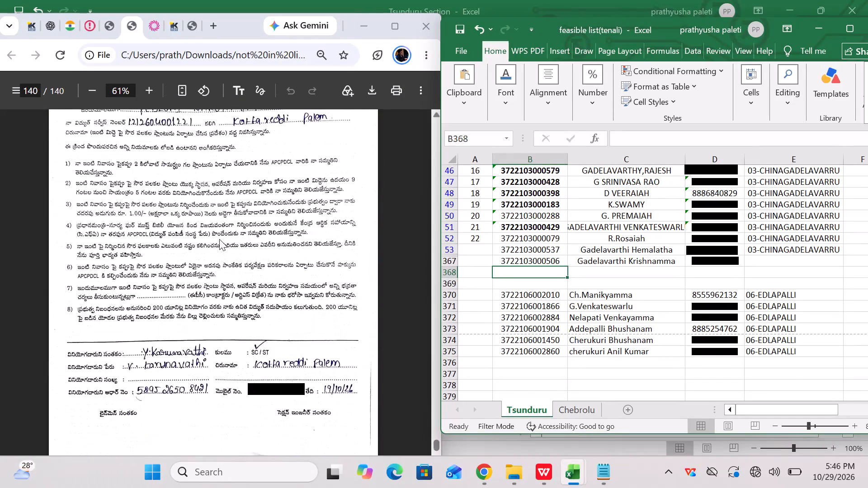
Fill the village 03-CHINAGADELAVARRU from cell E53 down into the new record's District cell E367, and save the workbook.
left_click(604, 290)
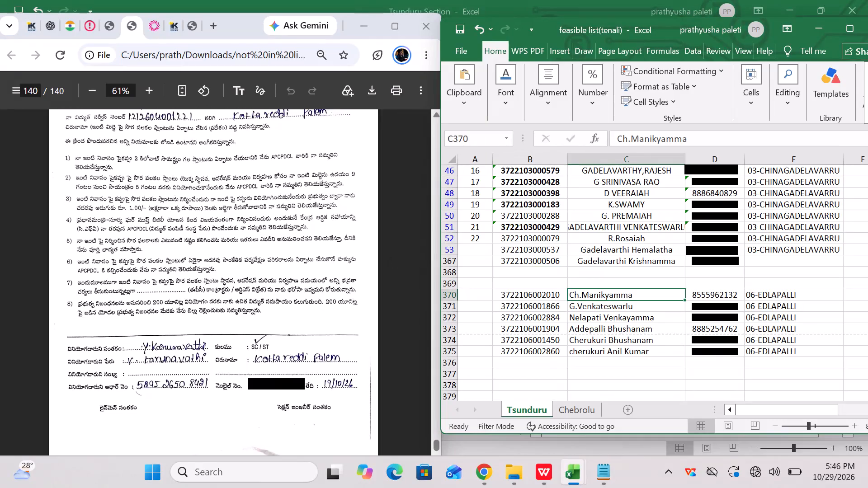
key("ctrl+s")
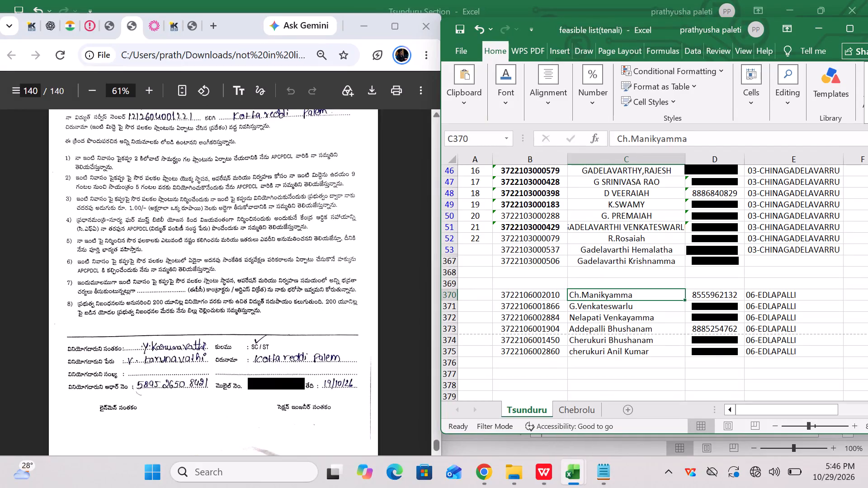
left_click(822, 250)
left_click_drag(842, 252, 842, 258)
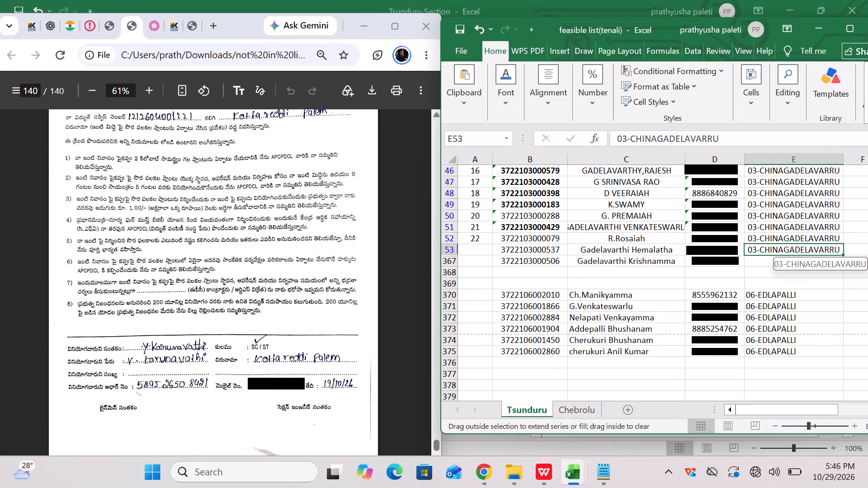
left_click_drag(842, 258, 842, 264)
left_click(735, 272)
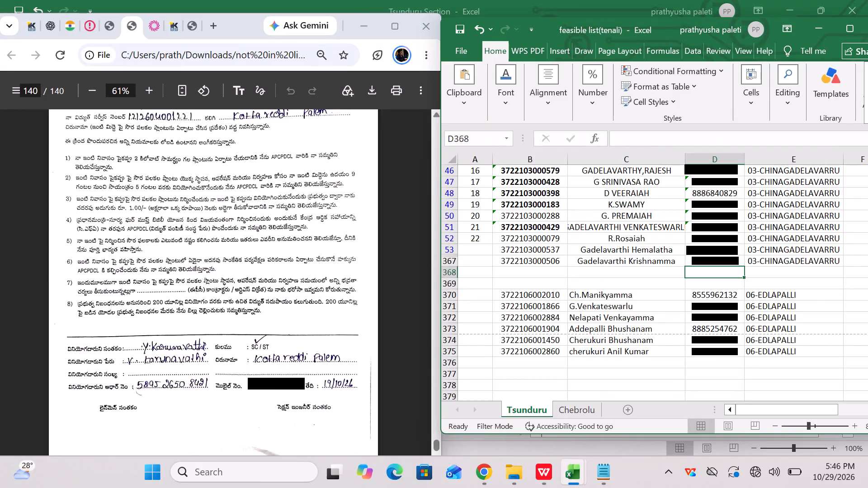
key("ctrl+s")
key("ctrl+s")
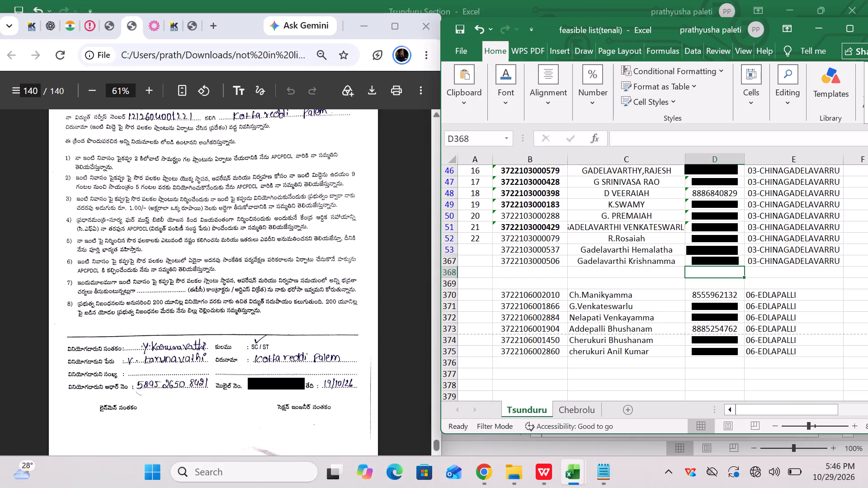
Show all districts in the Tsunduru sheet's District filter and sort the records by District from A to Z.
scroll(658, 270, "up", 17)
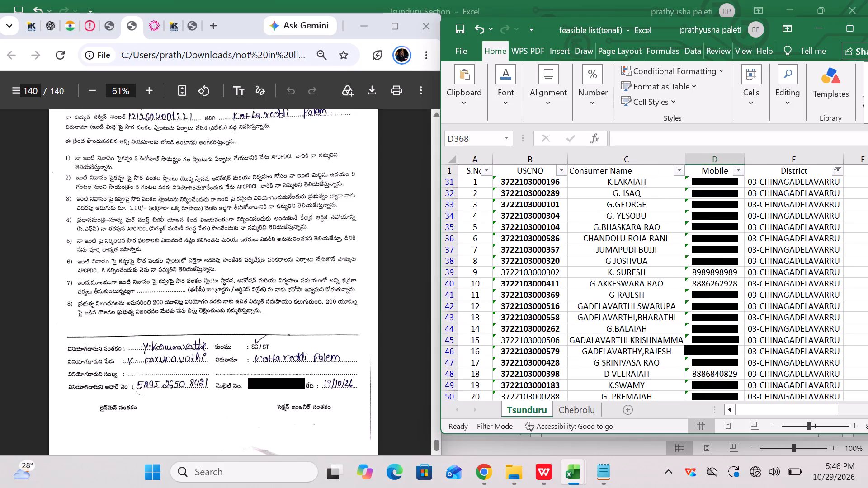
left_click(838, 171)
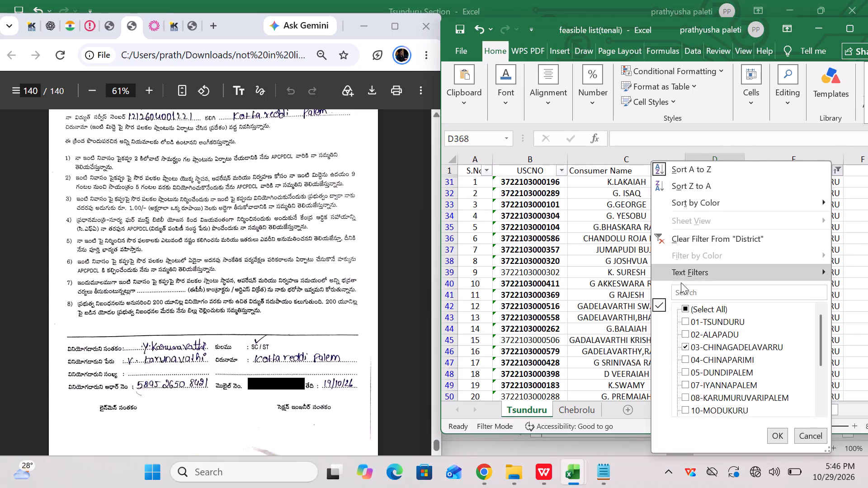
left_click(685, 308)
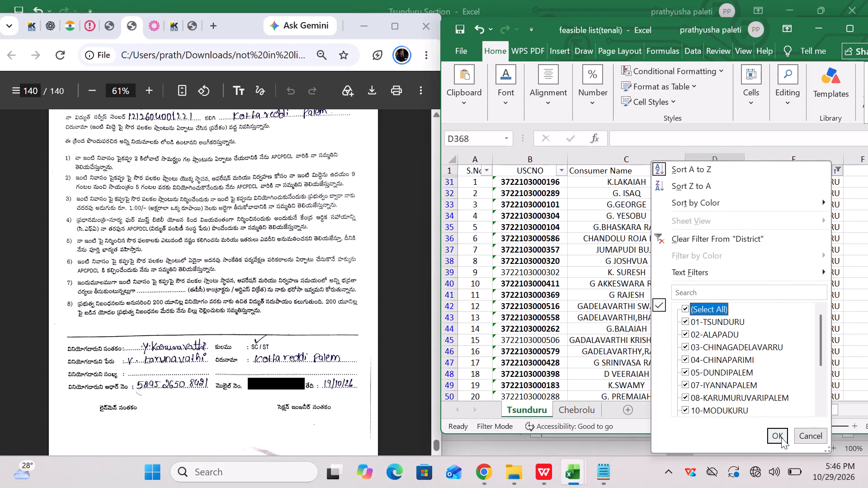
left_click(781, 437)
left_click(840, 174)
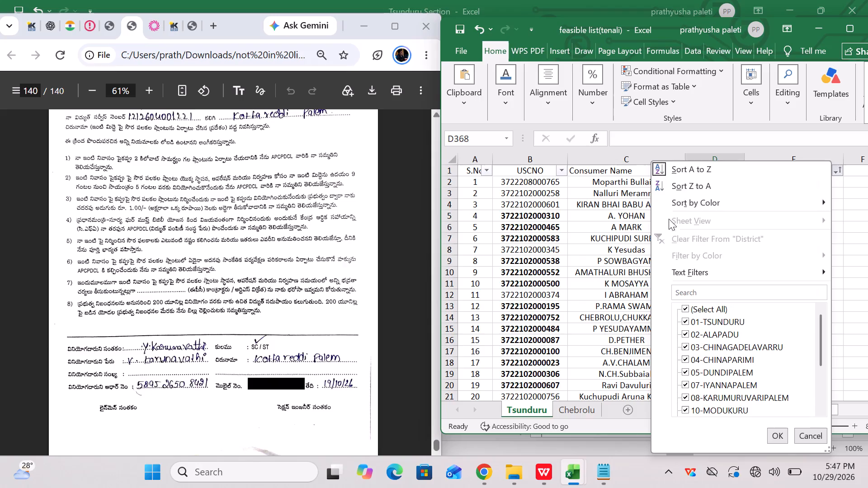
left_click(703, 172)
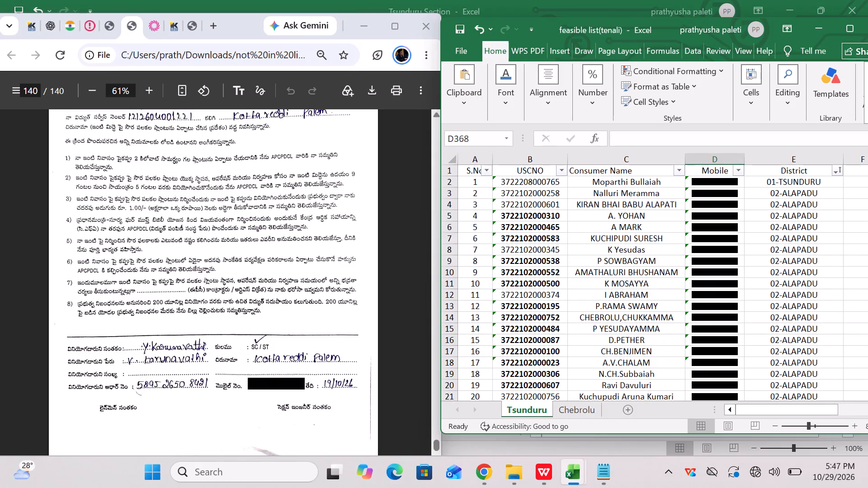
Minimise the consent forms PDF window and look through the sorted Tsunduru records, down to the loose entries below the main list.
scroll(789, 289, "down", 7)
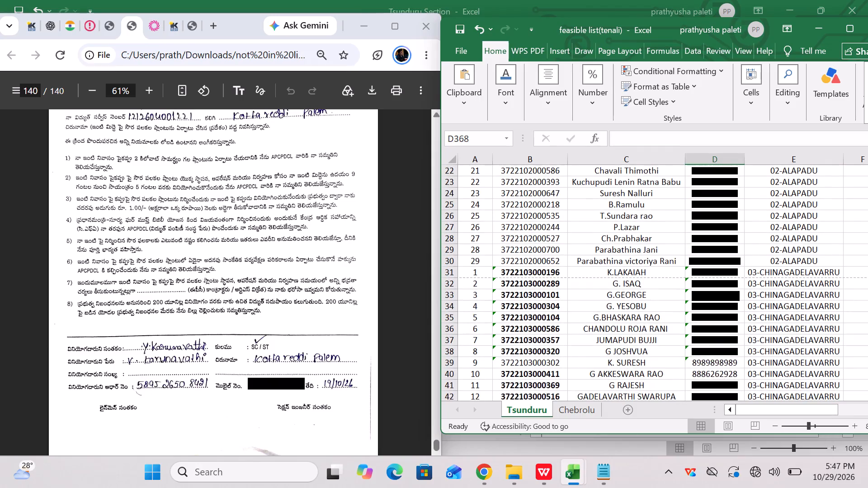
scroll(773, 286, "down", 6)
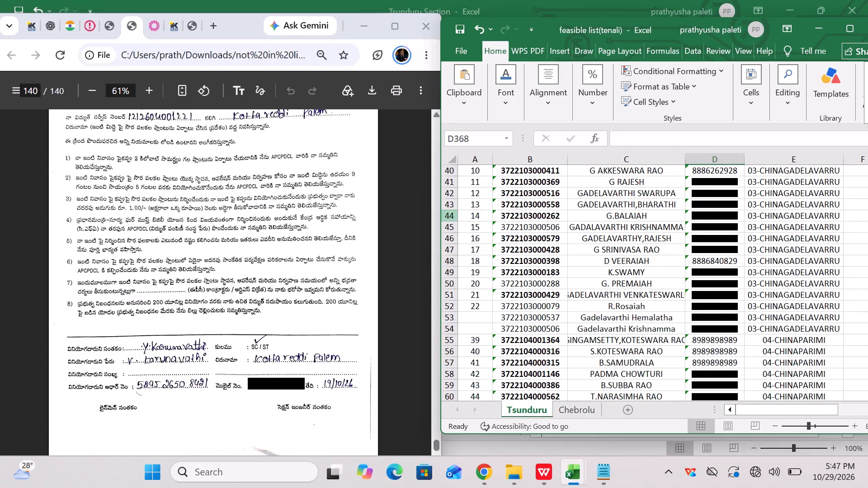
left_click(364, 36)
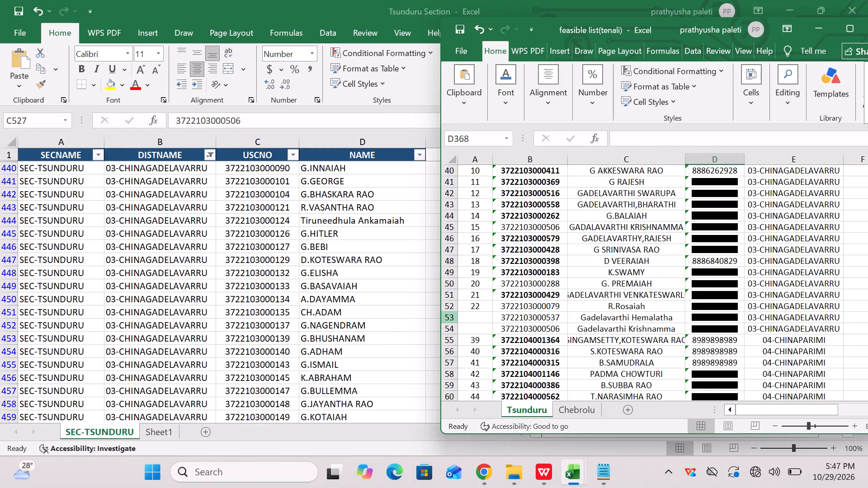
scroll(759, 317, "down", 15)
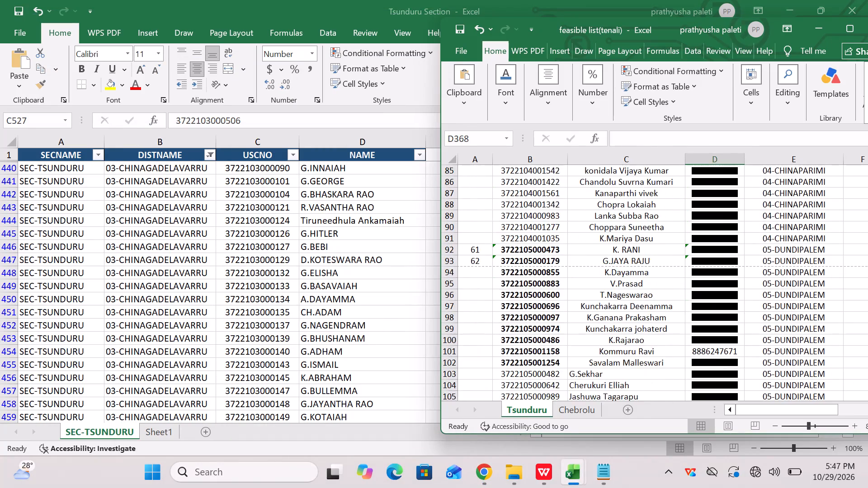
scroll(759, 314, "down", 12)
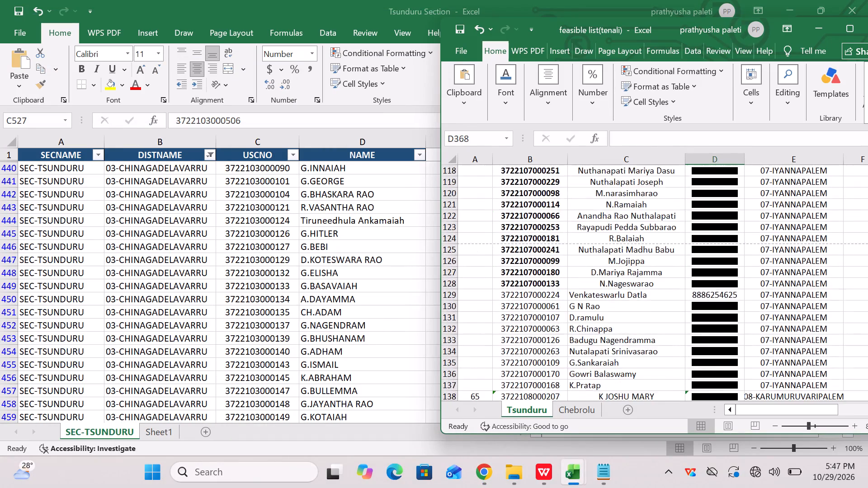
scroll(759, 314, "down", 3)
scroll(759, 314, "up", 9)
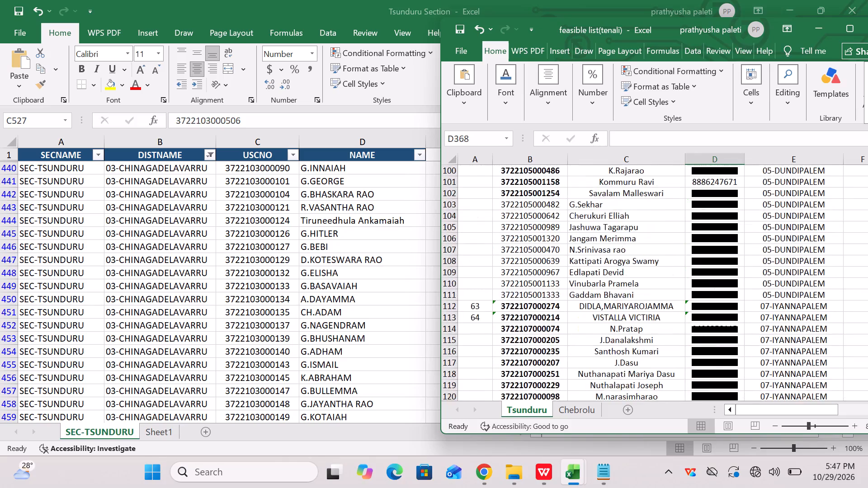
scroll(759, 314, "up", 4)
scroll(759, 314, "down", 2)
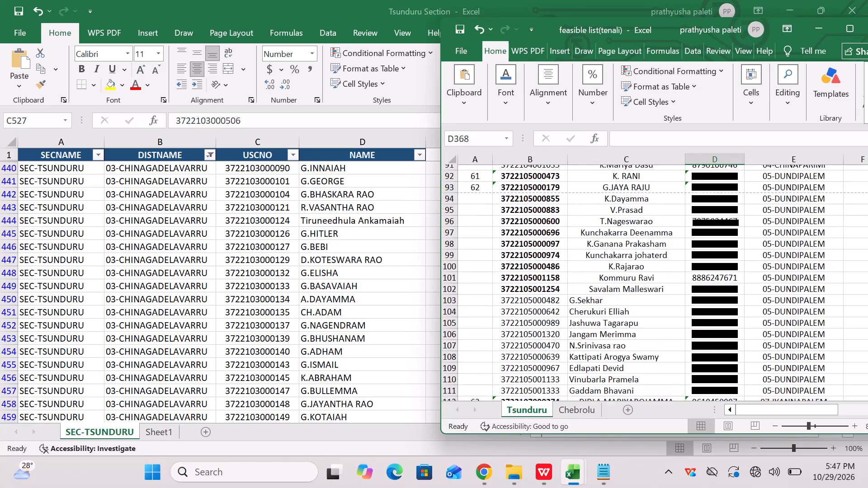
scroll(759, 314, "down", 16)
scroll(758, 314, "down", 7)
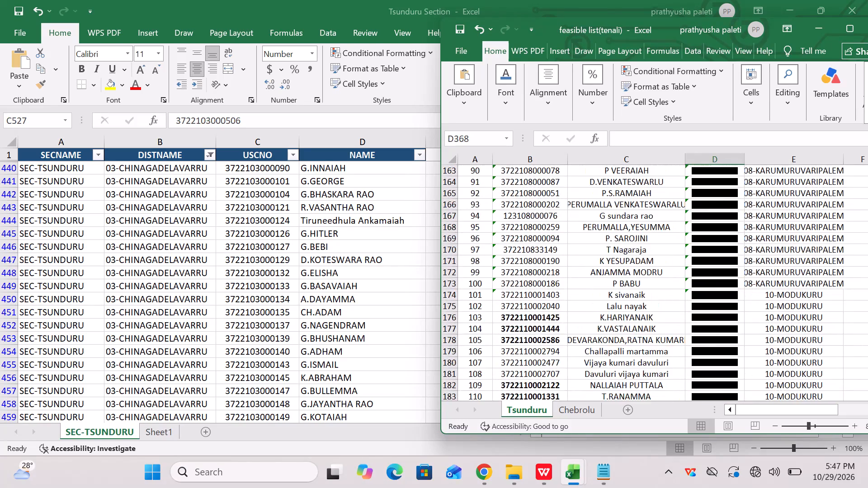
scroll(758, 314, "down", 15)
scroll(755, 318, "down", 6)
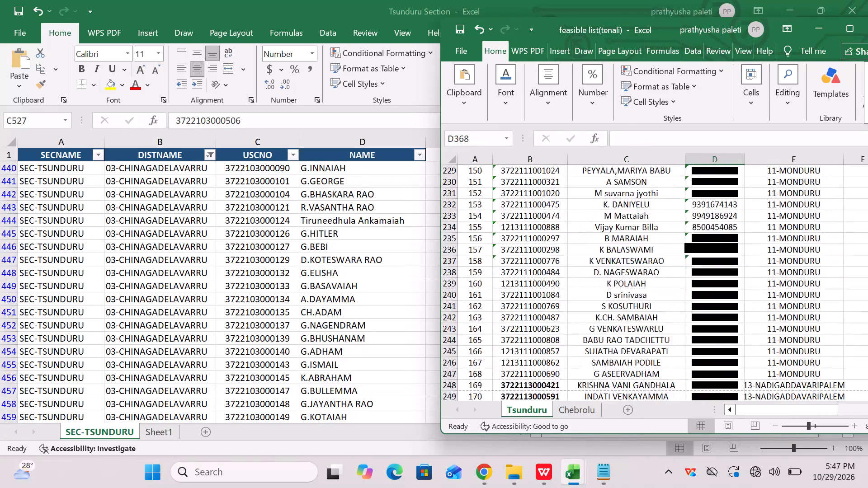
scroll(755, 319, "down", 19)
scroll(754, 319, "down", 9)
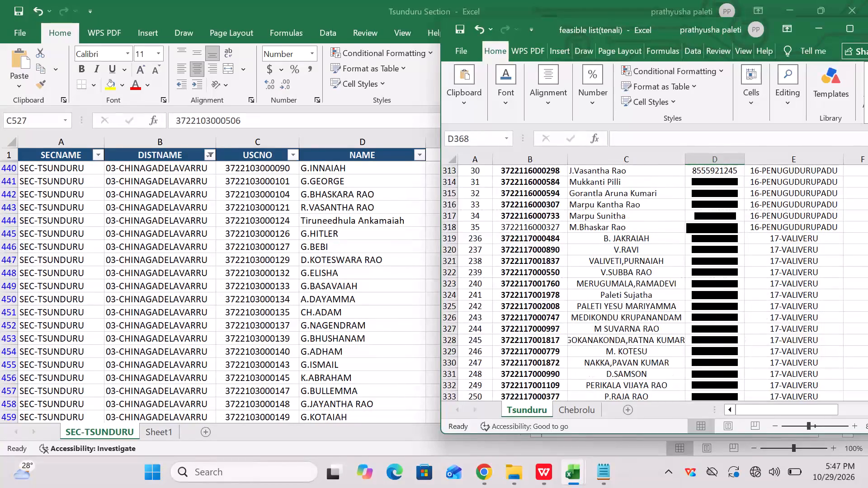
scroll(754, 319, "down", 16)
scroll(752, 319, "up", 1)
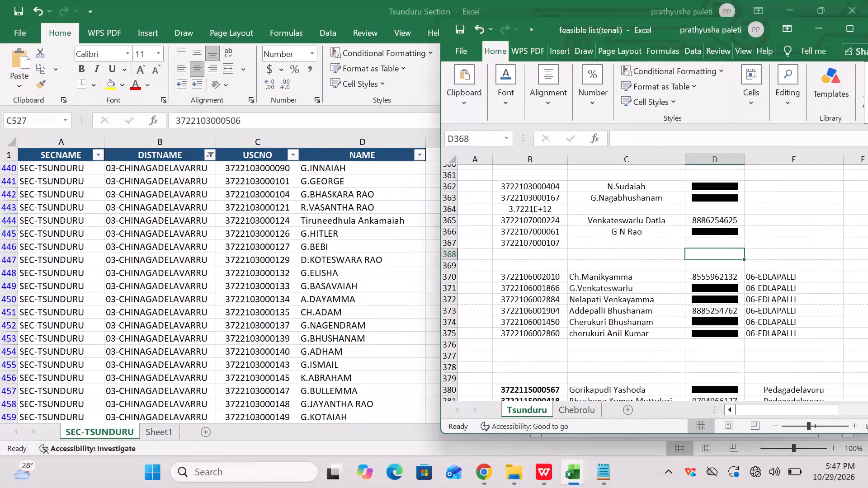
scroll(752, 319, "up", 1)
scroll(752, 319, "down", 1)
scroll(752, 319, "up", 1)
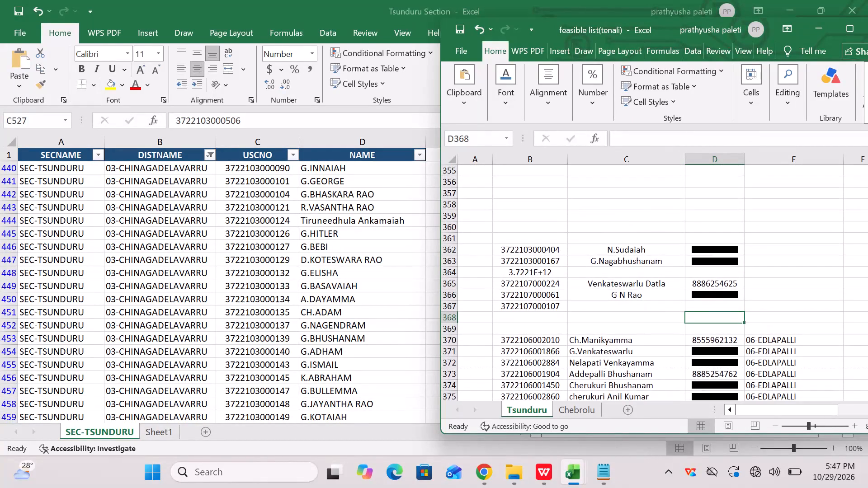
Format the USCNO in cell B364 as a Number with 0 decimal places.
left_click(540, 275)
right_click(536, 272)
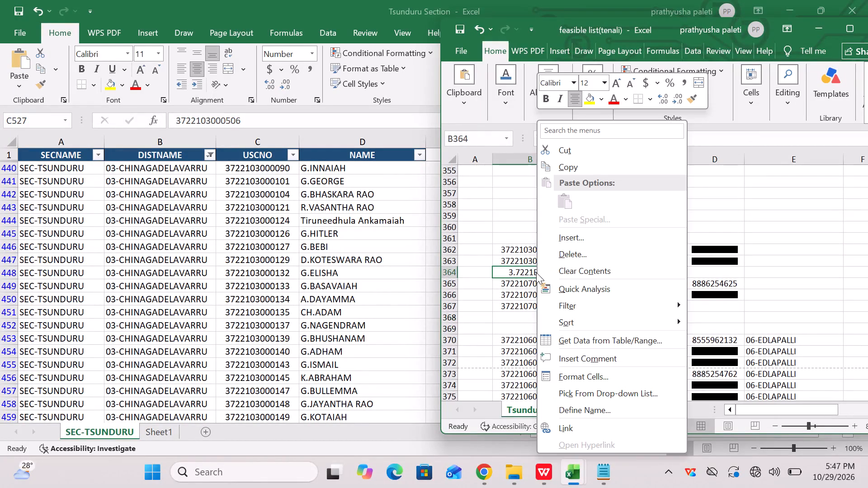
left_click(587, 374)
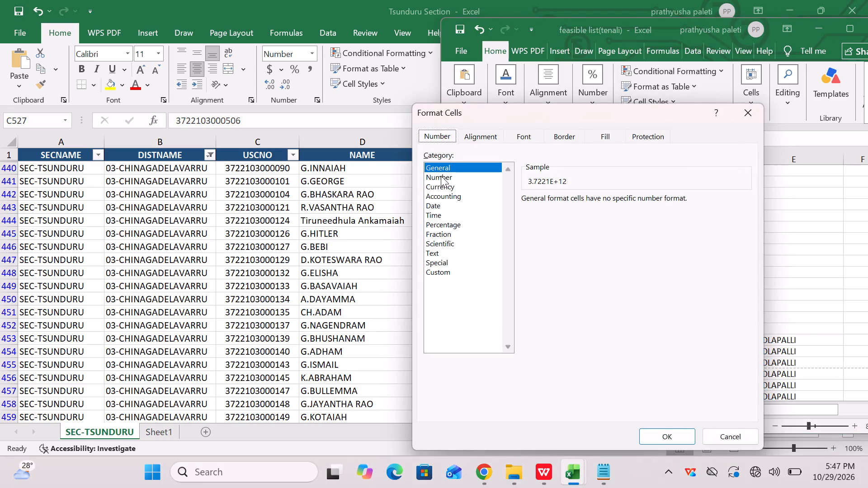
left_click(441, 176)
double_click(615, 204)
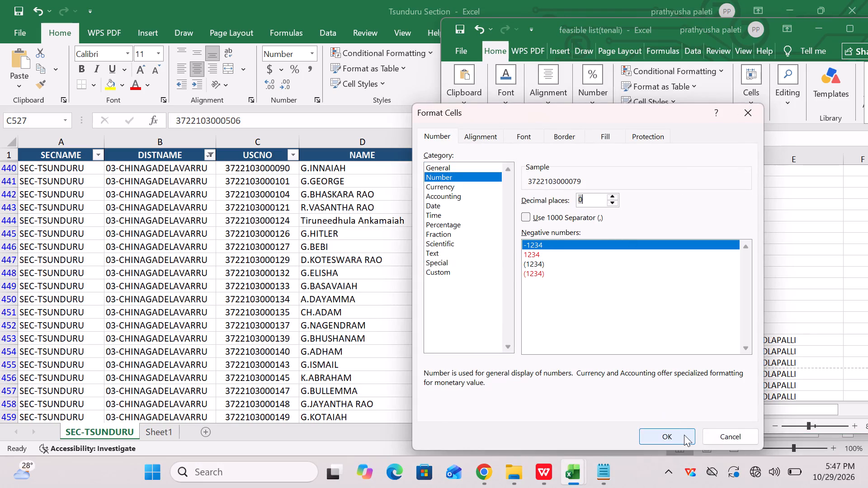
left_click(677, 436)
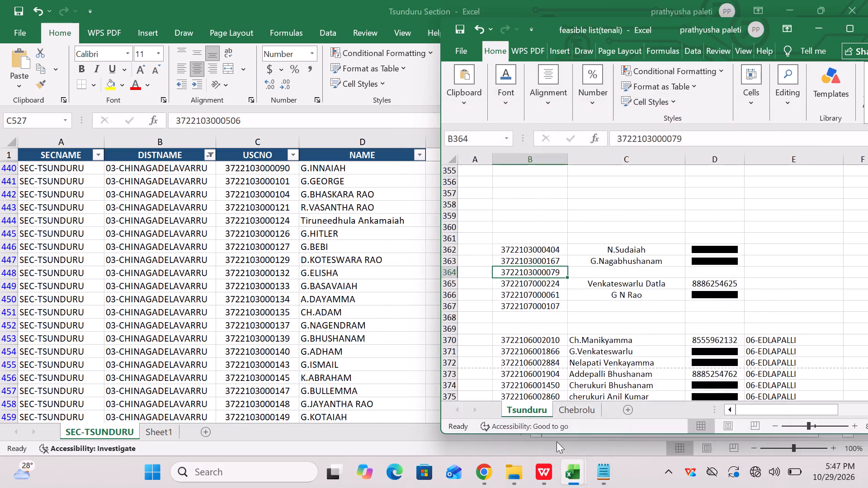
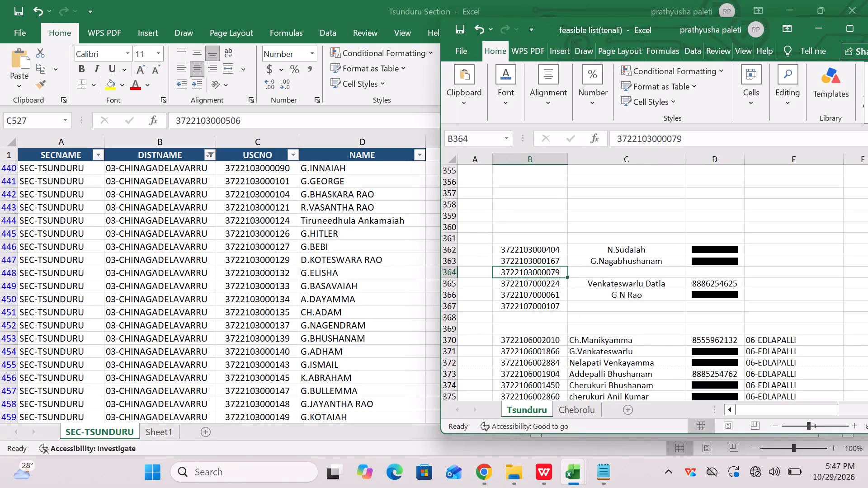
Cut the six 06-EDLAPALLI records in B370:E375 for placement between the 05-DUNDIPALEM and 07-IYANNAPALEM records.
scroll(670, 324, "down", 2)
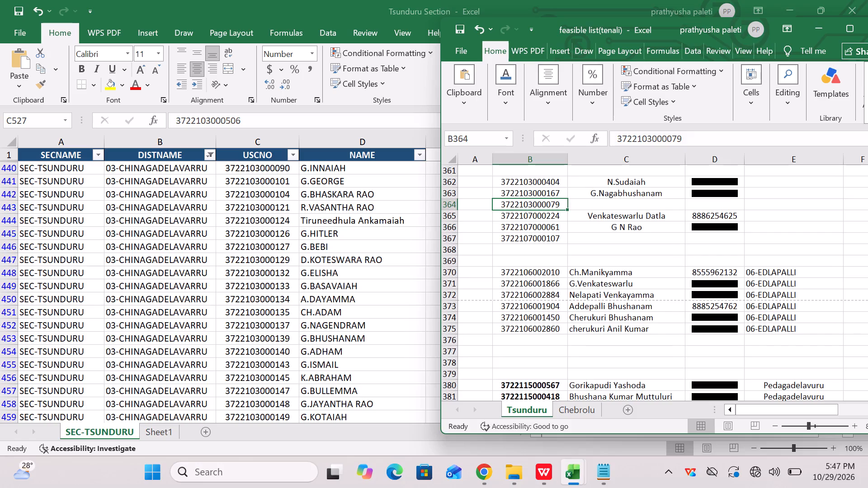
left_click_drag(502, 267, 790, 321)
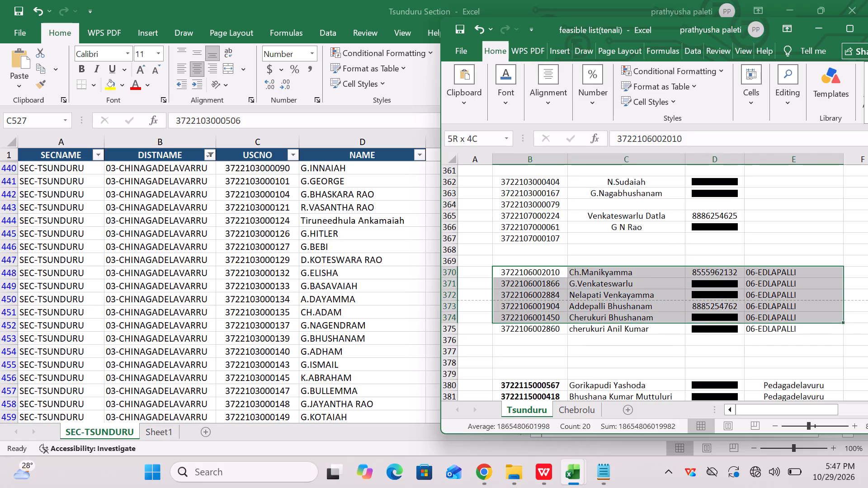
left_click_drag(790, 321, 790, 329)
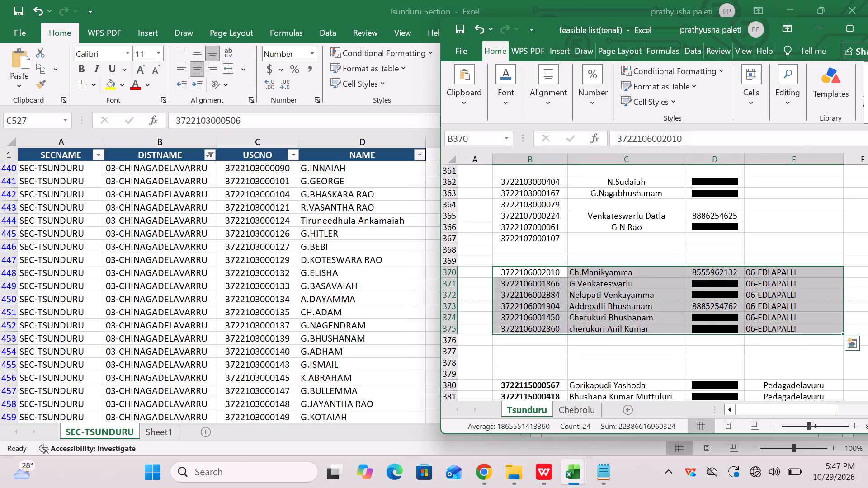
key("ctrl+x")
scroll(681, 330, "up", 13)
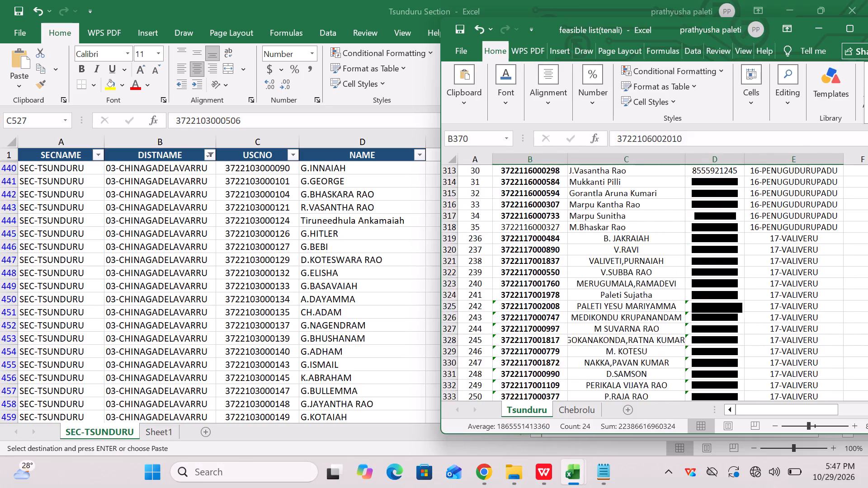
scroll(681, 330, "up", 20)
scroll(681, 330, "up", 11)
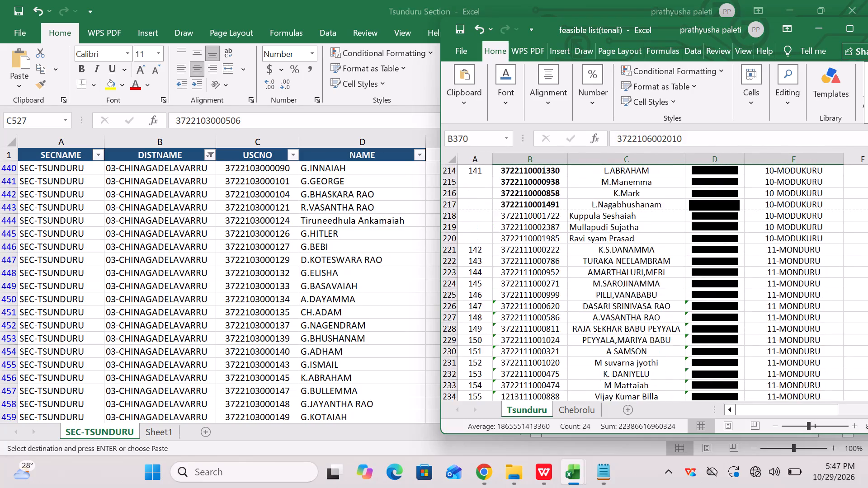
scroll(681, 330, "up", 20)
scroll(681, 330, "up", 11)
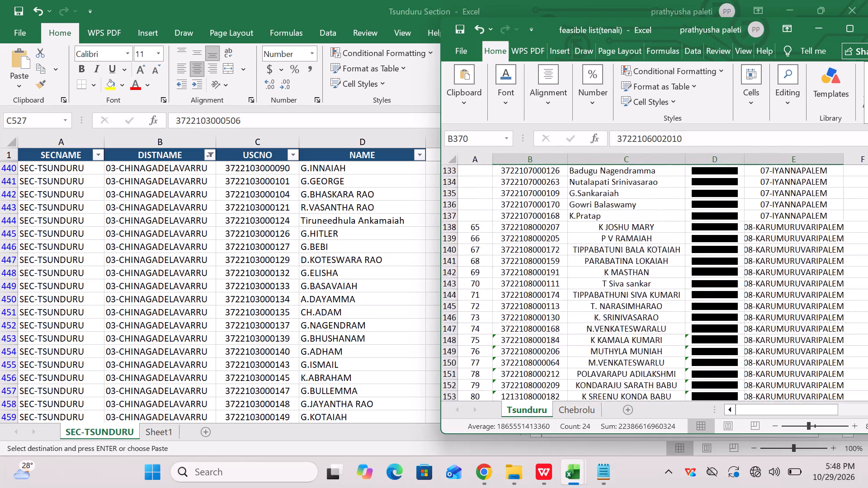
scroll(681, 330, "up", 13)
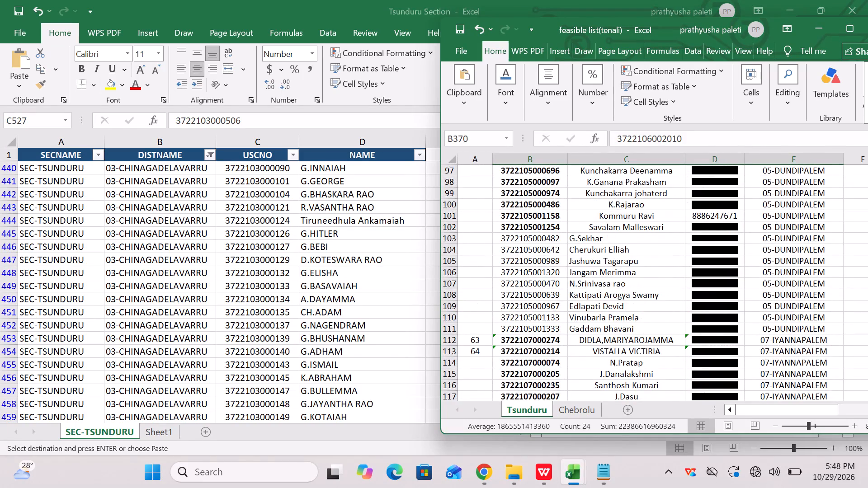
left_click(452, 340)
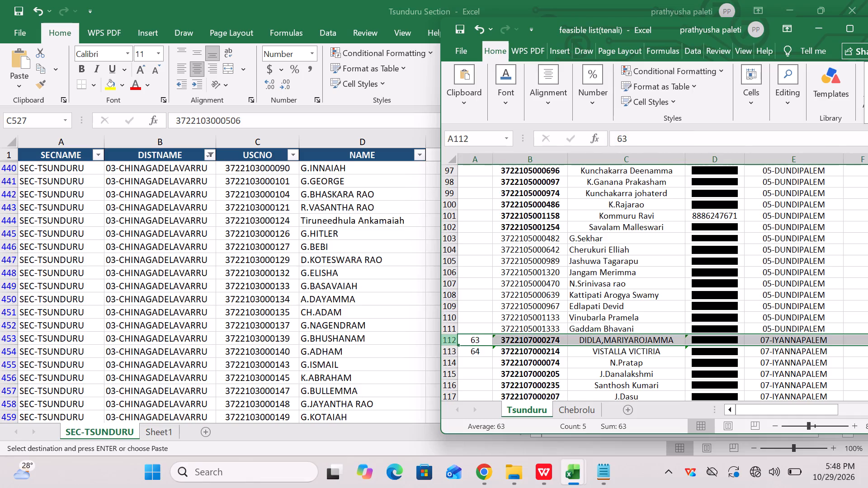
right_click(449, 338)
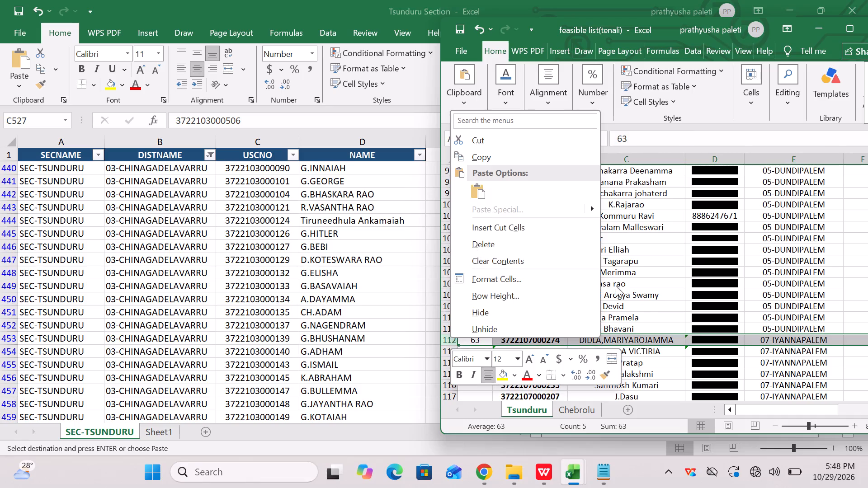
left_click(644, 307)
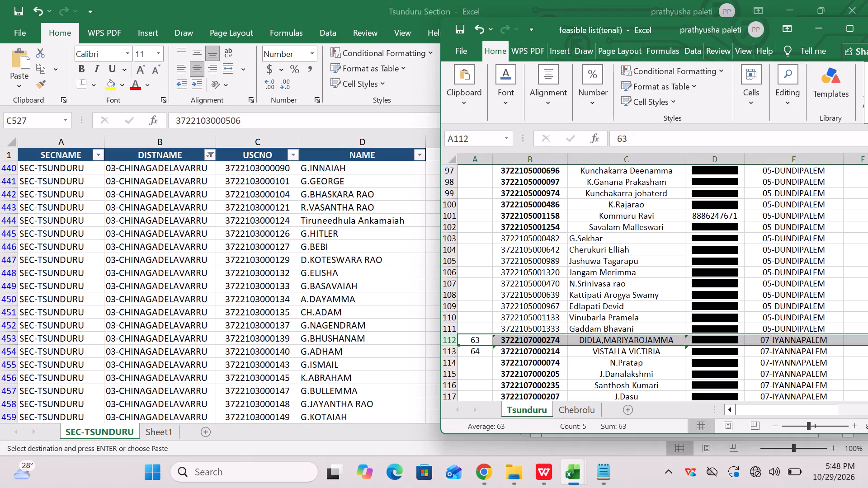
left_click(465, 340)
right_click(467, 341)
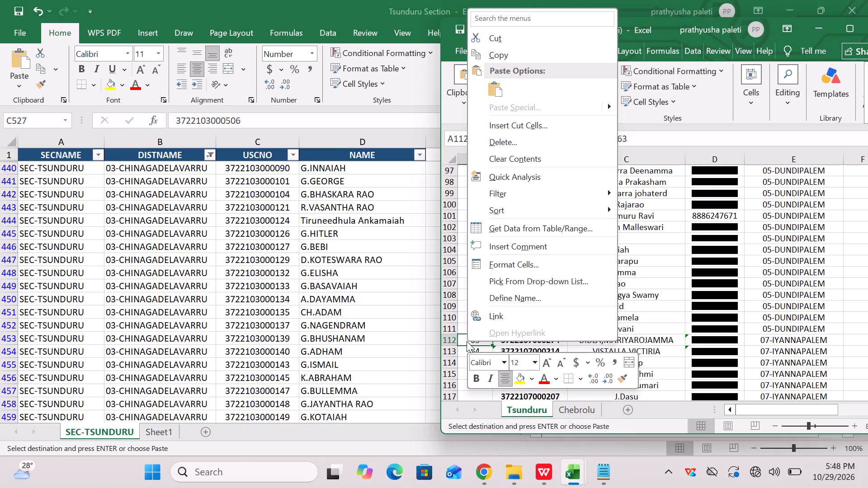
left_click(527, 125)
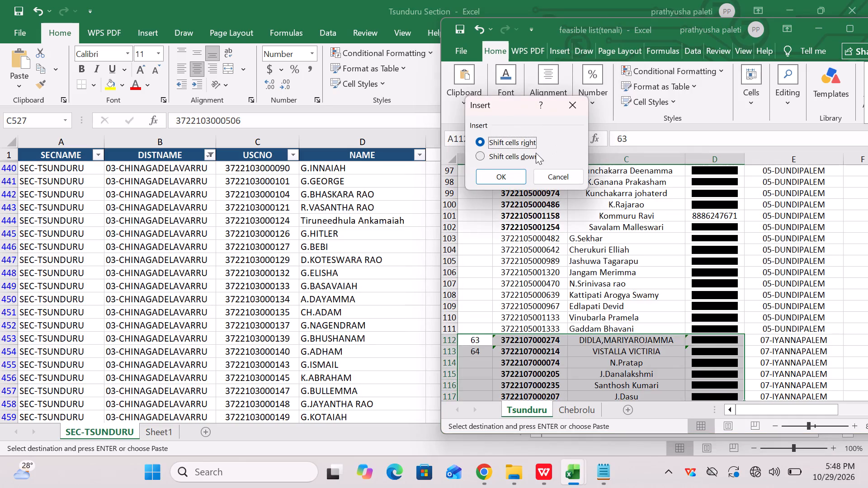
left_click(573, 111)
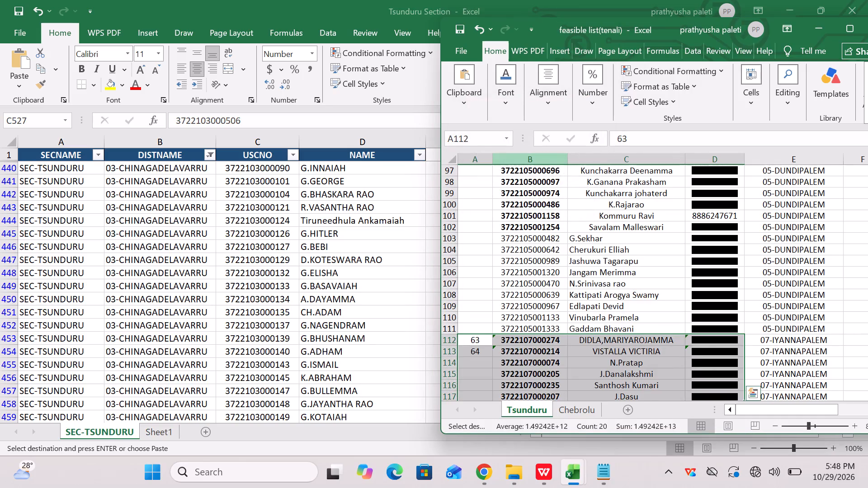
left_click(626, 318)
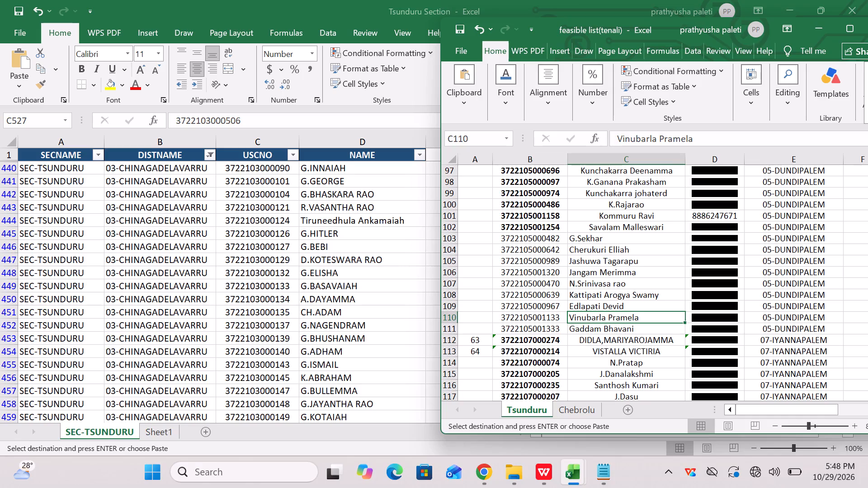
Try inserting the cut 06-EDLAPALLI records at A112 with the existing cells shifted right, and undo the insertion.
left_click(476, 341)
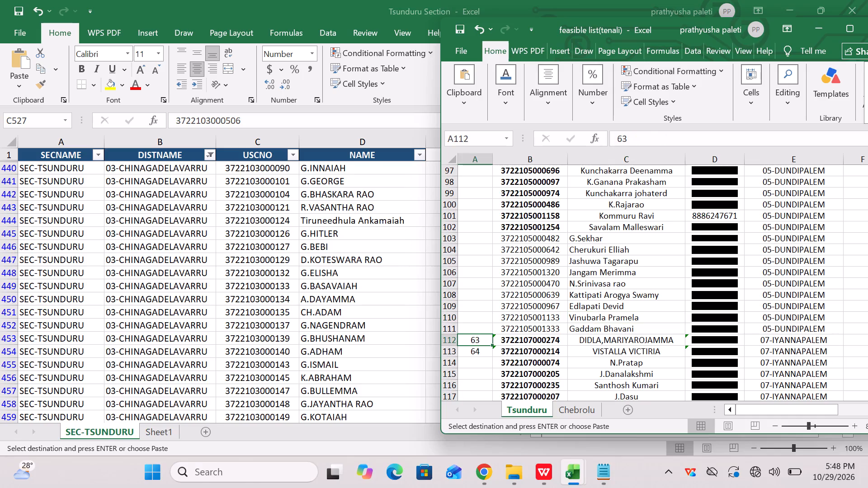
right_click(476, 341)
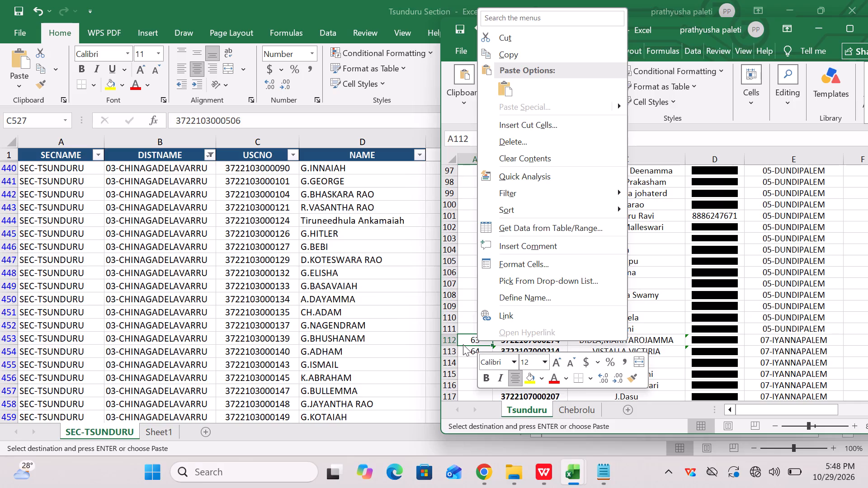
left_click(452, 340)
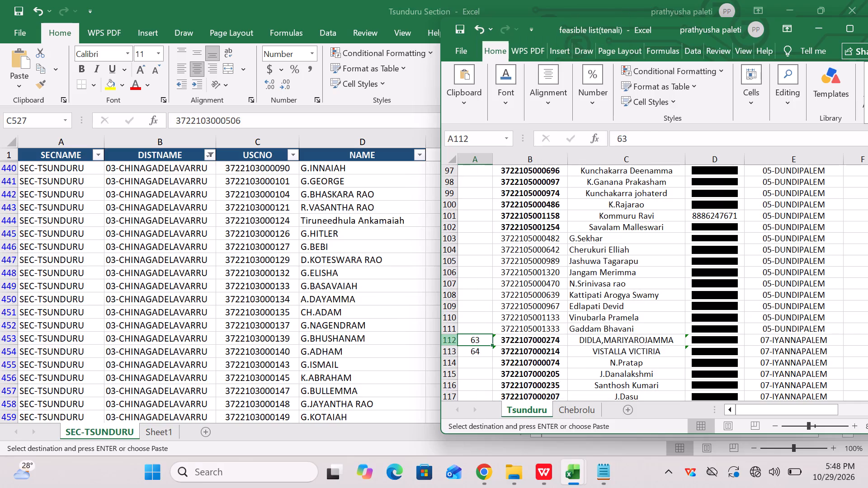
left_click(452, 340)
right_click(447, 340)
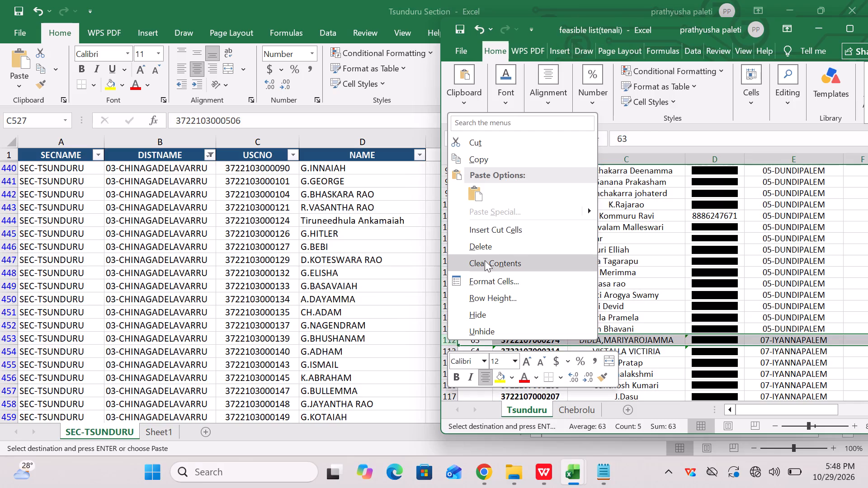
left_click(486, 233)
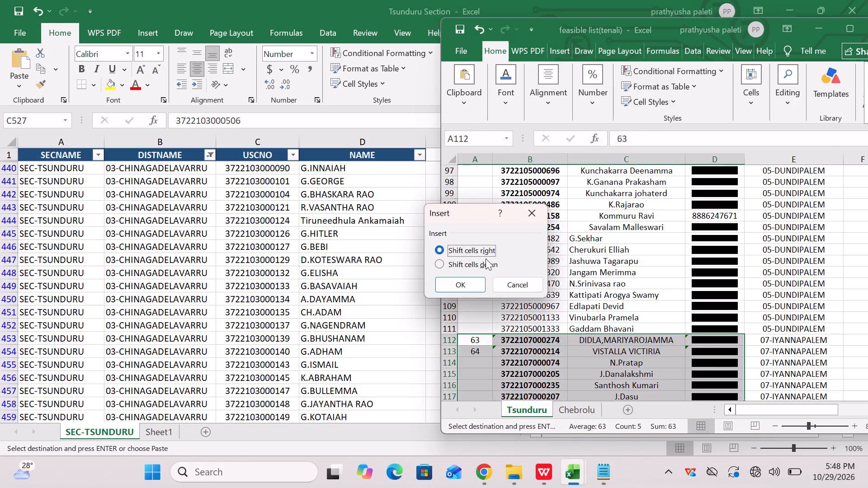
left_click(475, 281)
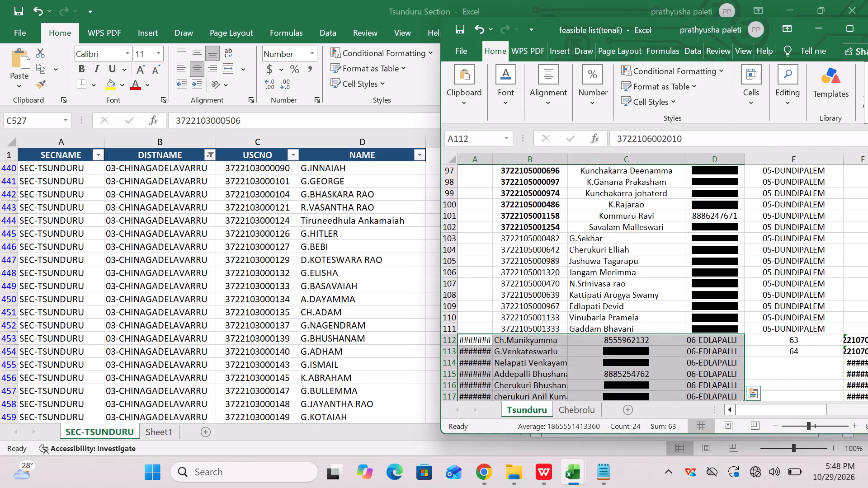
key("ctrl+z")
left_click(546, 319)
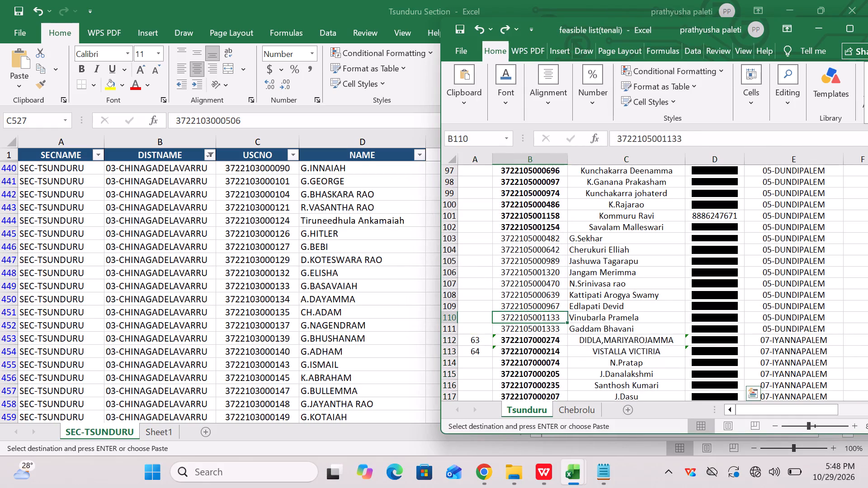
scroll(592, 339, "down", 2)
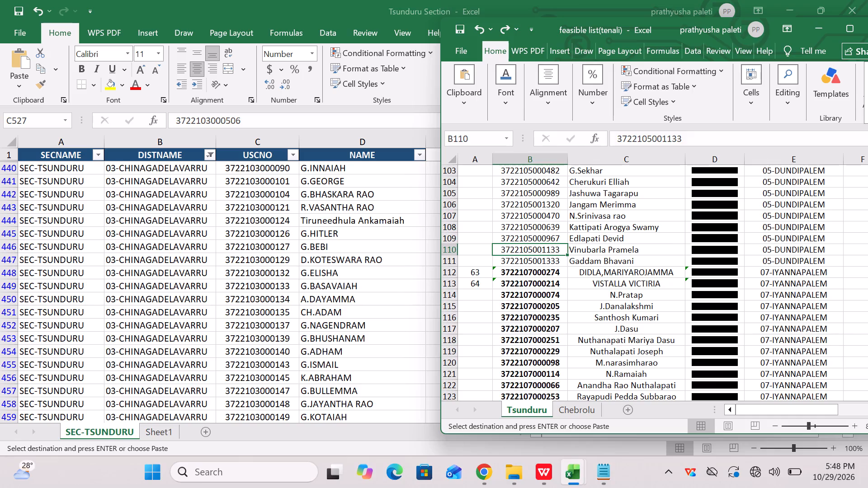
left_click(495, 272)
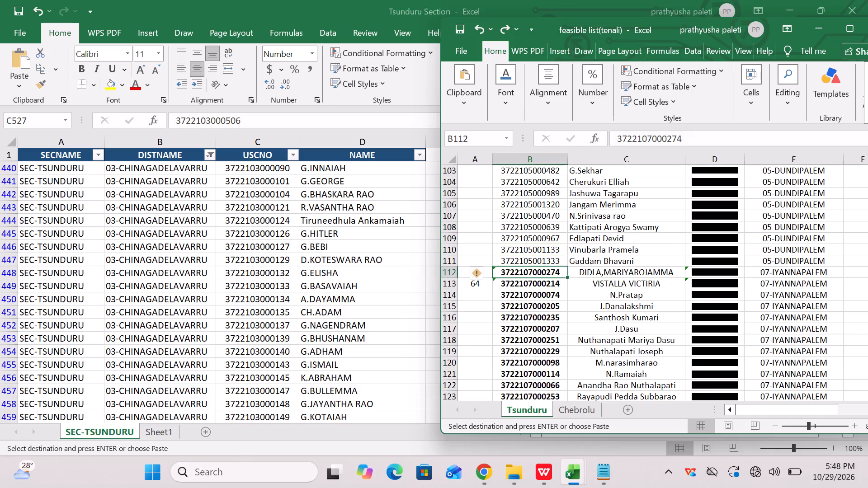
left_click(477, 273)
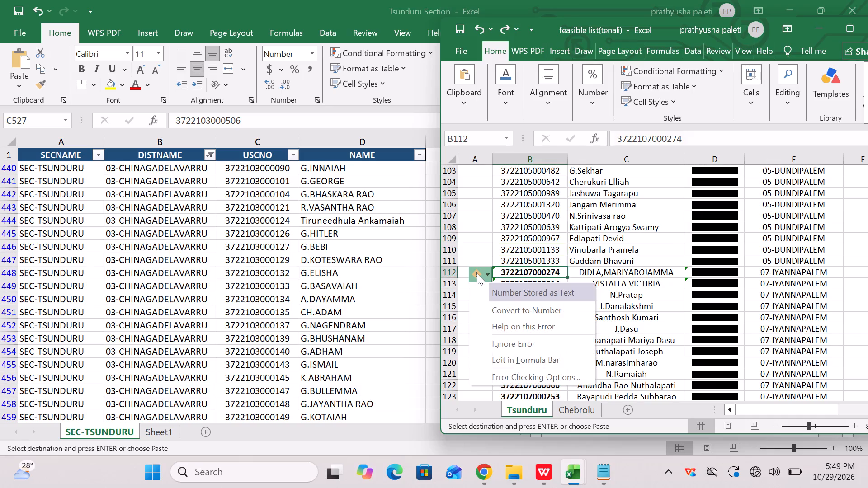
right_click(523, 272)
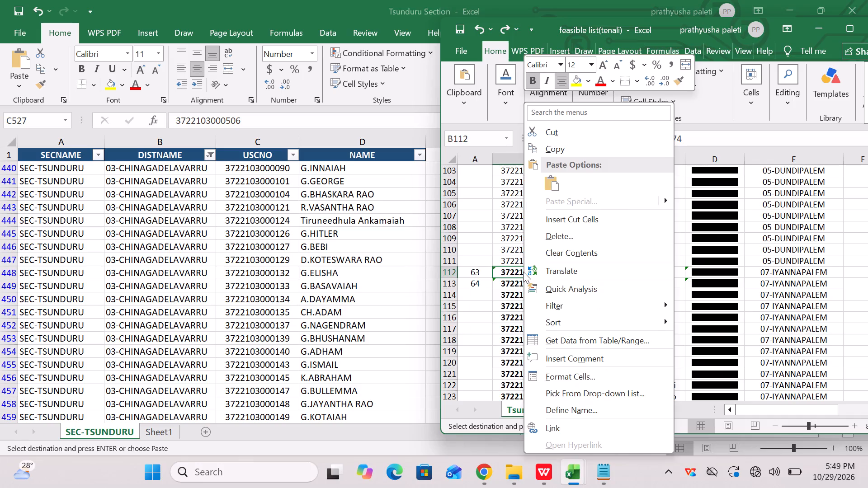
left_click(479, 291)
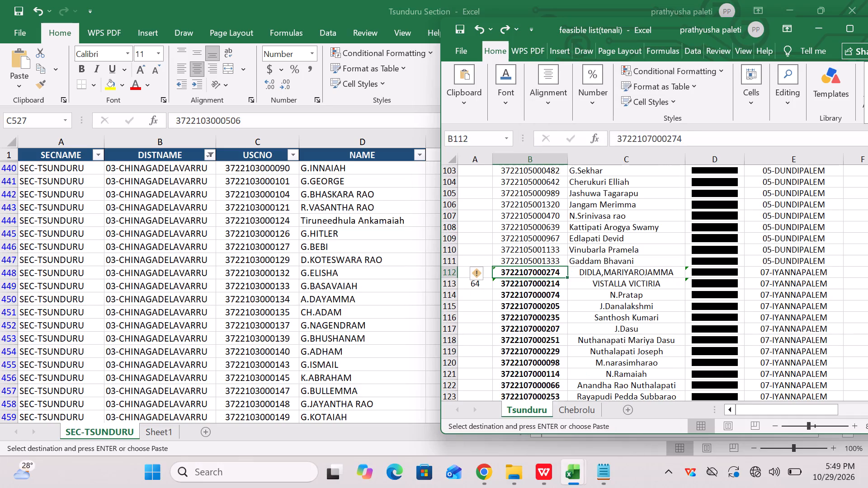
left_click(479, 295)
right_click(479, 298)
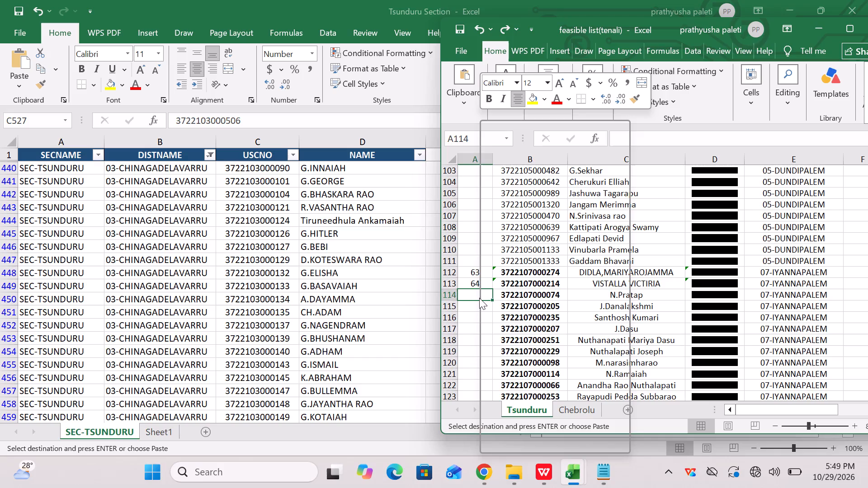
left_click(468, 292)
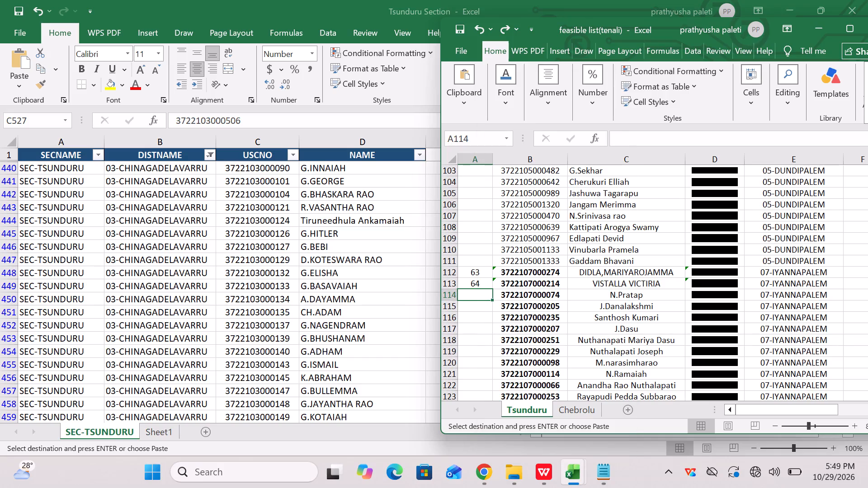
Save the feasible list workbook.
key("ctrl+s")
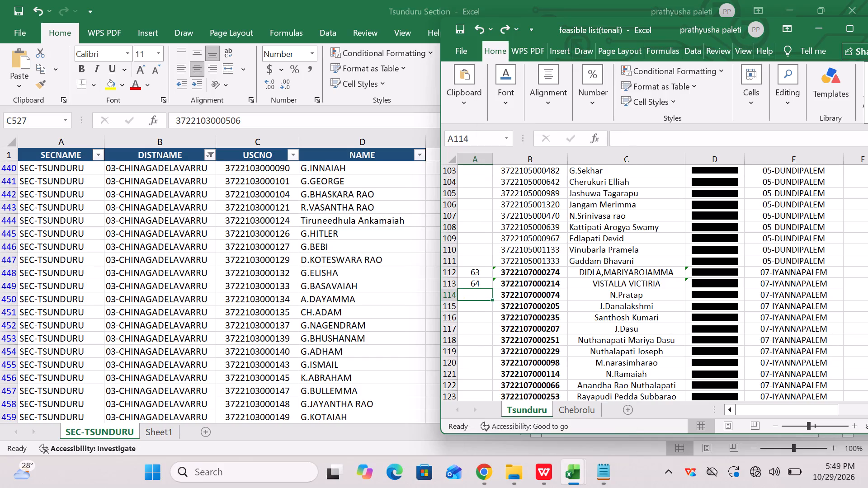
Look through the sorted Tsunduru records between the 07-IYANNAPALEM group and the top of the list.
scroll(574, 299, "up", 12)
scroll(570, 299, "down", 4)
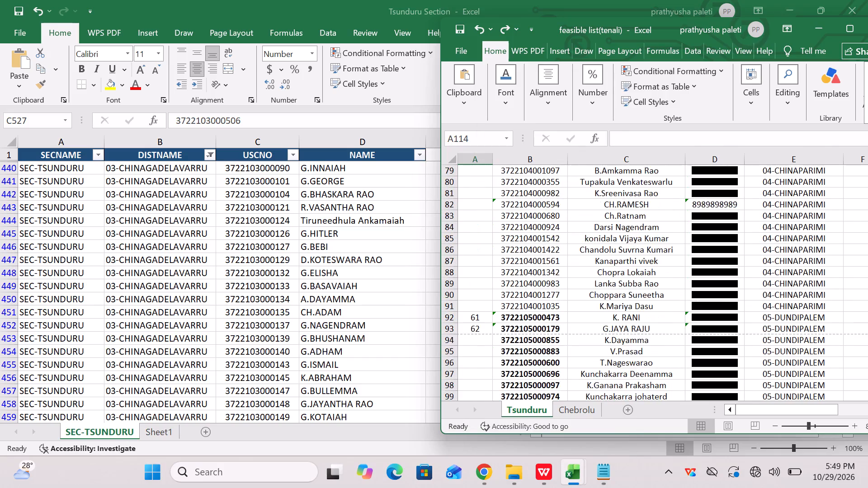
scroll(567, 300, "down", 3)
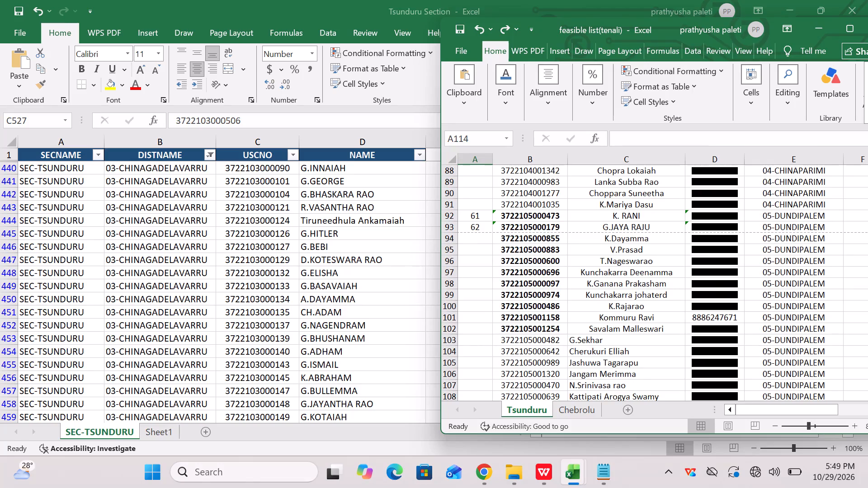
scroll(617, 274, "down", 5)
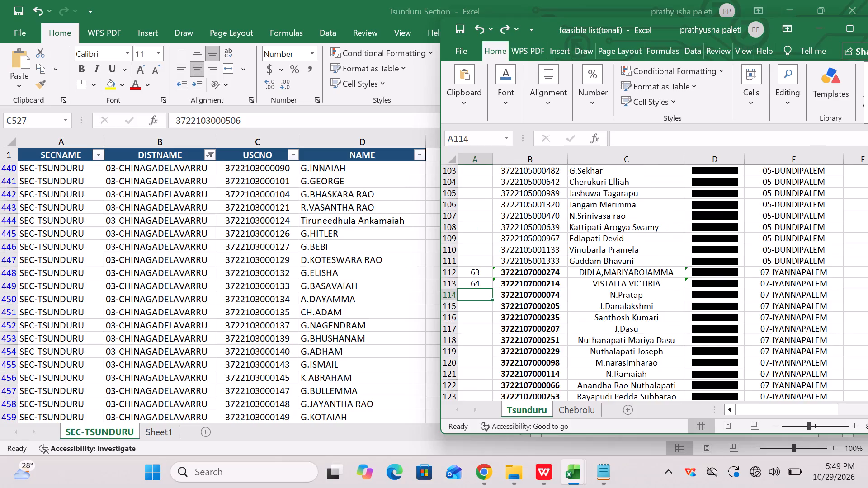
scroll(609, 316, "up", 20)
scroll(609, 316, "up", 6)
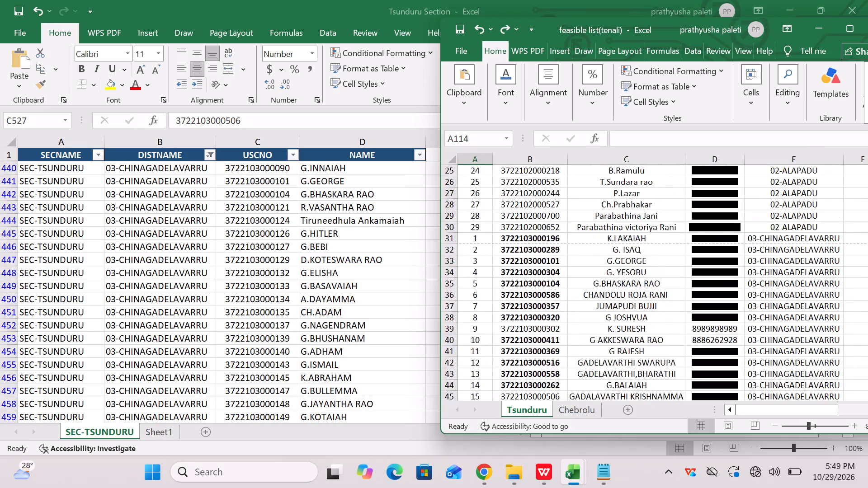
scroll(609, 316, "up", 7)
scroll(609, 316, "down", 2)
scroll(609, 316, "up", 14)
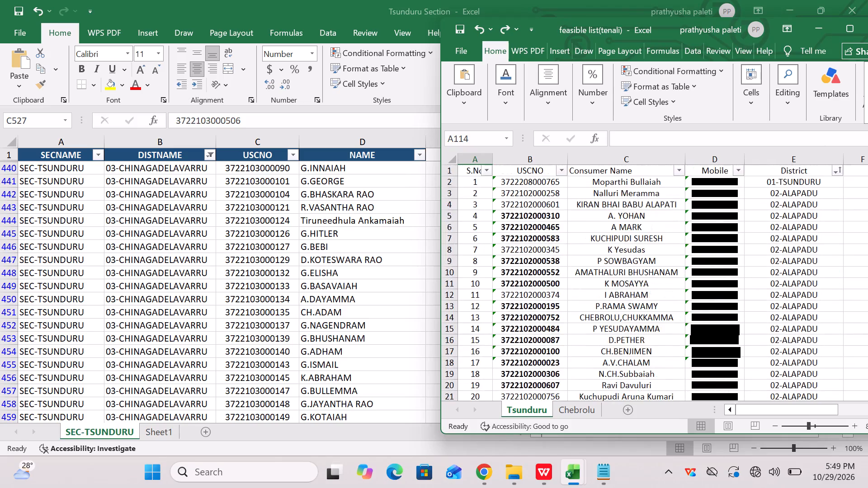
scroll(514, 328, "down", 3)
scroll(511, 329, "up", 3)
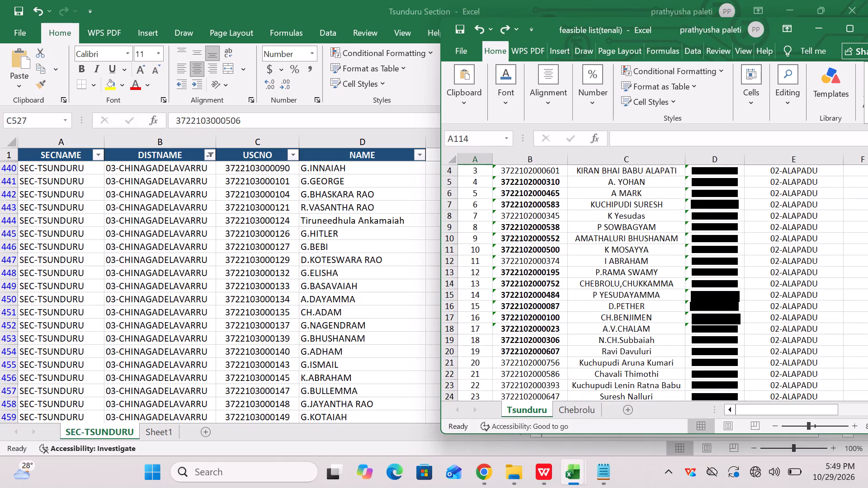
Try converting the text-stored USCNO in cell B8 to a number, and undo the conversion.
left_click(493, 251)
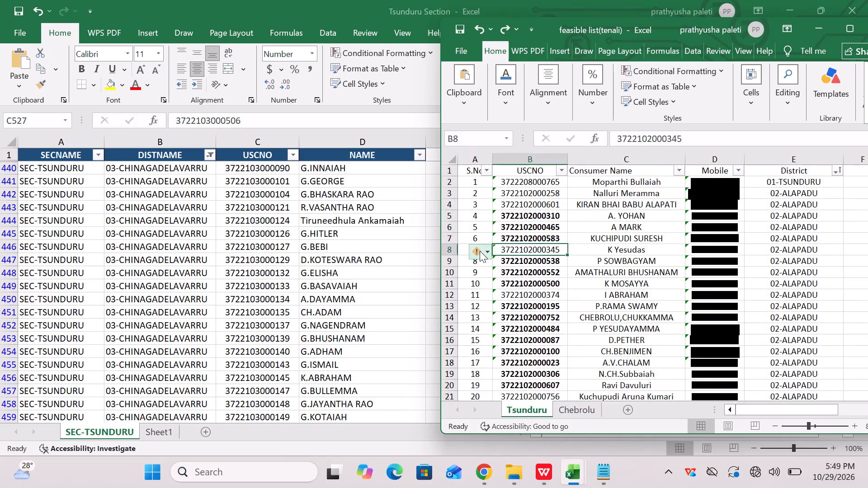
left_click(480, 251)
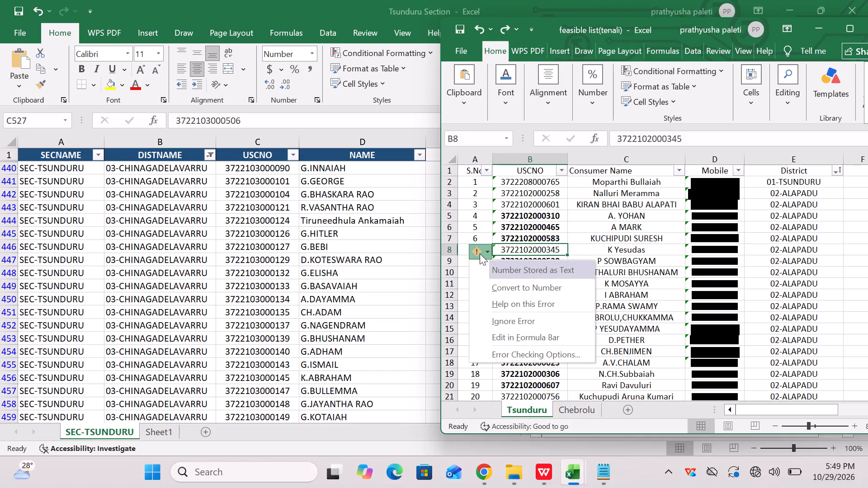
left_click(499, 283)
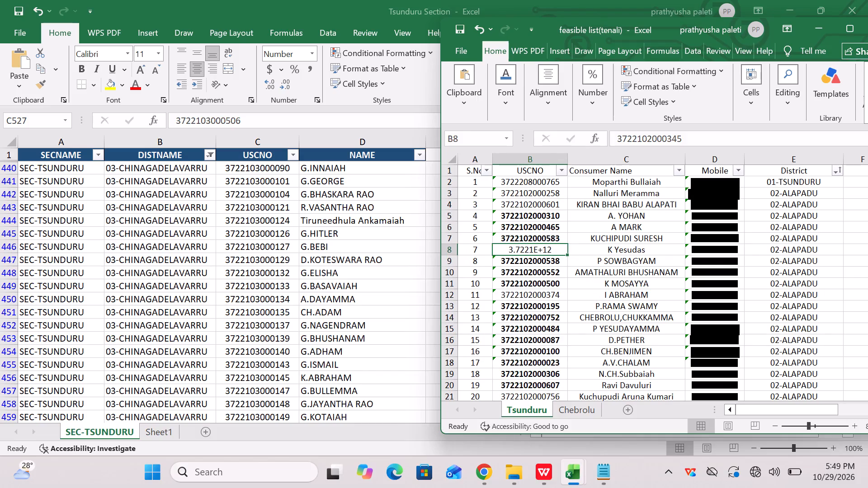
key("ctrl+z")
Save the feasible list workbook.
left_click(515, 287)
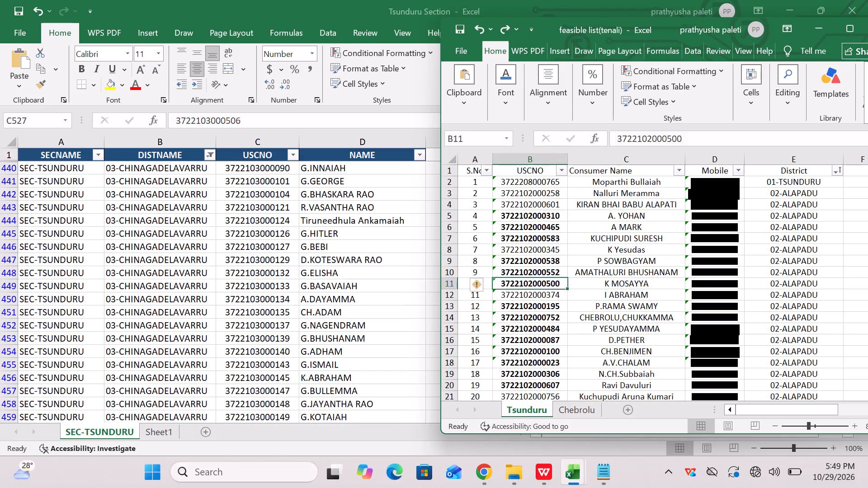
key("ctrl+s")
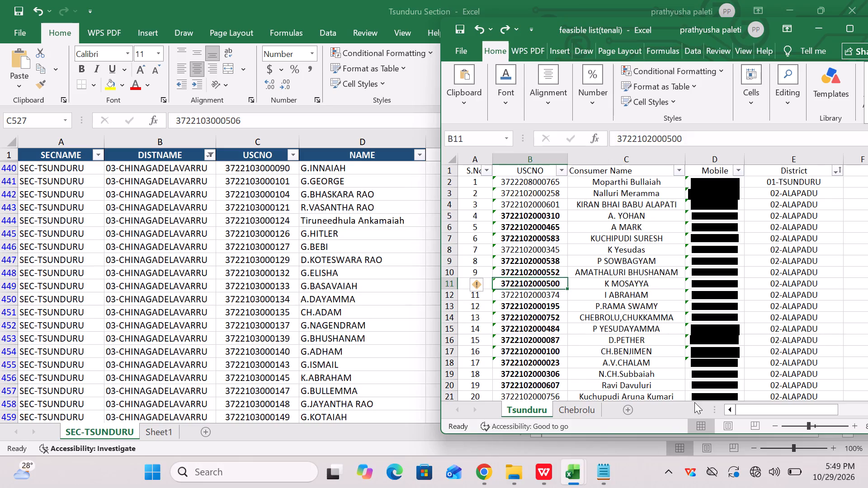
Maximize the feasible list workbook and look through the Tsunduru records from the top into the 04-CHINAPARIMI group.
left_click(845, 23)
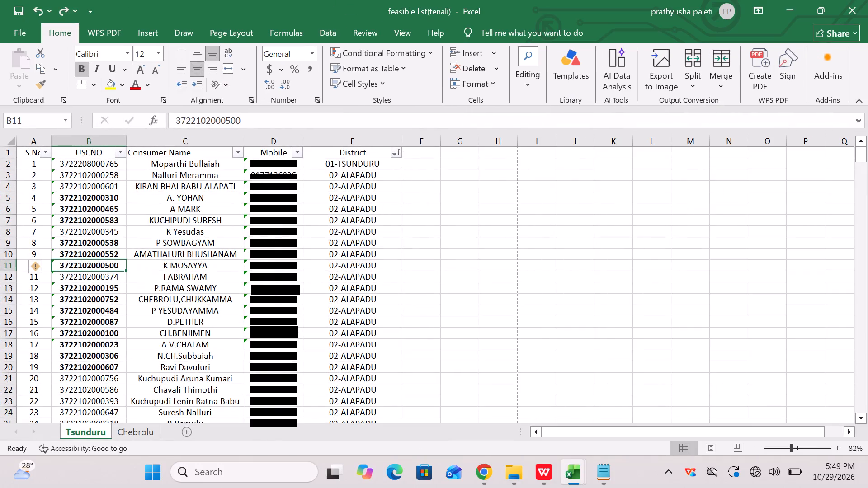
scroll(227, 225, "down", 11)
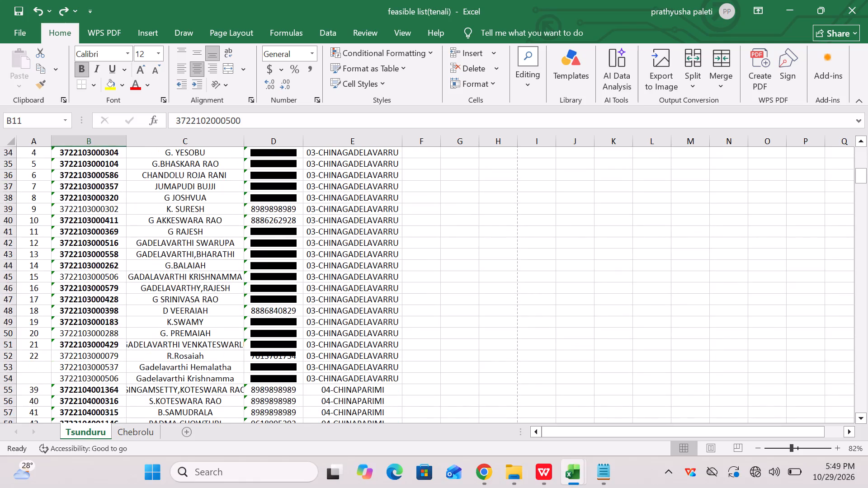
scroll(220, 249, "down", 9)
scroll(220, 249, "up", 1)
scroll(220, 249, "down", 2)
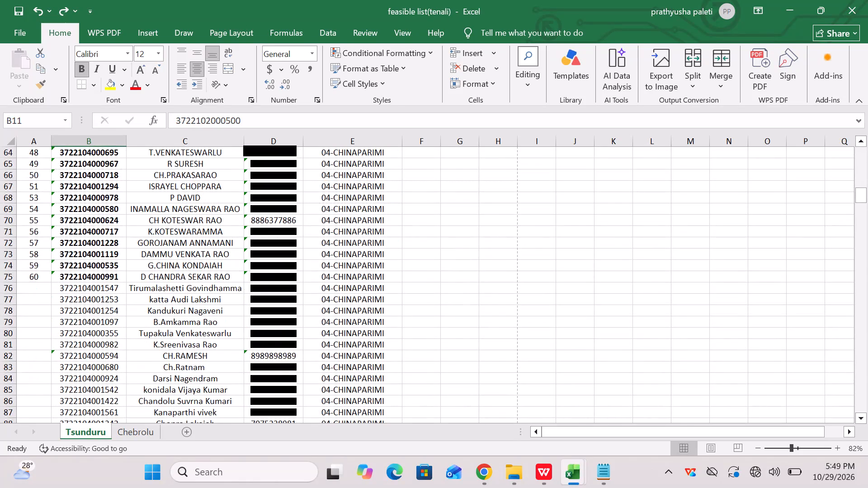
scroll(220, 249, "down", 5)
scroll(220, 249, "up", 10)
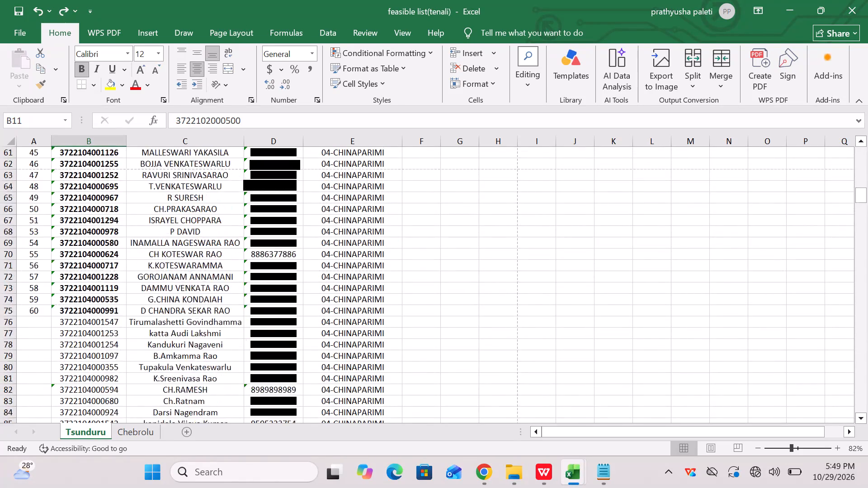
scroll(220, 249, "up", 20)
scroll(220, 249, "up", 9)
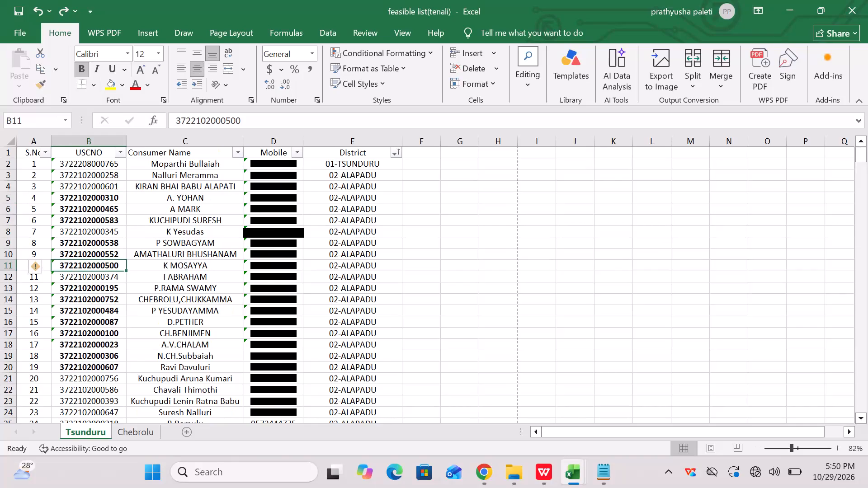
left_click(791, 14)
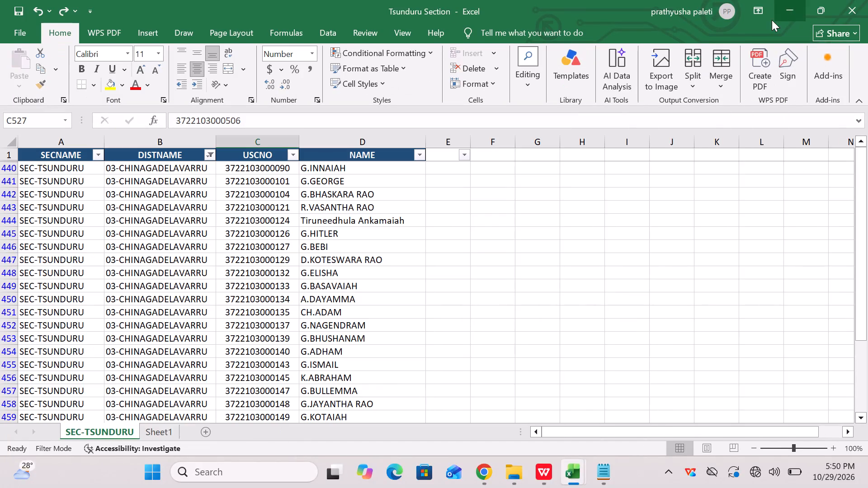
Minimize the Tsunduru Section workbook to the desktop and check the Wi-Fi connection in the list of available networks.
left_click(786, 12)
left_click(787, 5)
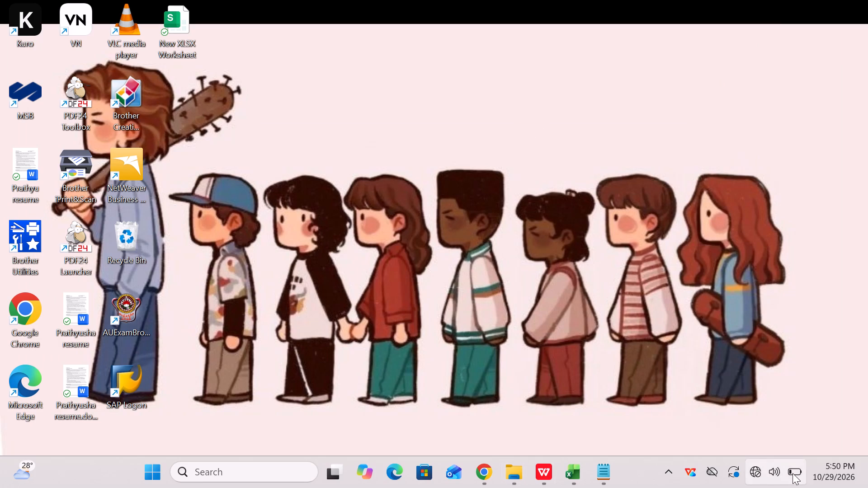
left_click(759, 472)
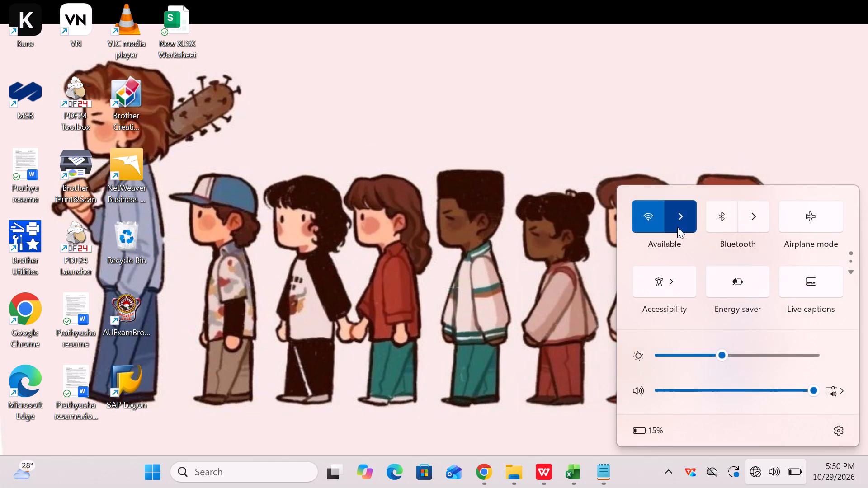
left_click(678, 225)
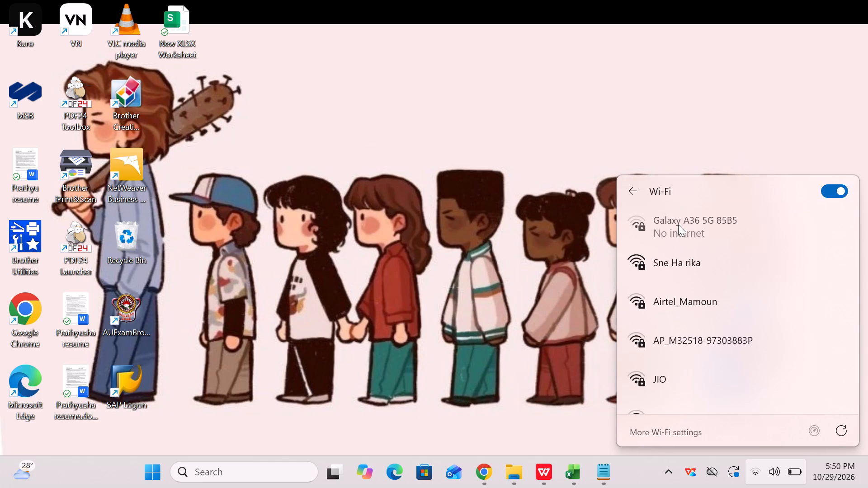
left_click(534, 221)
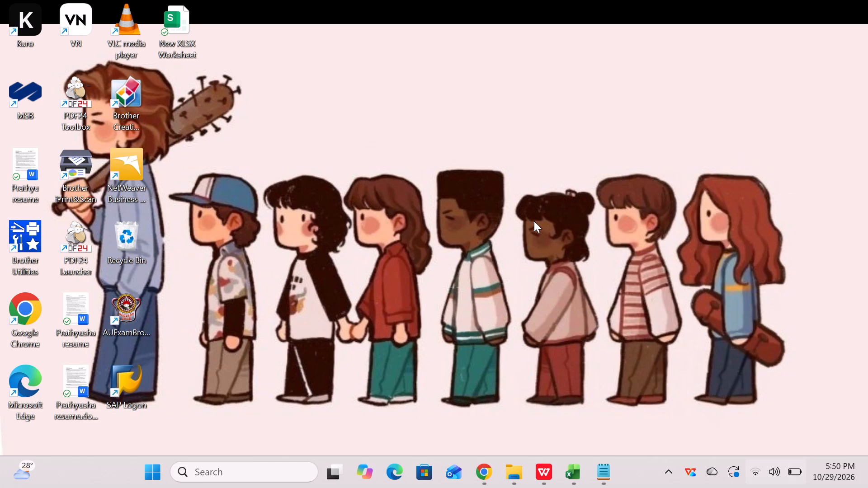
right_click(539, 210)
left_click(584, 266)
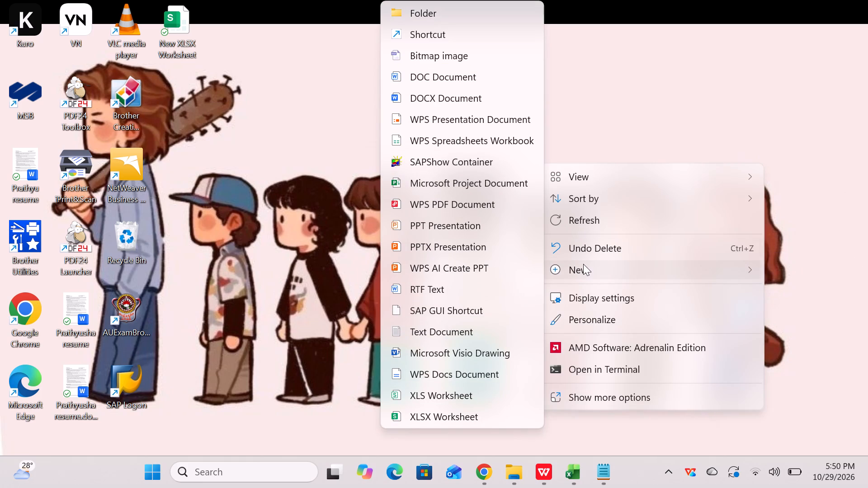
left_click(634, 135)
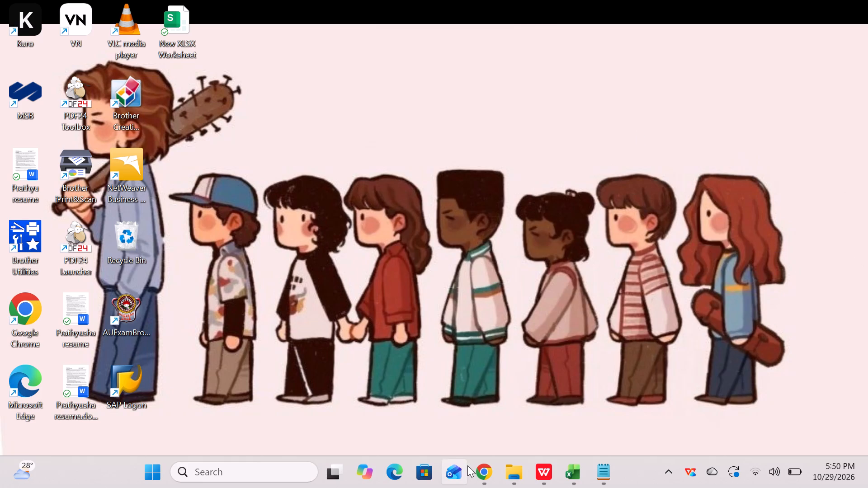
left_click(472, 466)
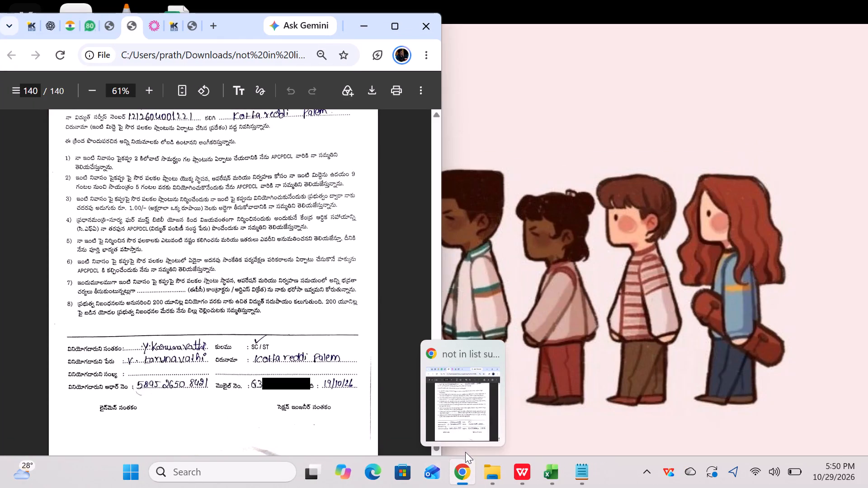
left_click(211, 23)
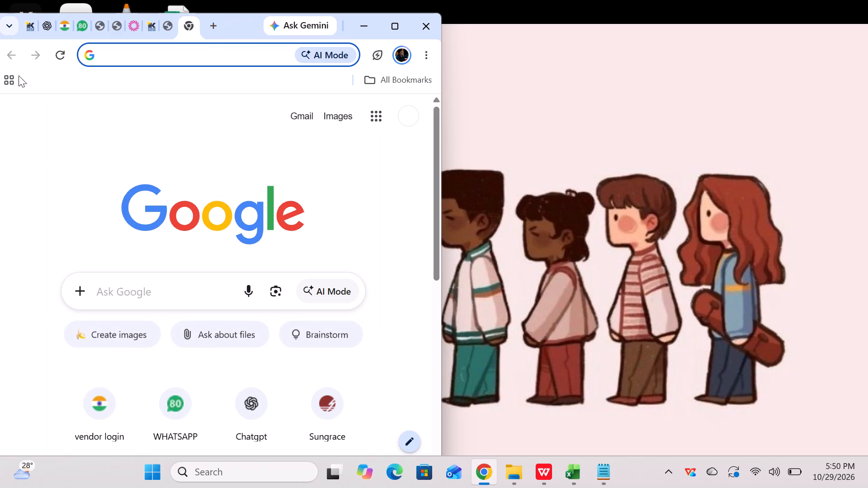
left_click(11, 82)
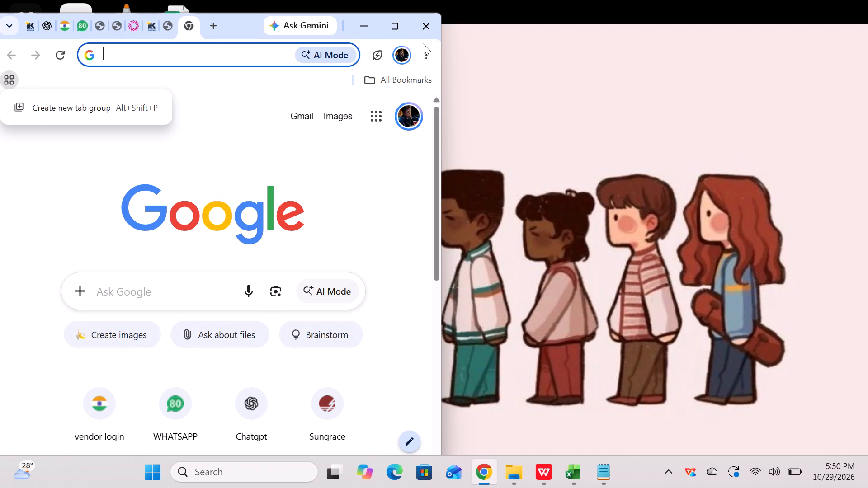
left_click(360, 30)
Create a new XLS worksheet file on the desktop with its default name and dismiss the new-file notification.
right_click(460, 76)
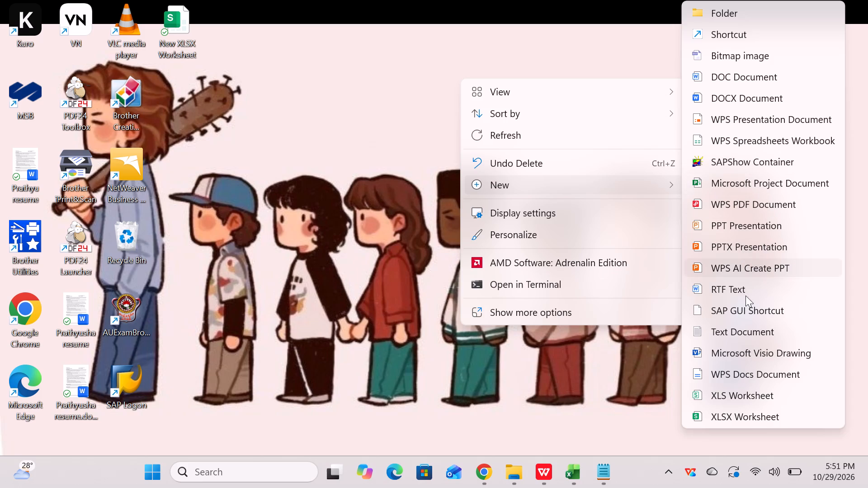
left_click(751, 394)
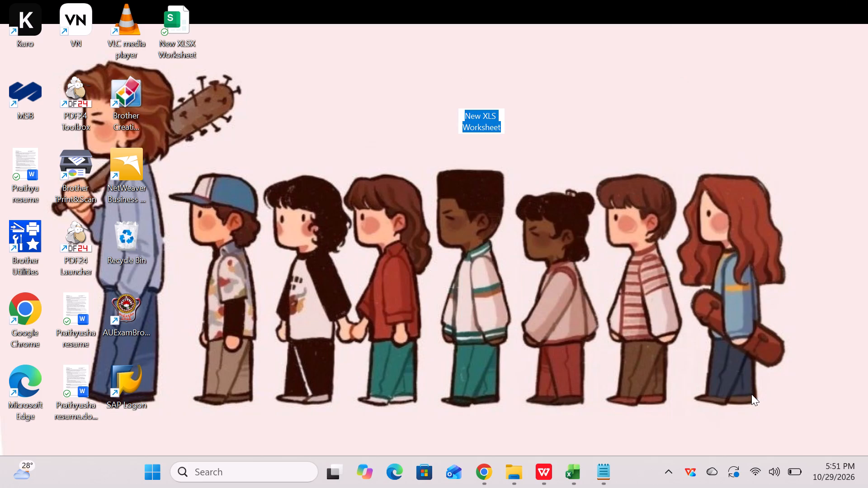
left_click(600, 176)
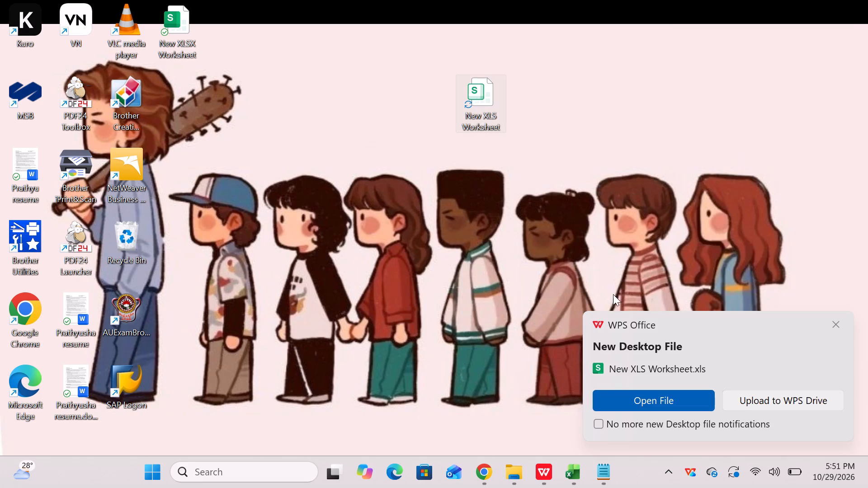
left_click(831, 324)
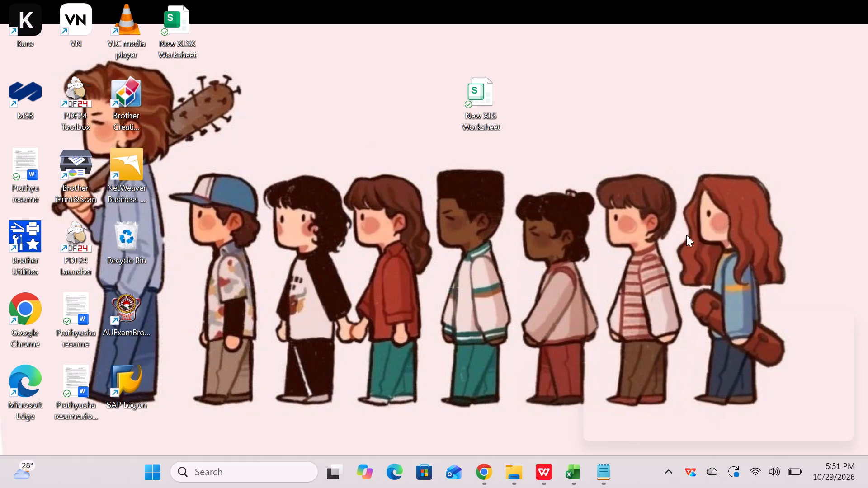
Try to open New XLS Worksheet with Excel as the permanent .xls app, decline opening it, and return to the desktop.
double_click(485, 110)
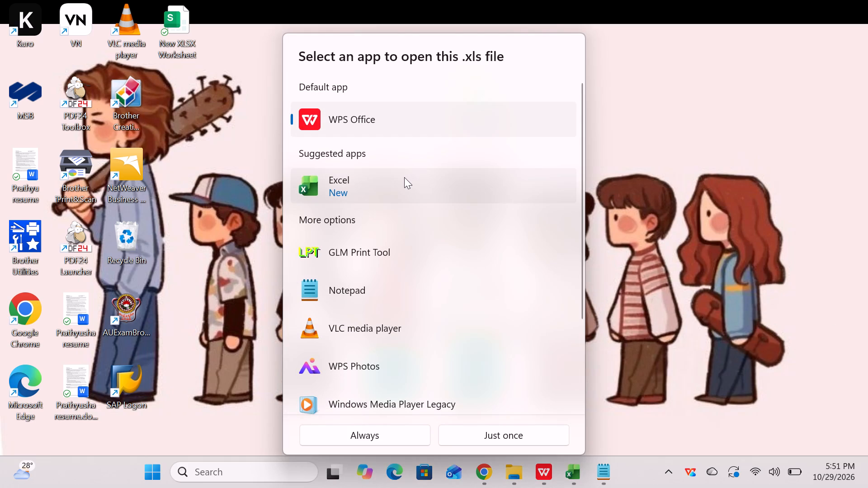
scroll(401, 177, "down", 4)
scroll(396, 177, "up", 2)
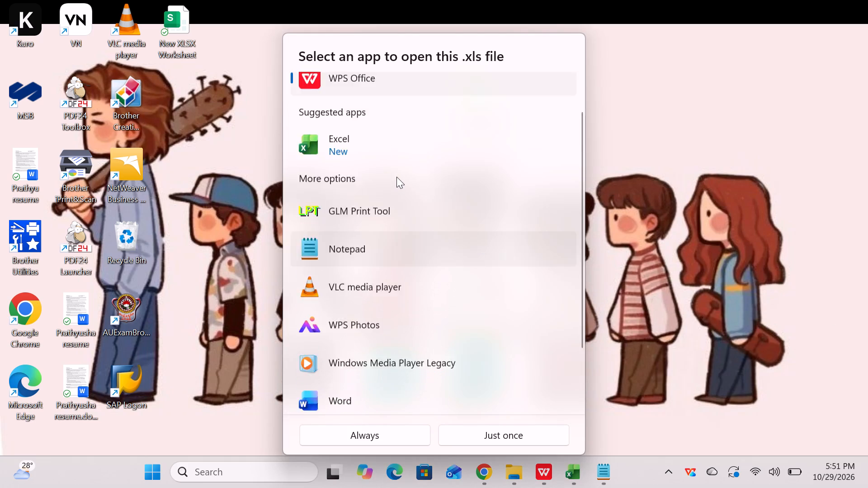
scroll(396, 177, "up", 1)
left_click(396, 177)
left_click(339, 436)
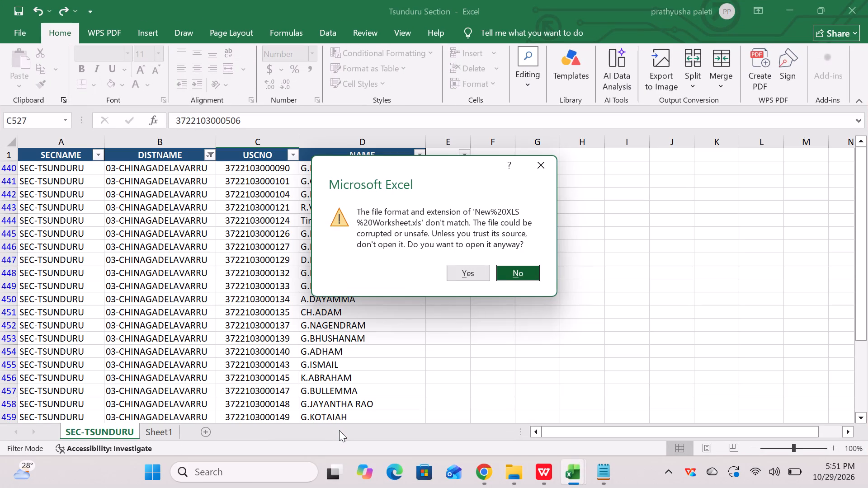
left_click(521, 275)
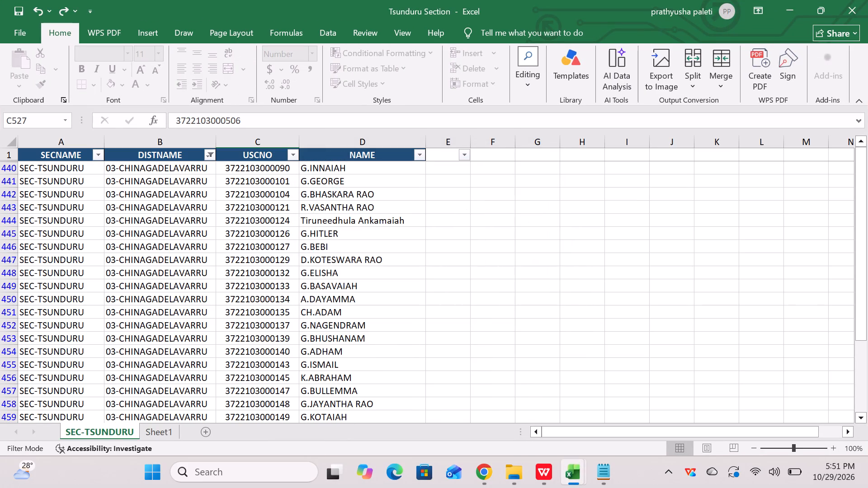
left_click(783, 5)
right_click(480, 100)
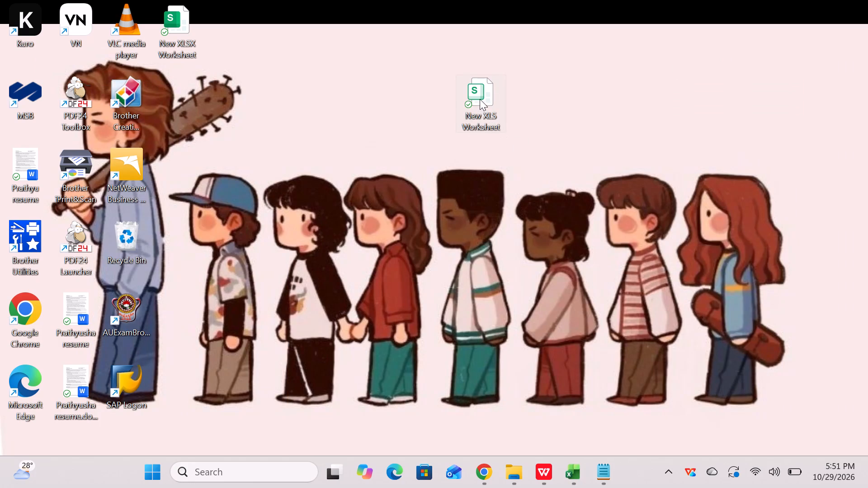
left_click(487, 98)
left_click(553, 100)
Delete the New XLS Worksheet file from the desktop.
left_click(486, 99)
left_click(486, 99)
right_click(486, 99)
left_click_drag(576, 181, 594, 182)
left_click(475, 91)
left_click_drag(475, 110, 576, 142)
right_click(573, 94)
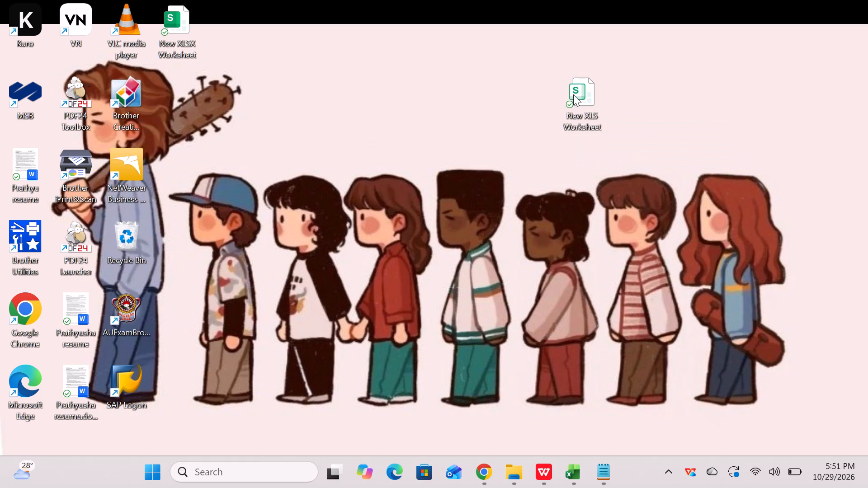
right_click(579, 91)
right_click(581, 90)
right_click(580, 90)
right_click(580, 90)
right_click(580, 90)
right_click(580, 90)
left_click(585, 102)
key("Delete")
key("Delete")
key("Delete")
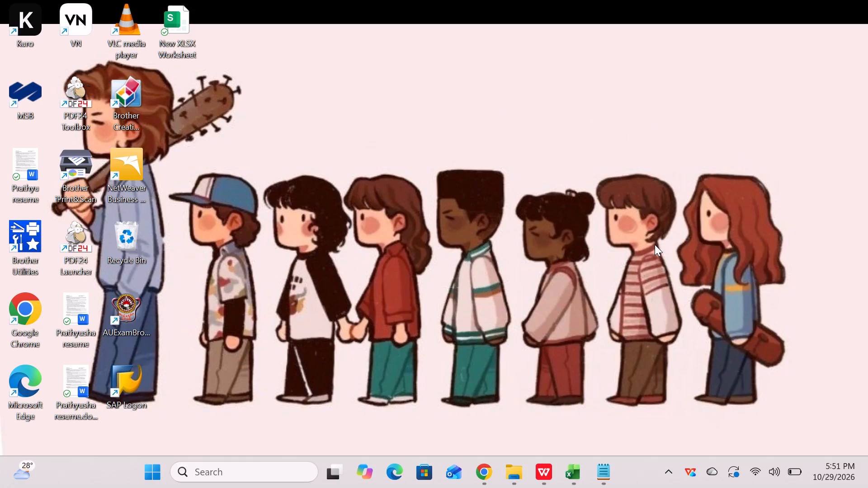
Switch to the Google Chrome window.
left_click(478, 478)
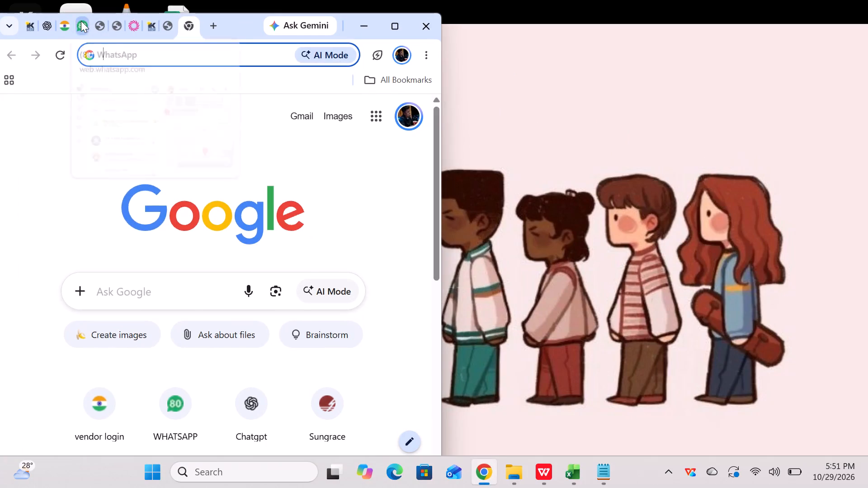